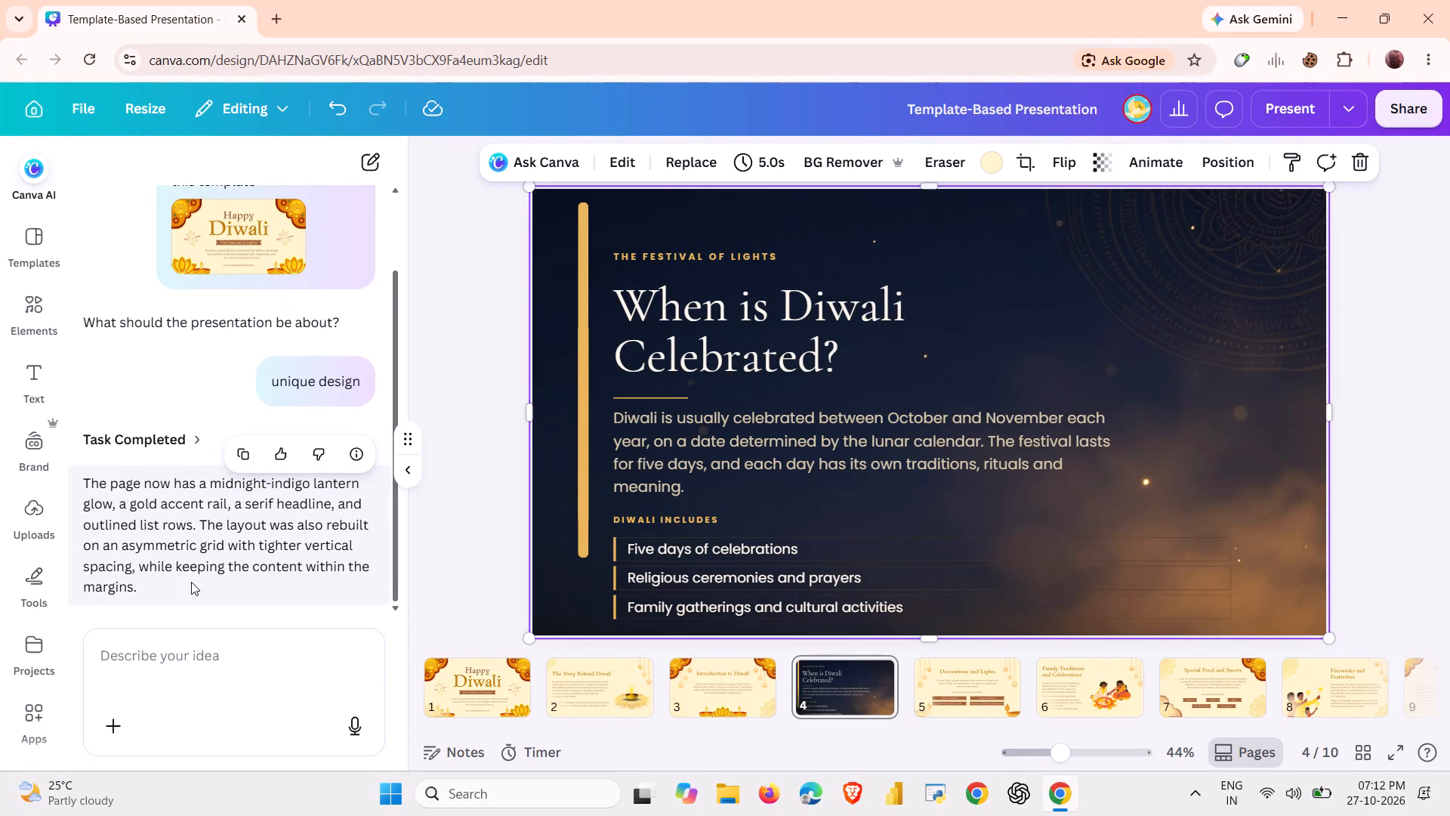
Open the template details of the Orange Yellow and Brown Traditional Diwali Presentation.
click(187, 700)
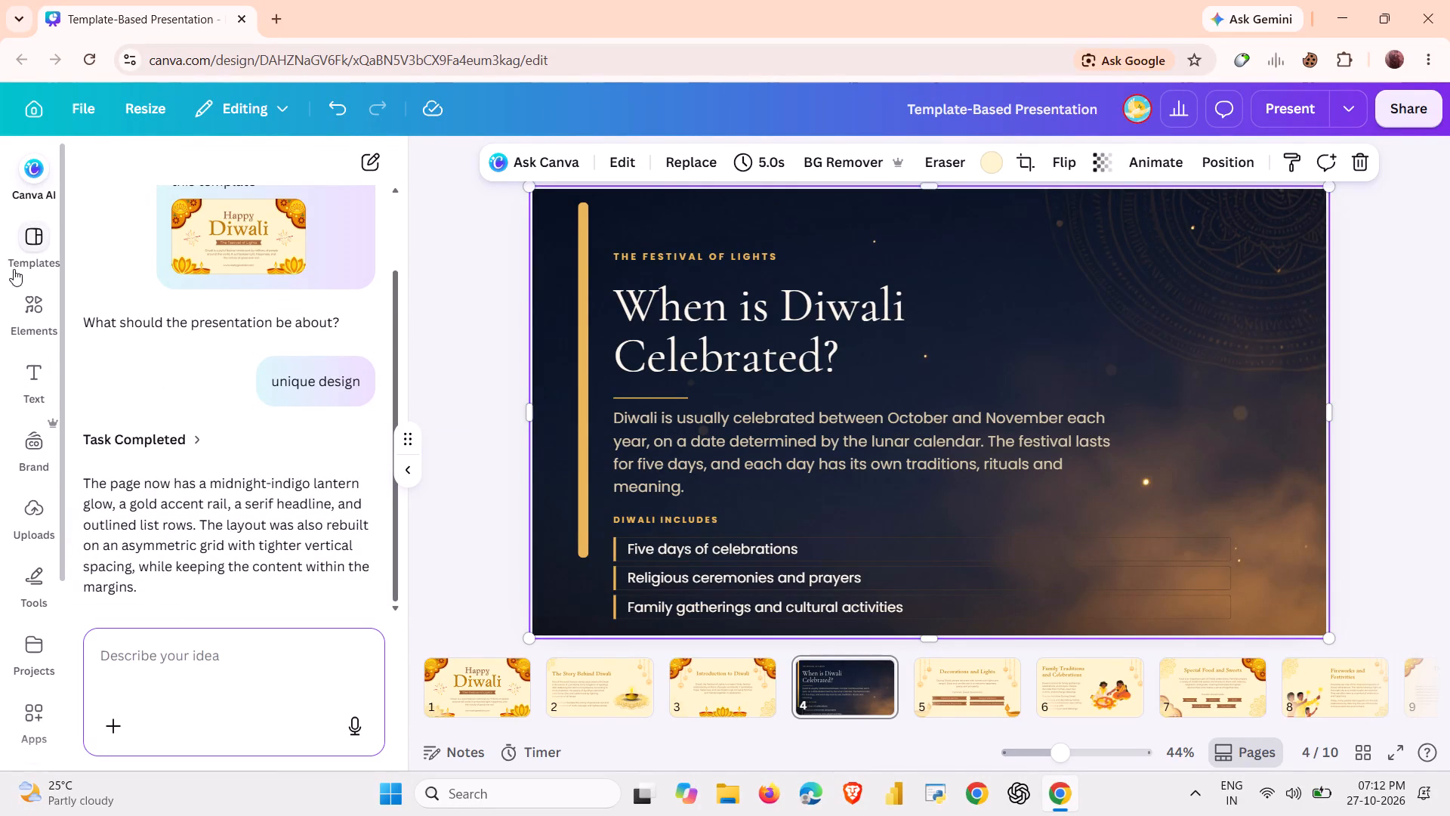
click(17, 273)
click(24, 233)
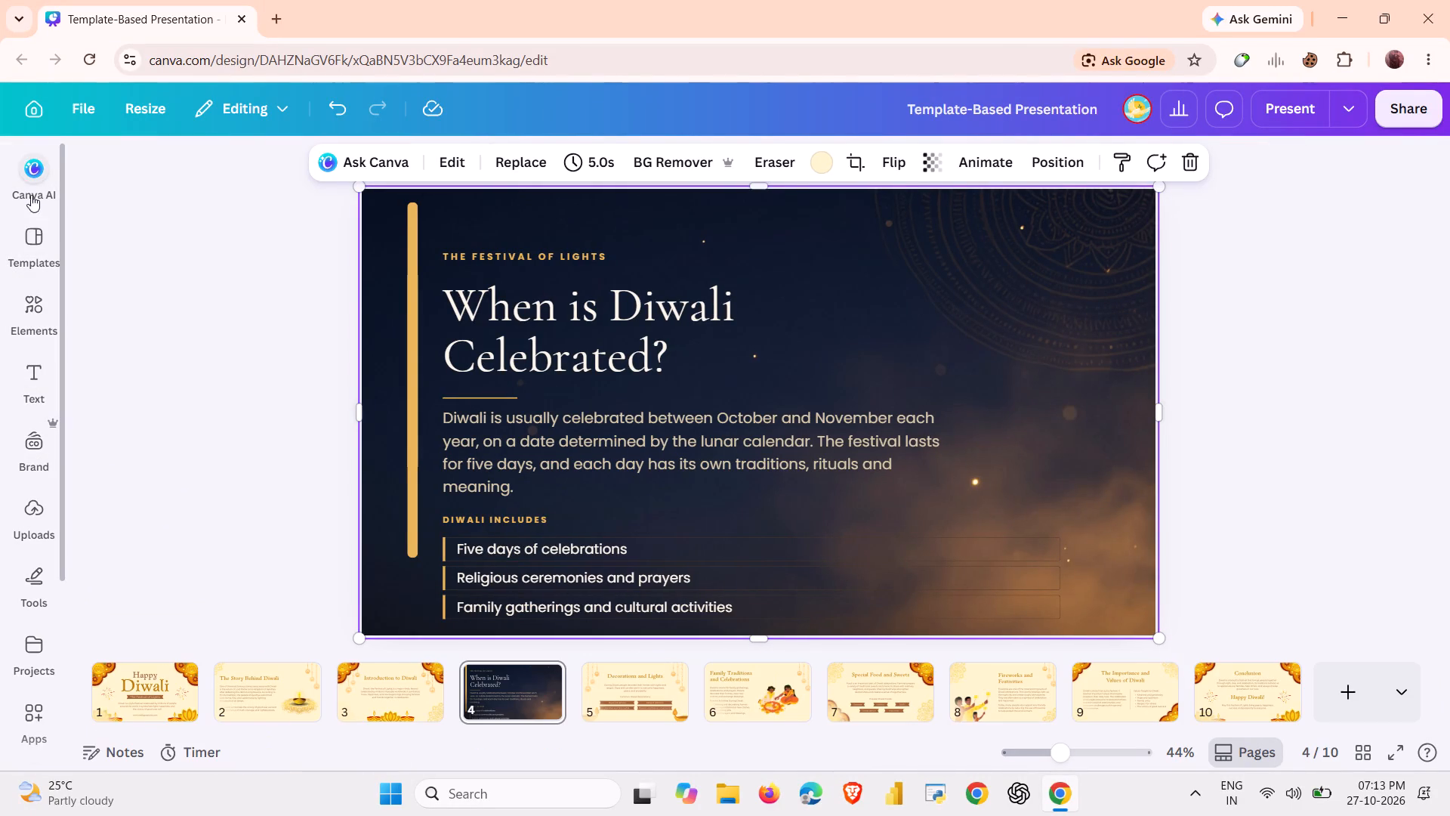
click(26, 246)
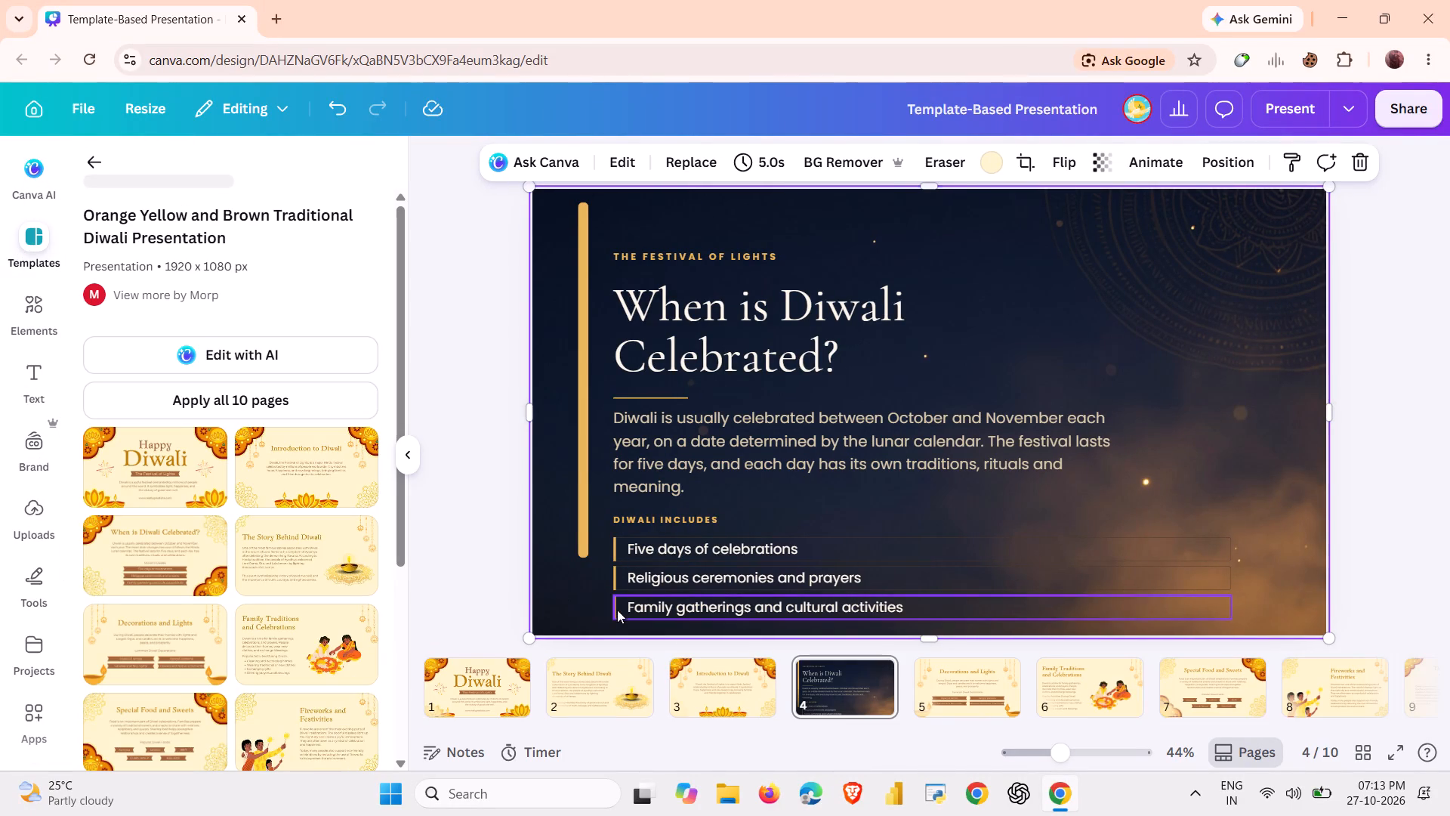
Undo all earlier edits to the presentation, including the dark redesign, and redo only the application of the original ten-page Diwali template.
click(483, 683)
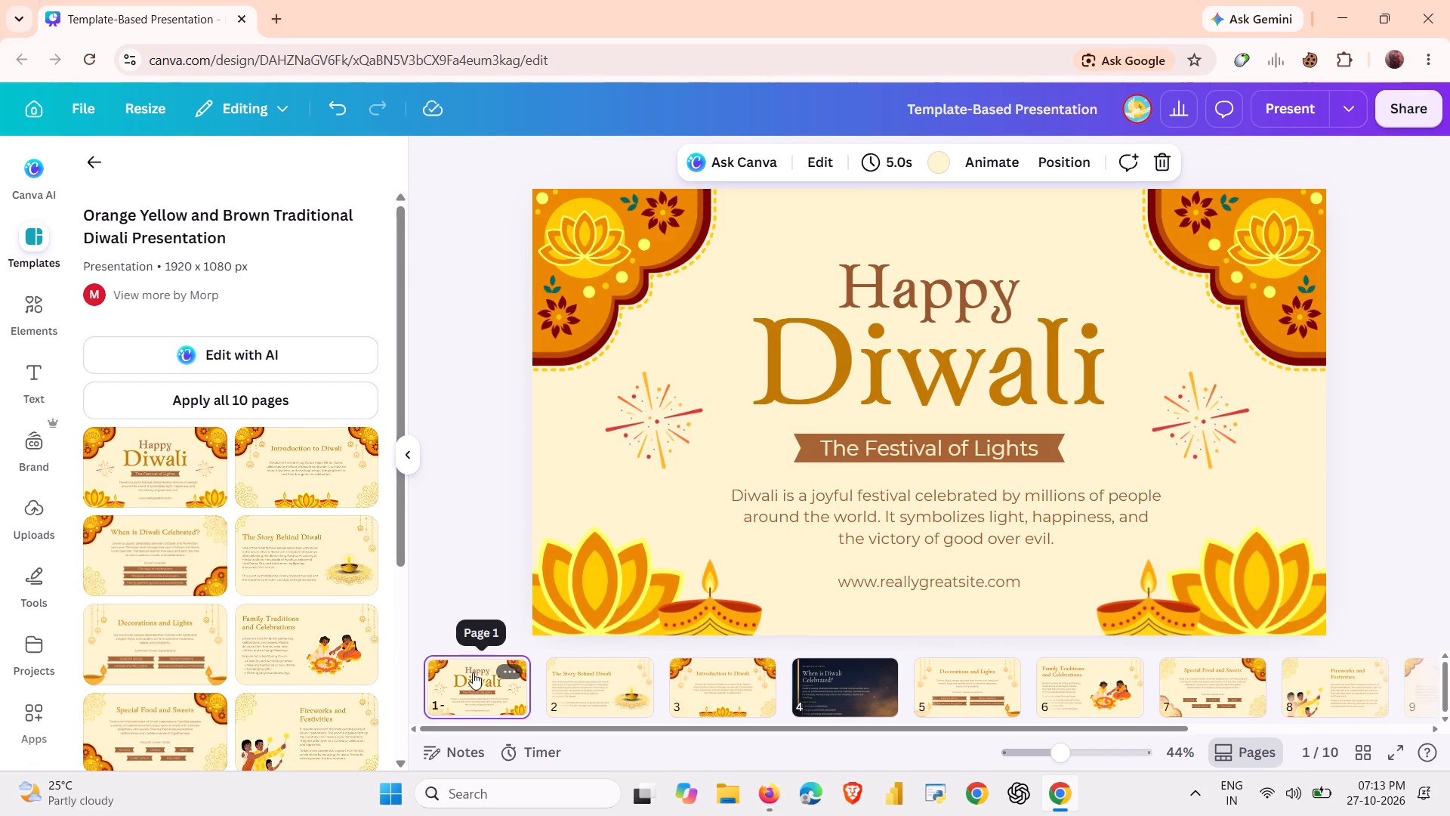
key(ctrl+z)
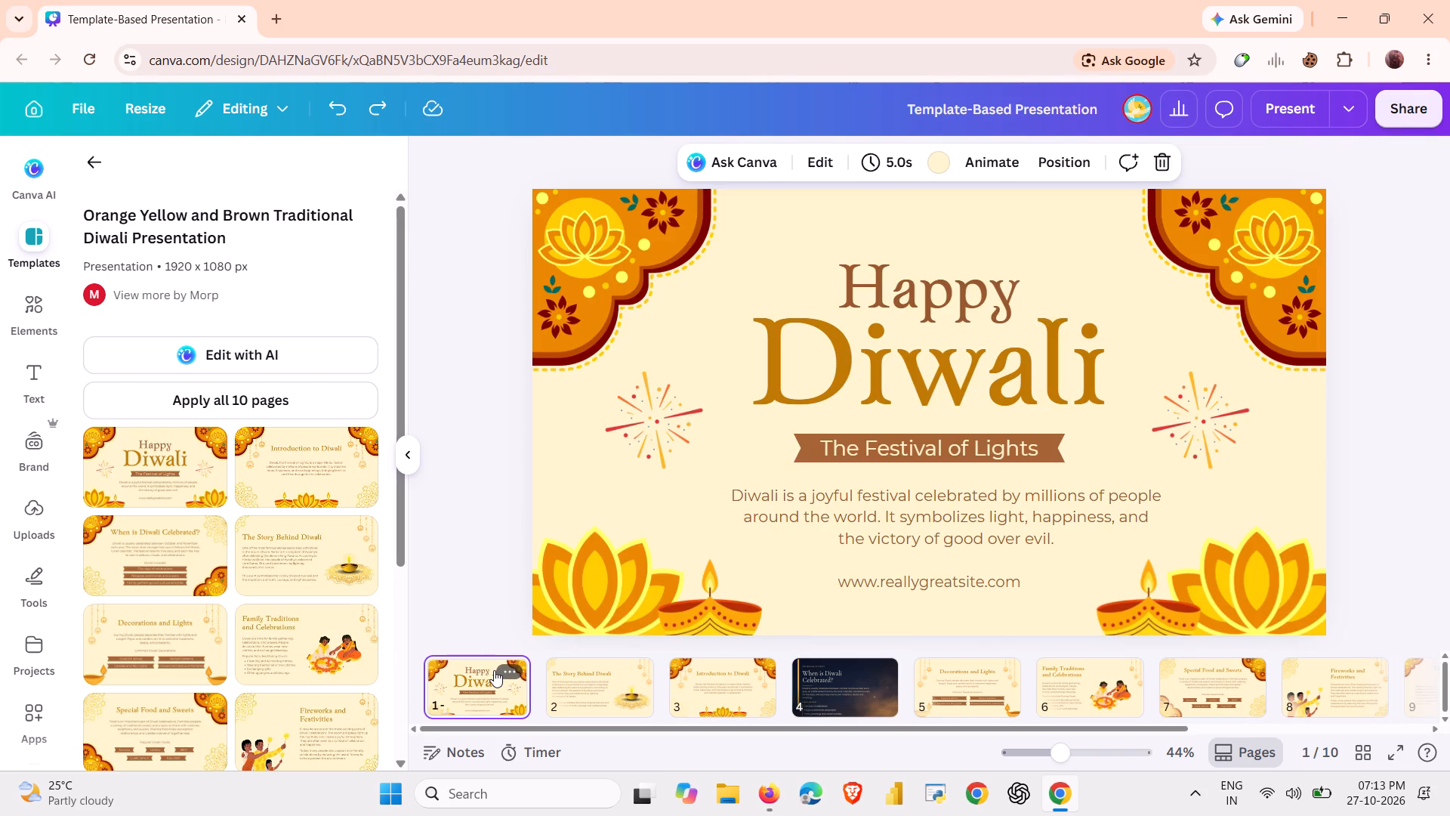
key(ctrl+z)
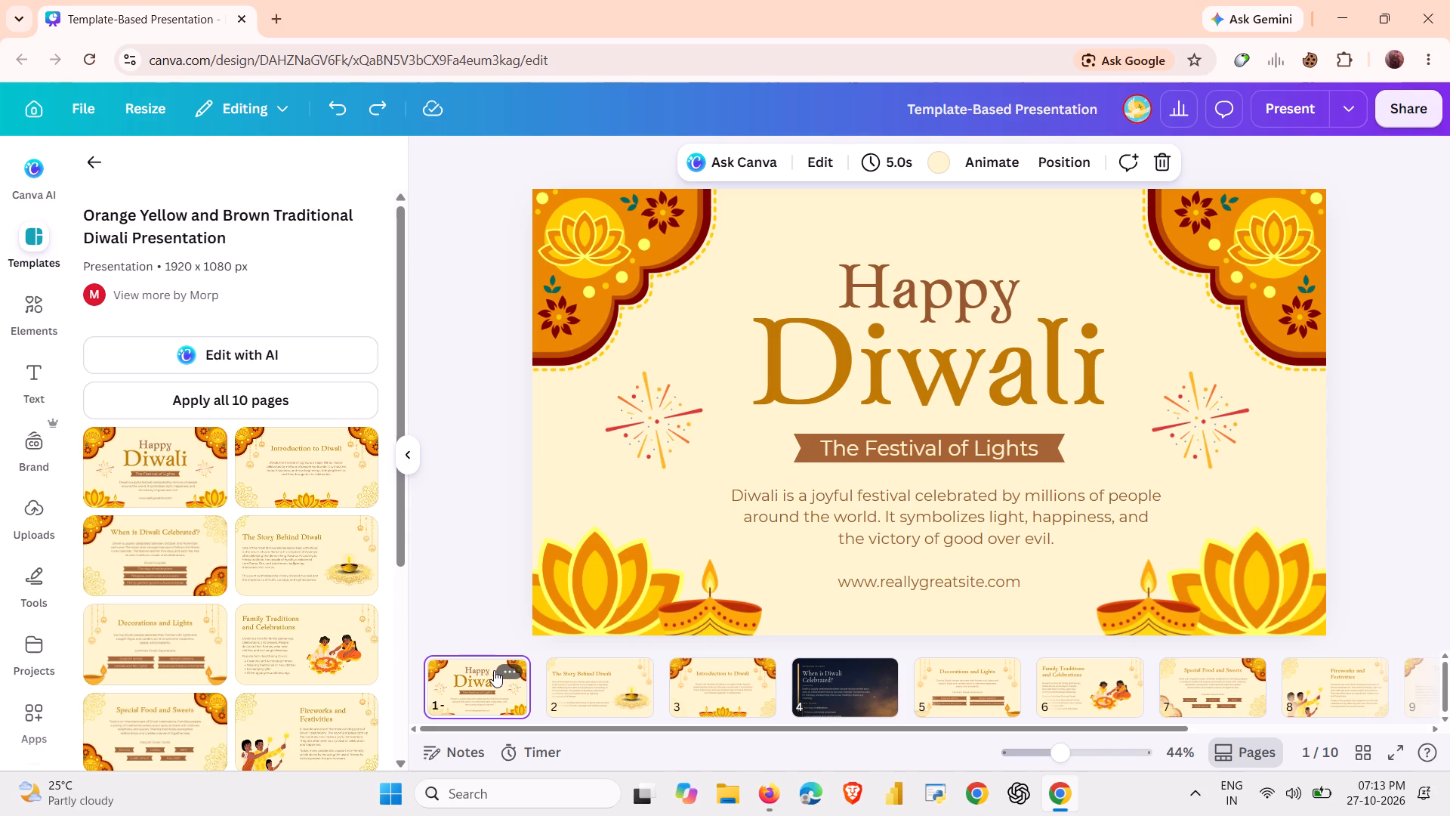
key(ctrl+z)
key(ctrl+z)
key(ctrl+z)
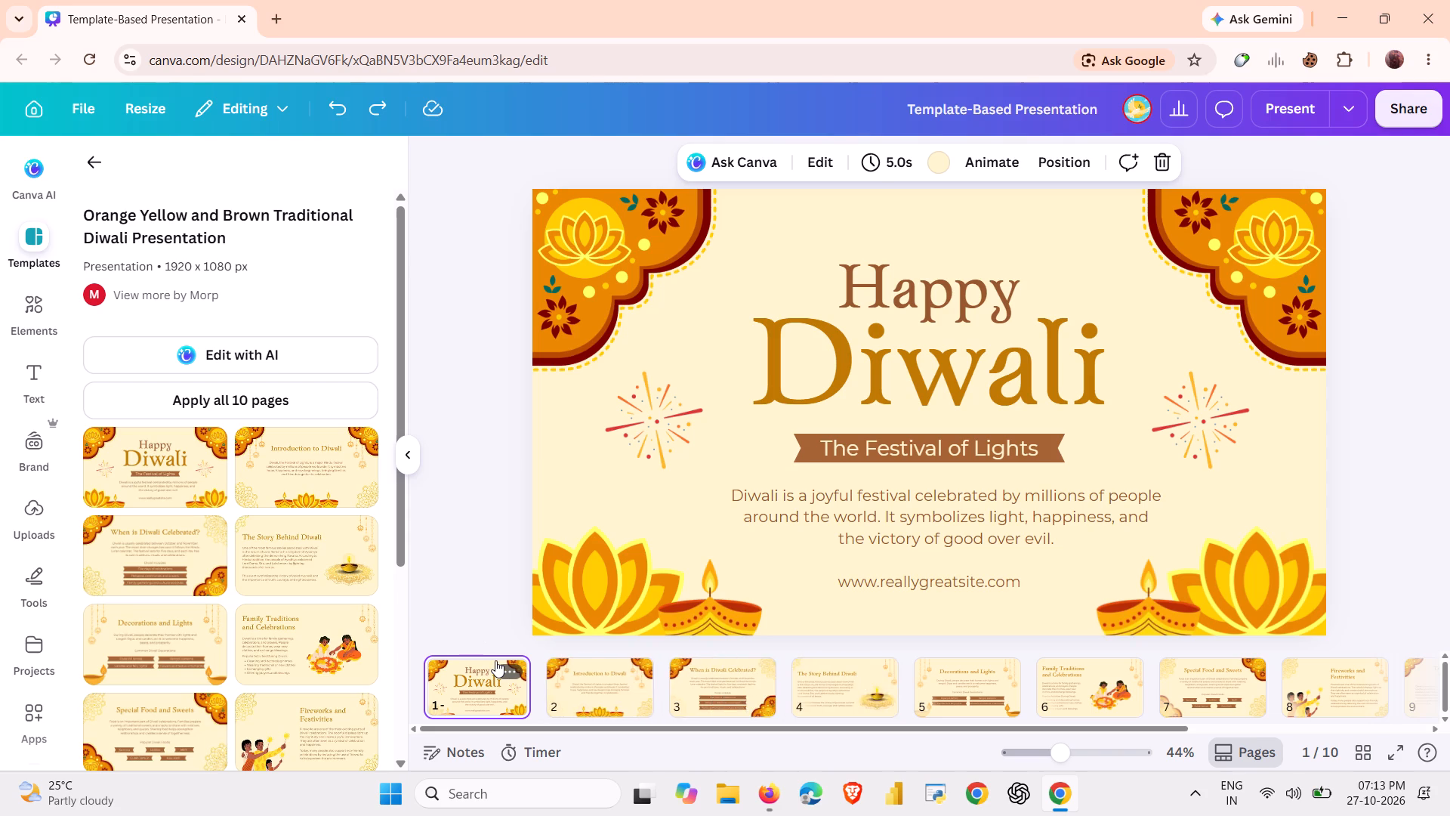
key(ctrl+z)
click(495, 660)
key(ctrl+z)
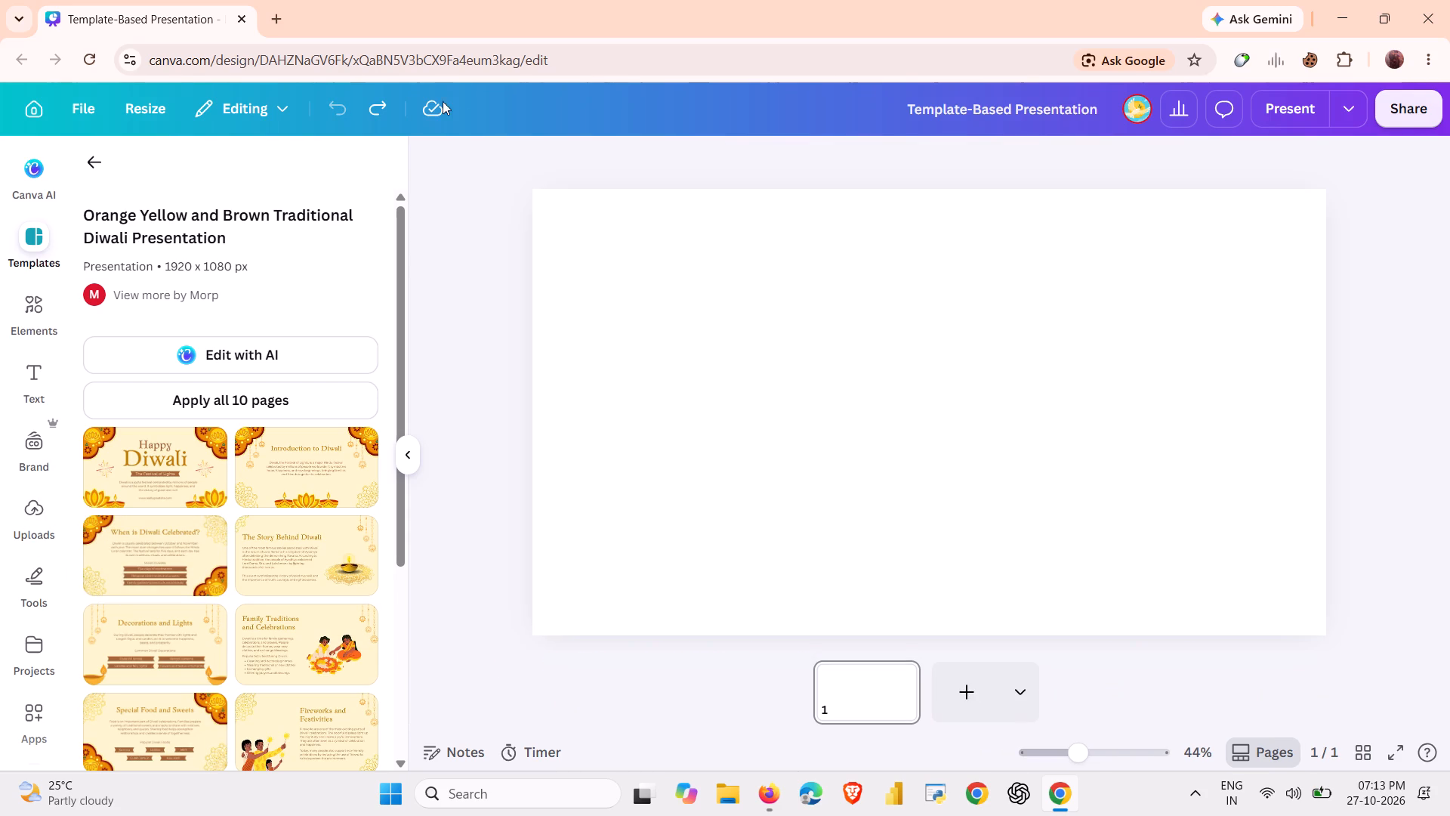
key(z)
ctrl+shift+click(369, 114)
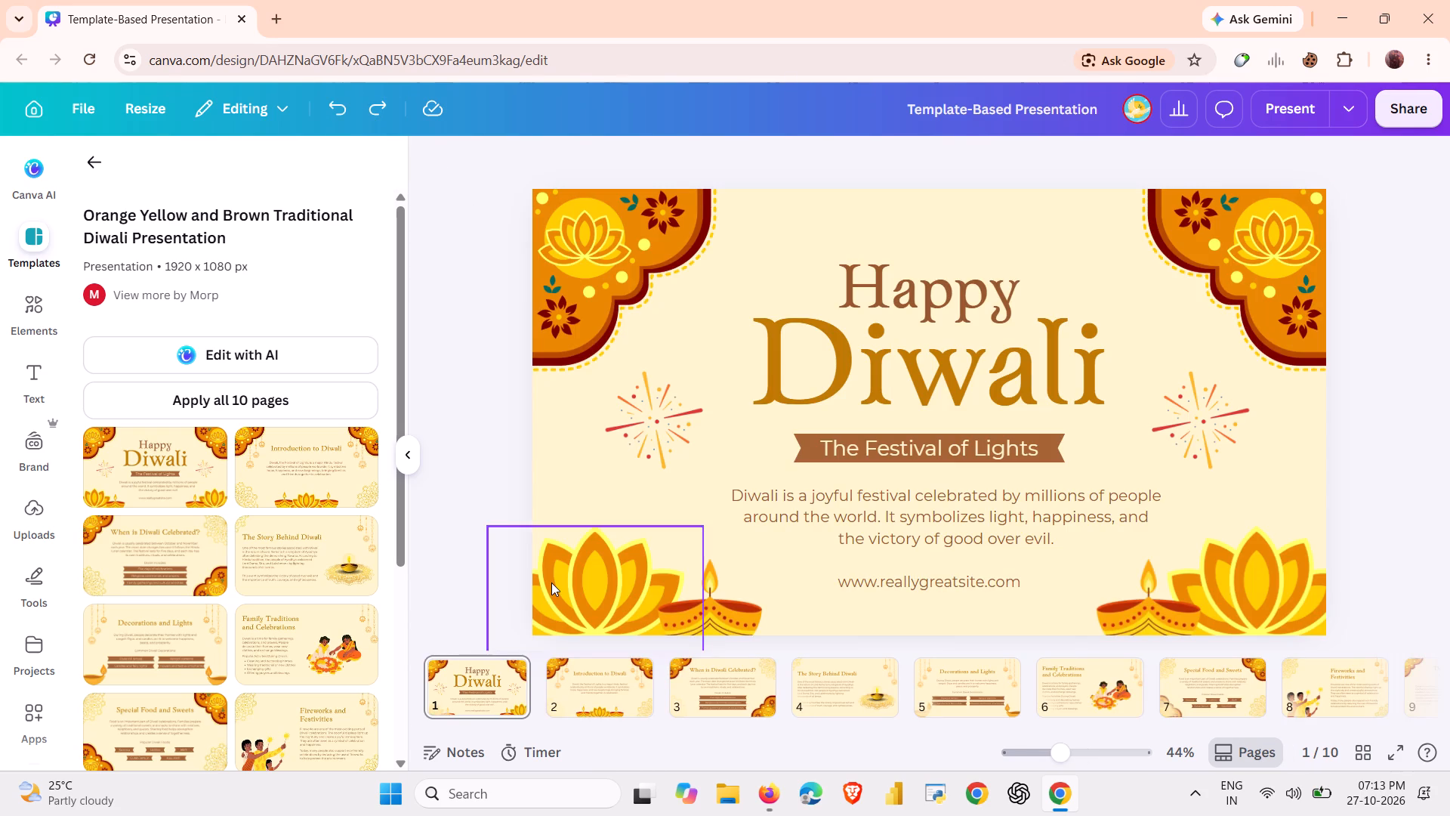
Look through pages 2 to 5 of the Diwali presentation.
click(582, 677)
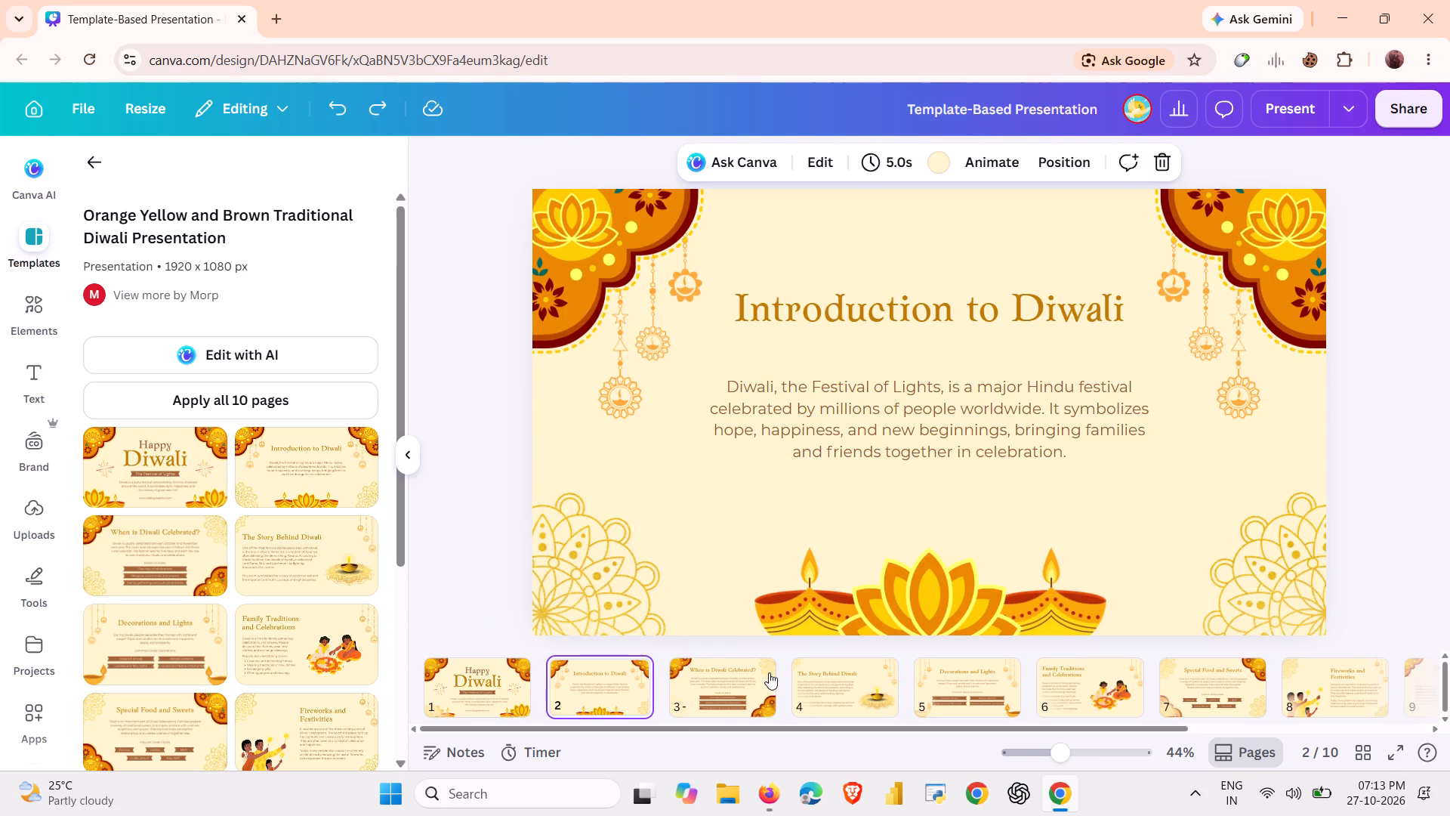
click(727, 695)
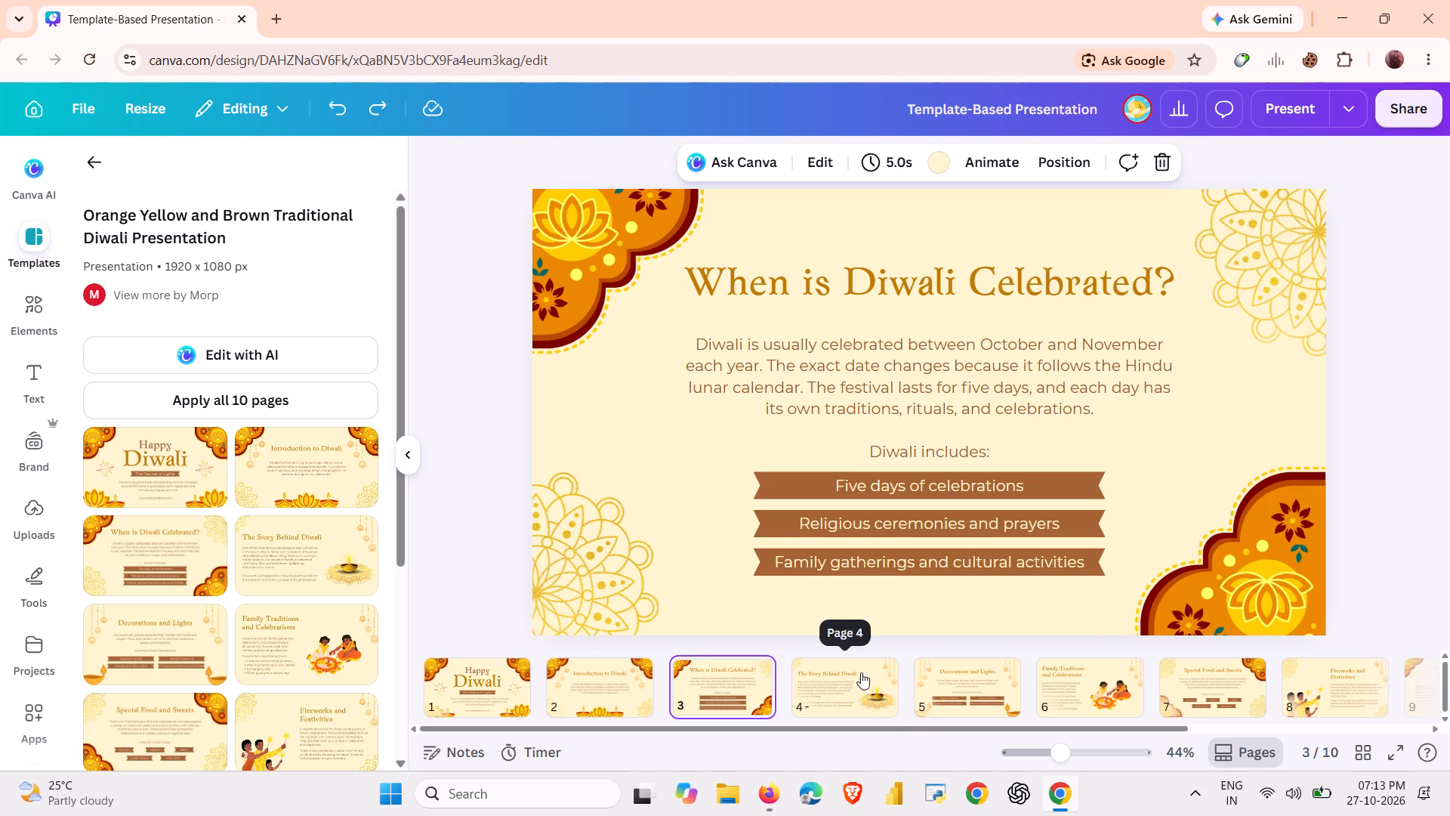
click(861, 672)
click(971, 689)
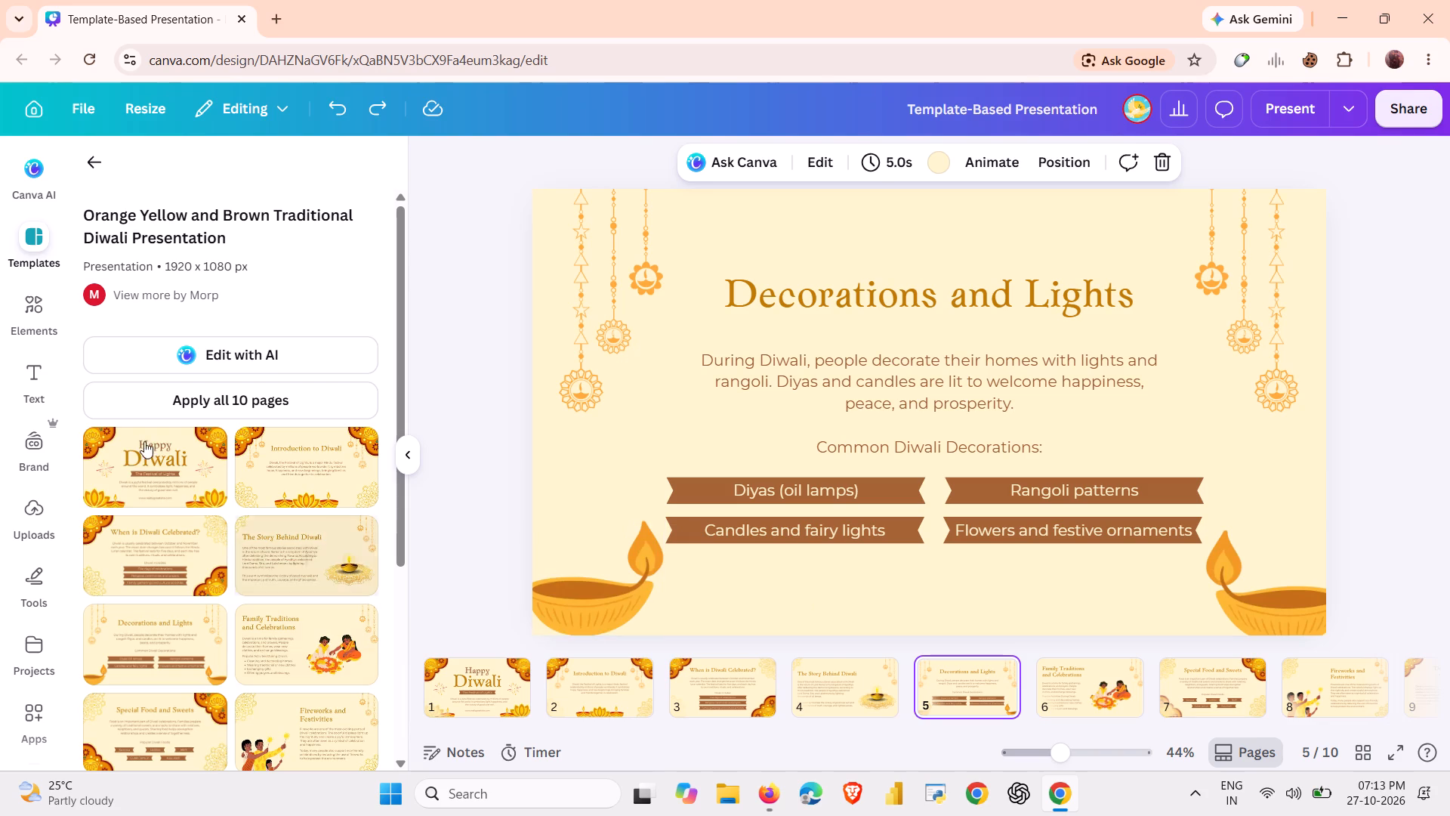
Apply the template's "Happy Diwali" cover page design to pages 5 and 6 of the presentation.
click(109, 453)
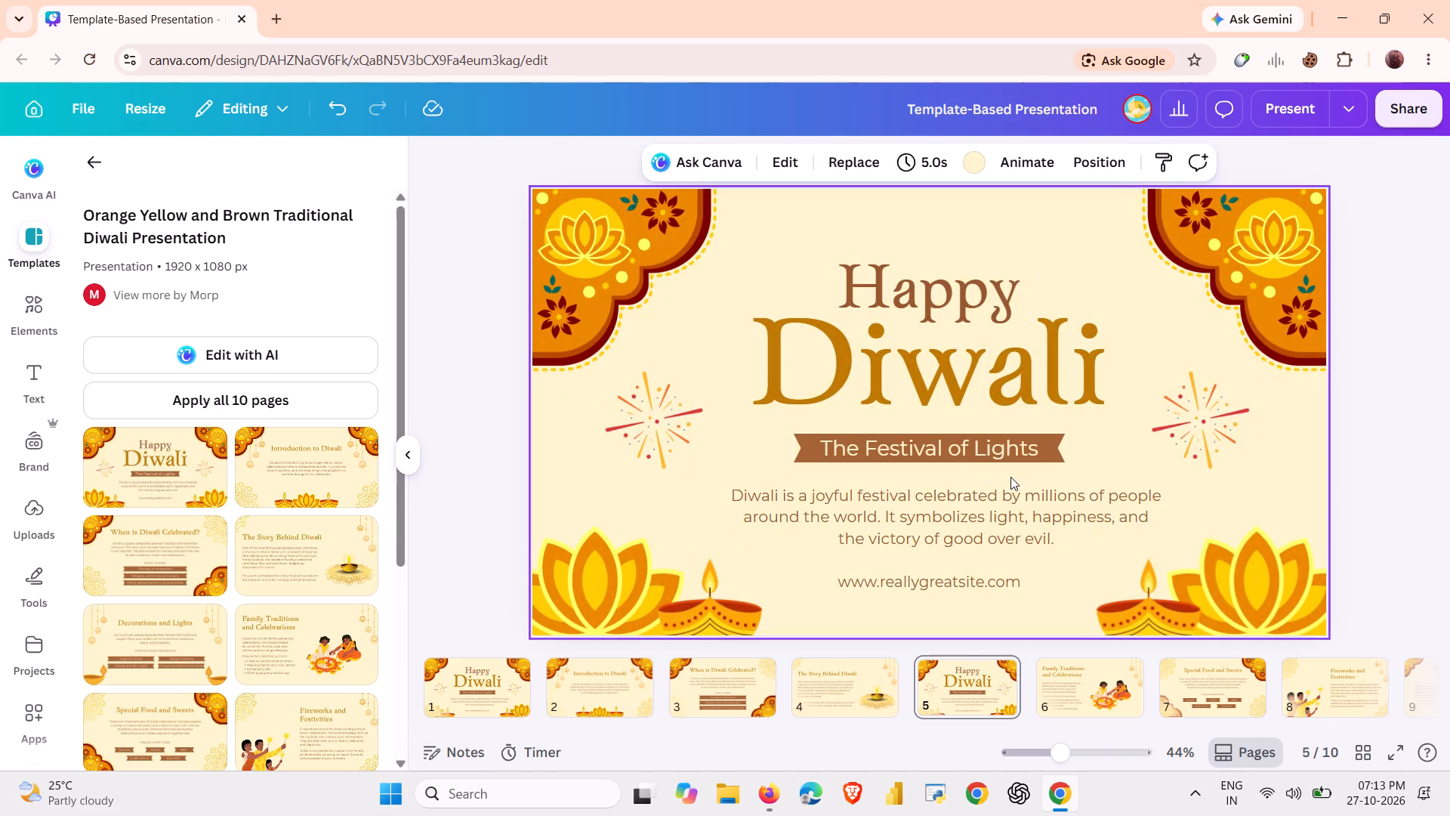
scroll(1010, 477, down, 1)
scroll(866, 491, down, 2)
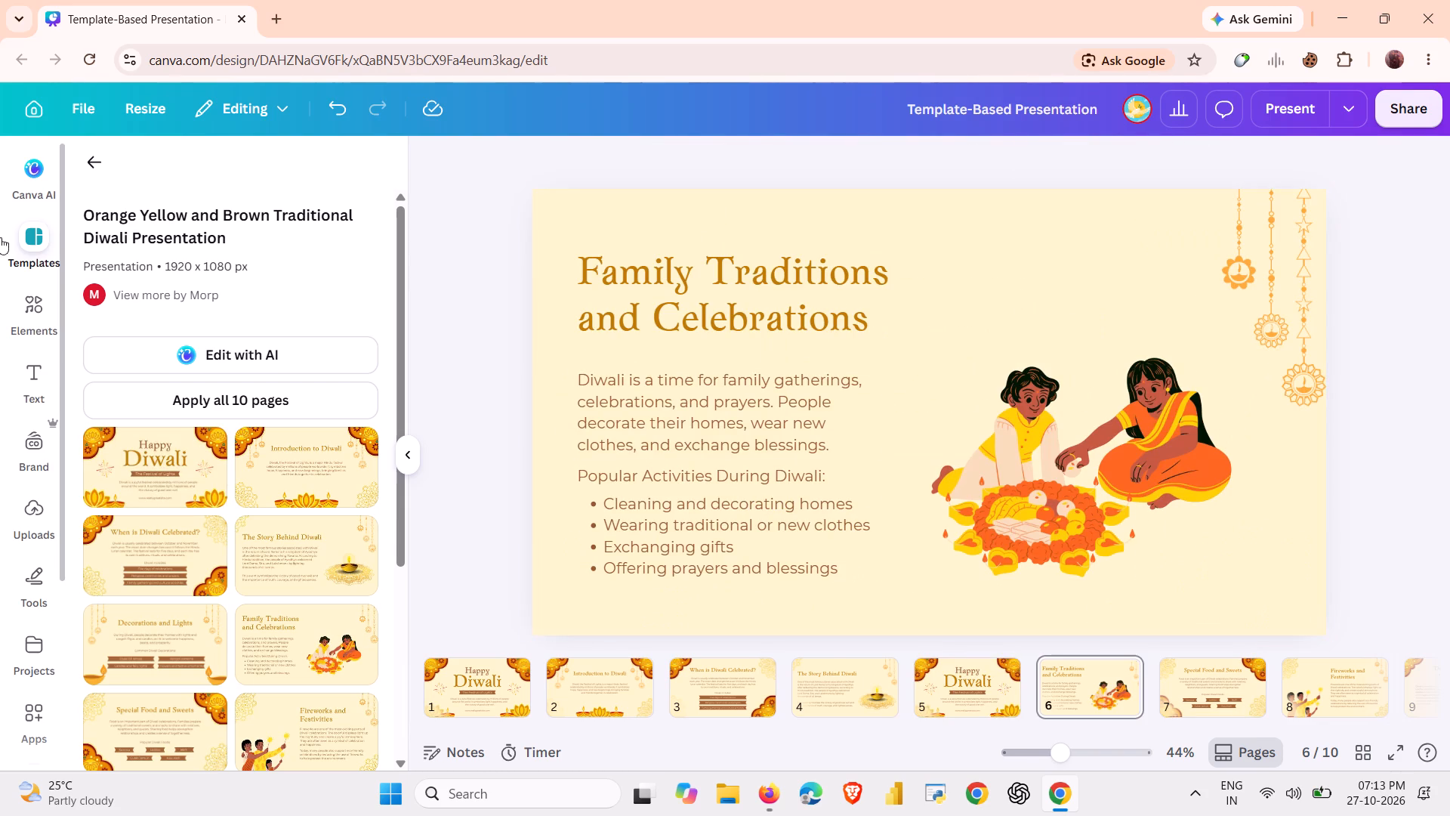
click(187, 481)
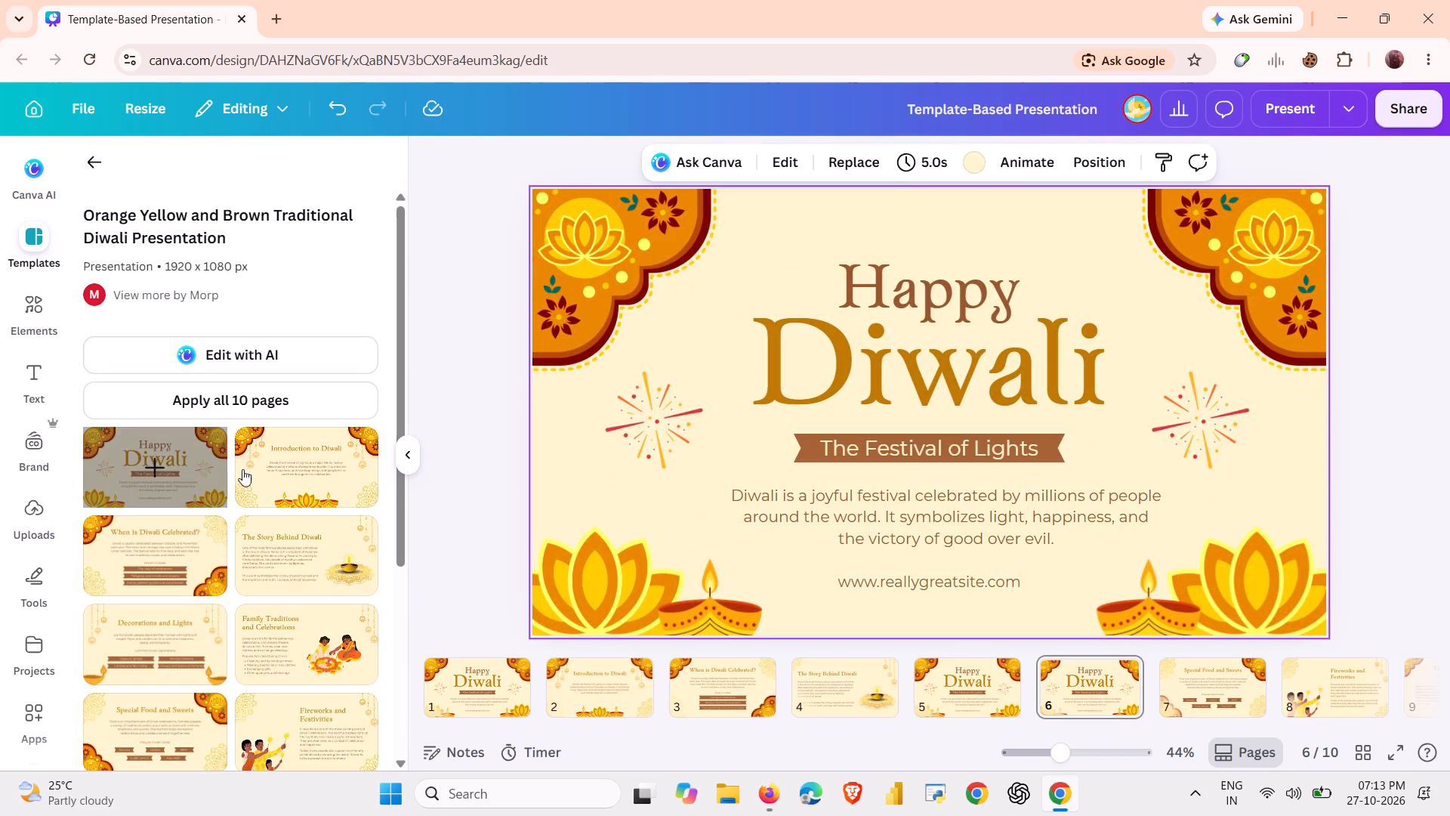
click(42, 320)
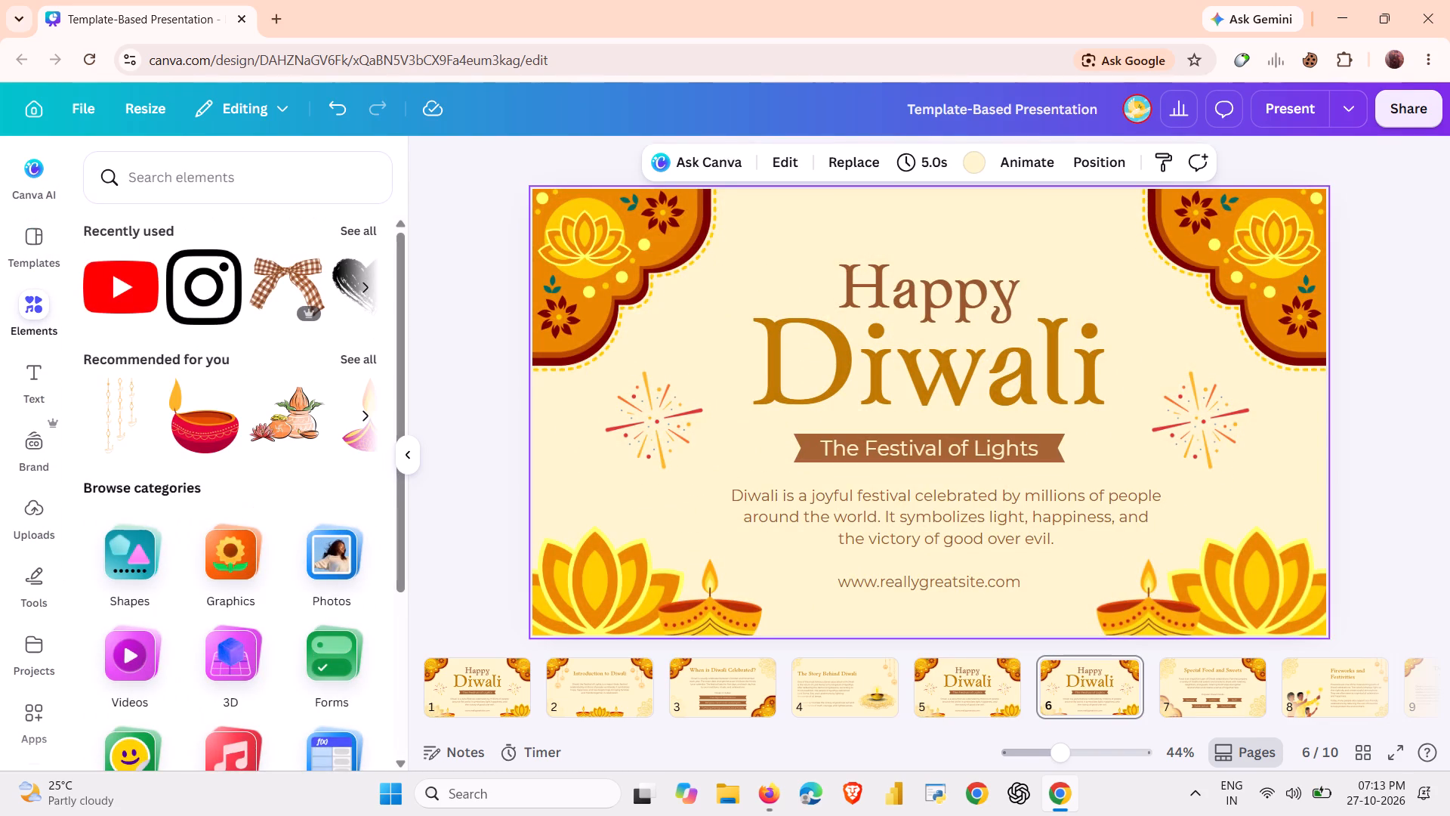
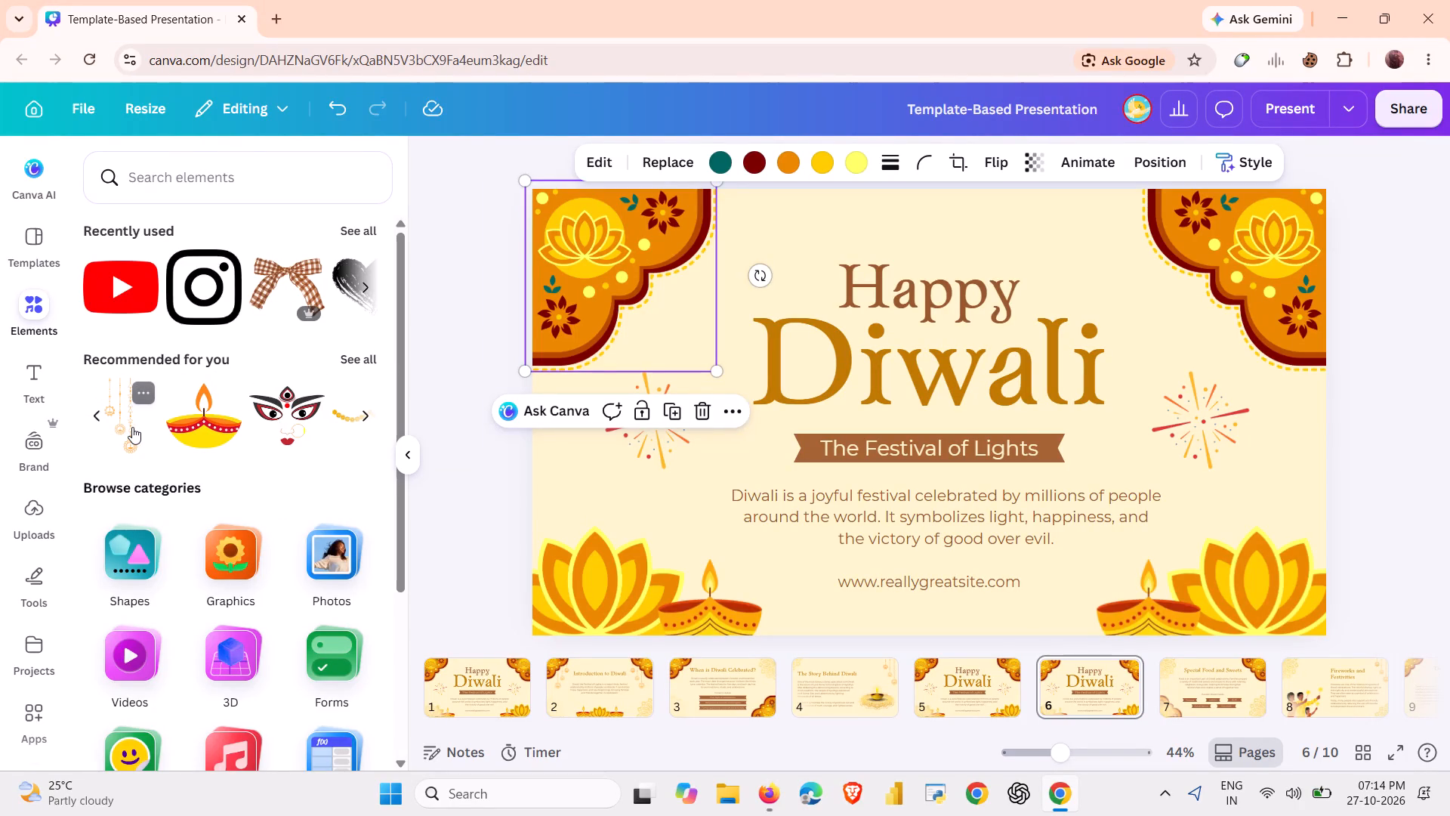
Add the recommended hanging diya ornament to page 6 and place it along the page's top edge, beside the upper-right corner decoration.
click(132, 427)
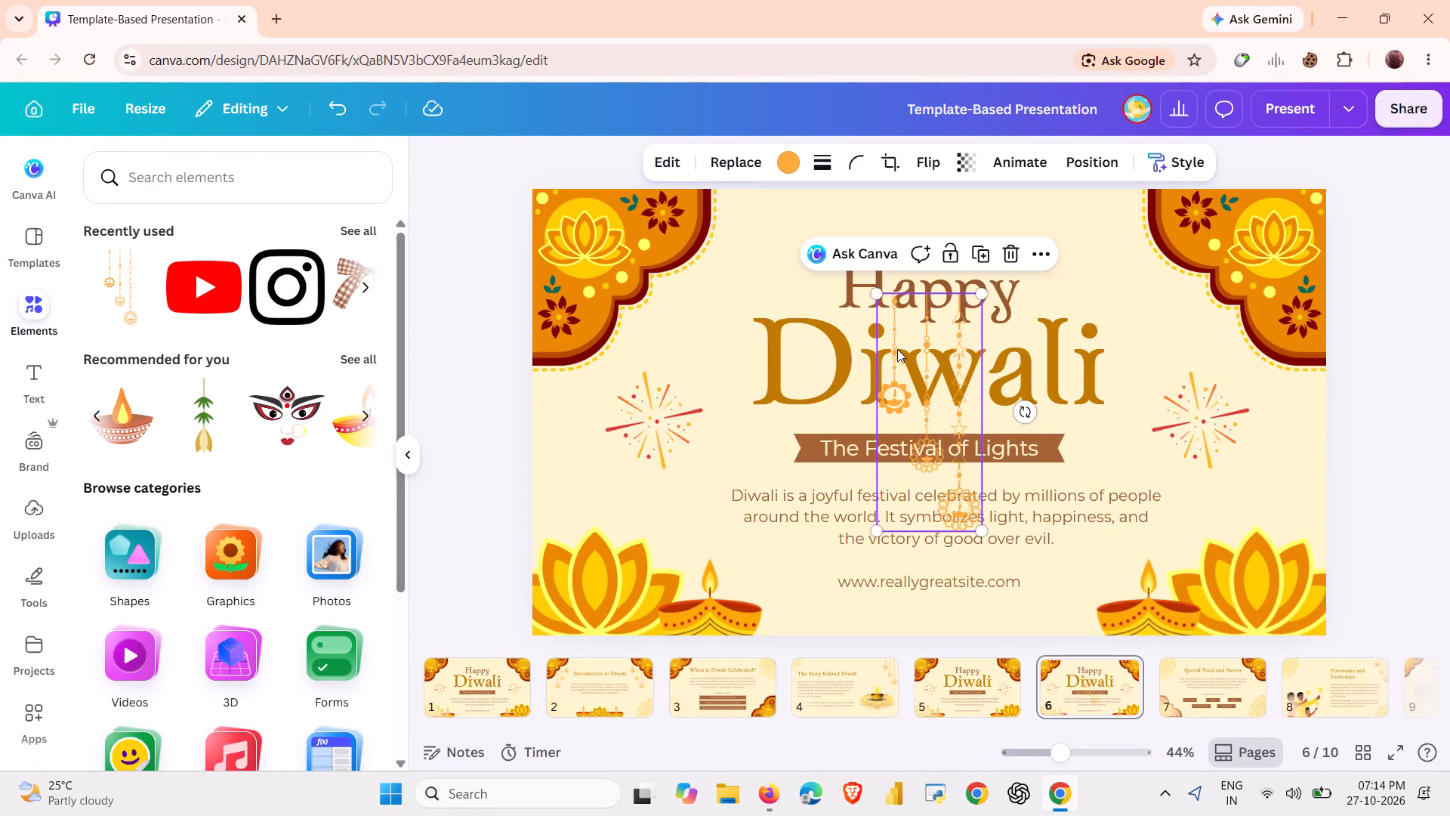
drag(896, 346, 1072, 246)
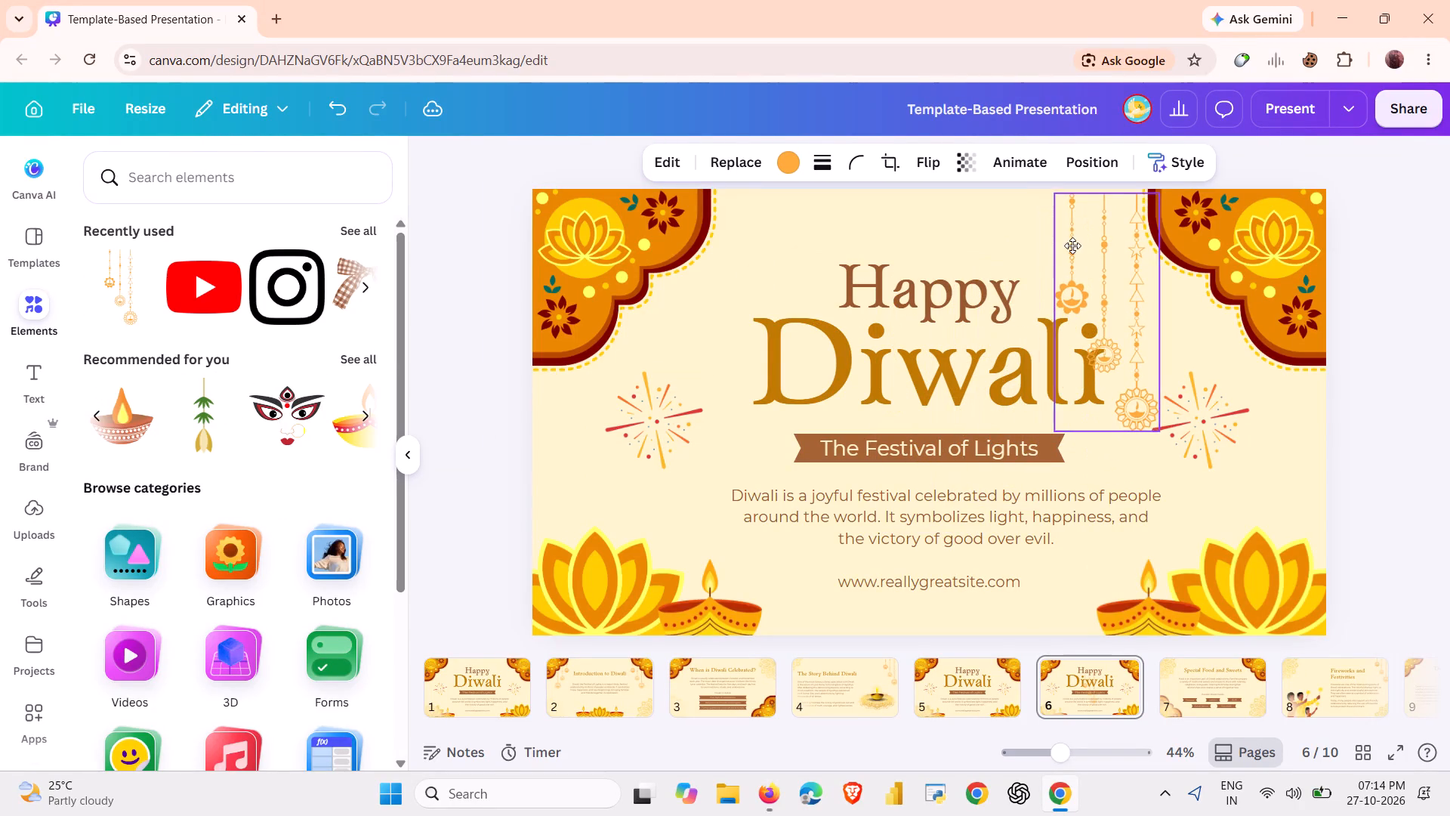
drag(1074, 236, 1076, 230)
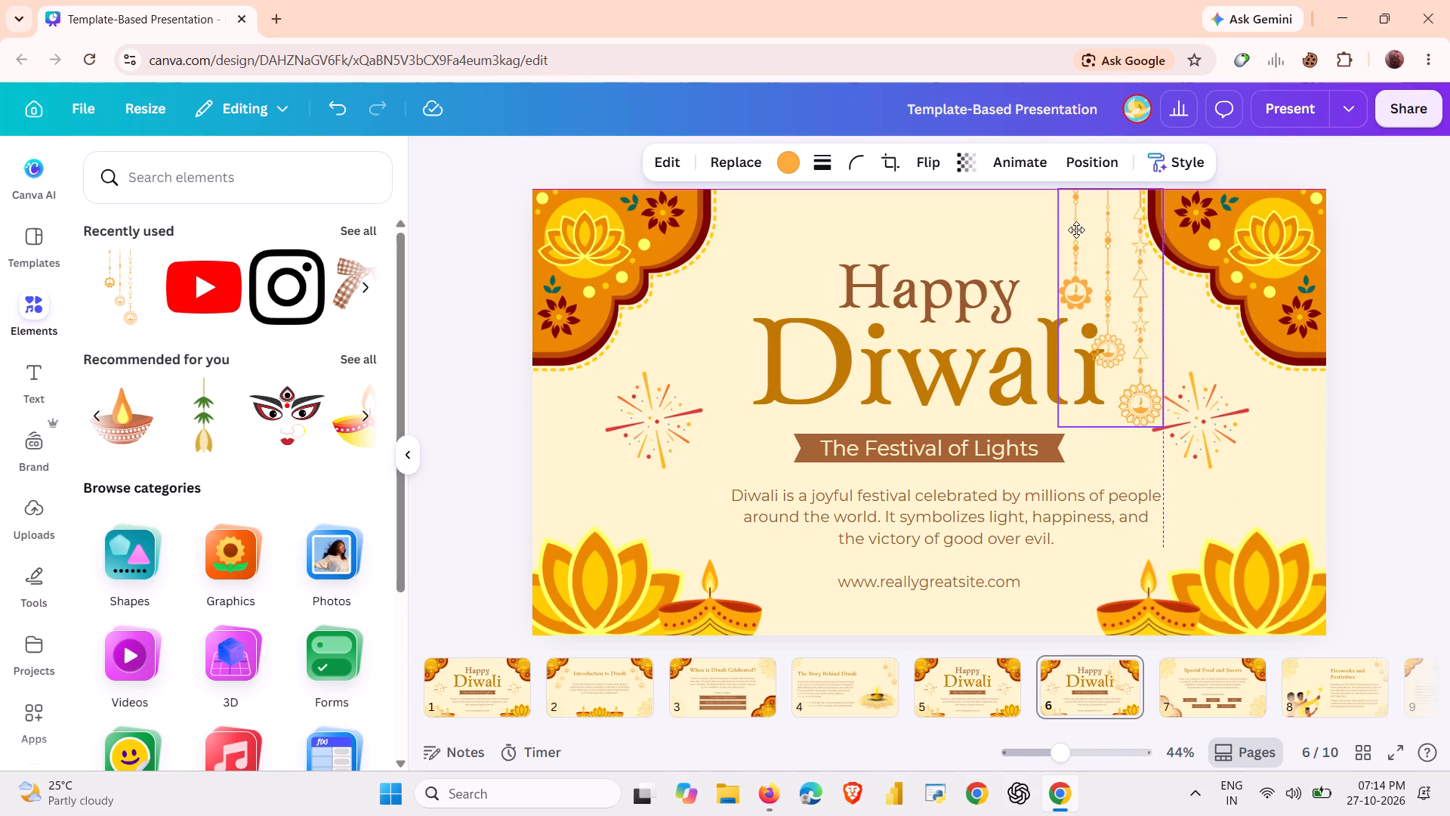
Shrink the orange hanging ornament on page 6 and place it against the page's top edge, just beside the right corner decoration.
drag(1076, 230, 1079, 230)
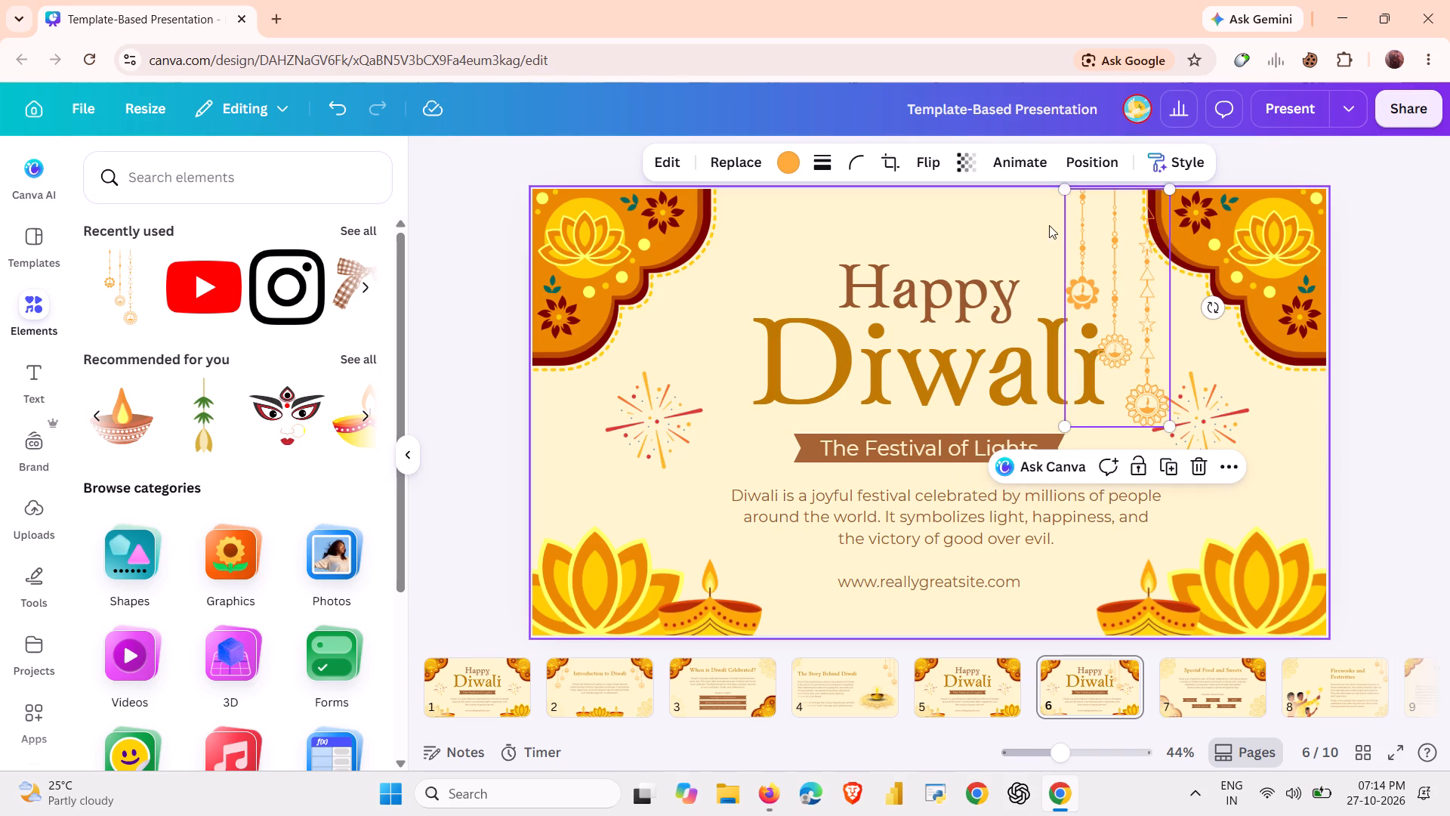
click(1044, 225)
click(1131, 311)
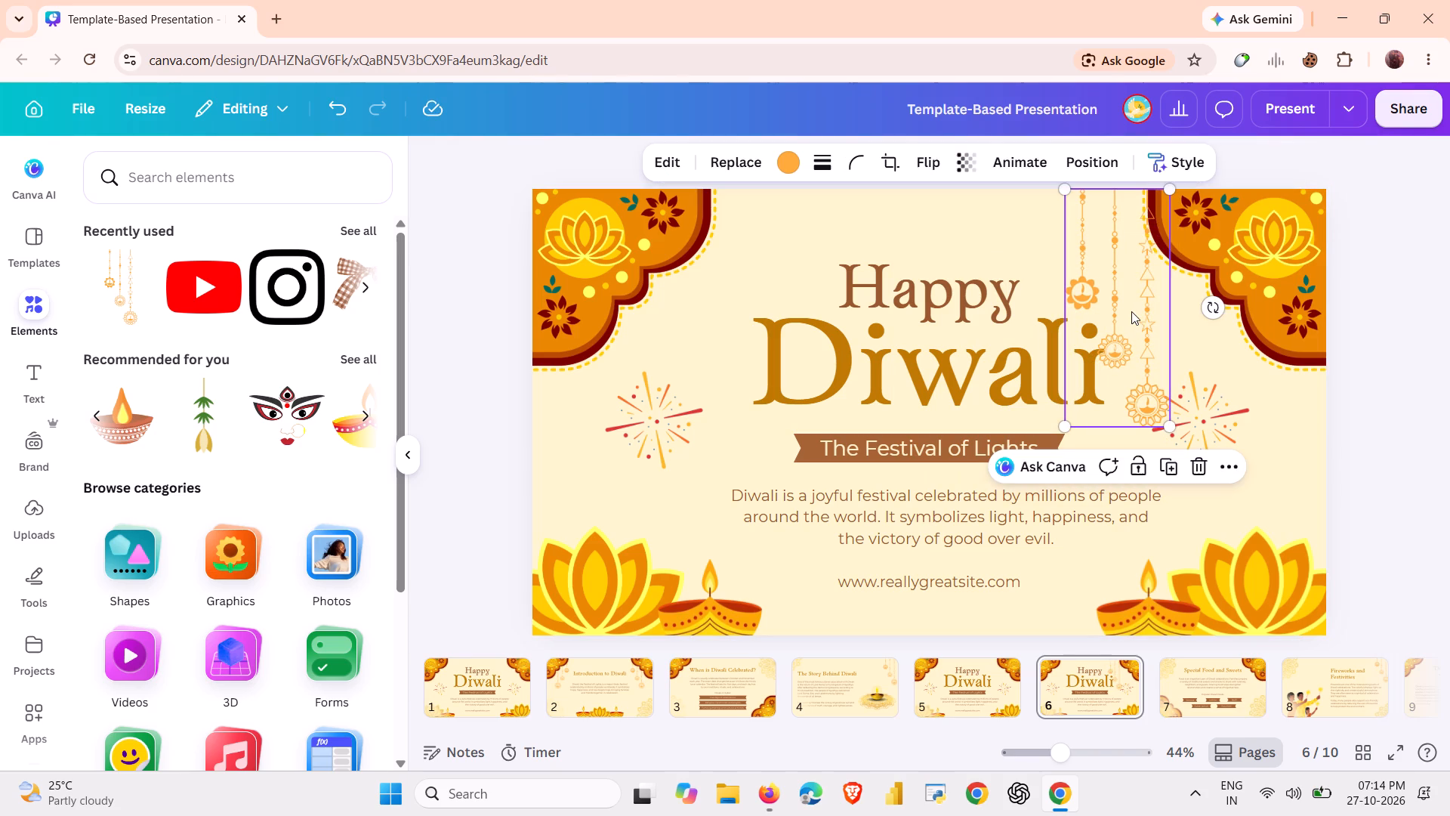
drag(1167, 187, 1155, 233)
drag(1120, 297, 1122, 276)
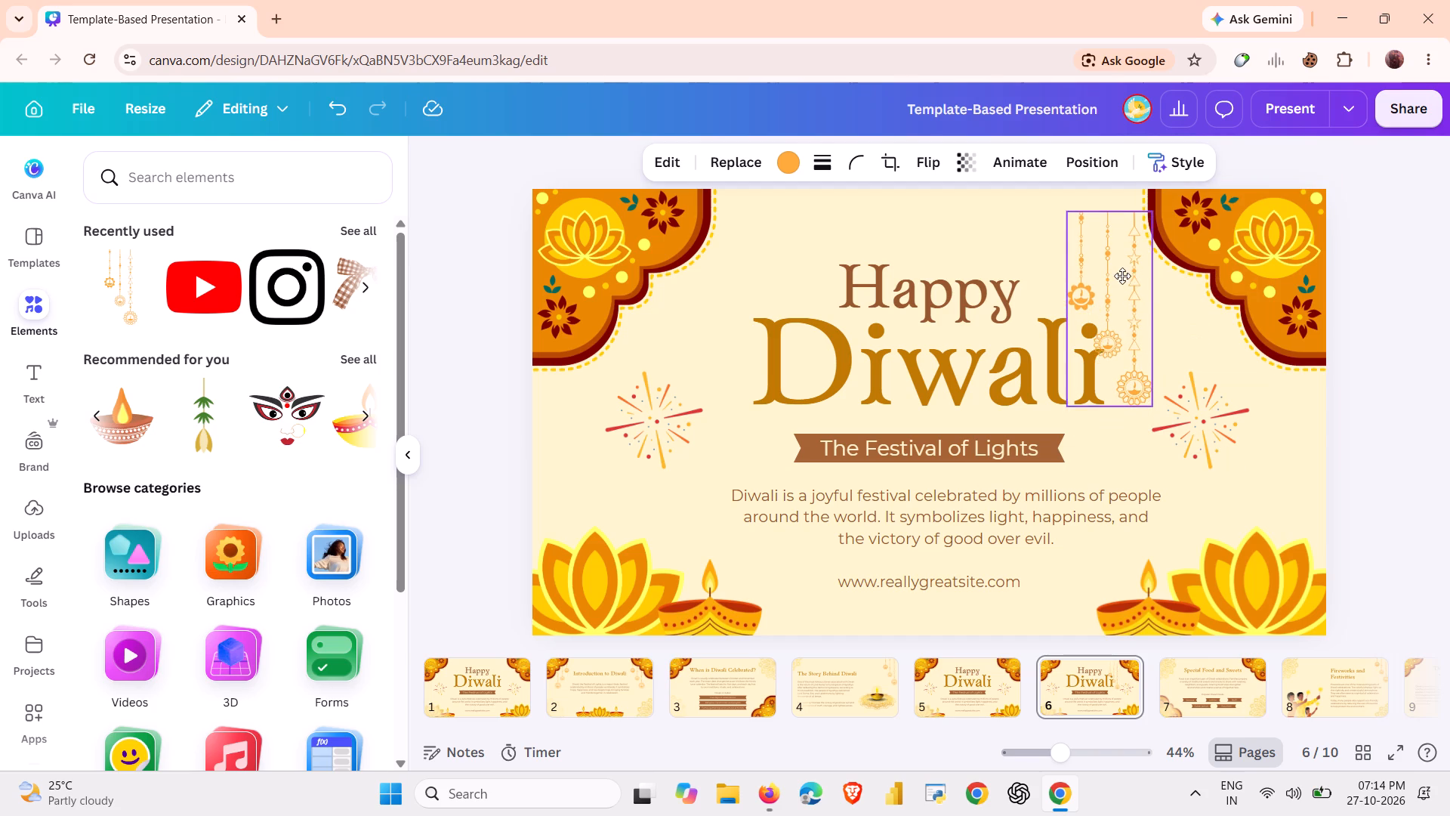
drag(1122, 276, 1123, 256)
click(1123, 256)
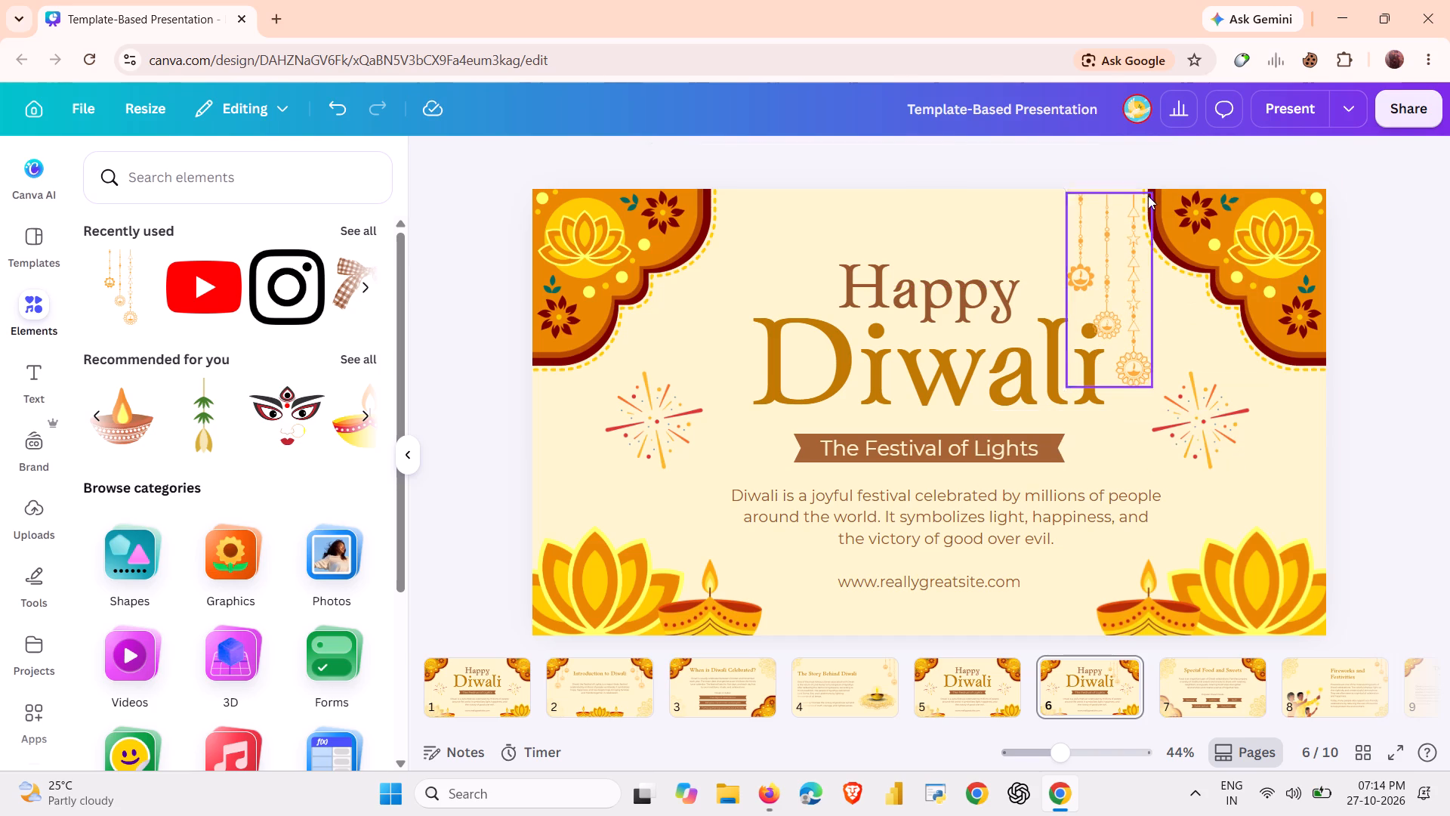
click(1131, 201)
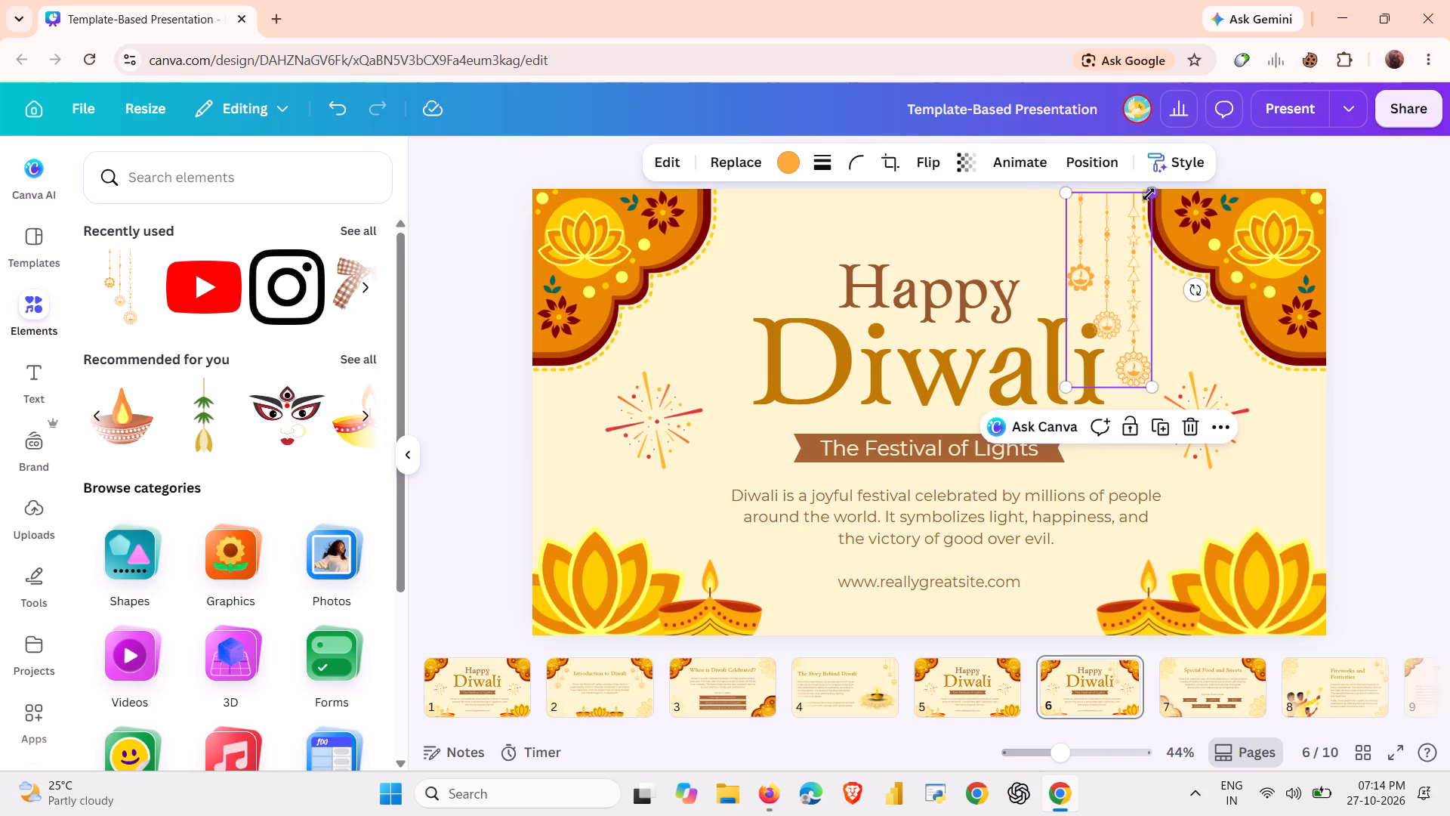
drag(1146, 193, 1139, 205)
drag(1122, 240, 1125, 228)
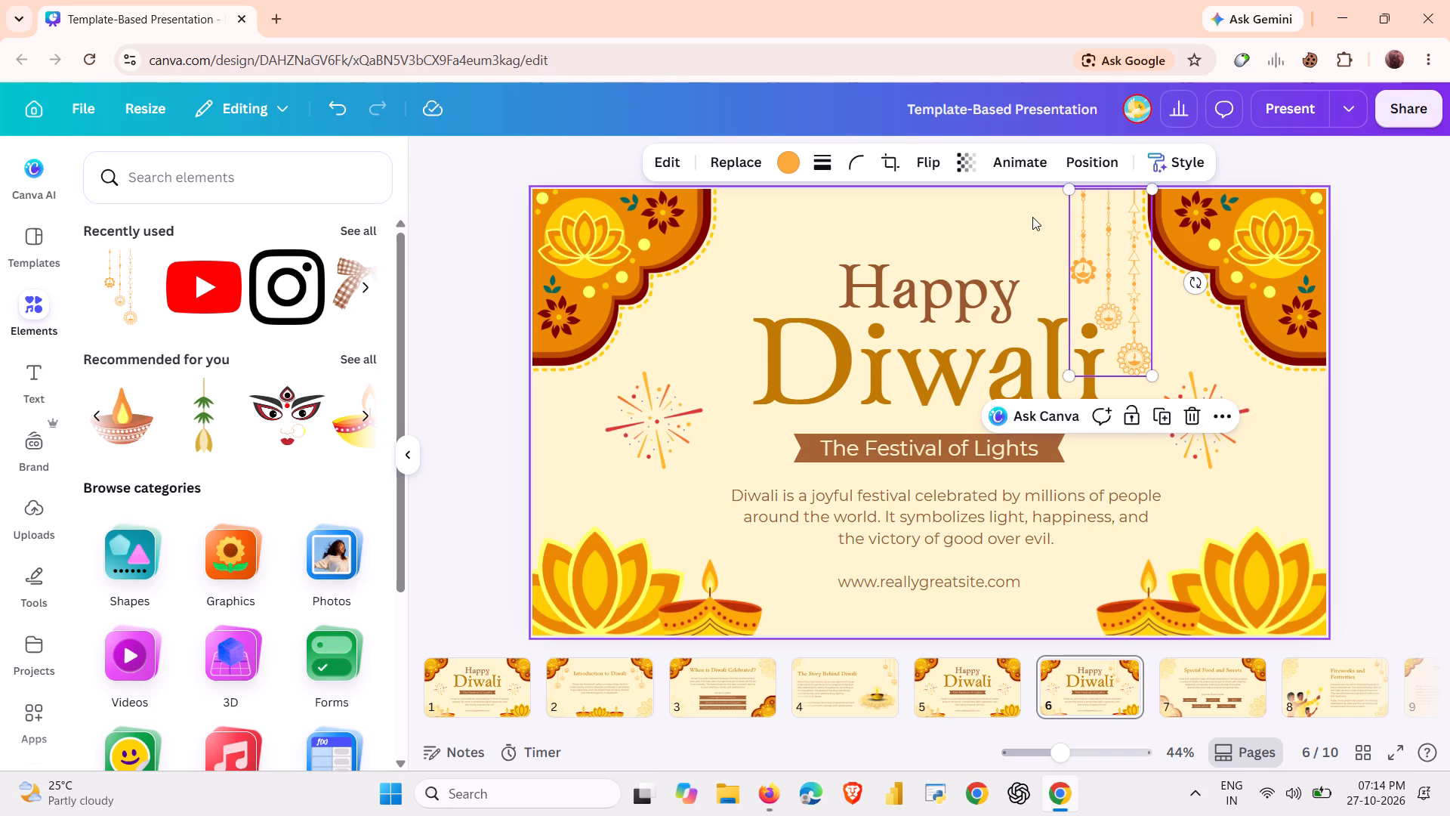
click(1029, 215)
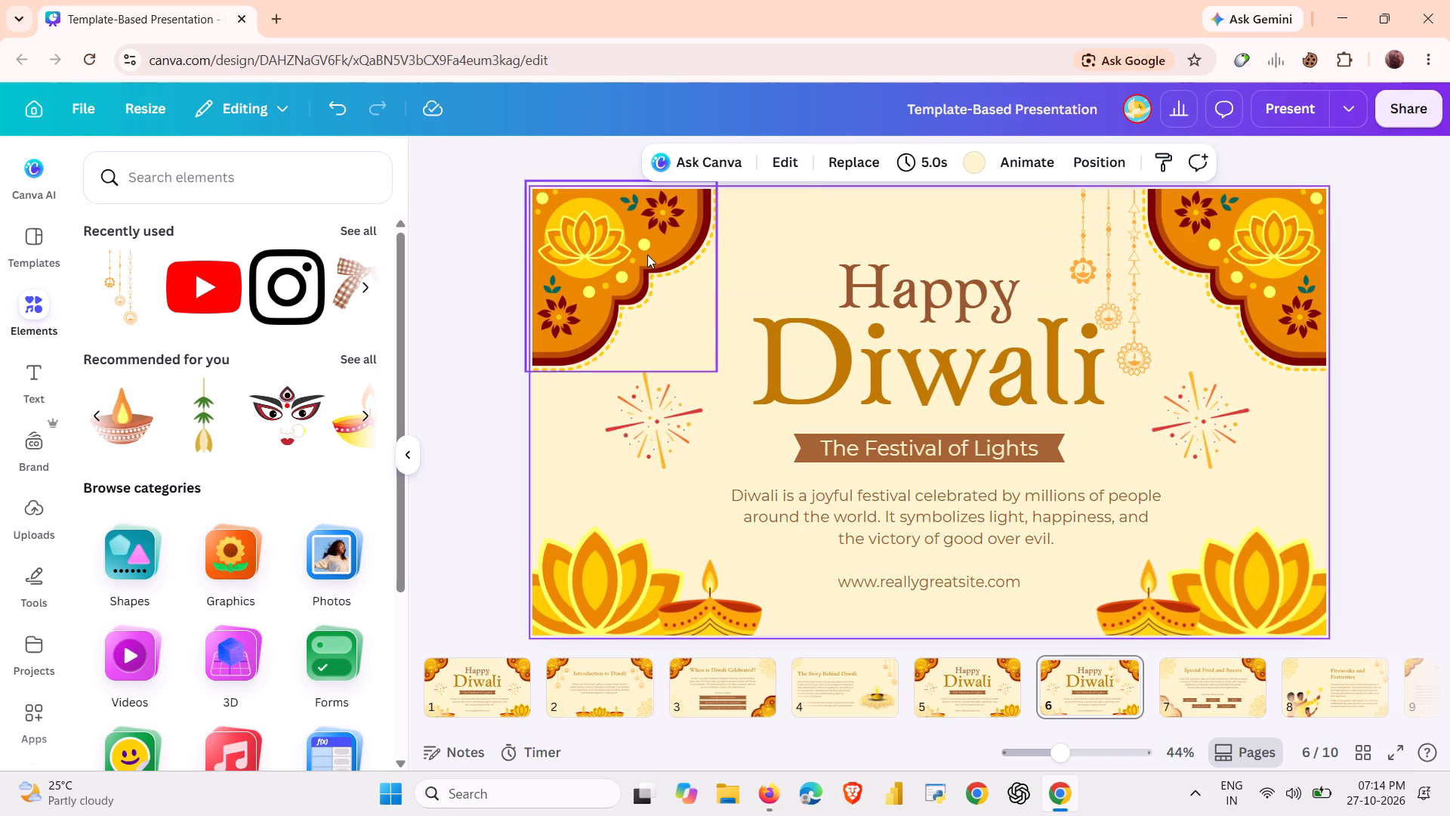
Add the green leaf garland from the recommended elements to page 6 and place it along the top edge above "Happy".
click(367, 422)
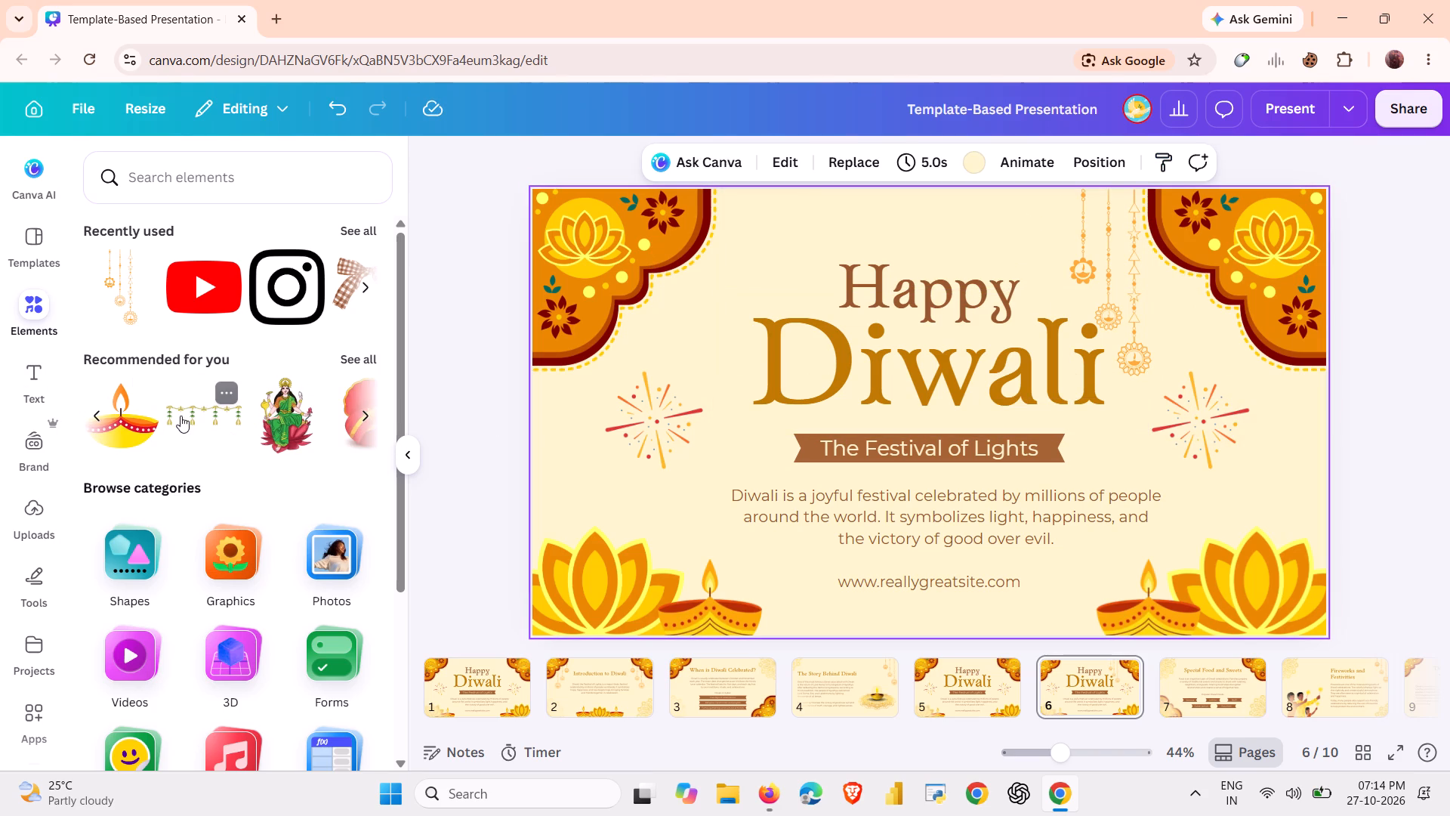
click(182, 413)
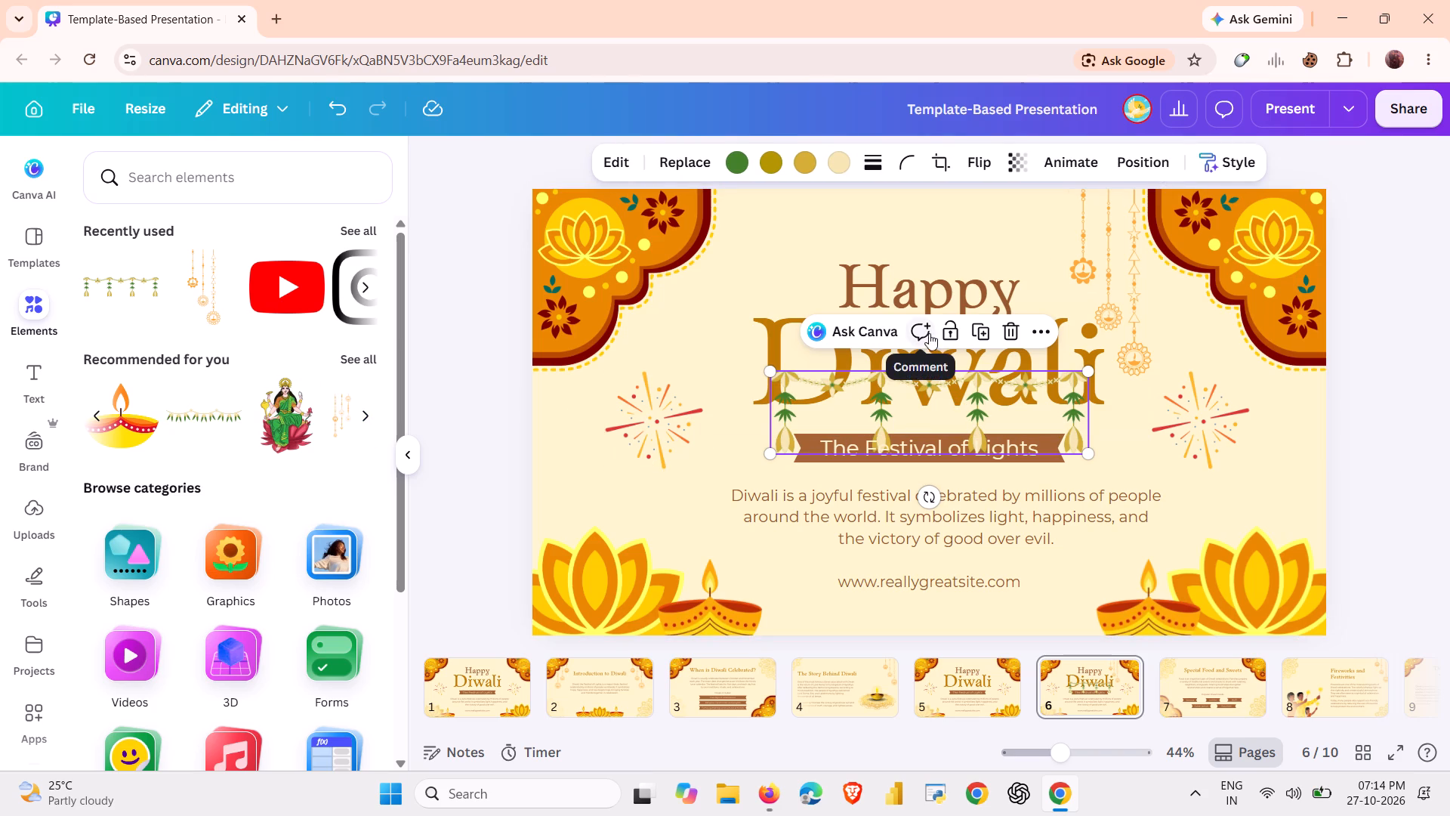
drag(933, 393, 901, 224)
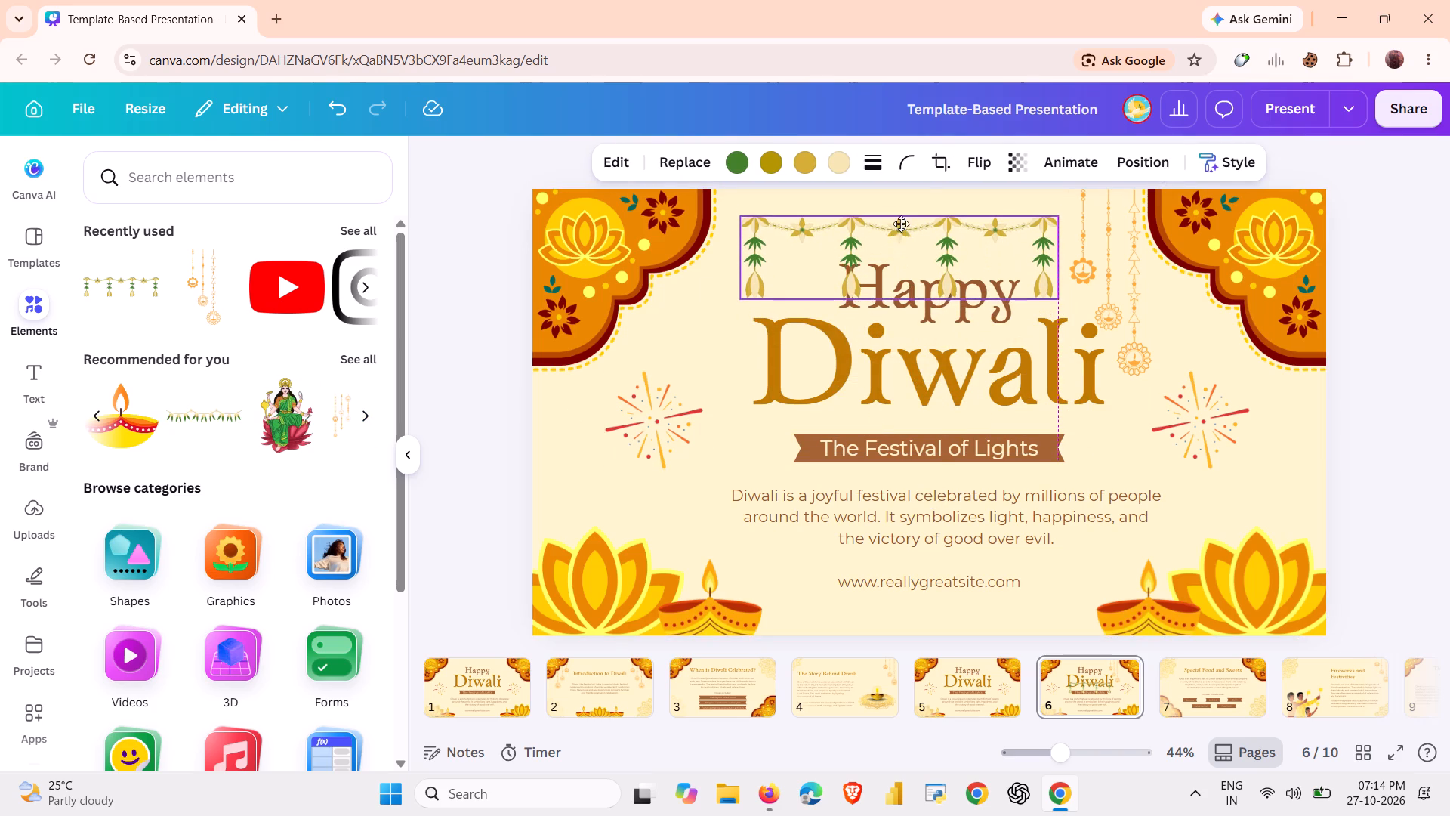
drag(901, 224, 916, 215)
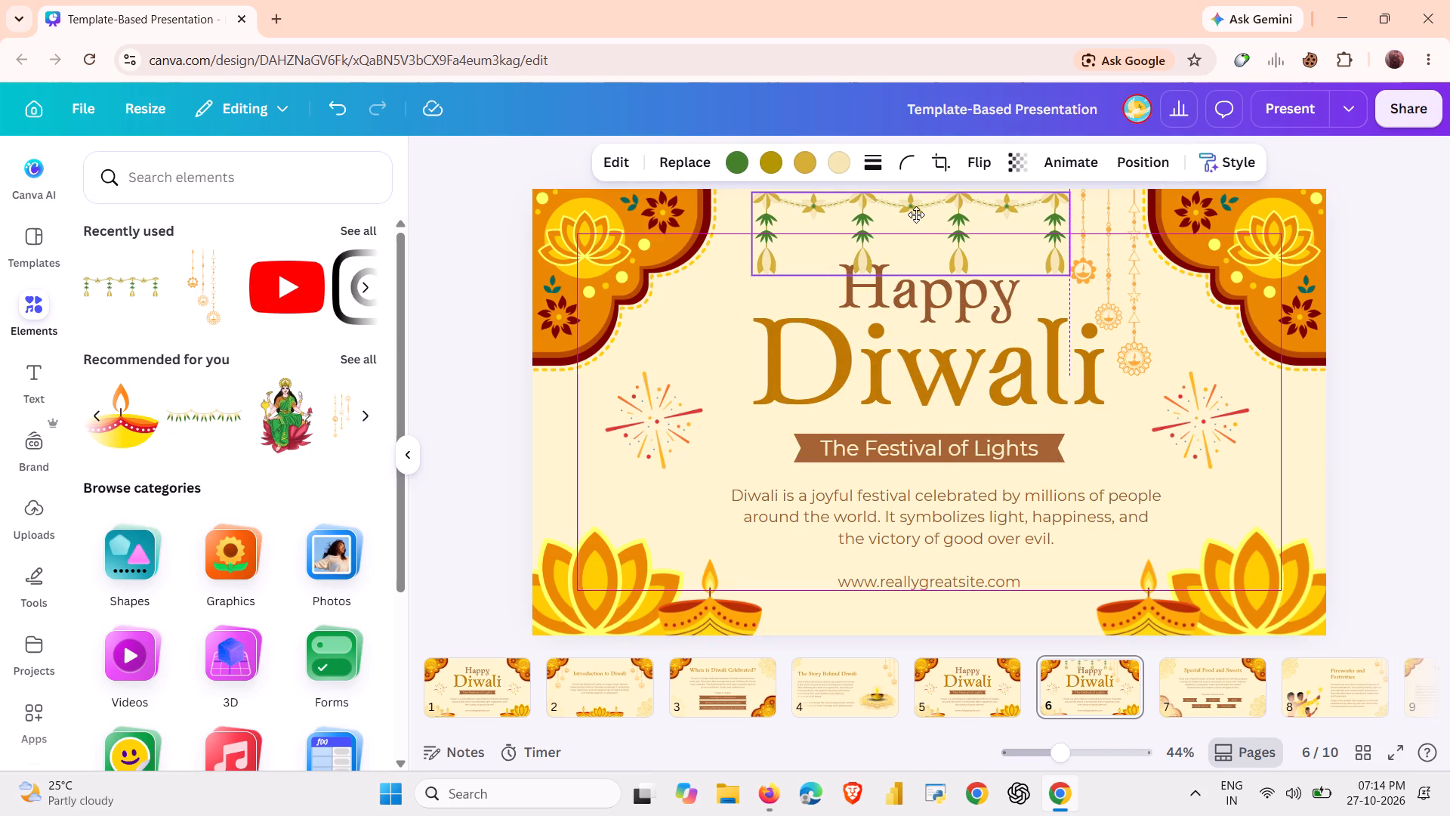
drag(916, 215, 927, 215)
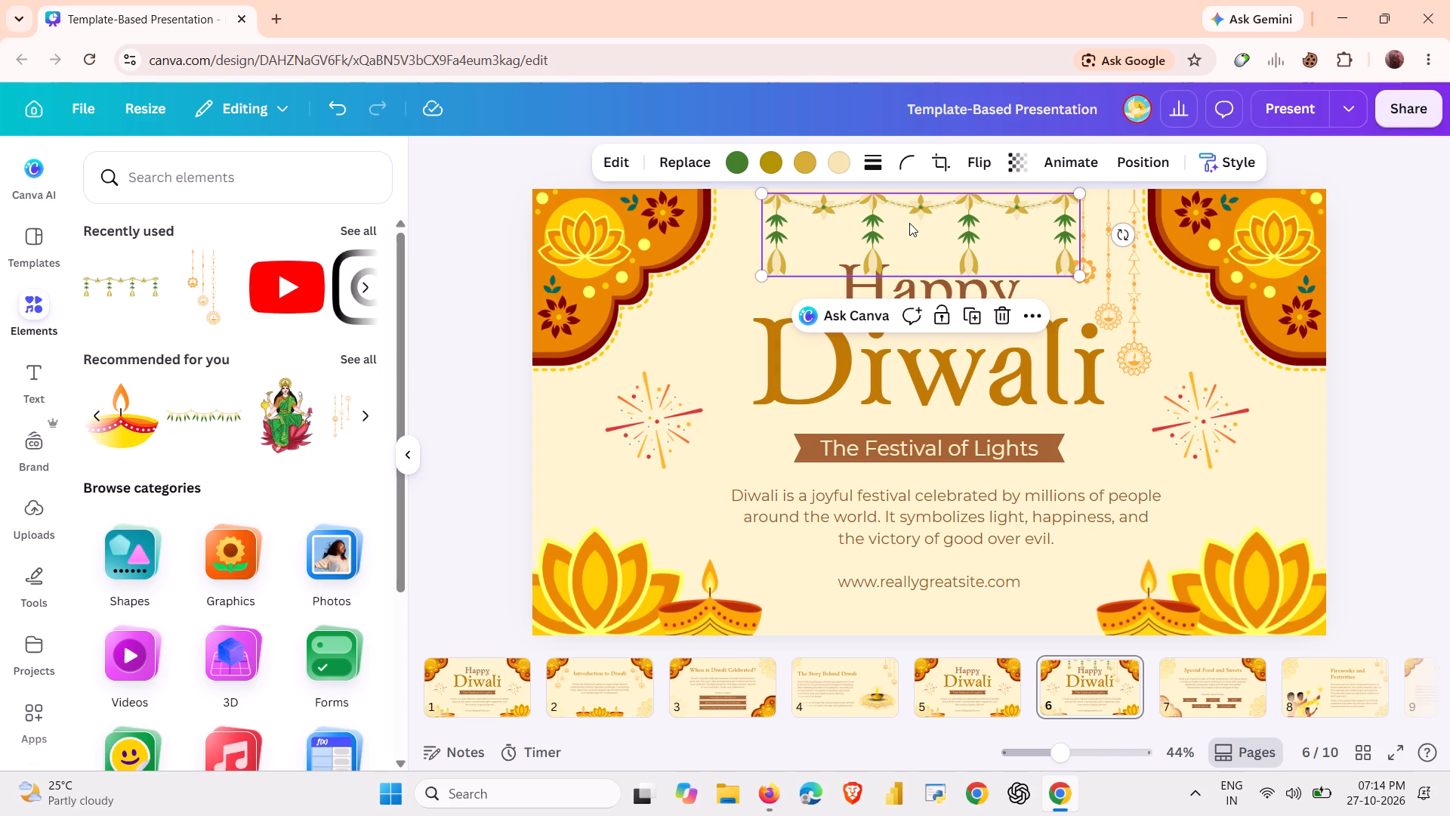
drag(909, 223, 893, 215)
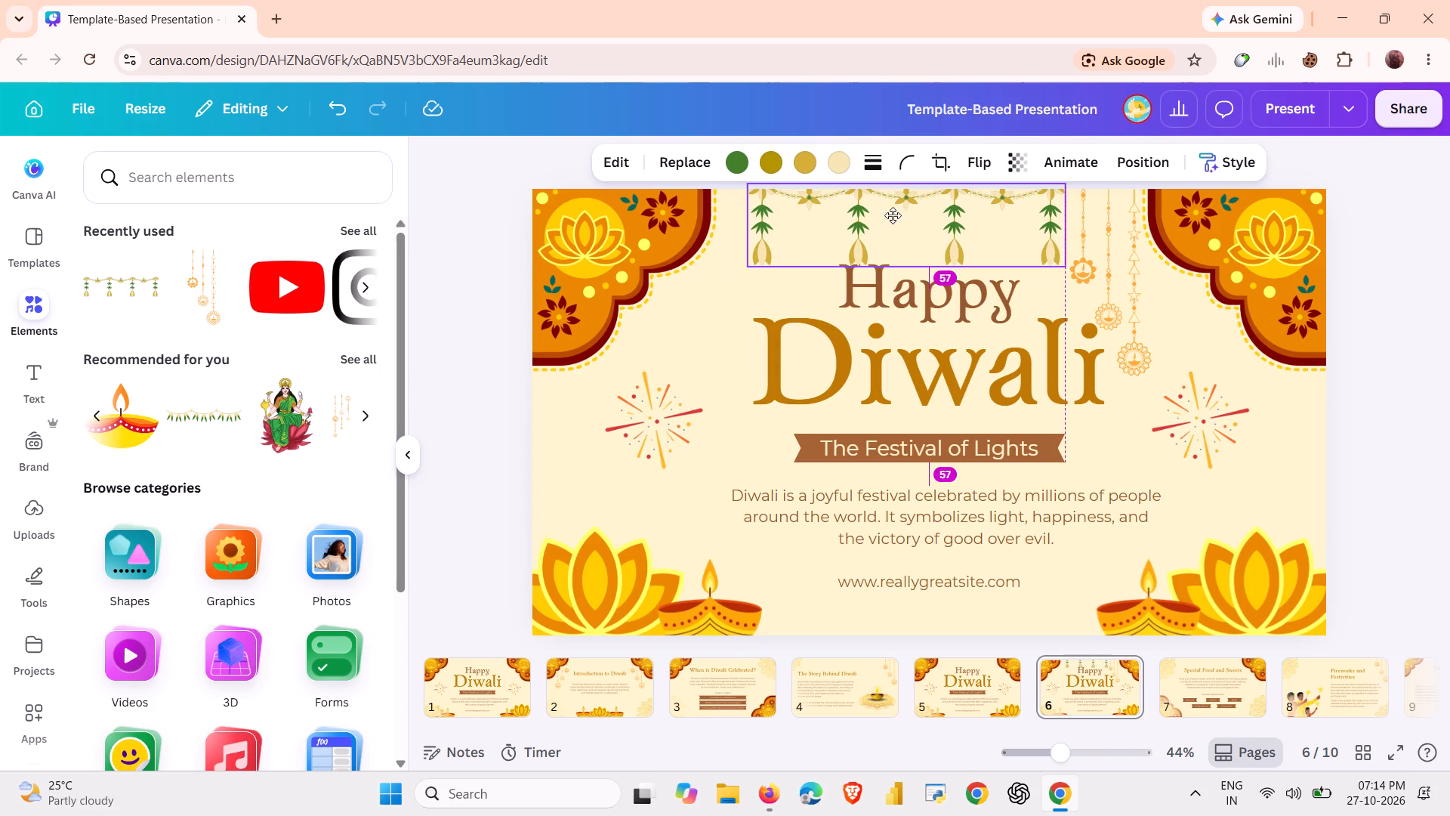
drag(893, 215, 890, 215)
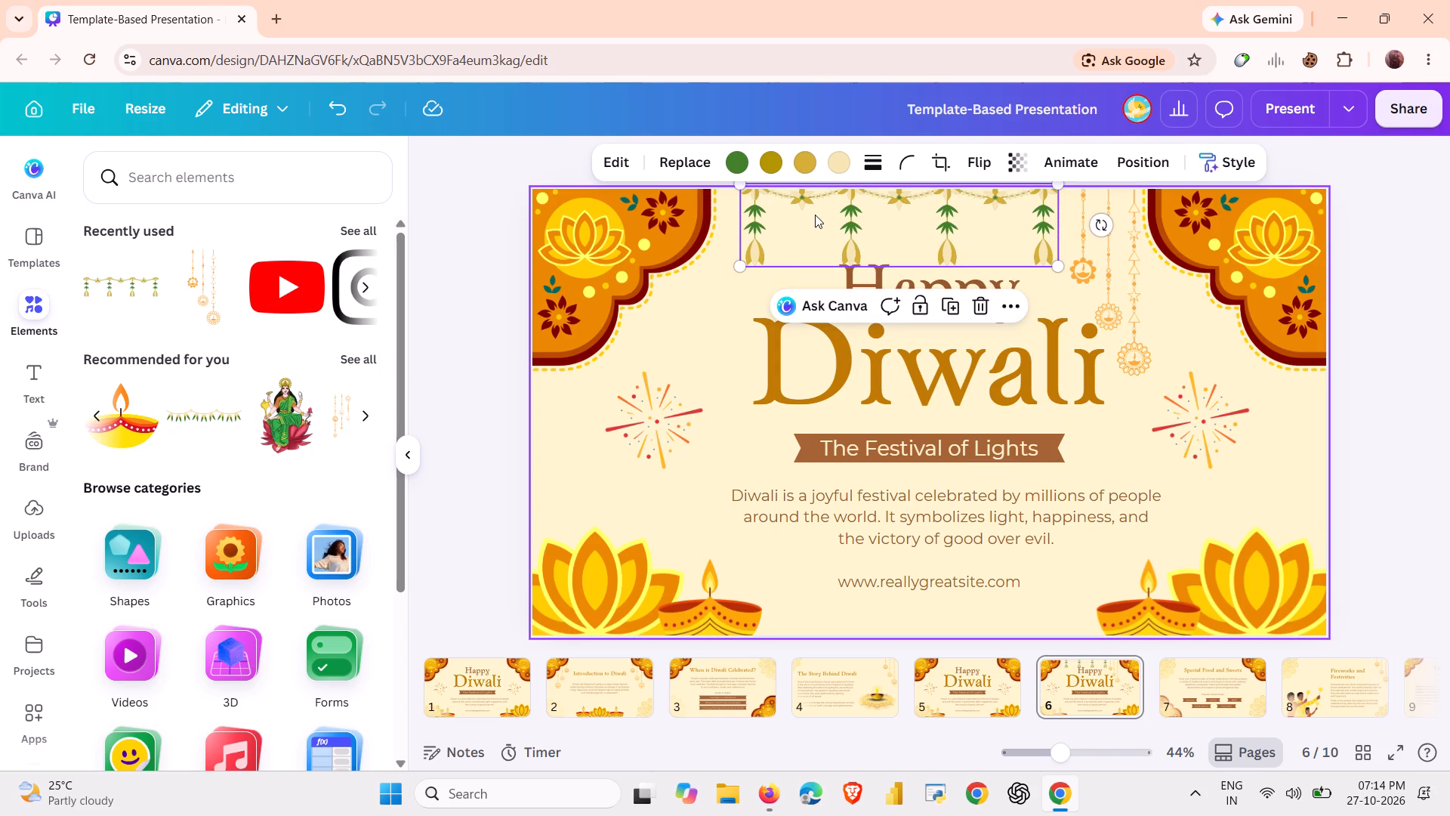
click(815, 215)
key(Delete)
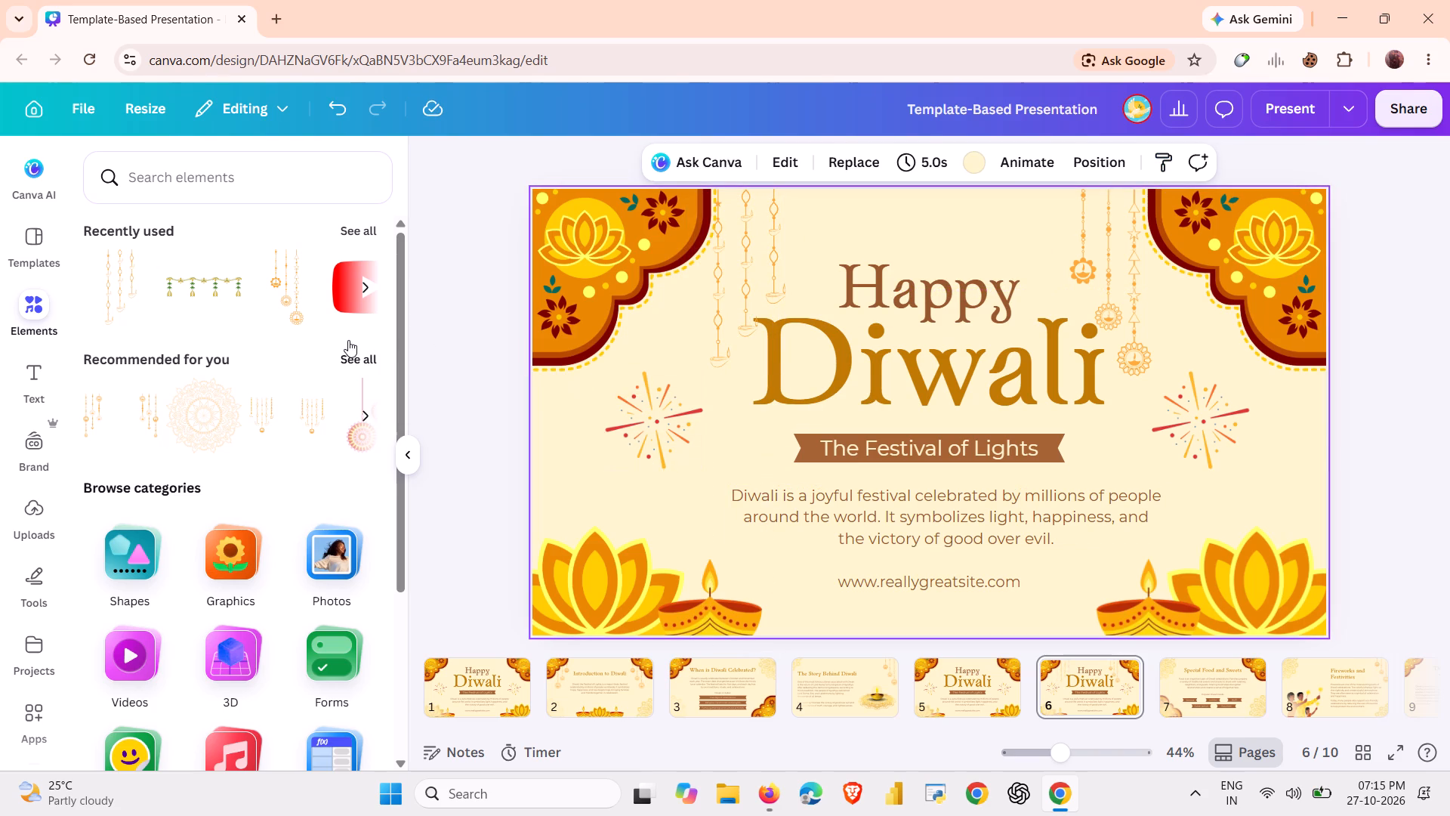
Add a second copy of the recently used orange hanging ornament to page 6.
click(289, 294)
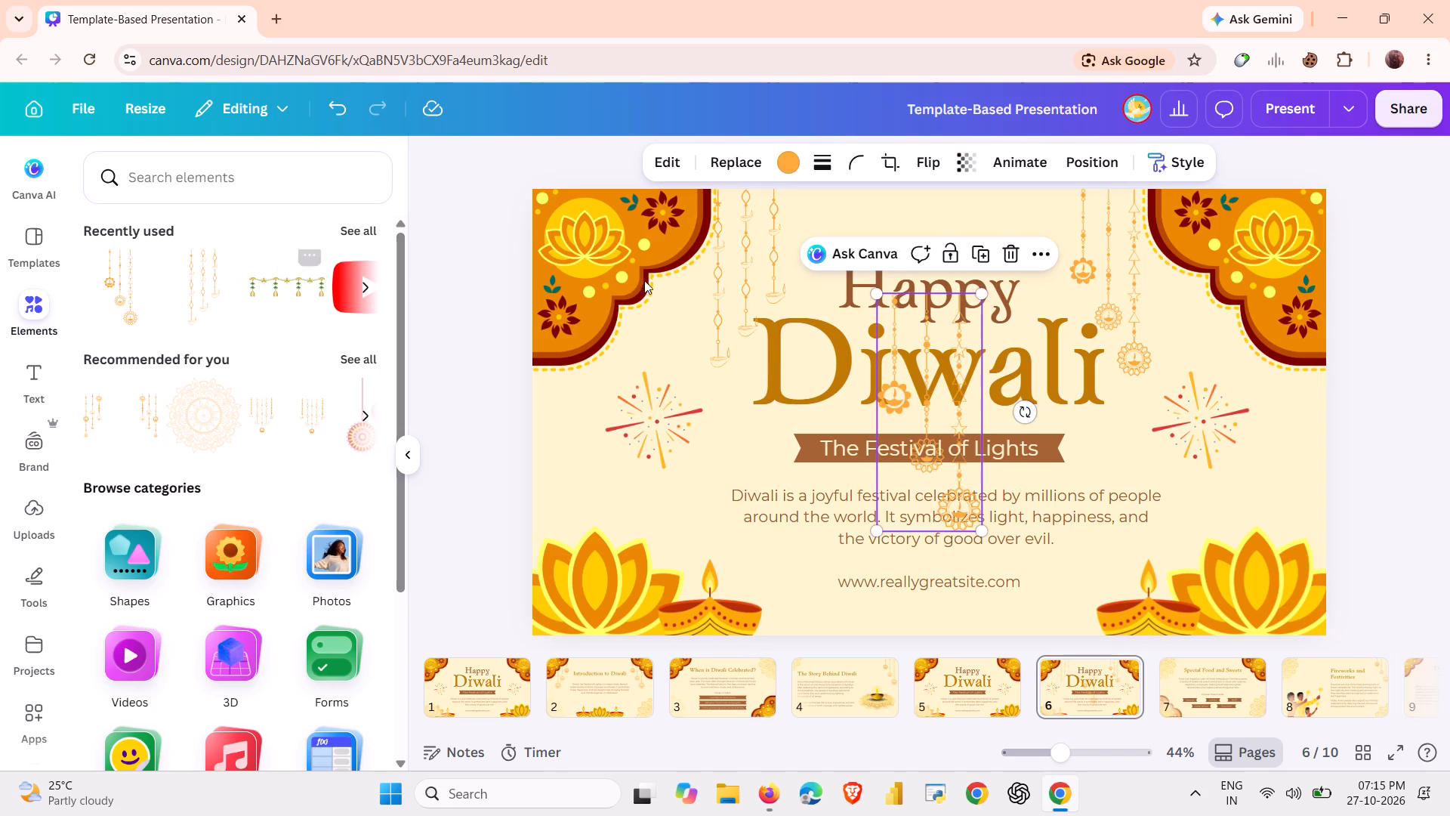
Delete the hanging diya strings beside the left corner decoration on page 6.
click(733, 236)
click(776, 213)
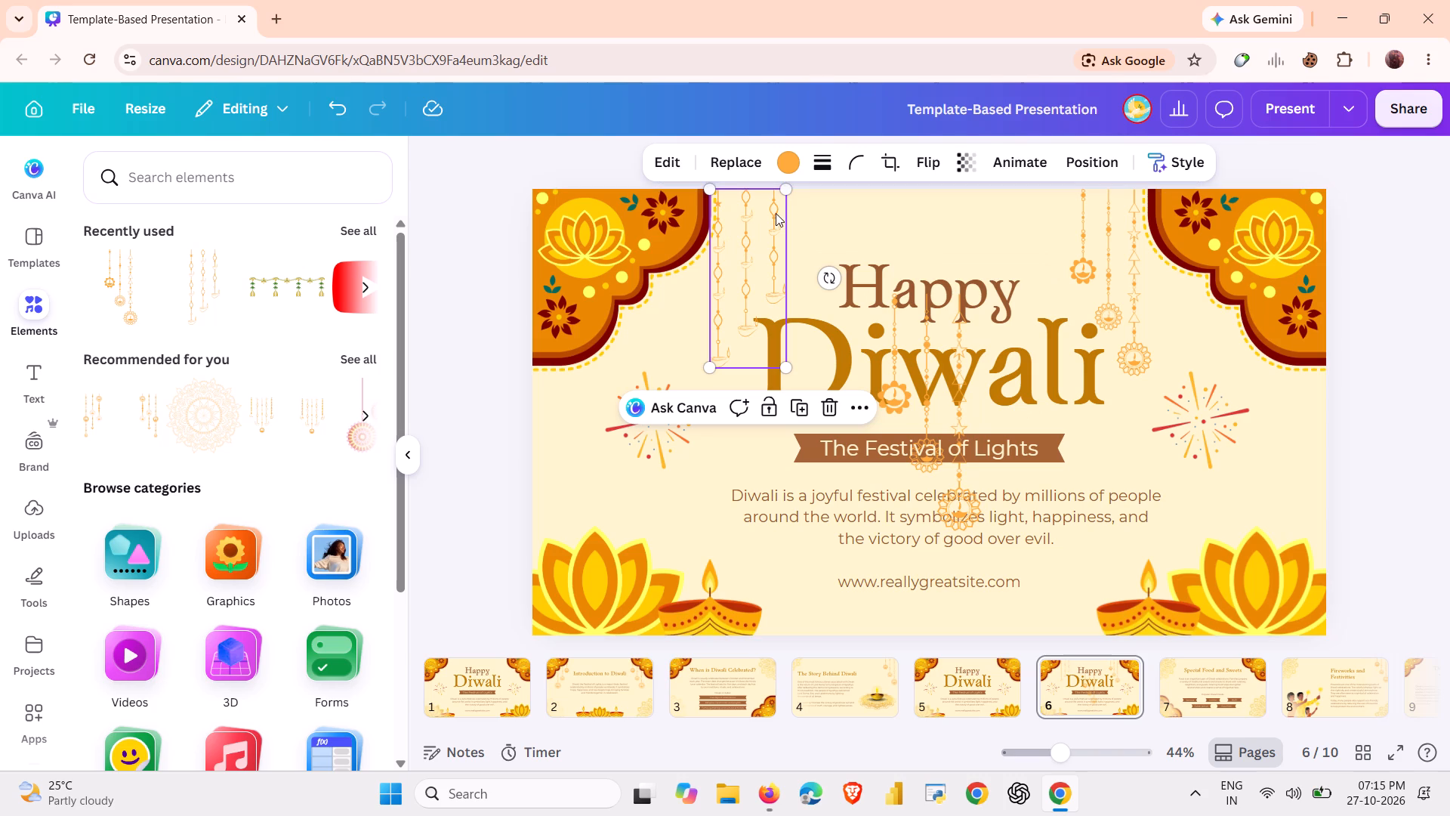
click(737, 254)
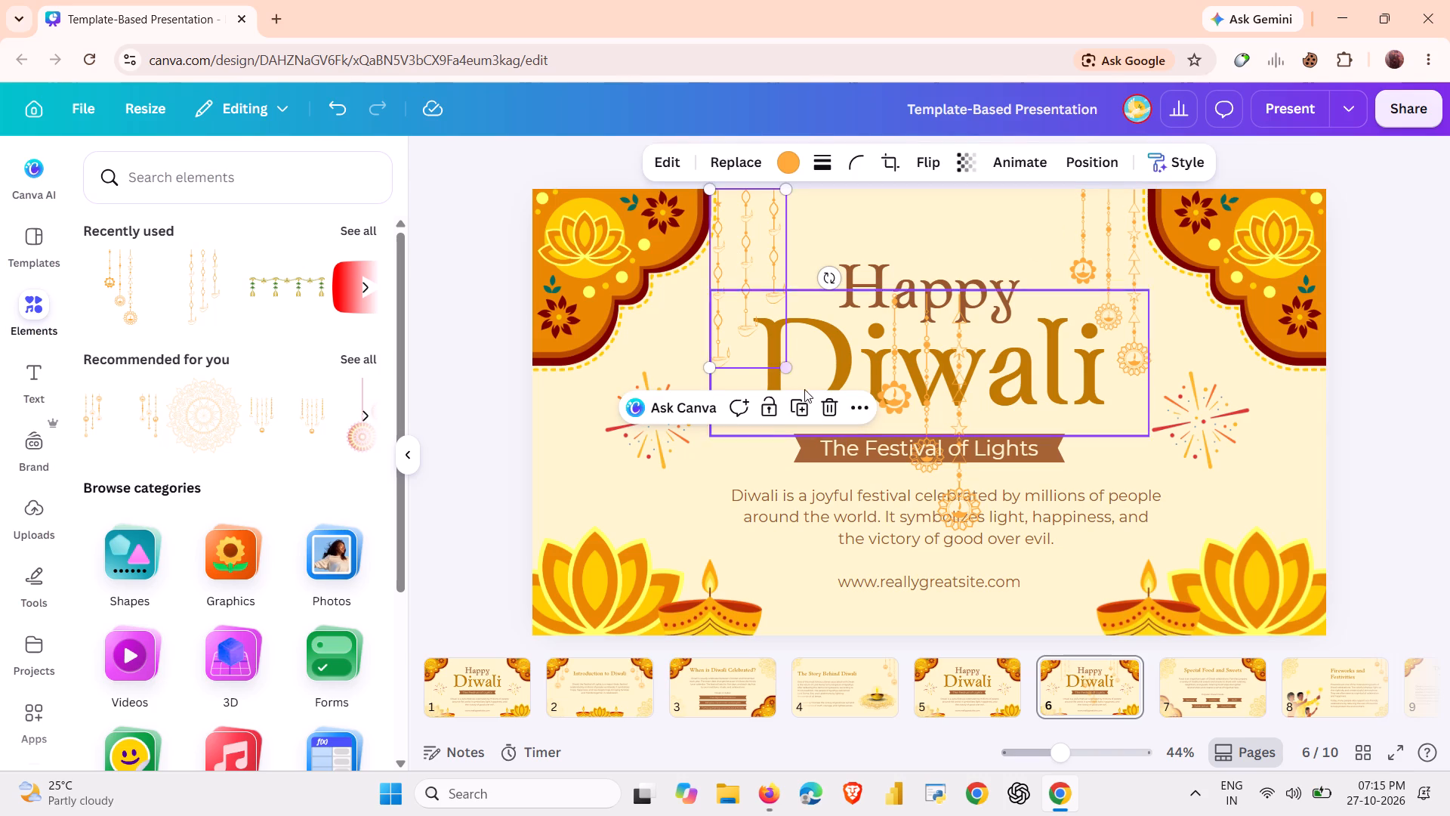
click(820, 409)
Move the large "Diwali" title text on page 6 slightly up and to the right.
drag(862, 426, 875, 421)
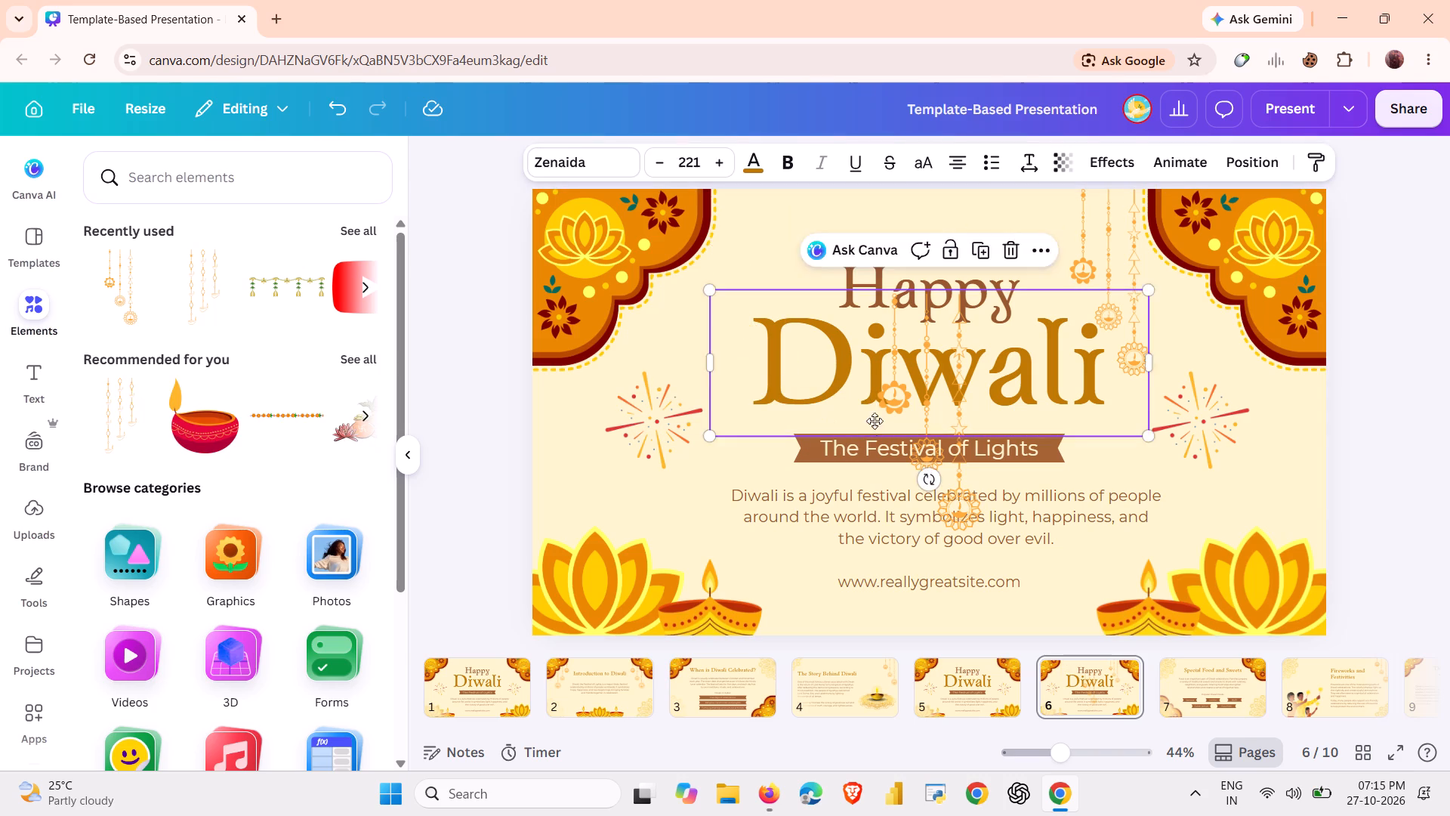
drag(875, 421, 873, 419)
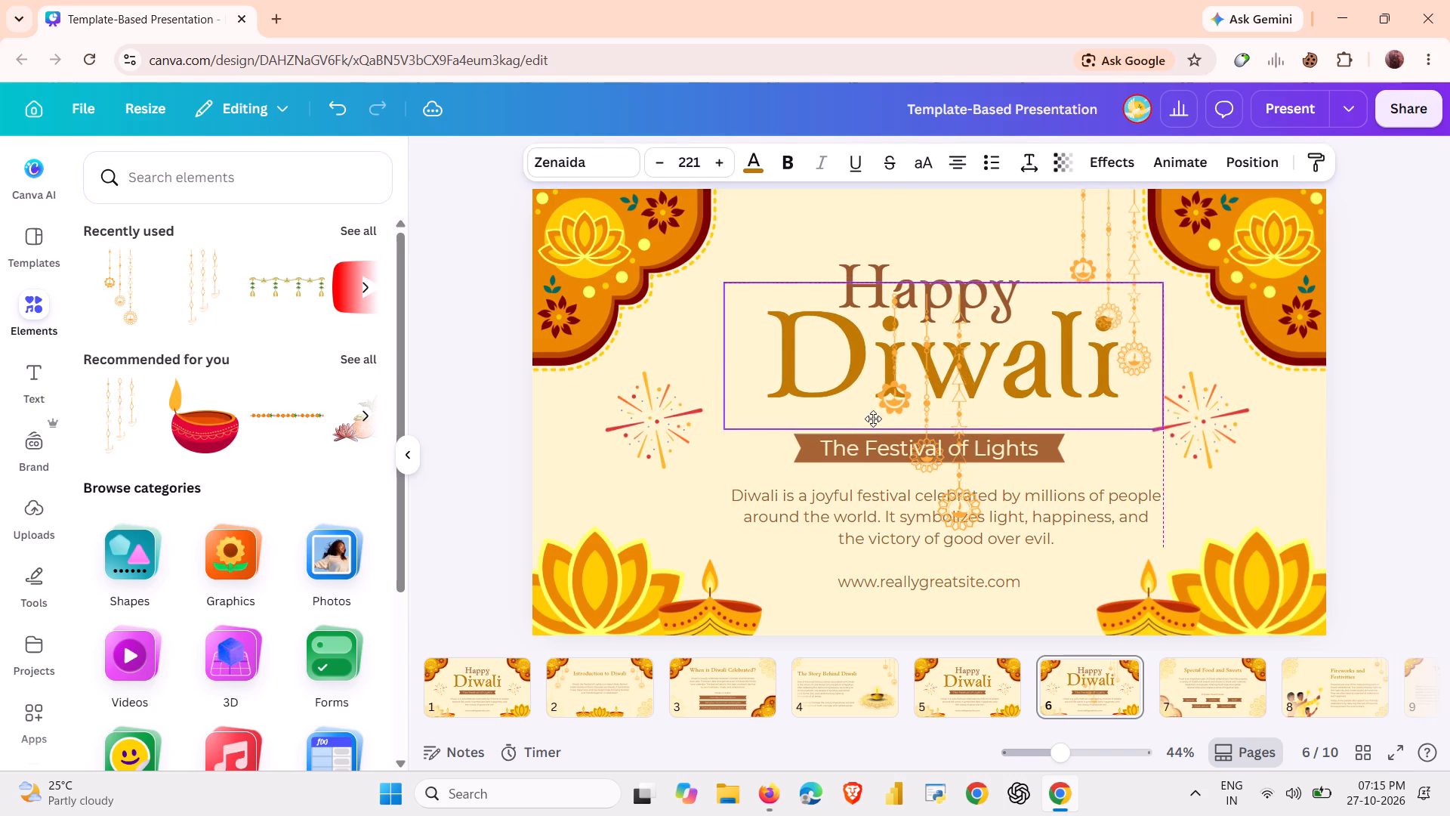
click(680, 349)
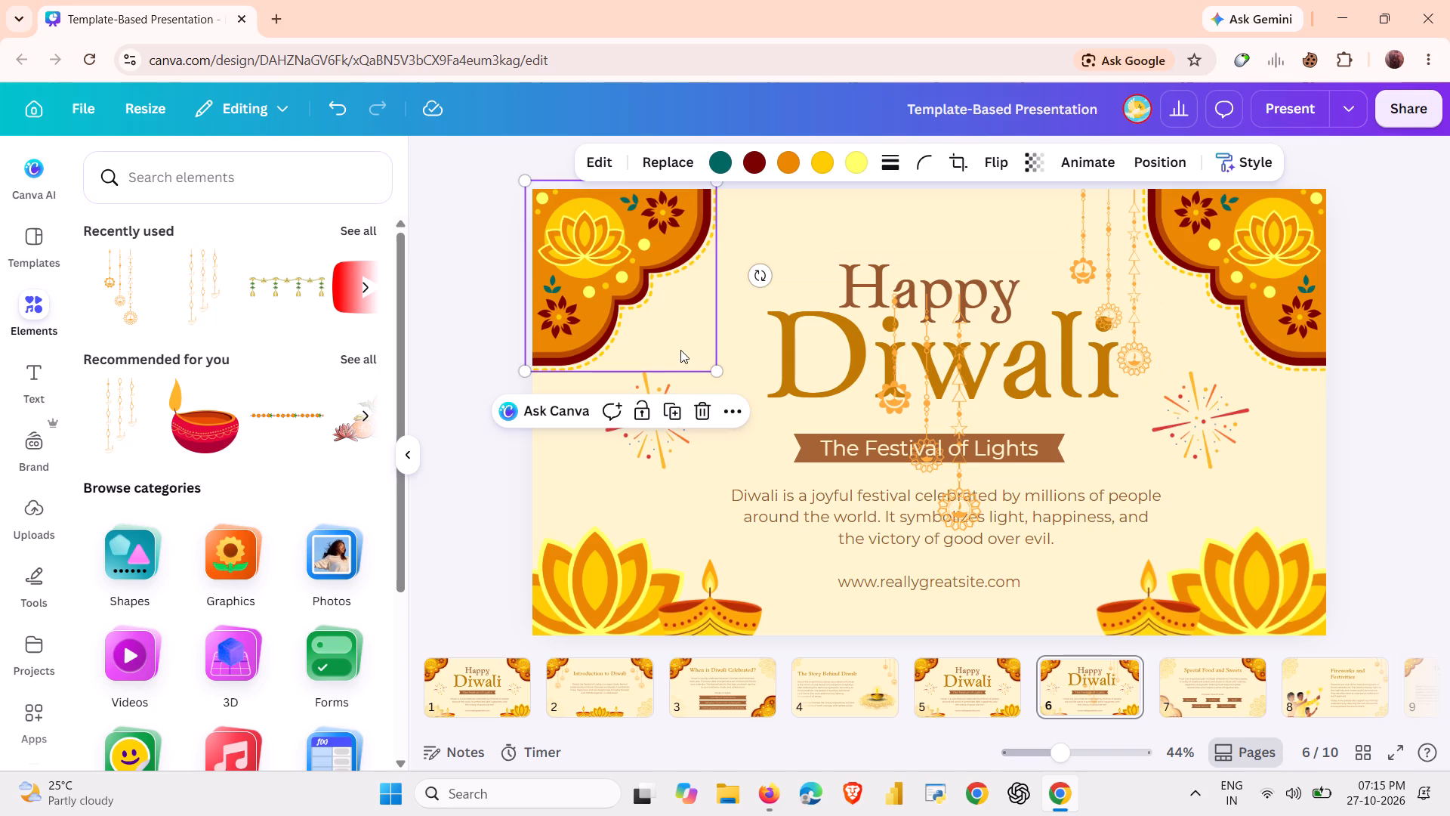
click(703, 459)
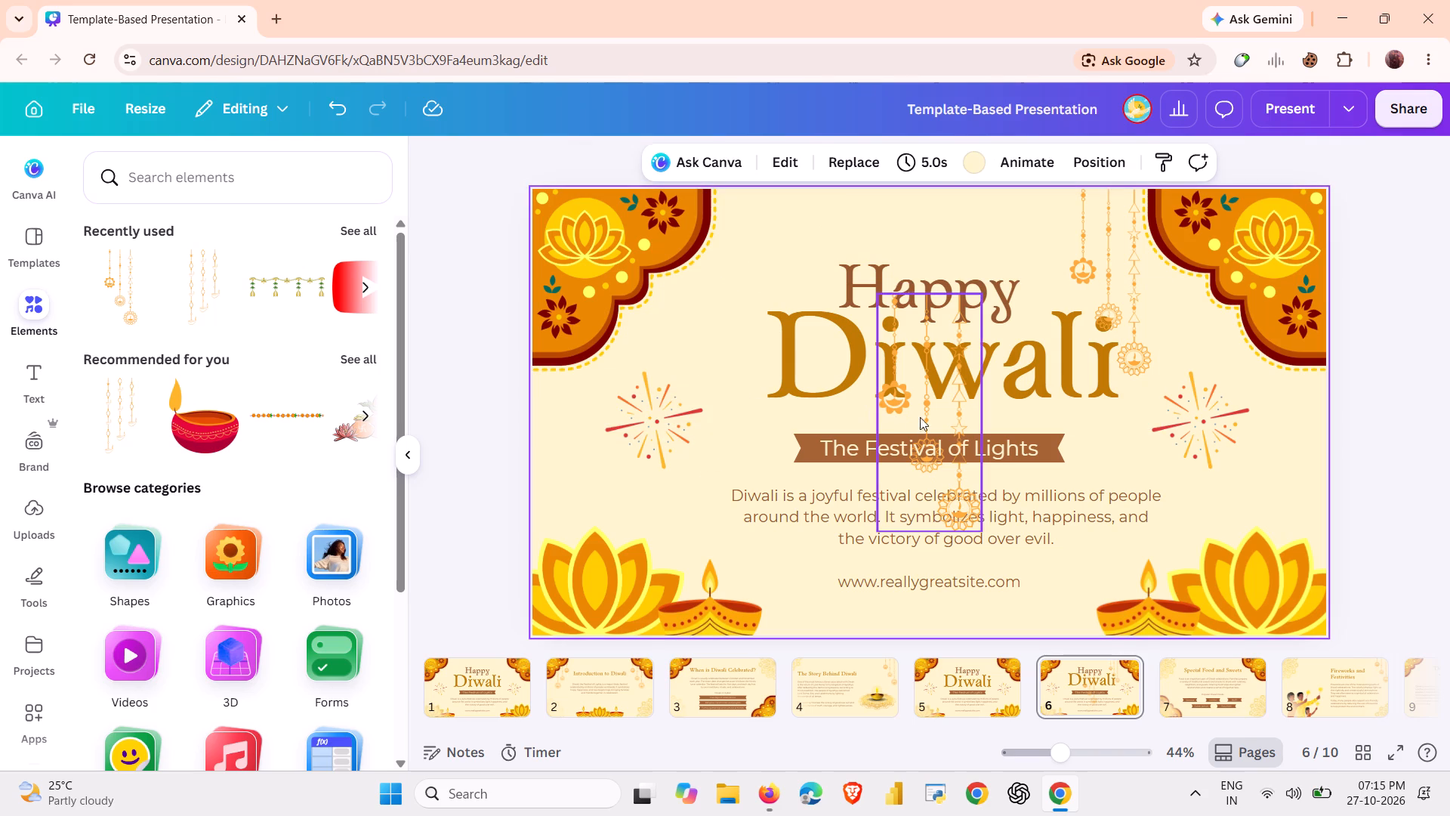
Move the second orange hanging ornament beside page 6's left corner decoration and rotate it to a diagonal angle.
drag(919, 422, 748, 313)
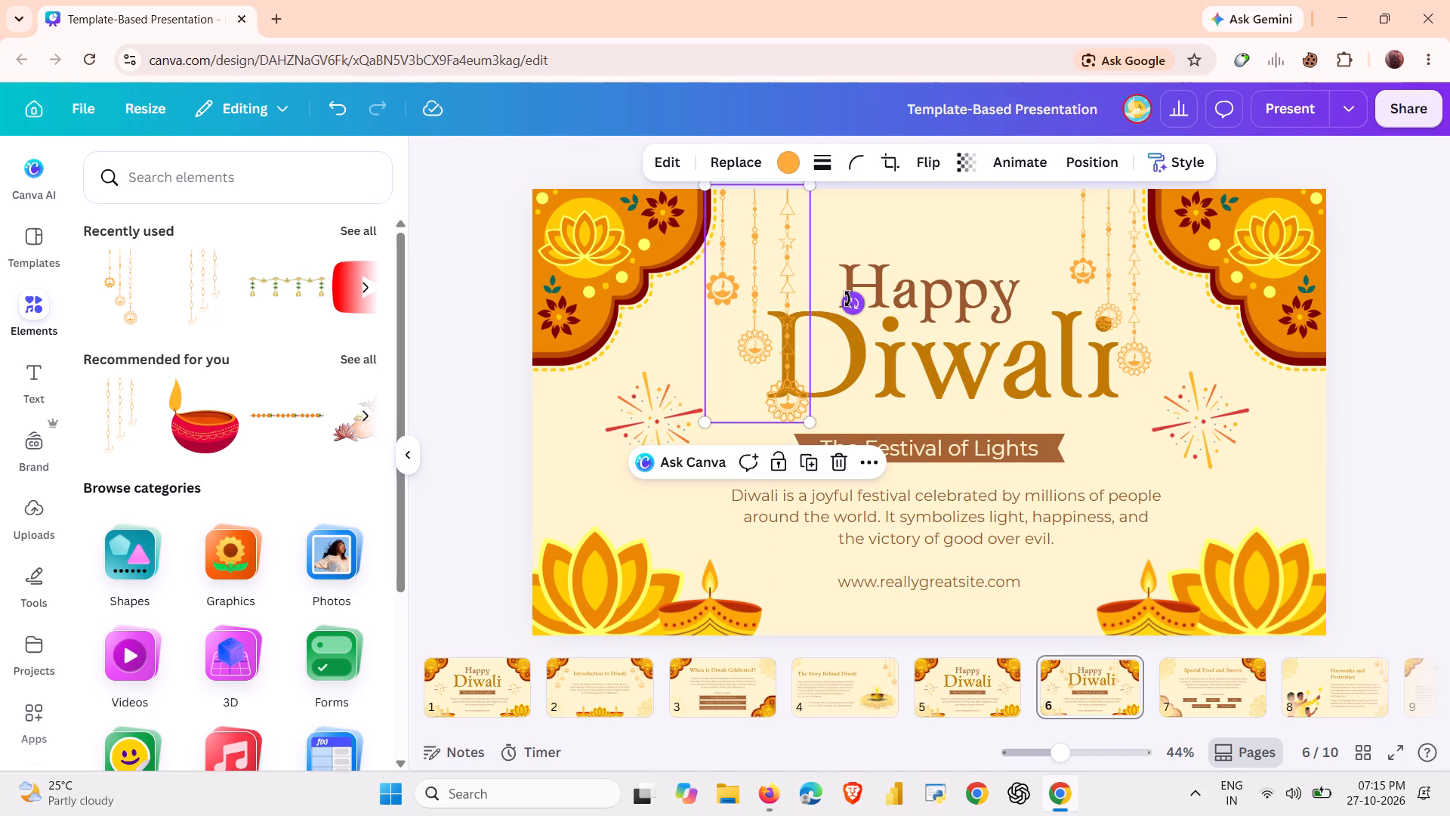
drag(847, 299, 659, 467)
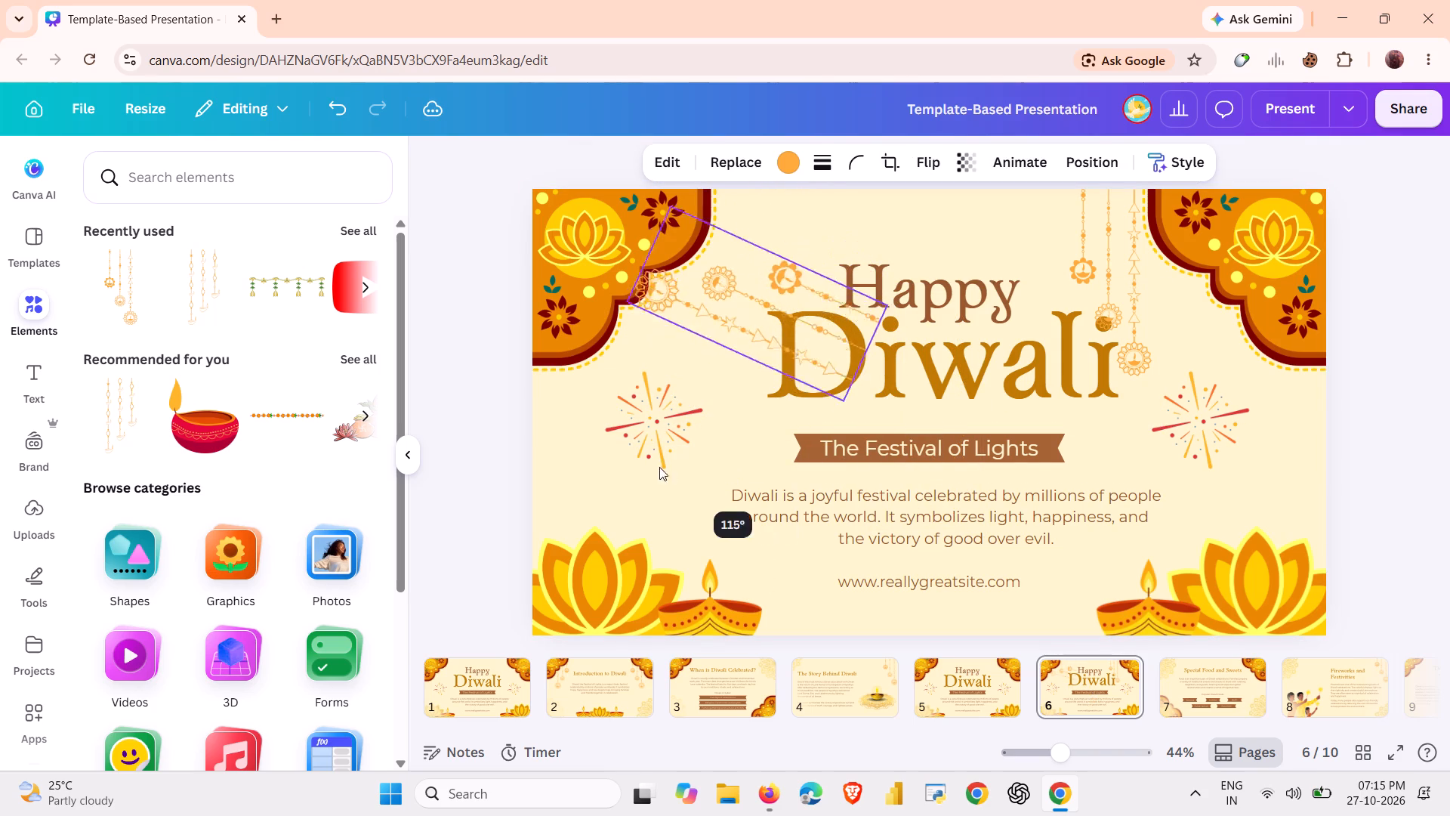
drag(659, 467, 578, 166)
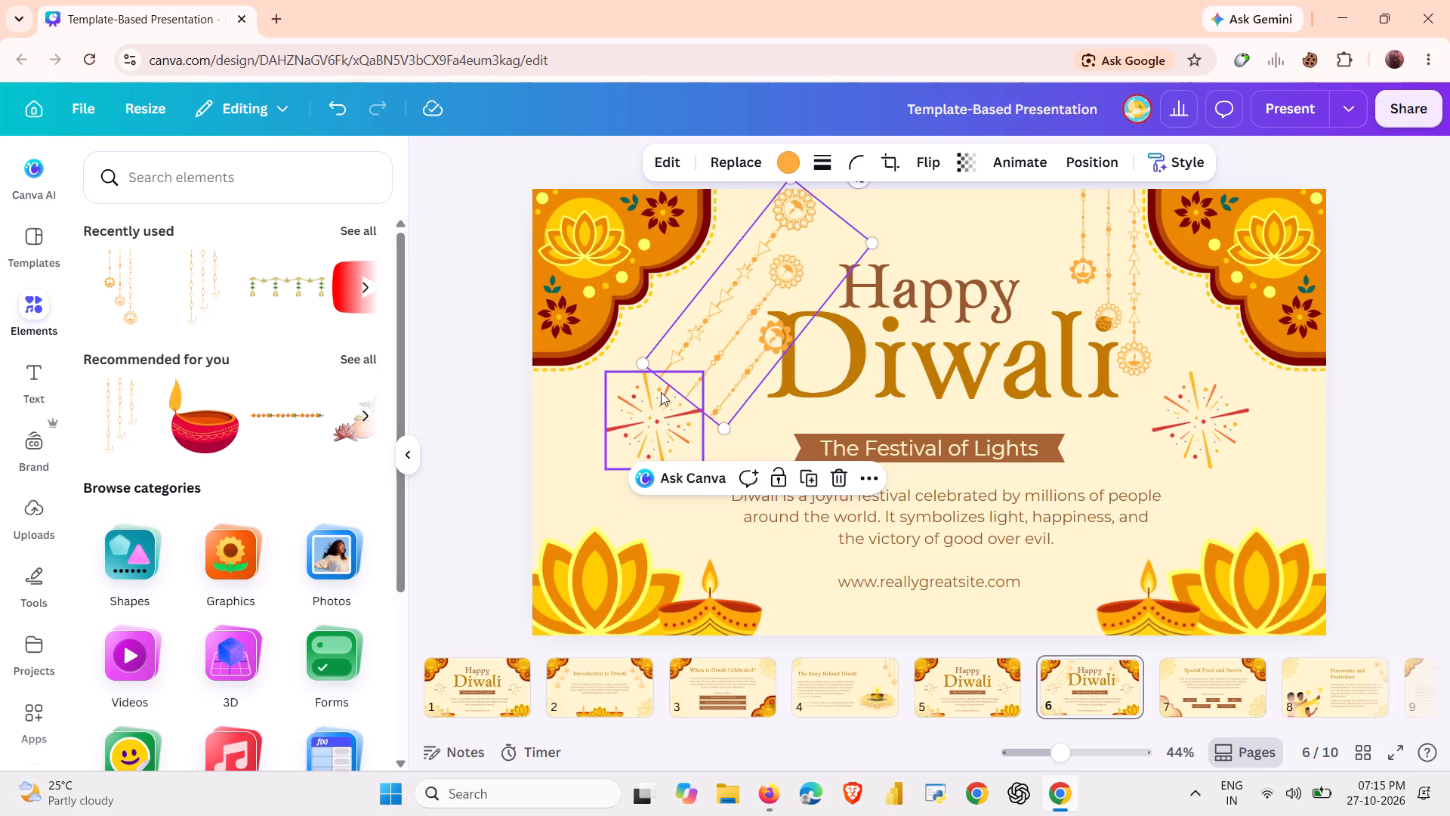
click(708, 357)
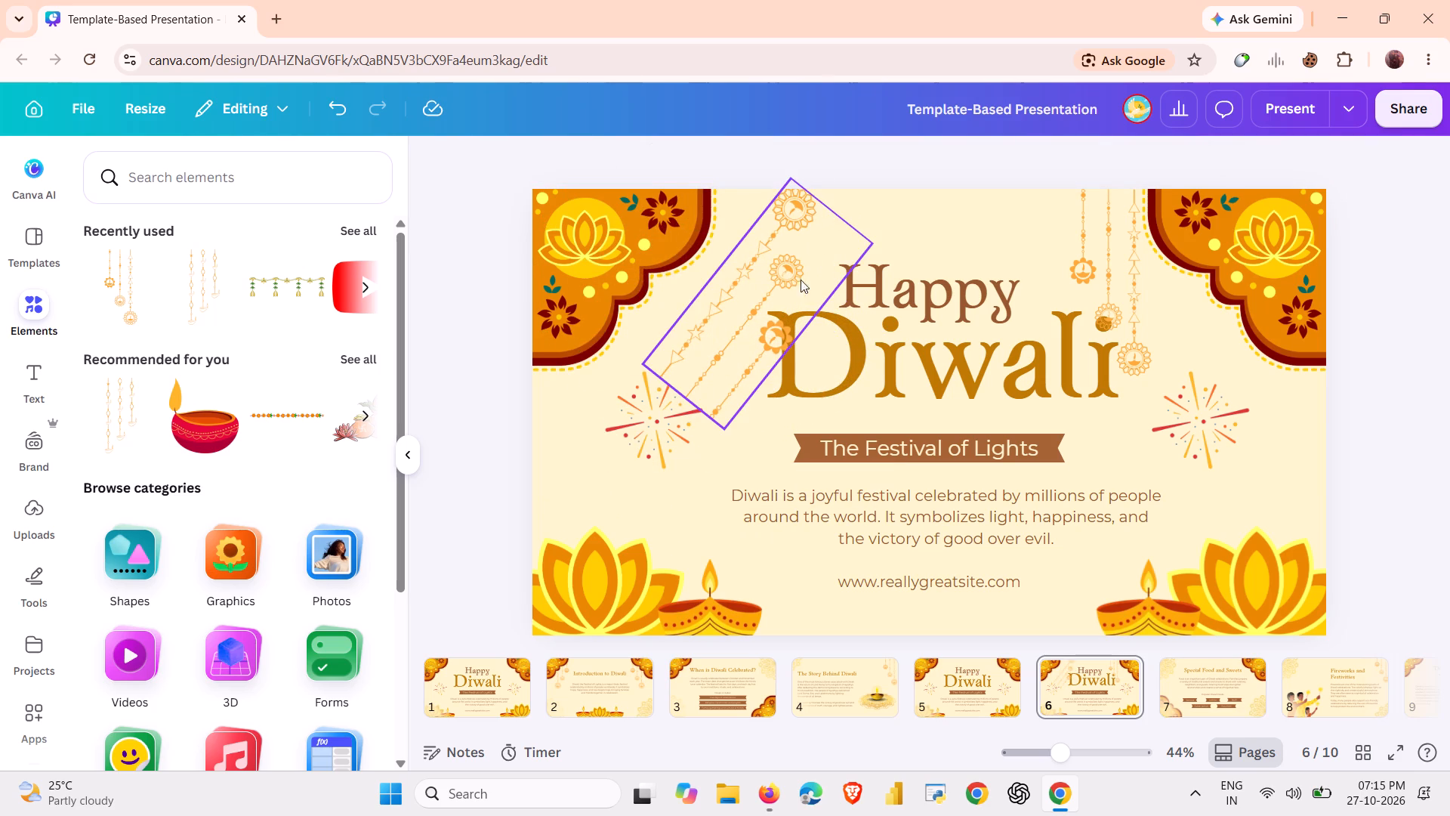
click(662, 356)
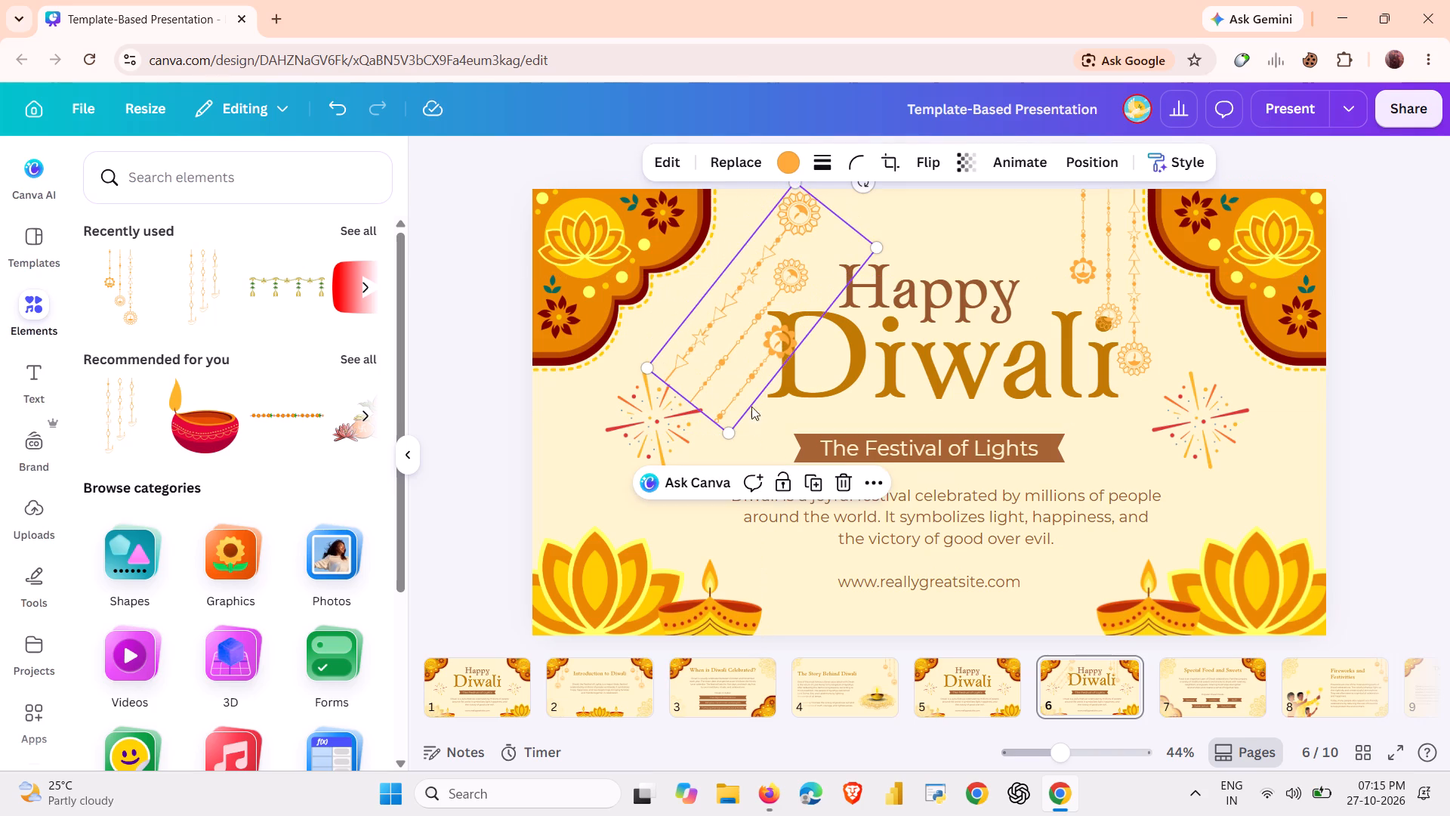
Delete the rotated orange hanging ornament beside the left corner decoration on page 6.
click(705, 383)
key(Delete)
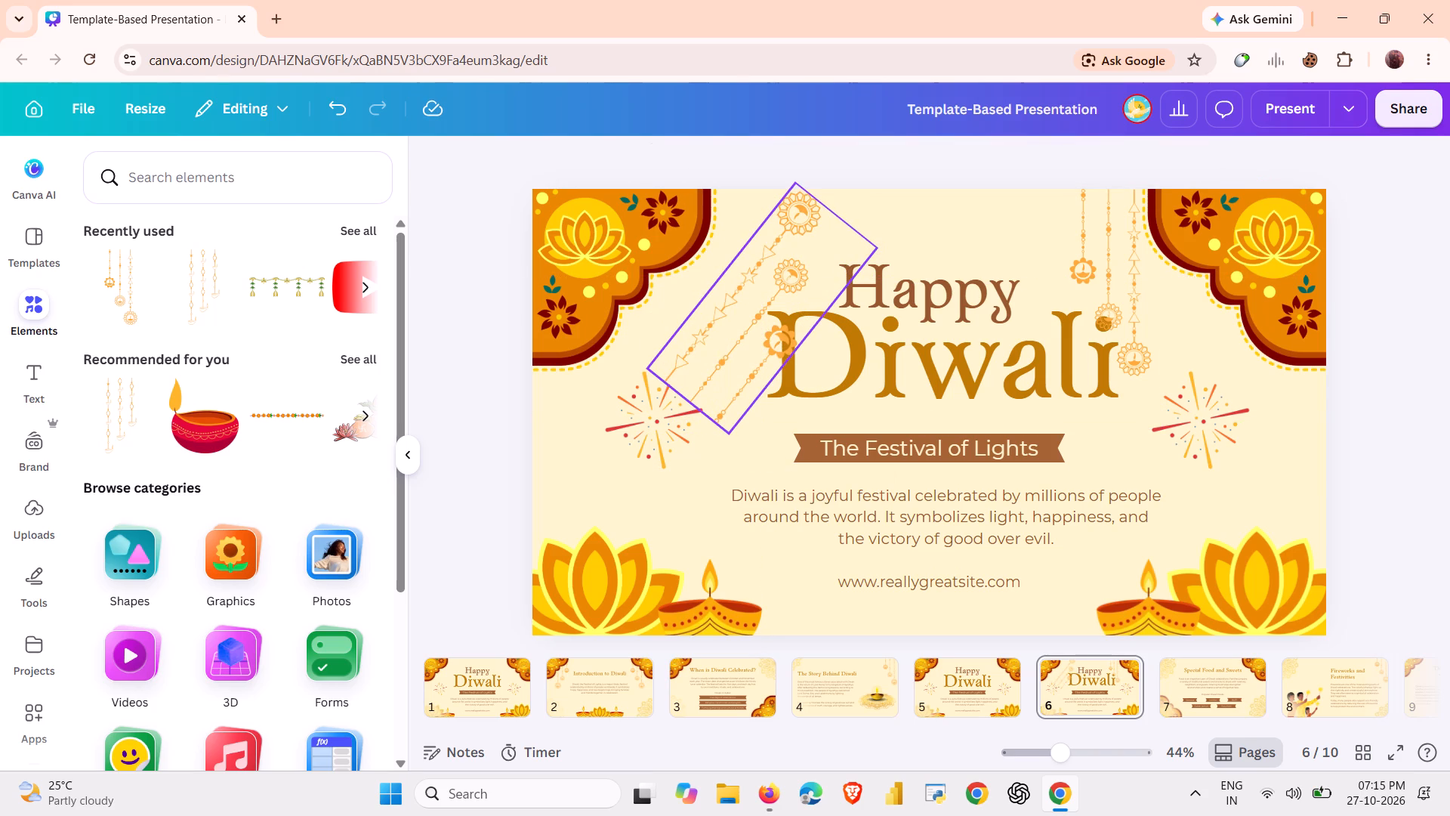
key(Delete)
key(Delete)
key(Delete)
key(Delete)
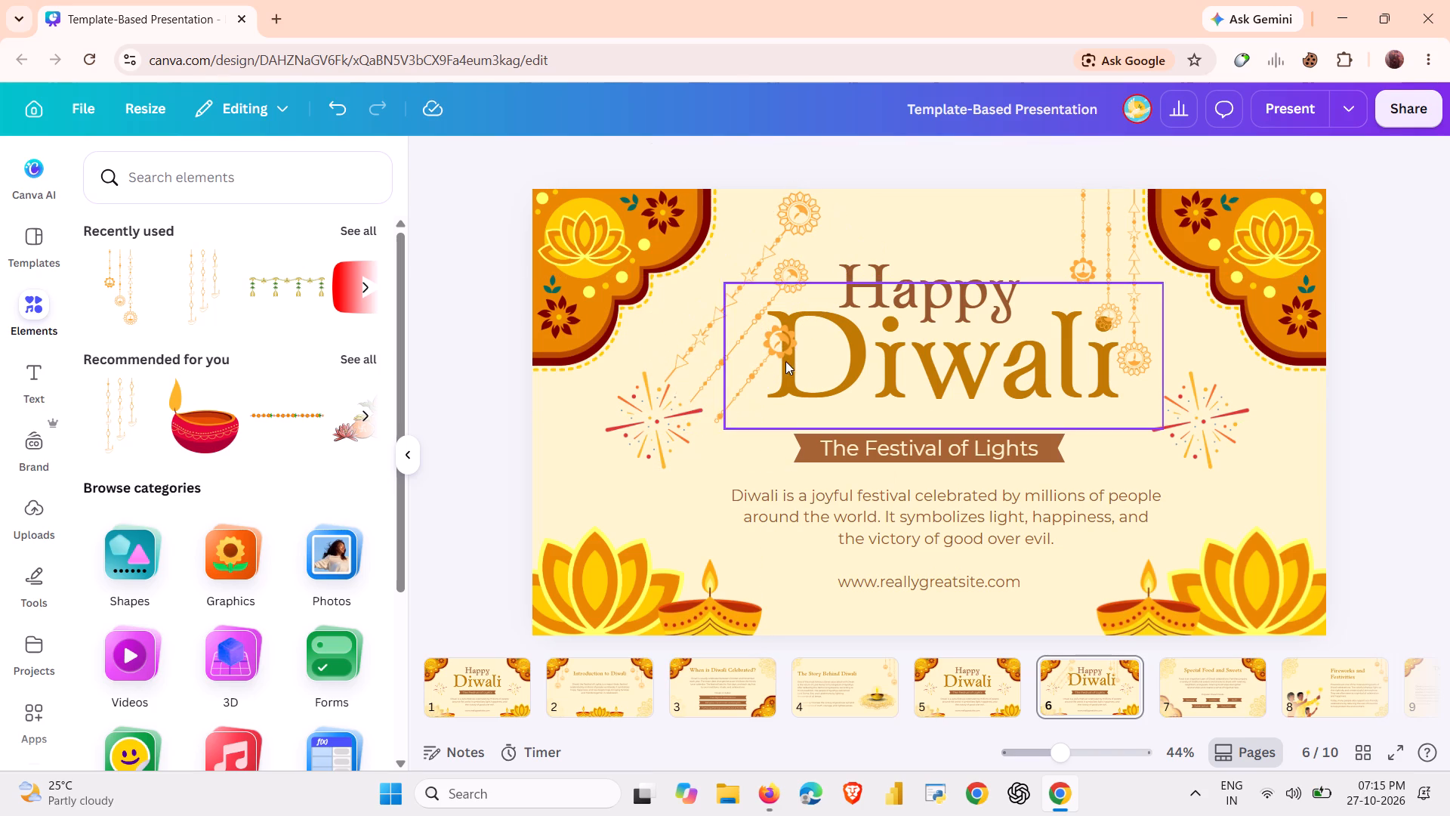
click(705, 360)
click(844, 476)
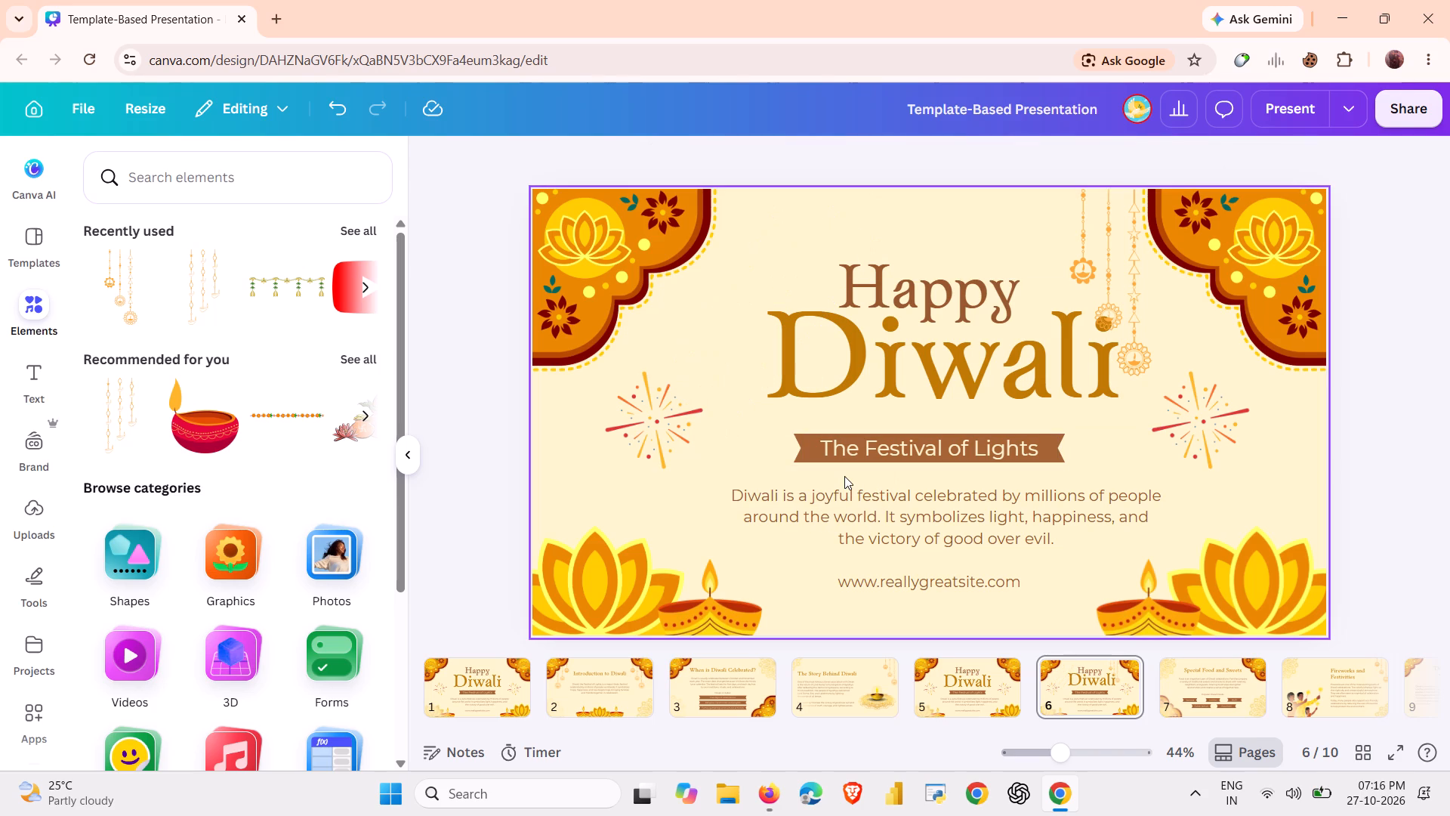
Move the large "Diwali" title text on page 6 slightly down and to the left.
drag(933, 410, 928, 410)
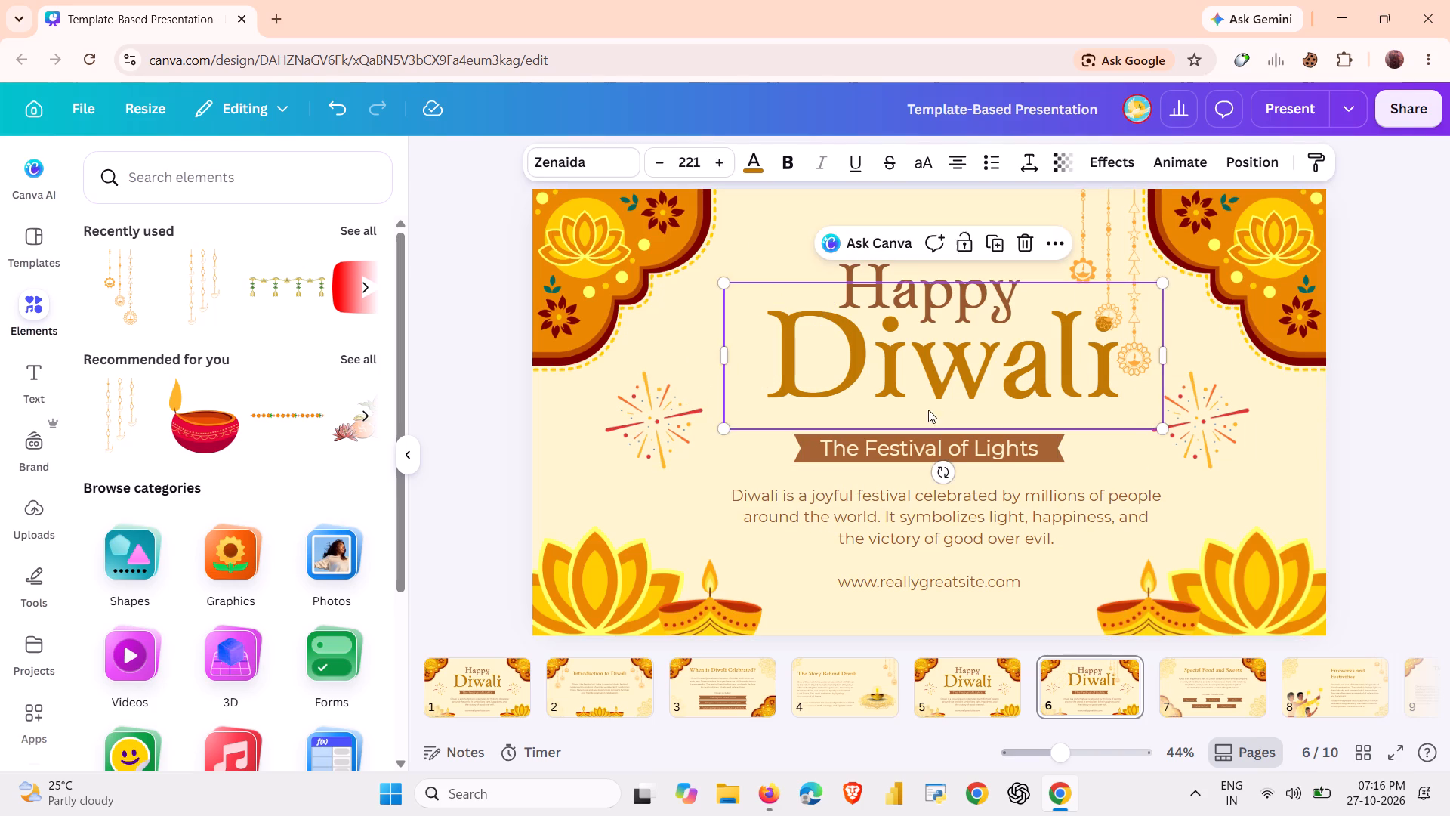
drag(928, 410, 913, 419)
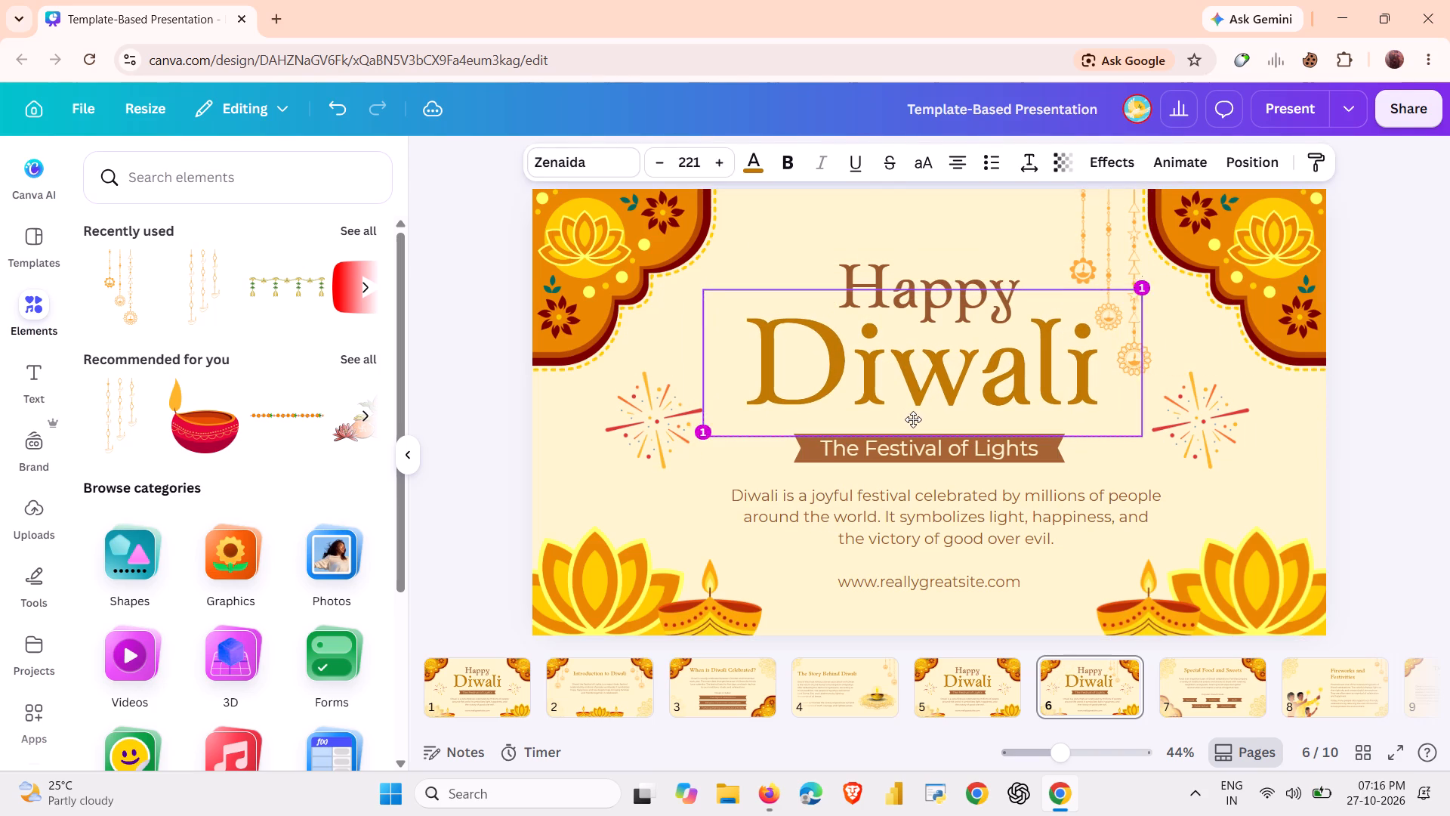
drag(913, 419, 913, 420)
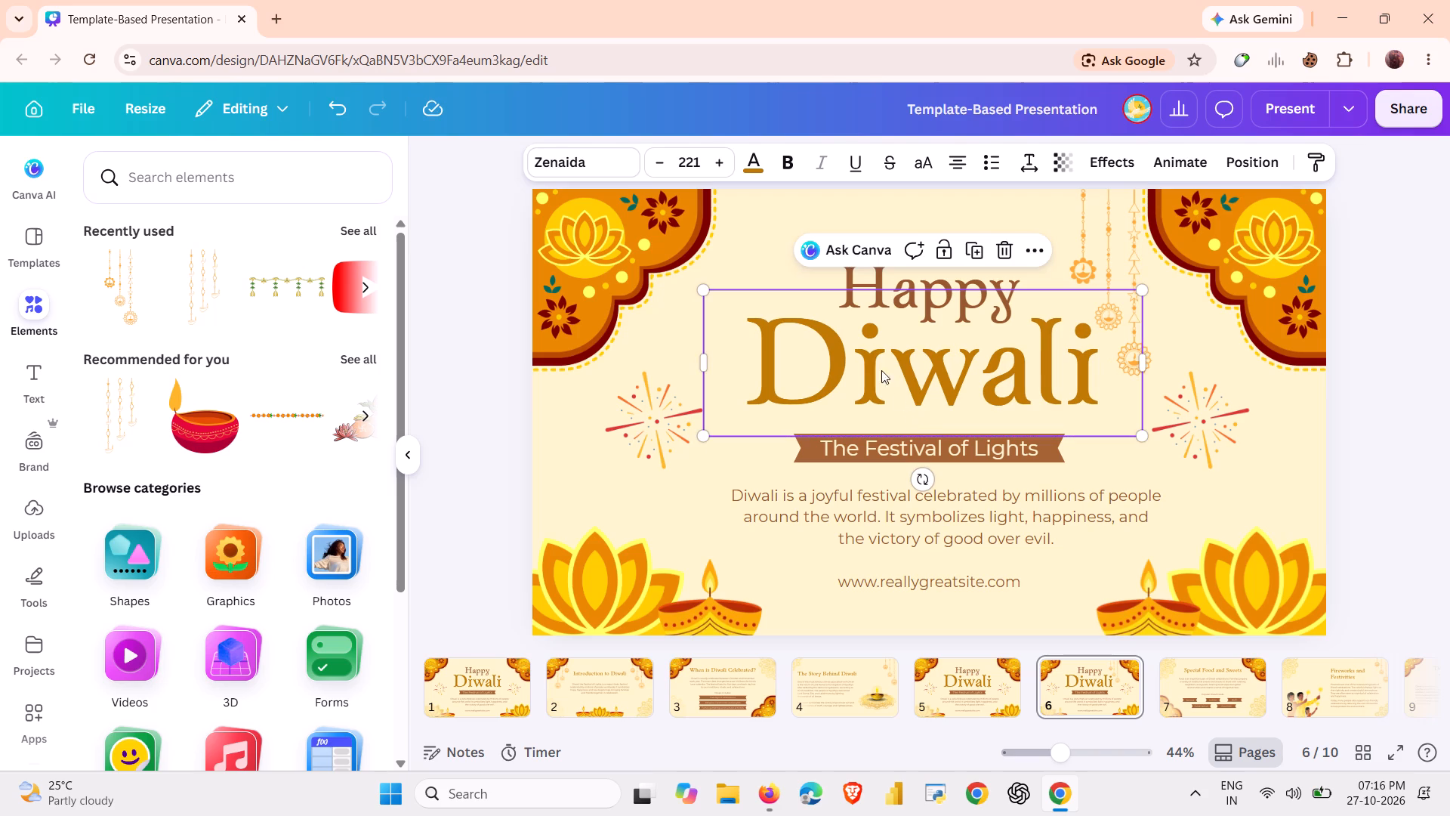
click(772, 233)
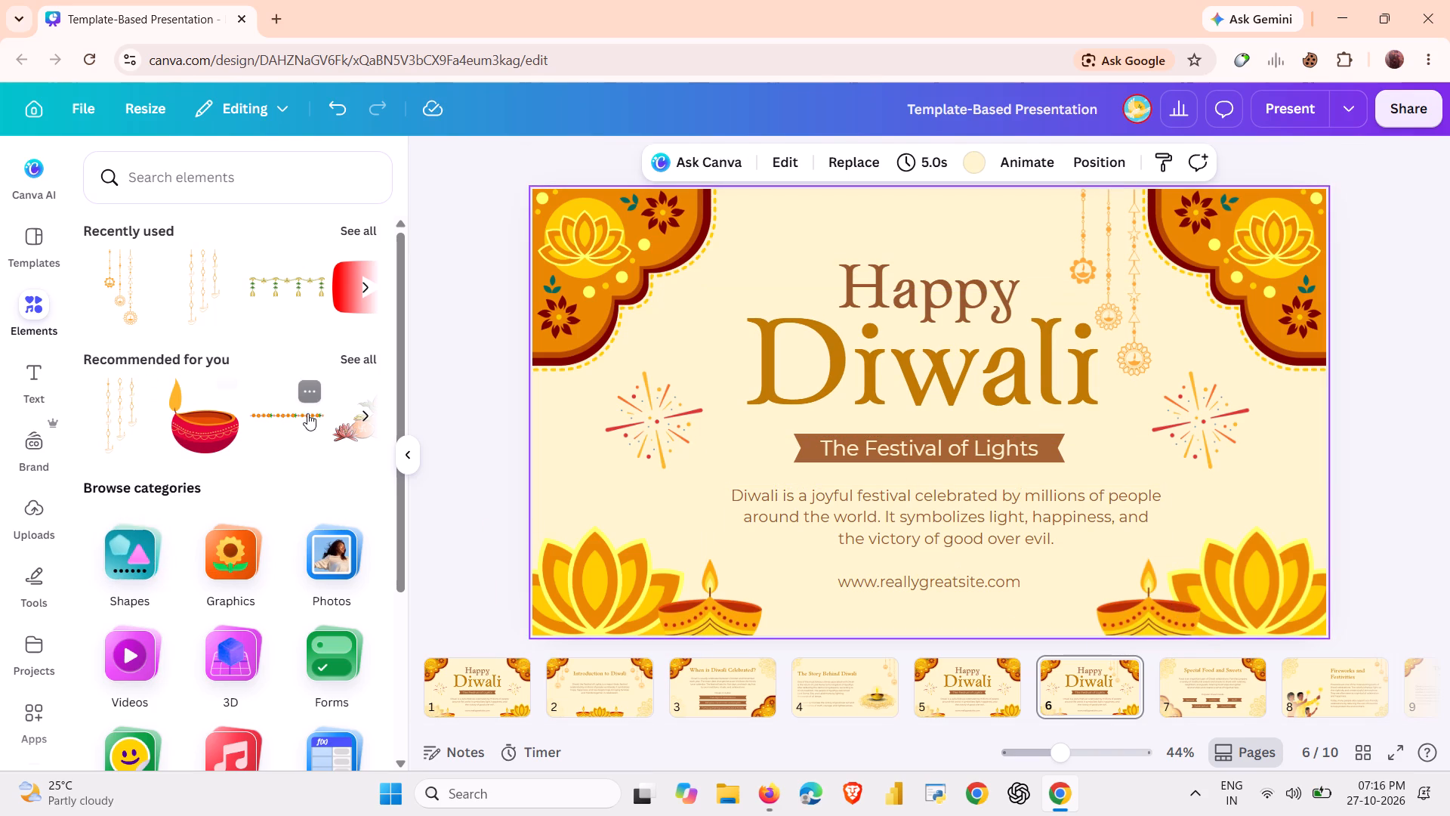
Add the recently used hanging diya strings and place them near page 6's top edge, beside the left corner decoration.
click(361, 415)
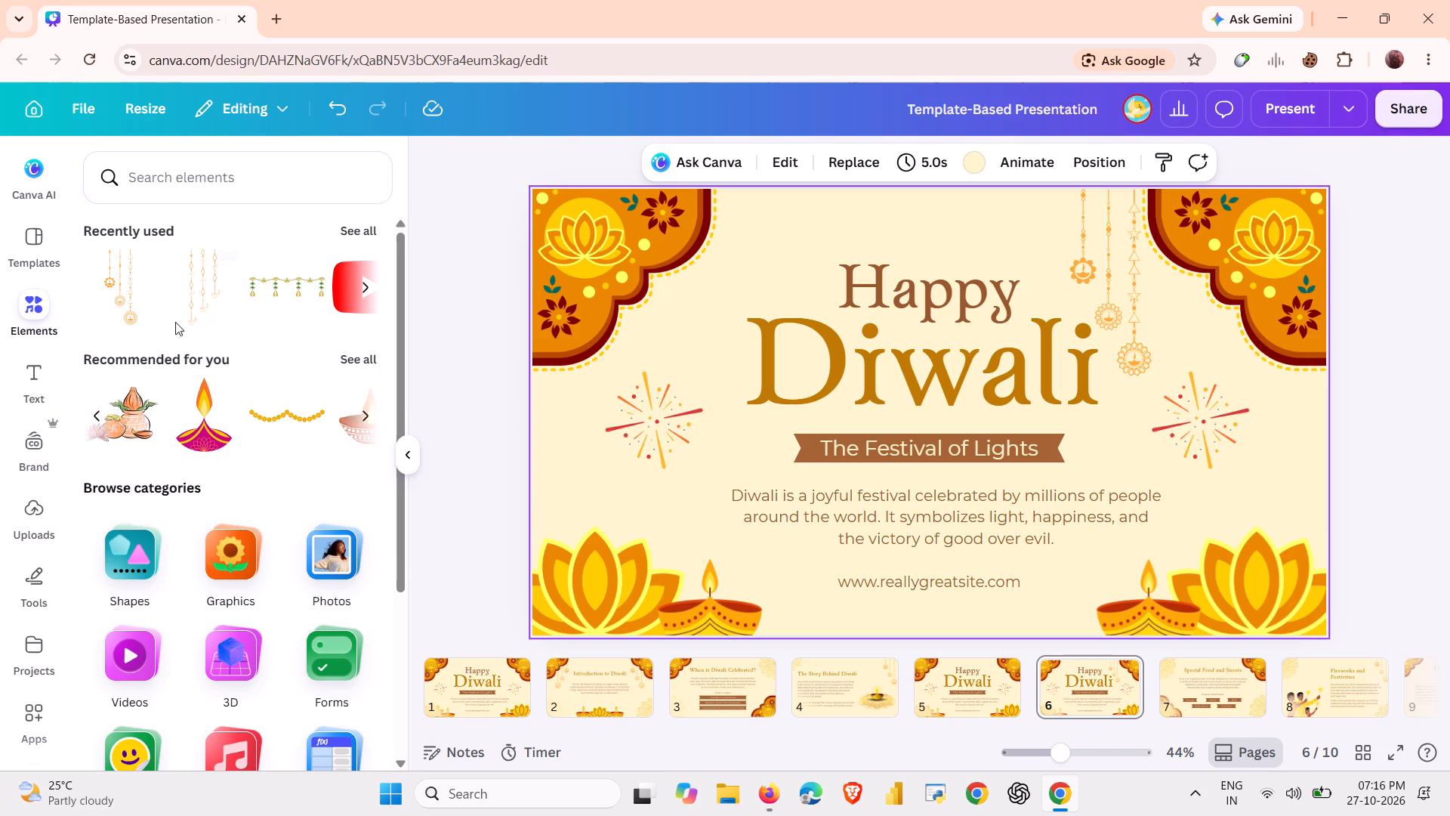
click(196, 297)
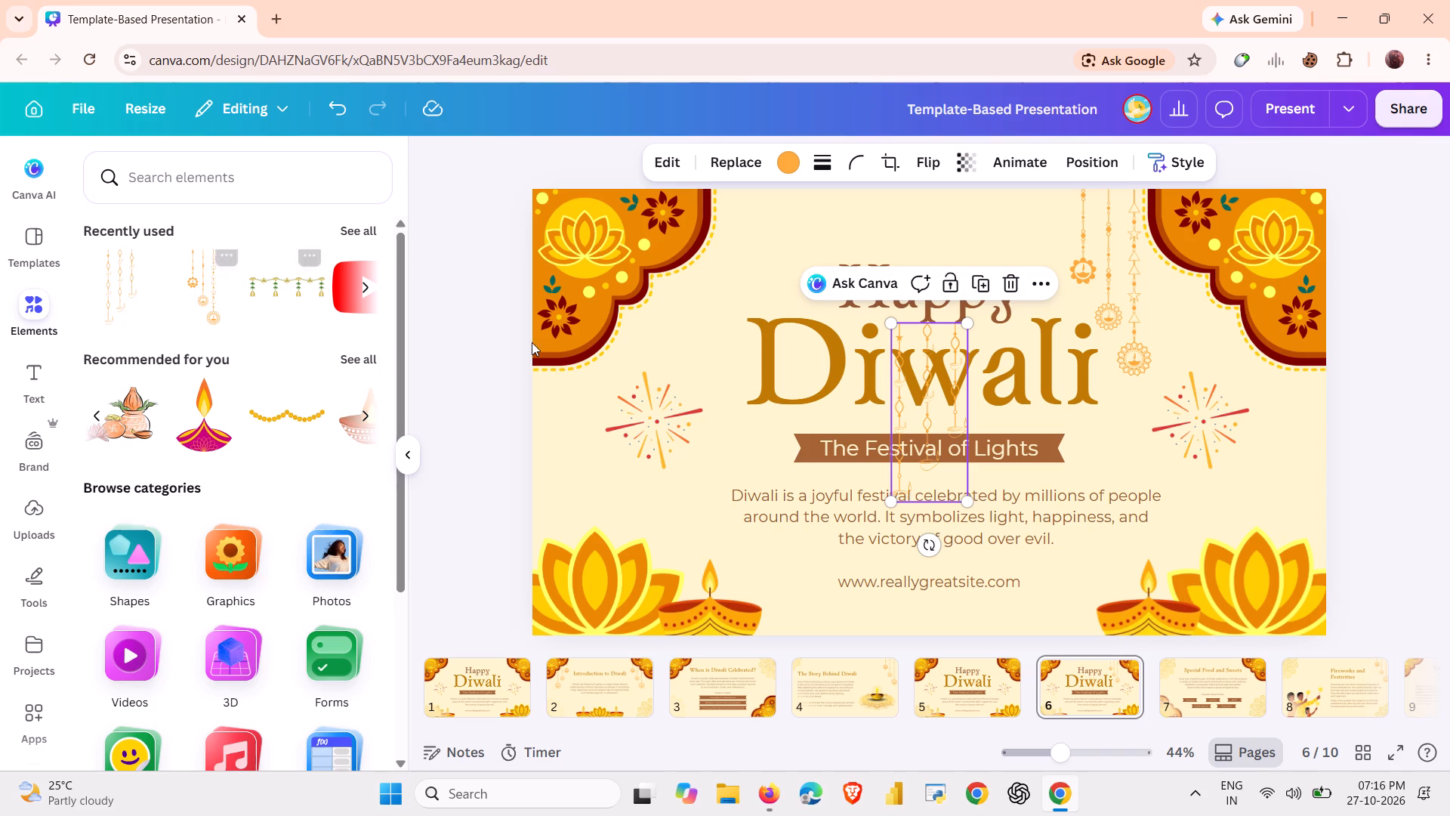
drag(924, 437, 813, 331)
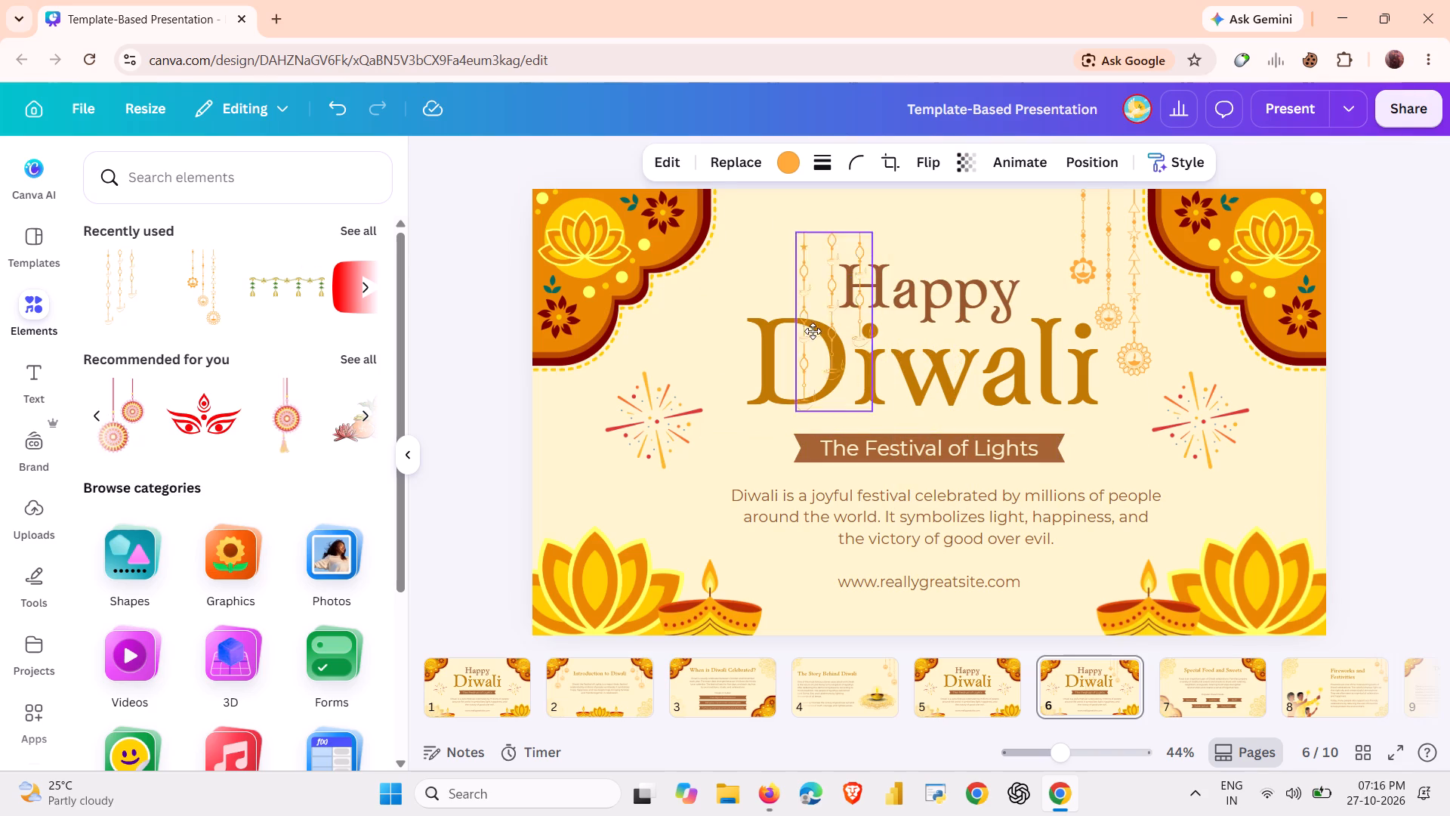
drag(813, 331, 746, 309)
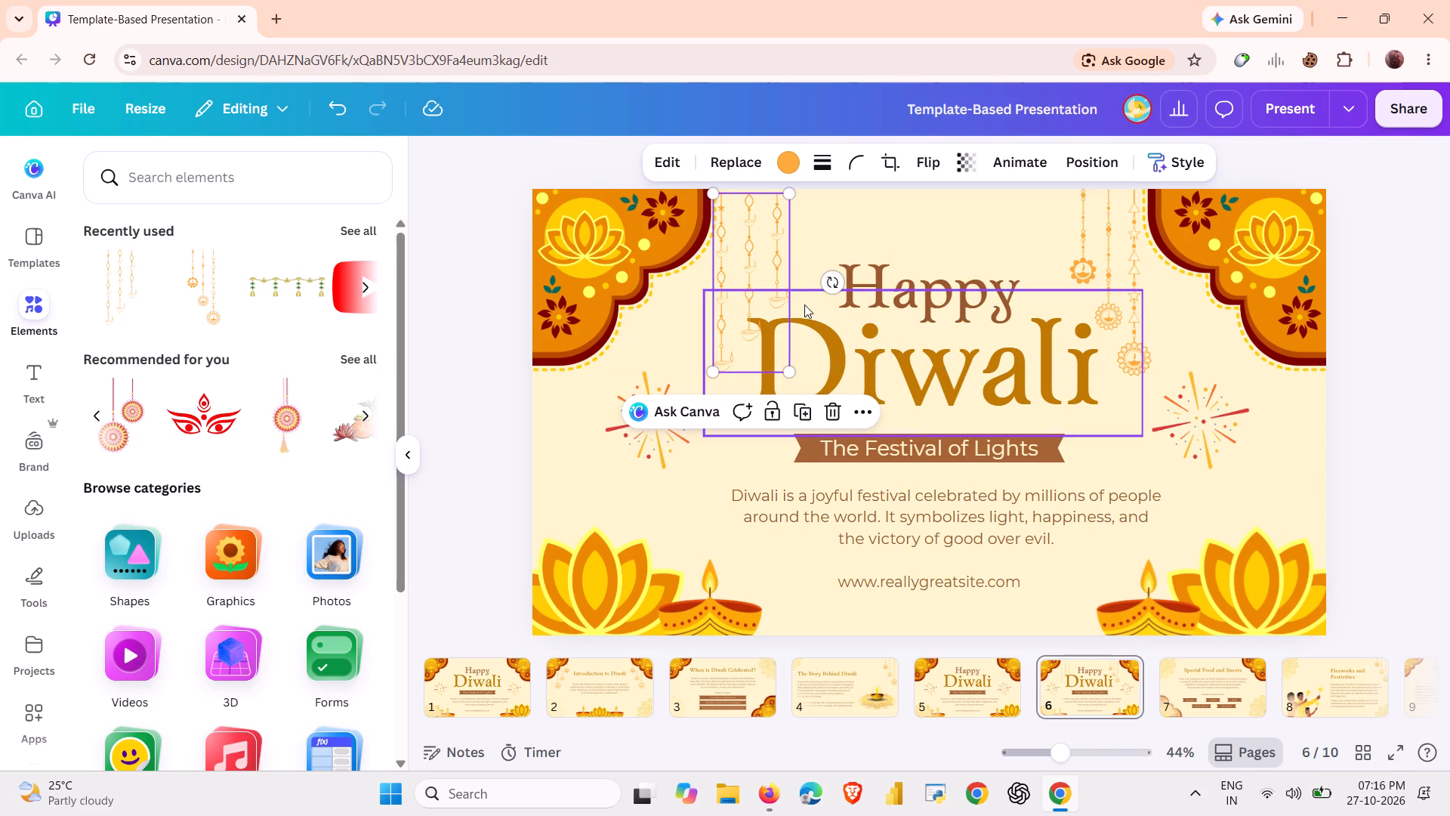
Move the "Diwali" title text down and to the right, just above the "The Festival of Lights" banner.
drag(819, 341, 835, 354)
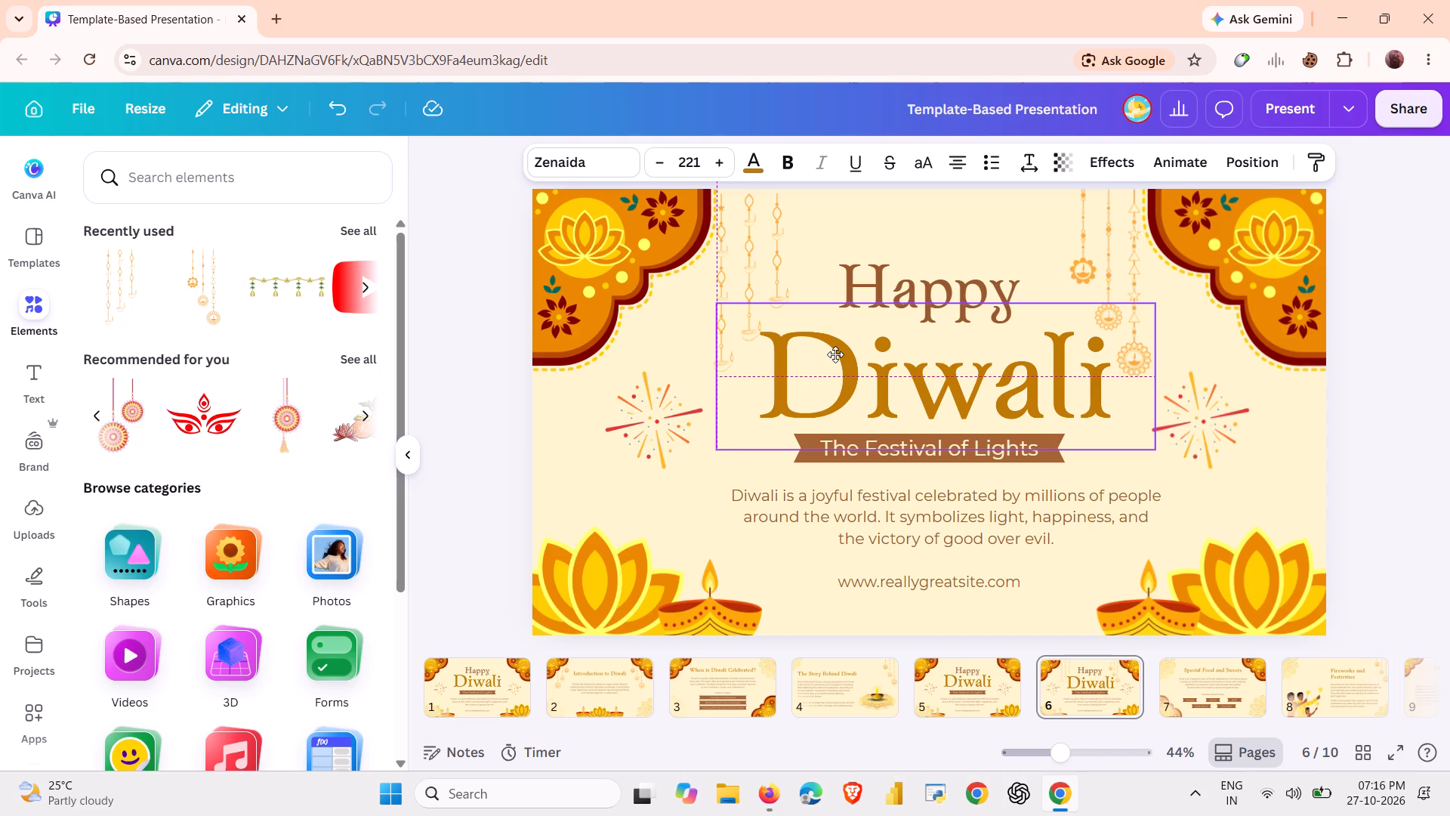
drag(835, 354, 838, 354)
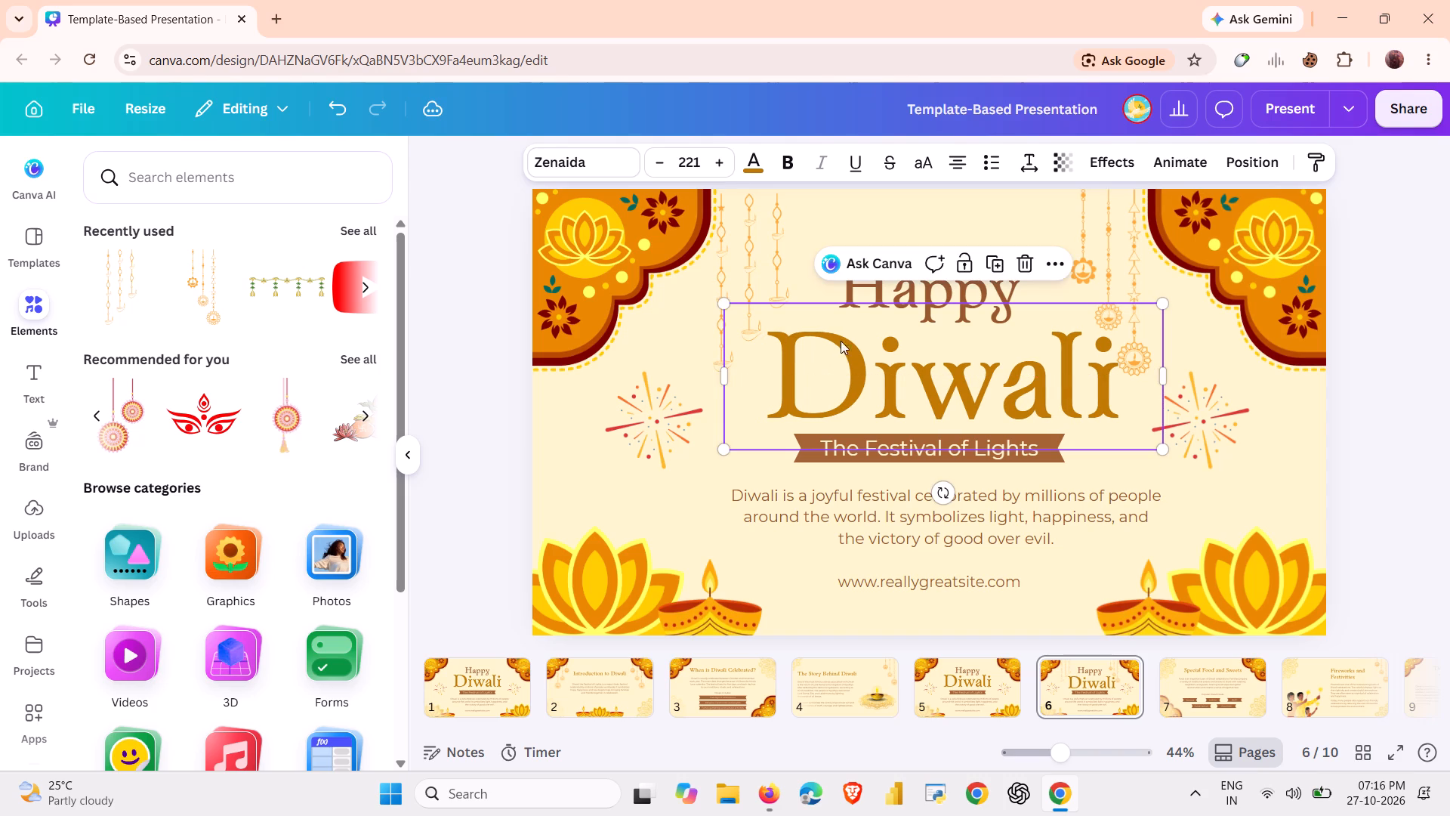
click(819, 309)
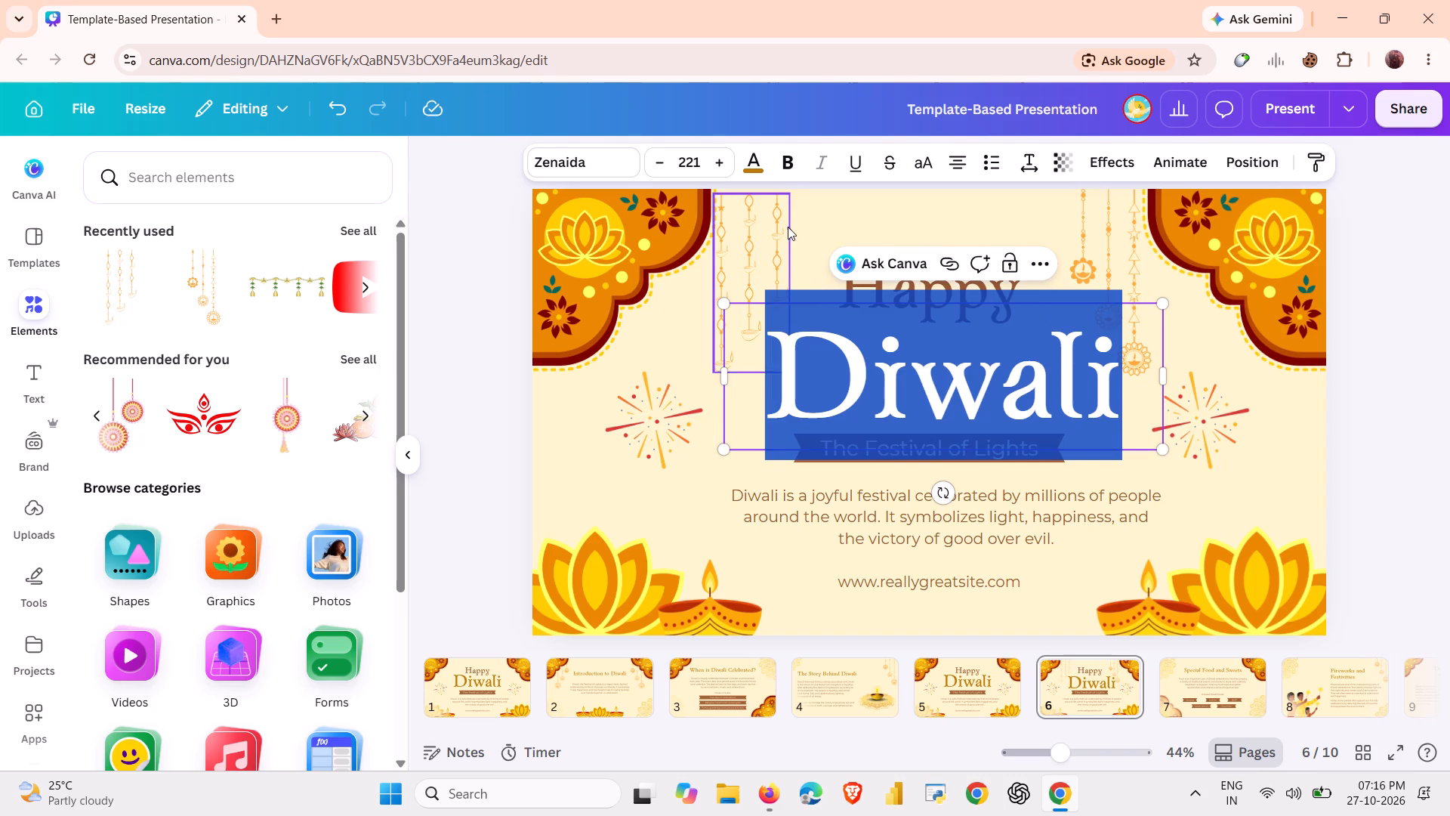
click(788, 227)
click(805, 229)
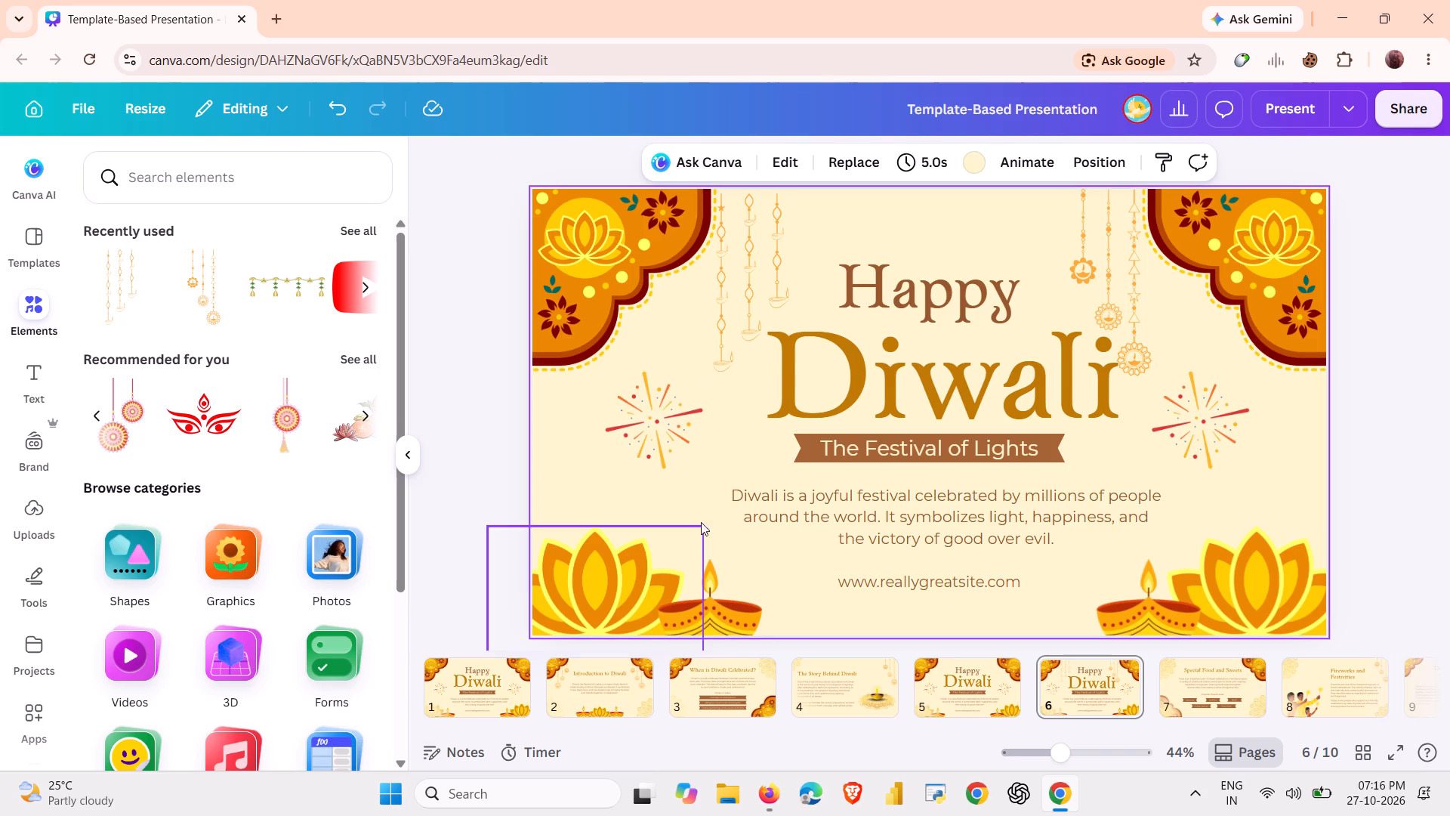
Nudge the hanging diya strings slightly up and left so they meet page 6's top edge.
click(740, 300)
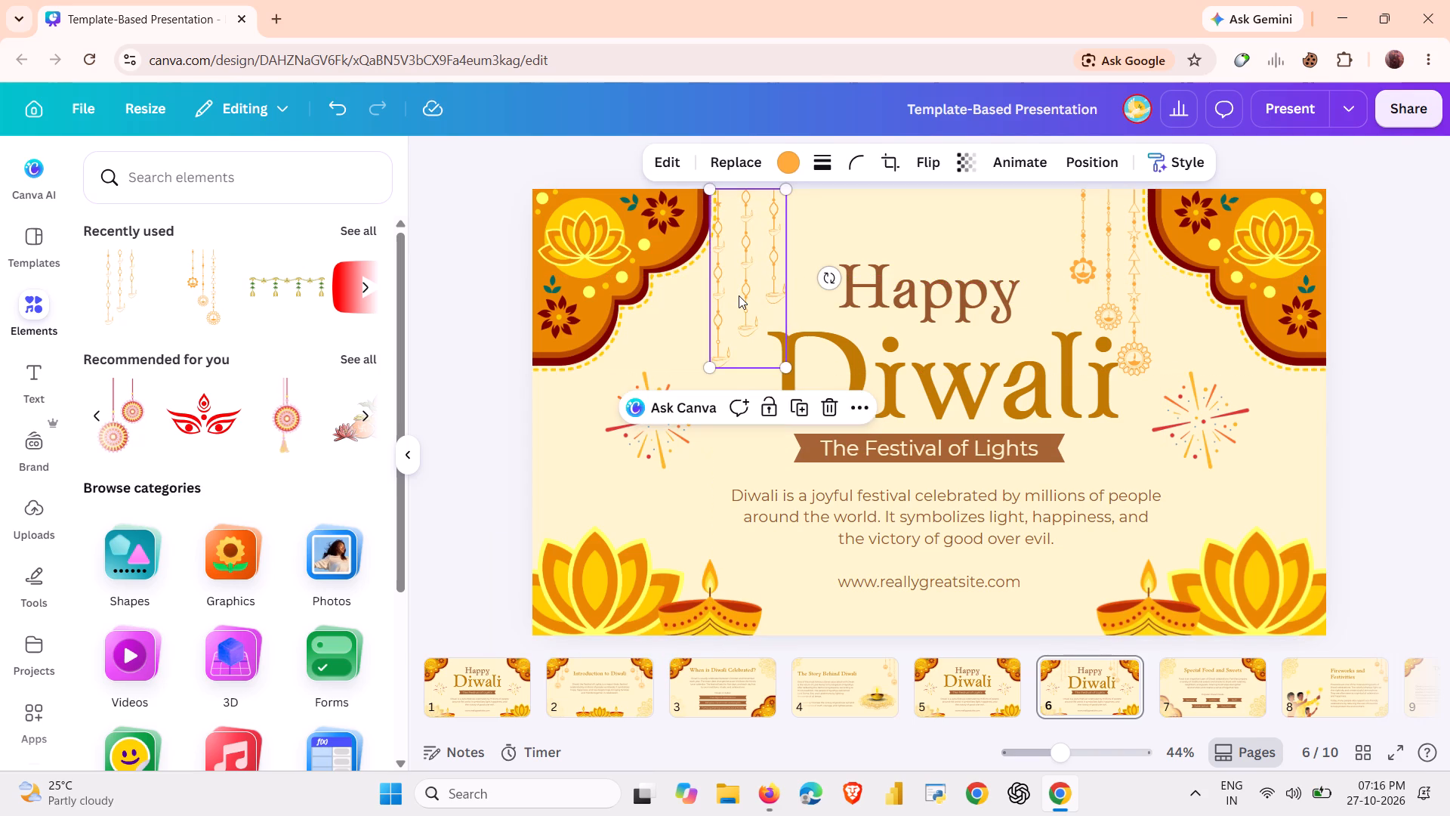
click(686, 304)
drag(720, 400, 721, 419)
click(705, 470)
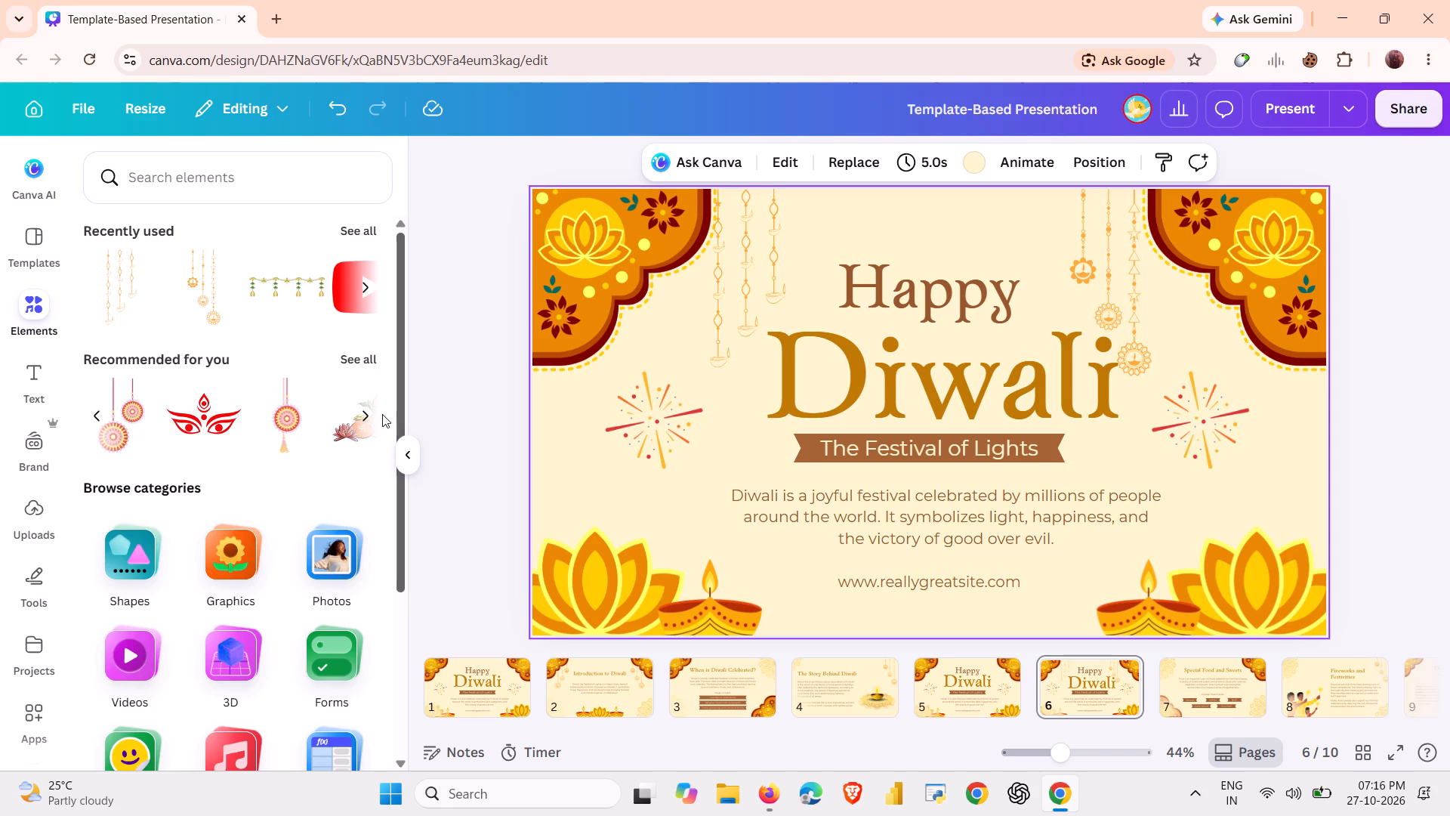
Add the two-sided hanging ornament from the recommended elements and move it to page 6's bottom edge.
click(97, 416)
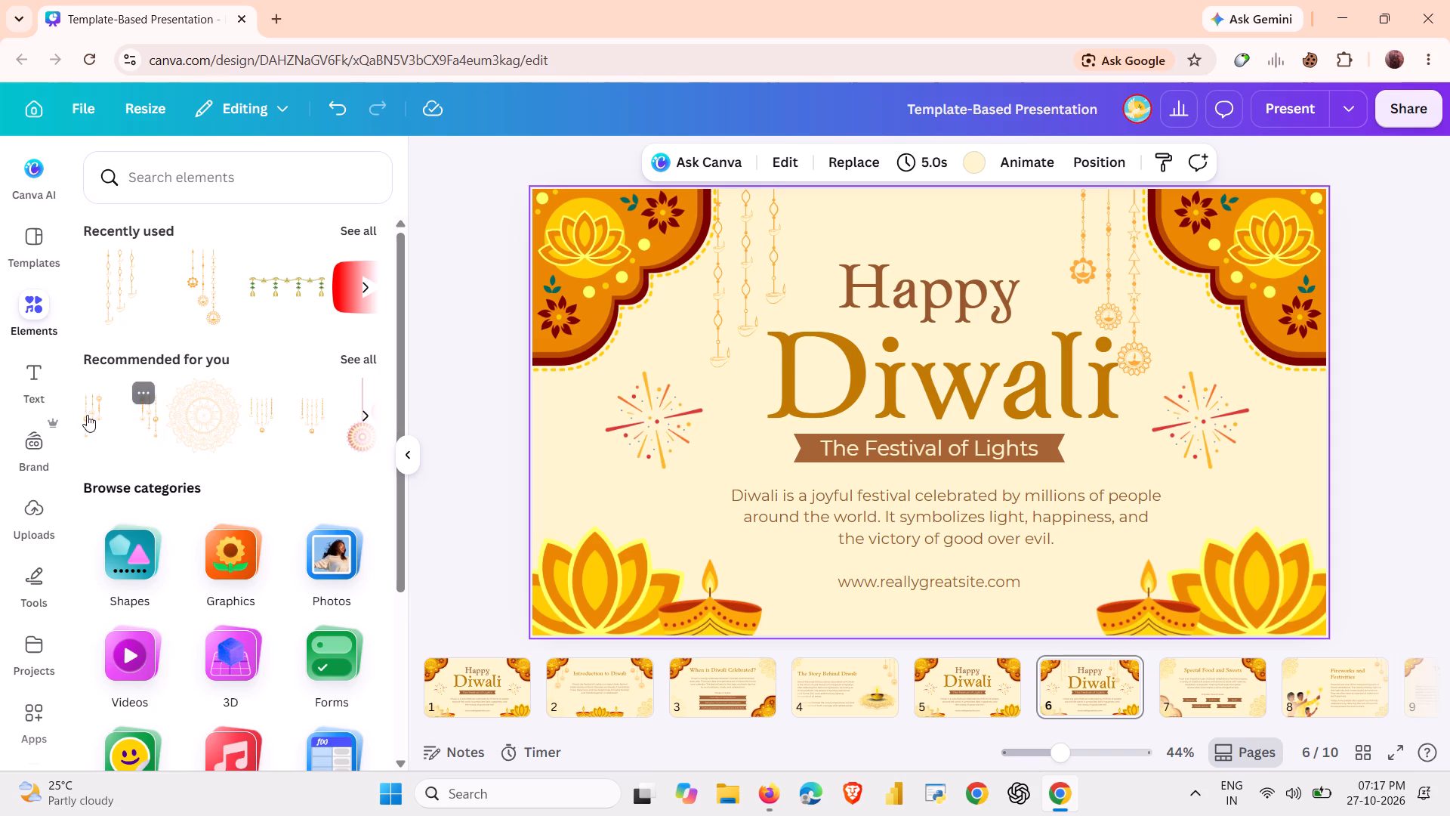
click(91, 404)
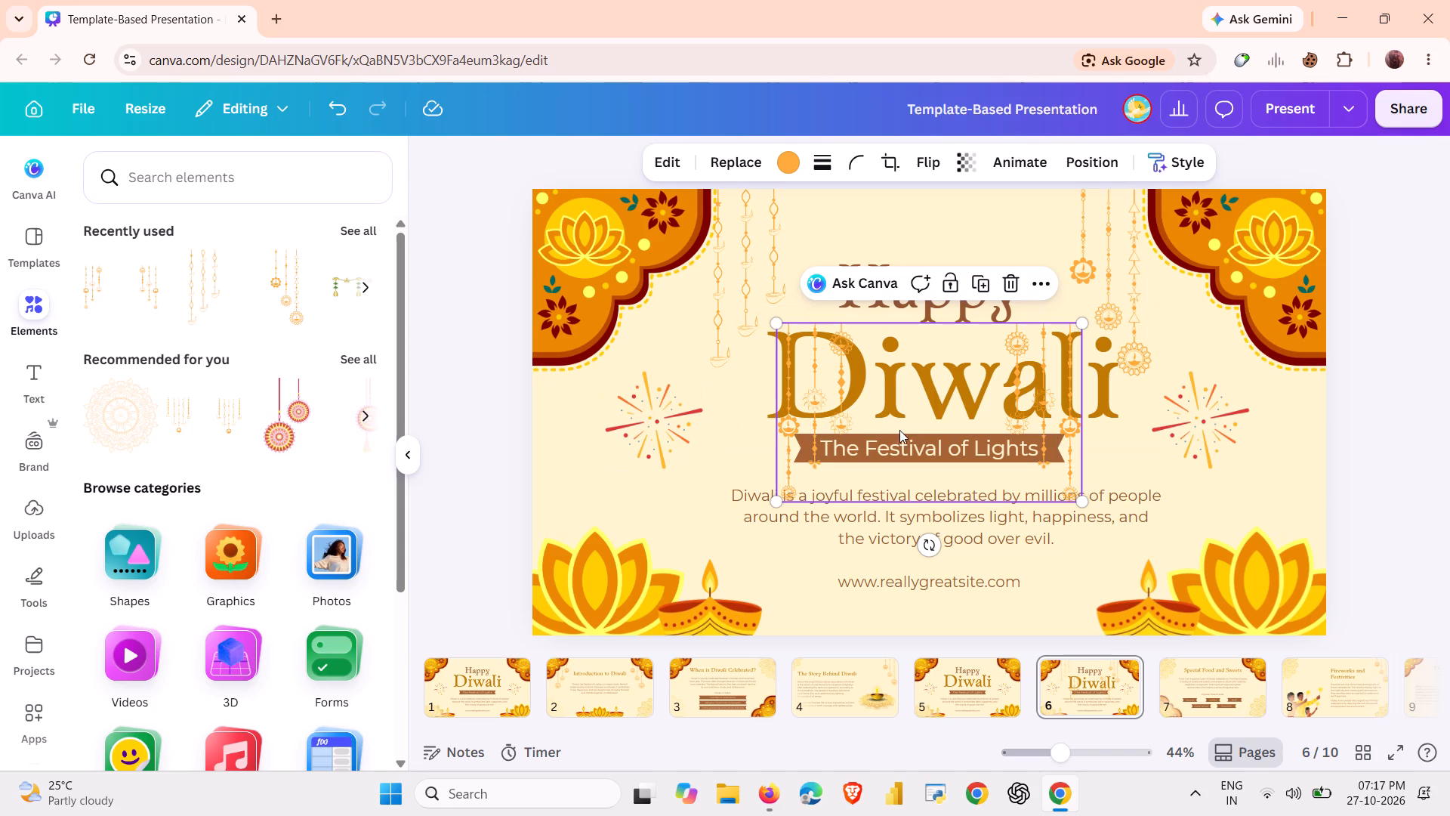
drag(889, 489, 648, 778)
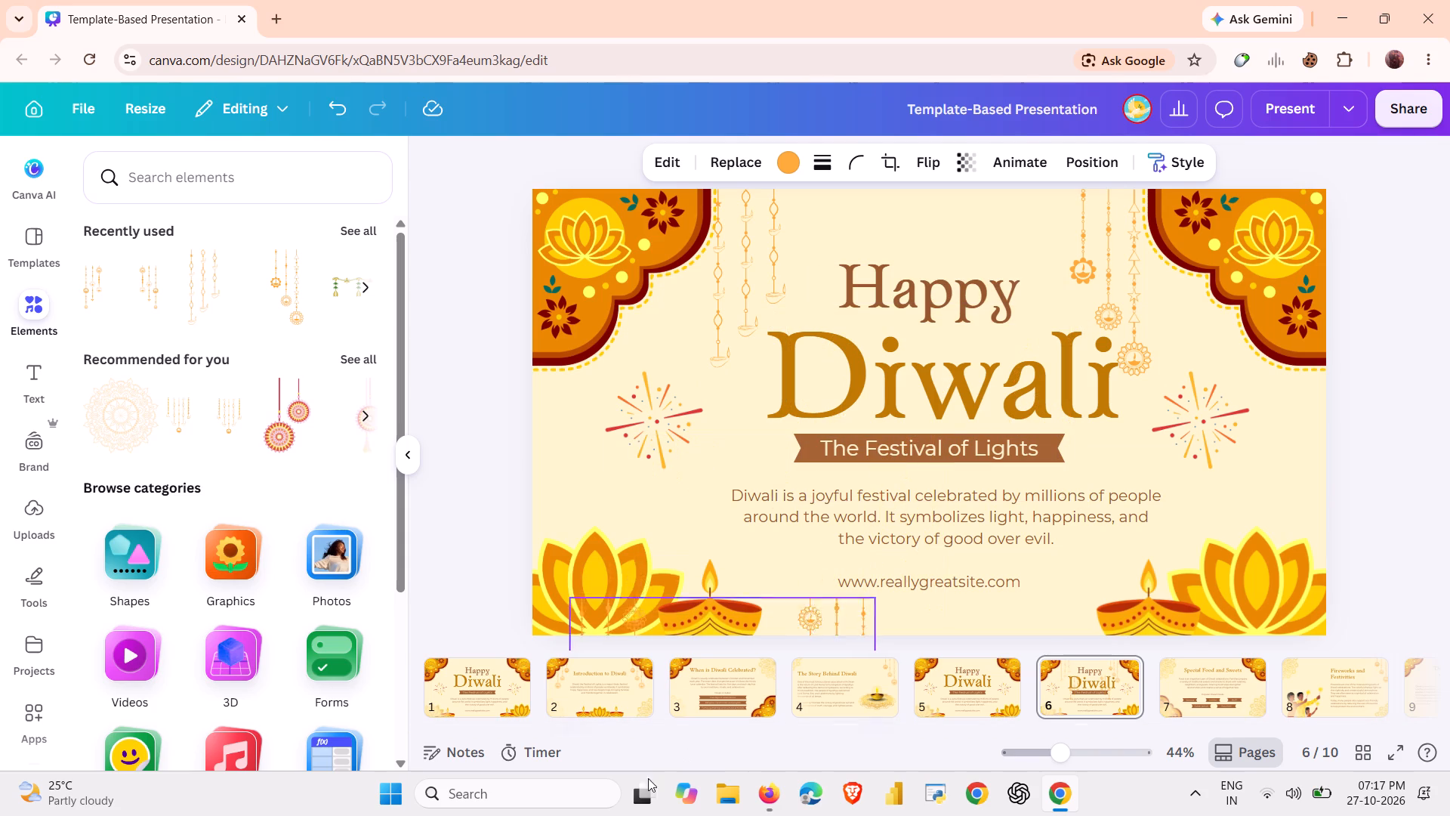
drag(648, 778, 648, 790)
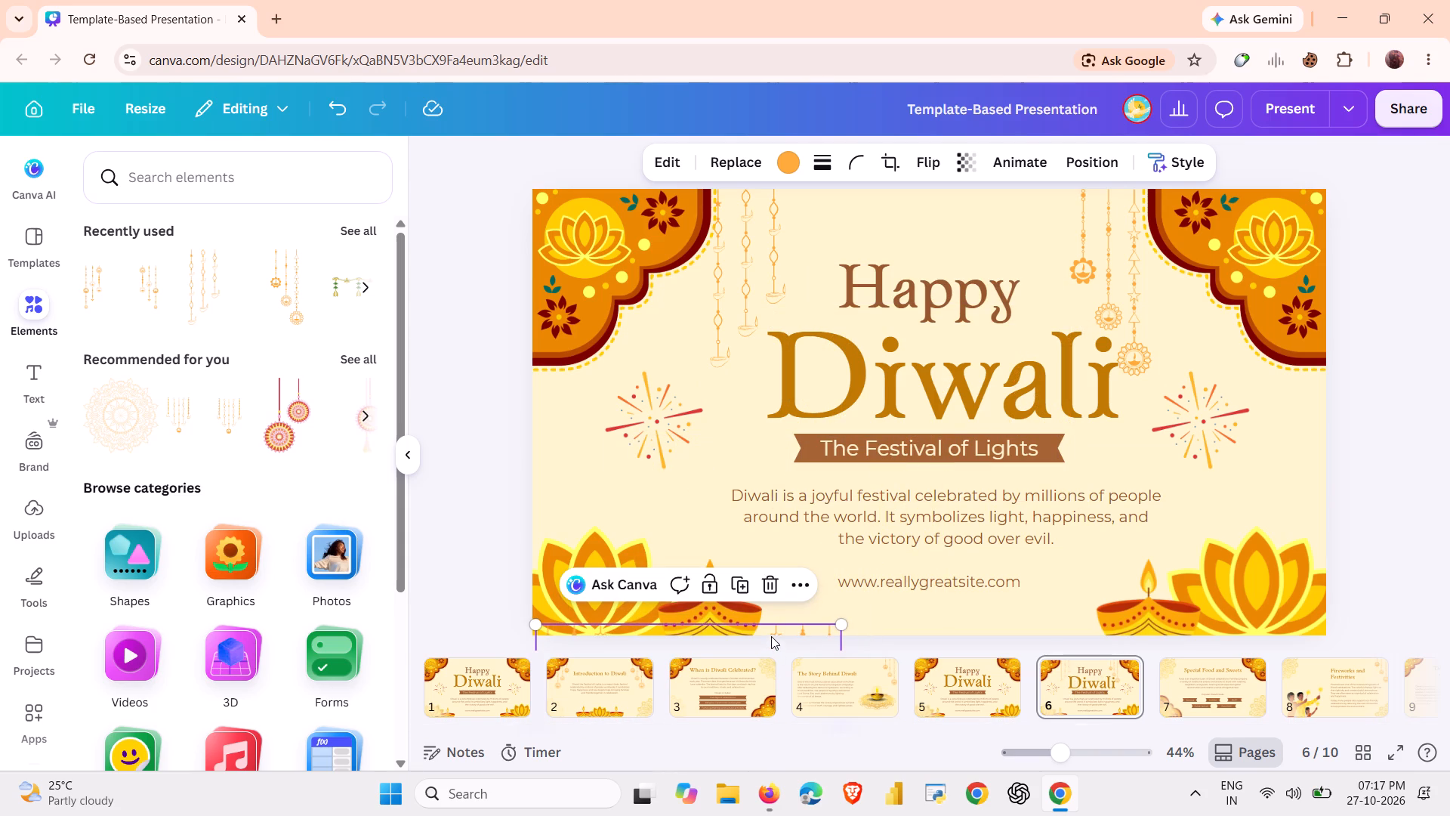
Delete the diya strings and the orange hanging ornament beside the two upper corner decorations on page 6.
click(755, 264)
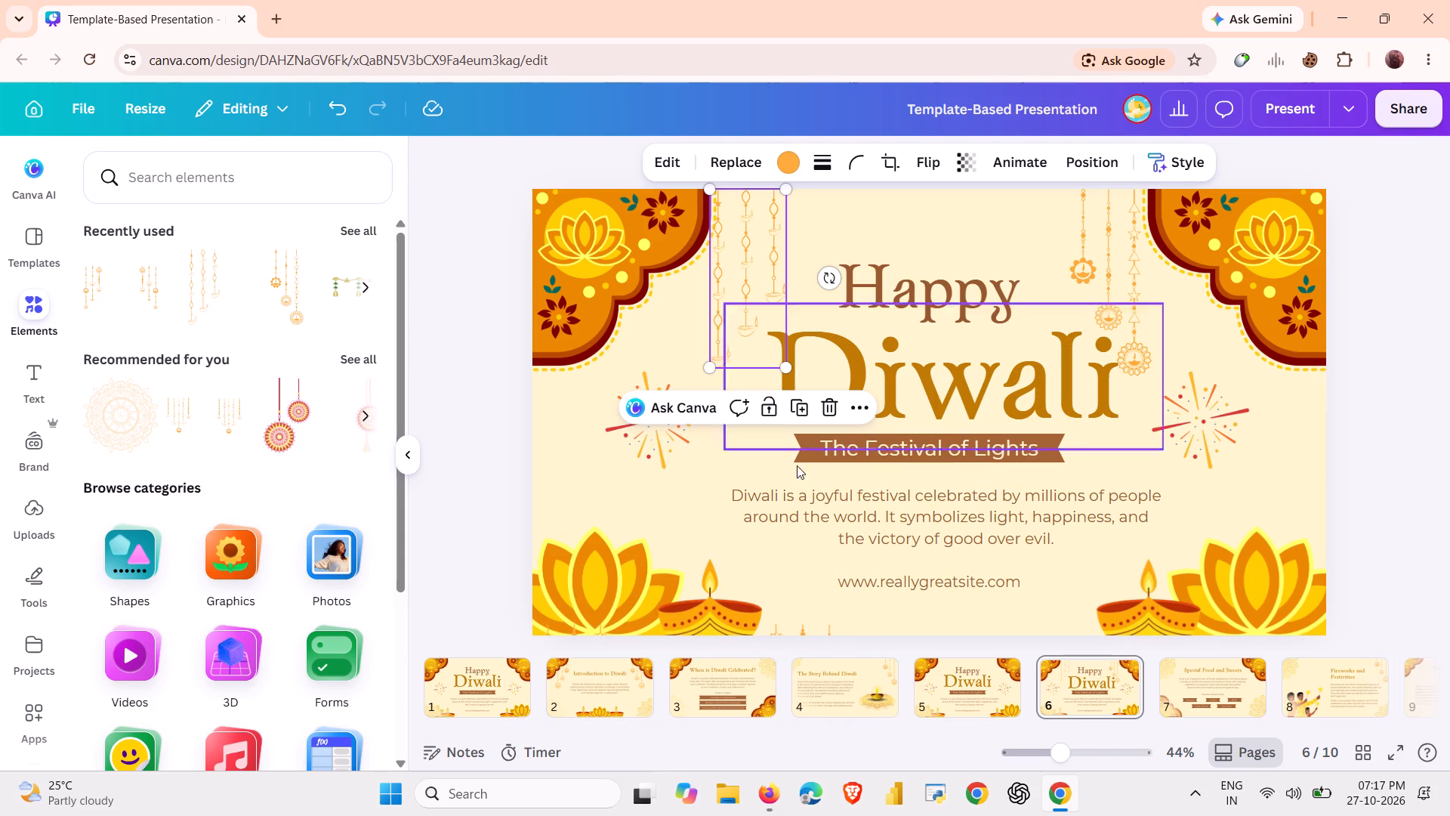
click(826, 397)
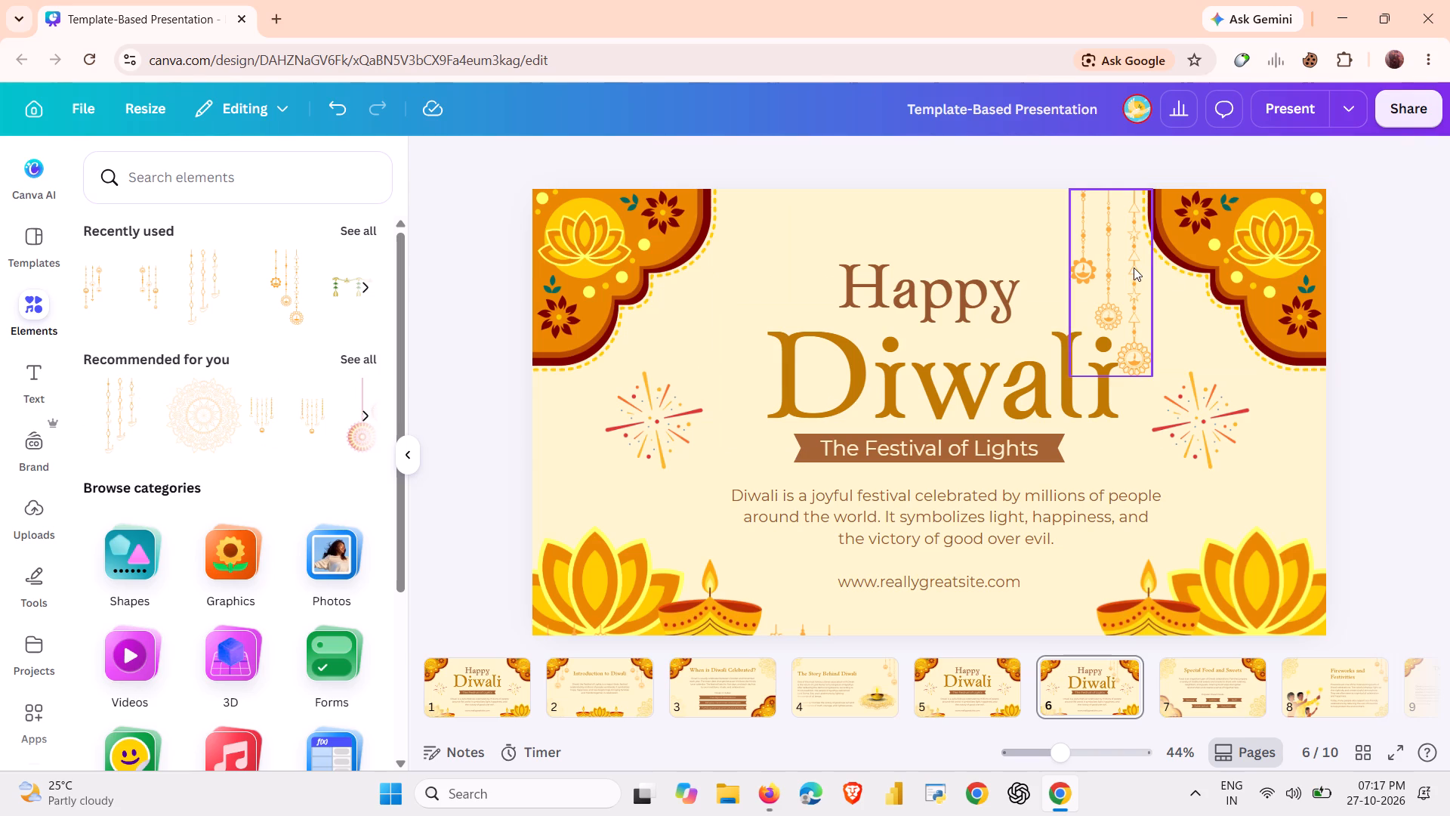
click(1130, 264)
click(1186, 410)
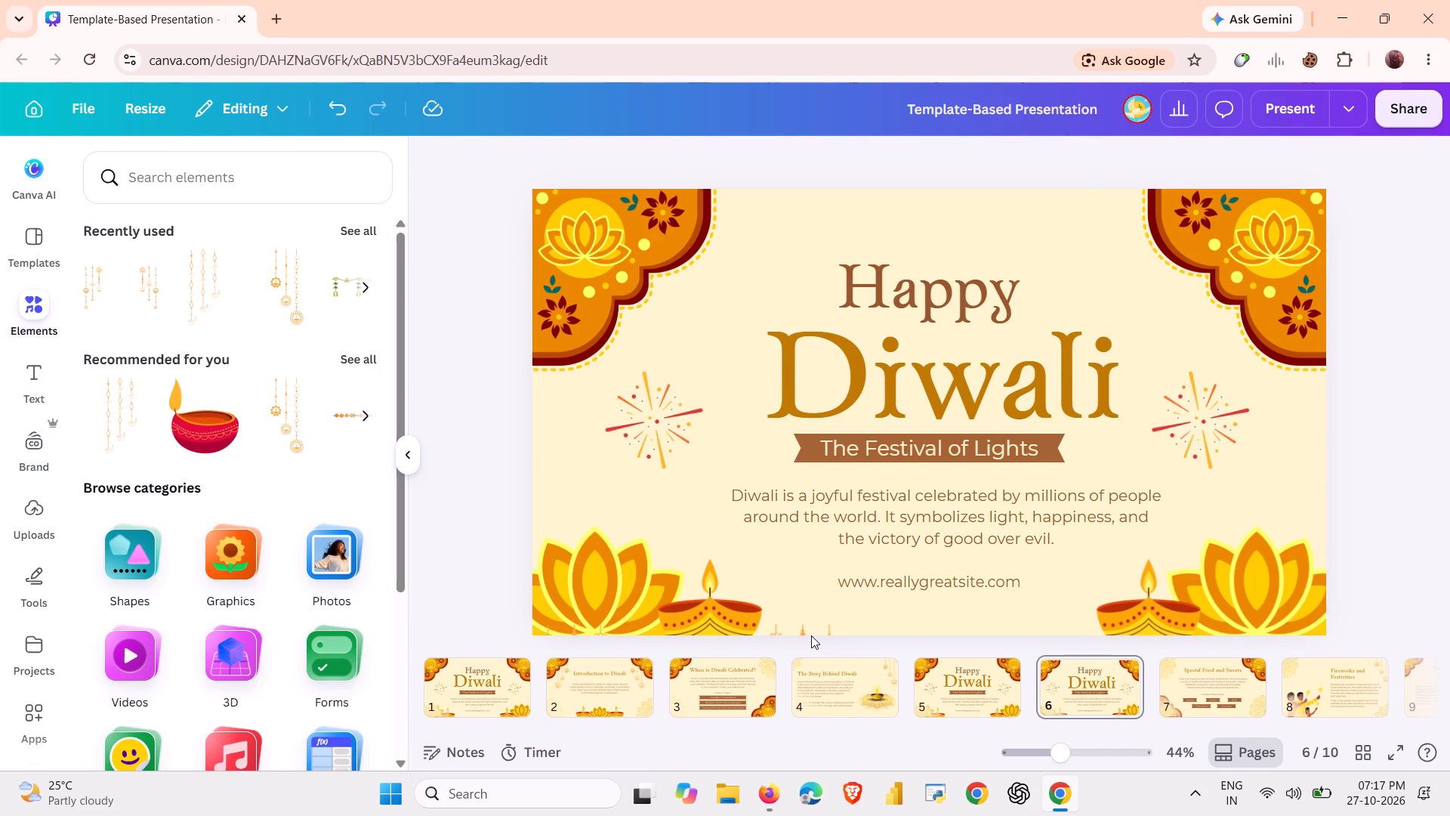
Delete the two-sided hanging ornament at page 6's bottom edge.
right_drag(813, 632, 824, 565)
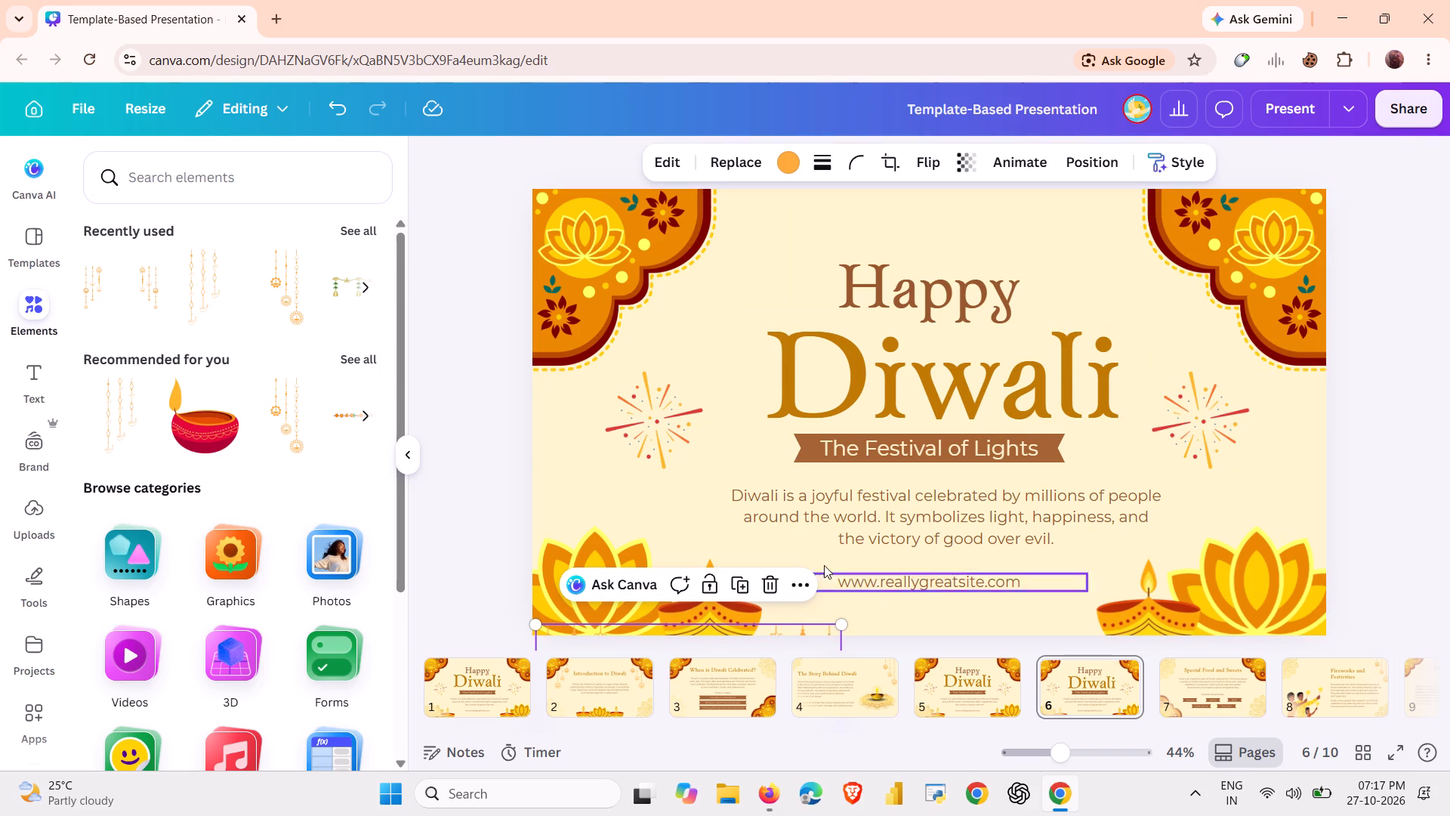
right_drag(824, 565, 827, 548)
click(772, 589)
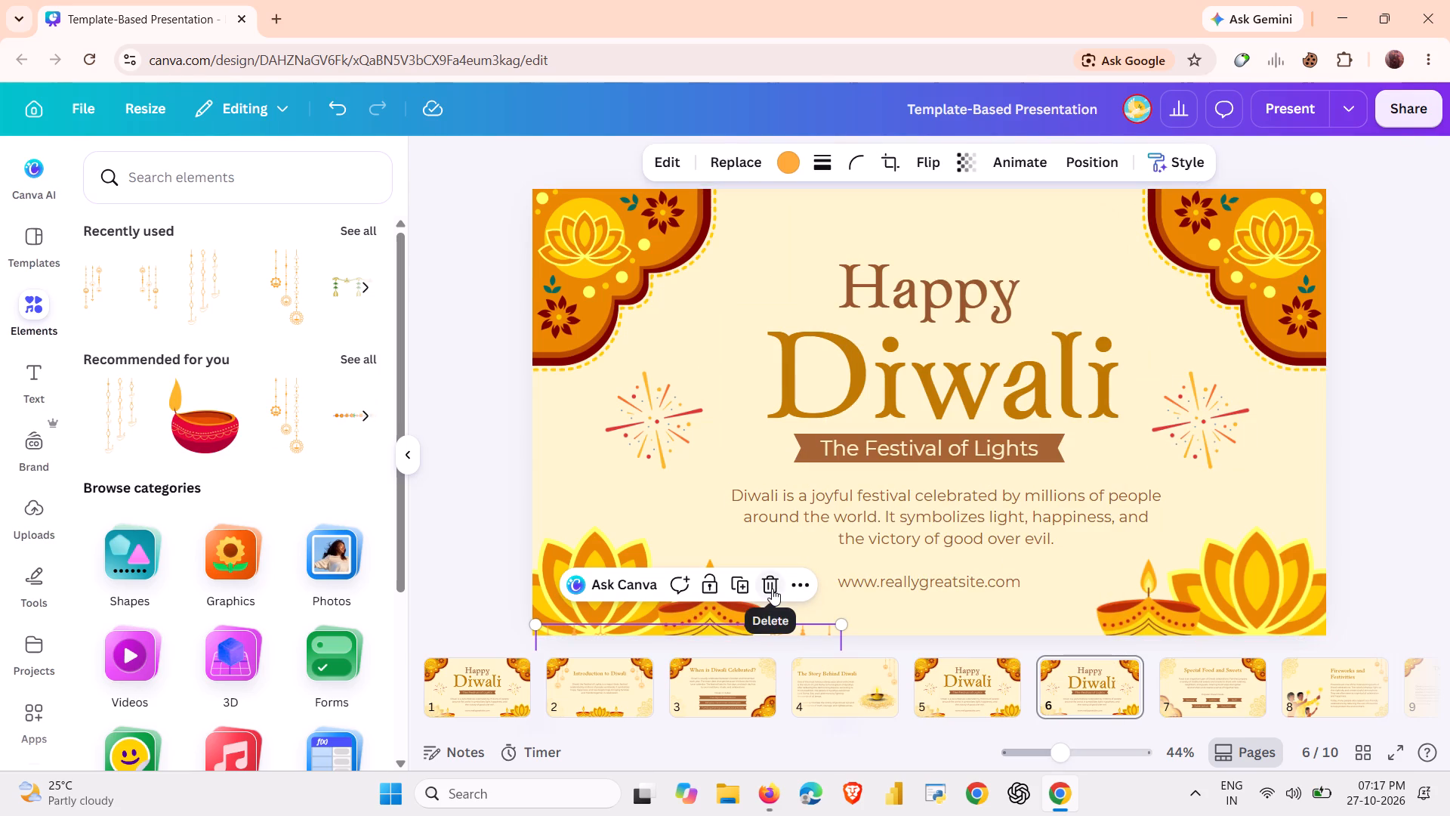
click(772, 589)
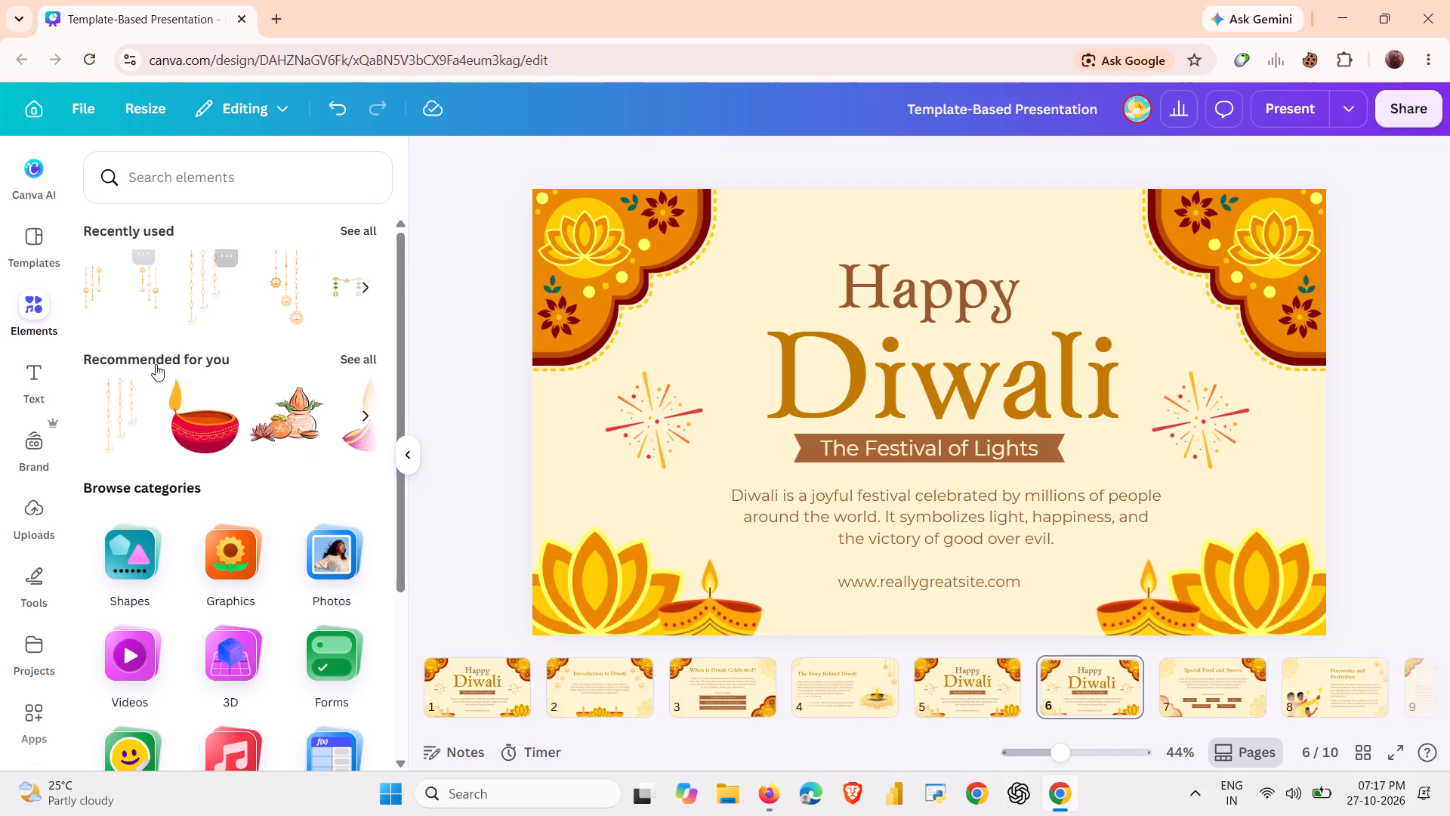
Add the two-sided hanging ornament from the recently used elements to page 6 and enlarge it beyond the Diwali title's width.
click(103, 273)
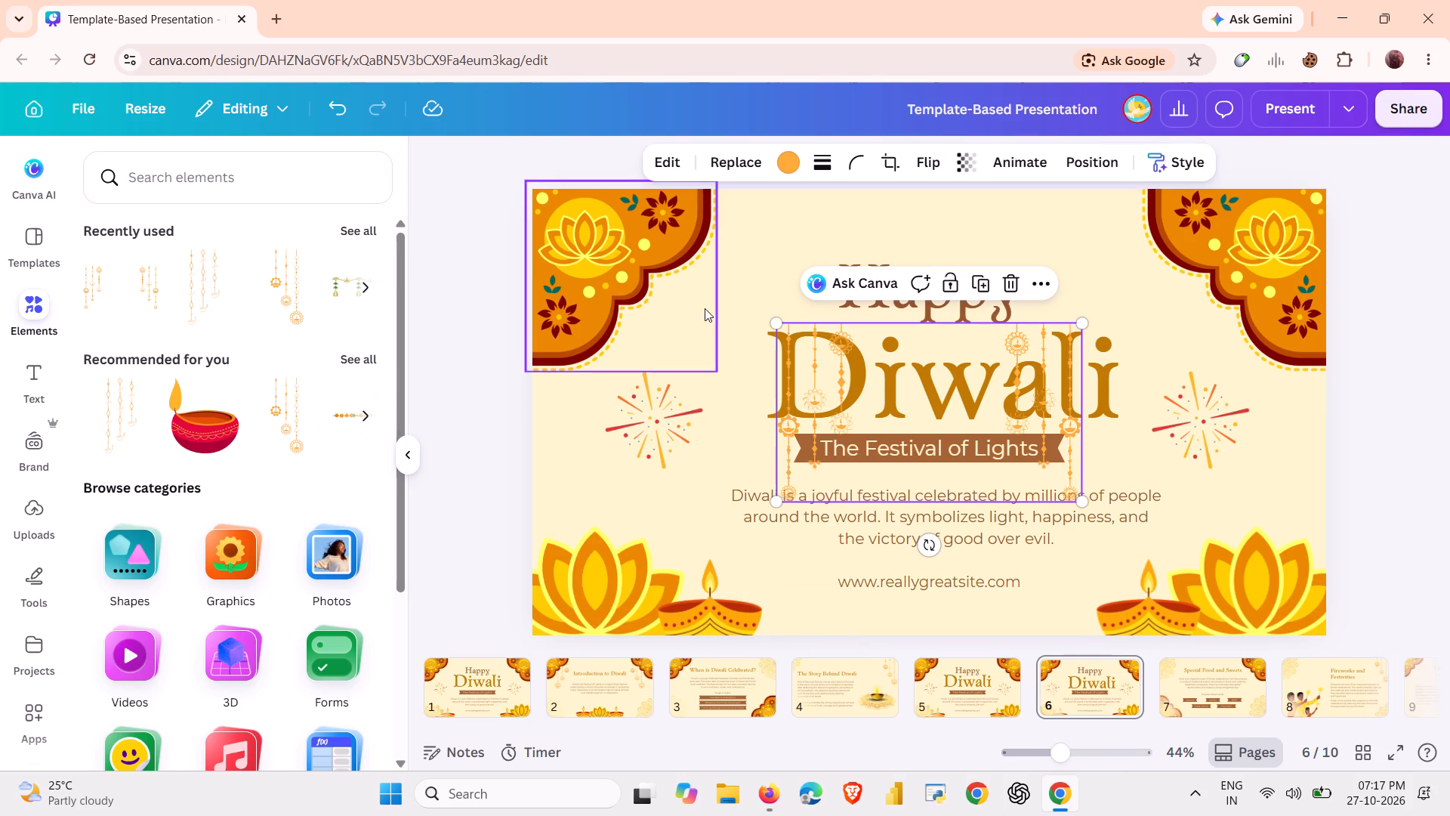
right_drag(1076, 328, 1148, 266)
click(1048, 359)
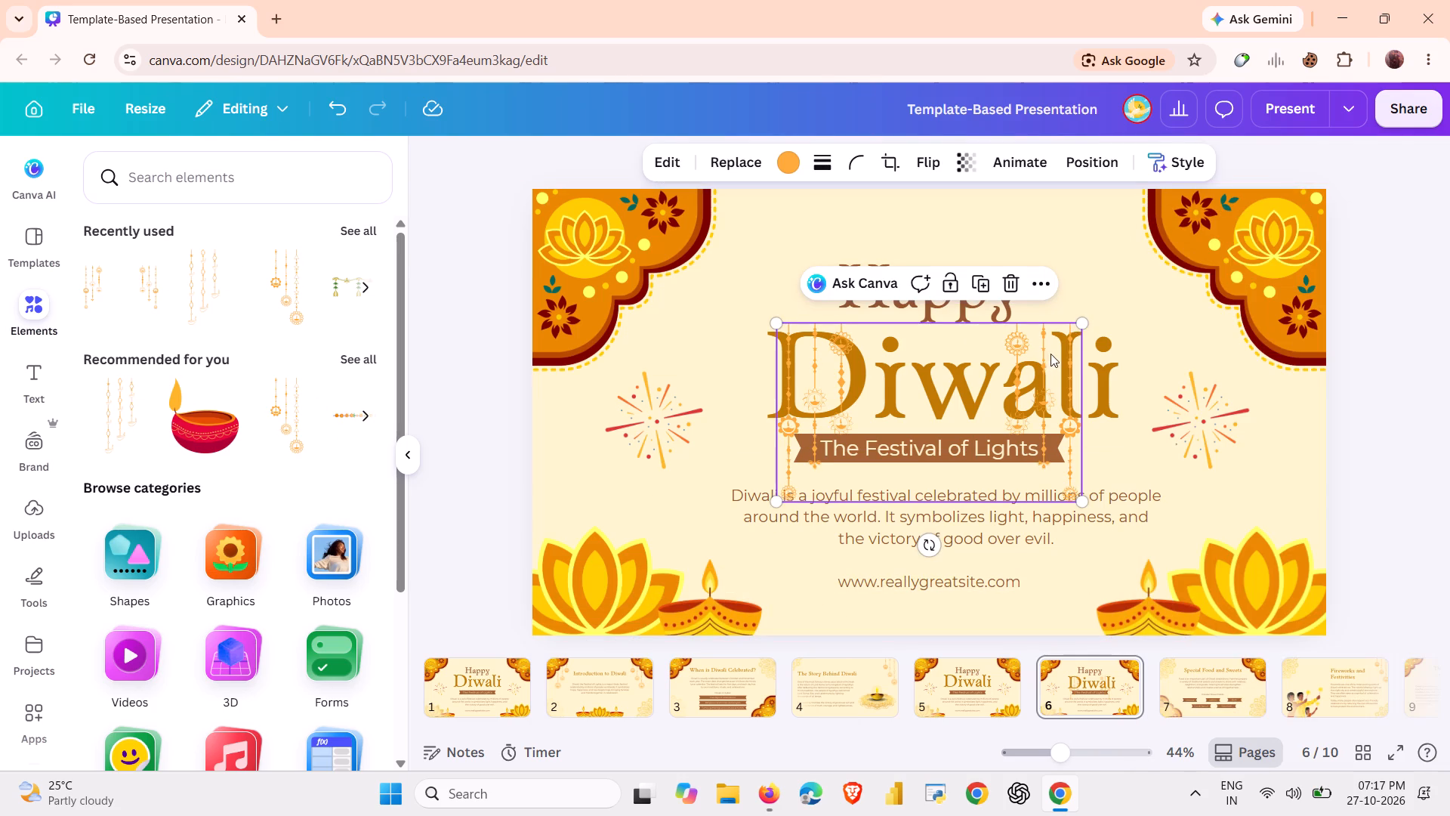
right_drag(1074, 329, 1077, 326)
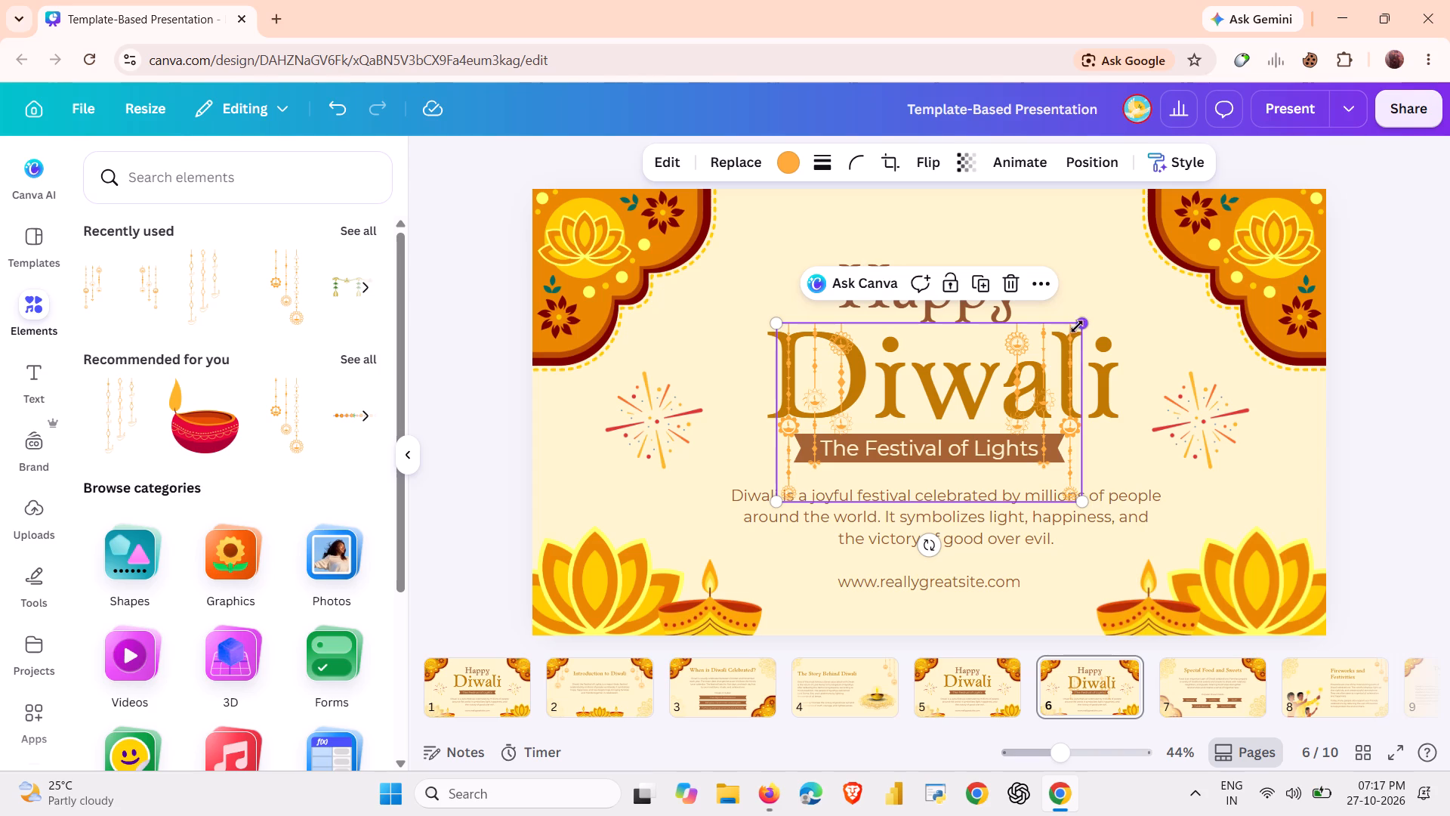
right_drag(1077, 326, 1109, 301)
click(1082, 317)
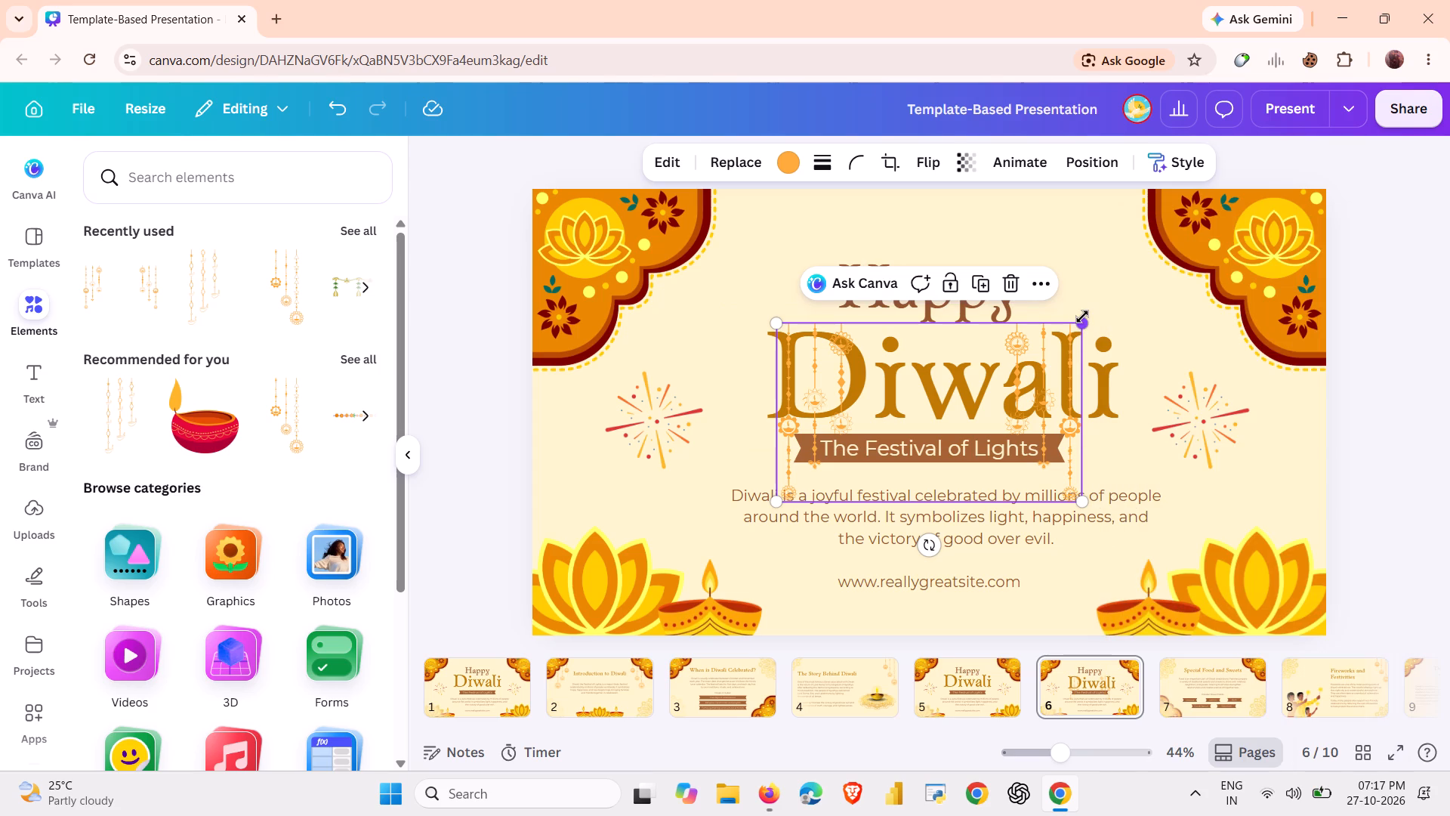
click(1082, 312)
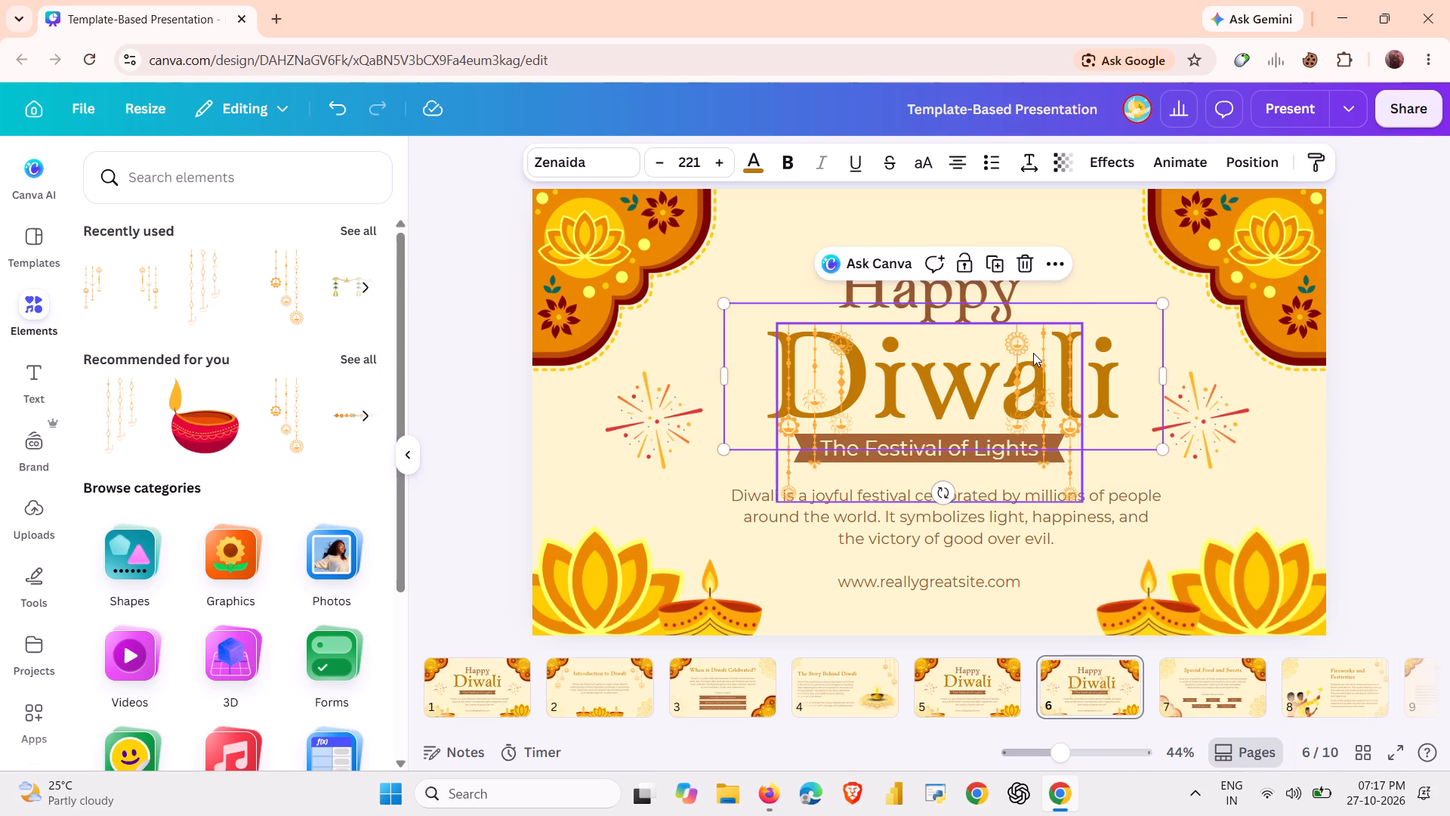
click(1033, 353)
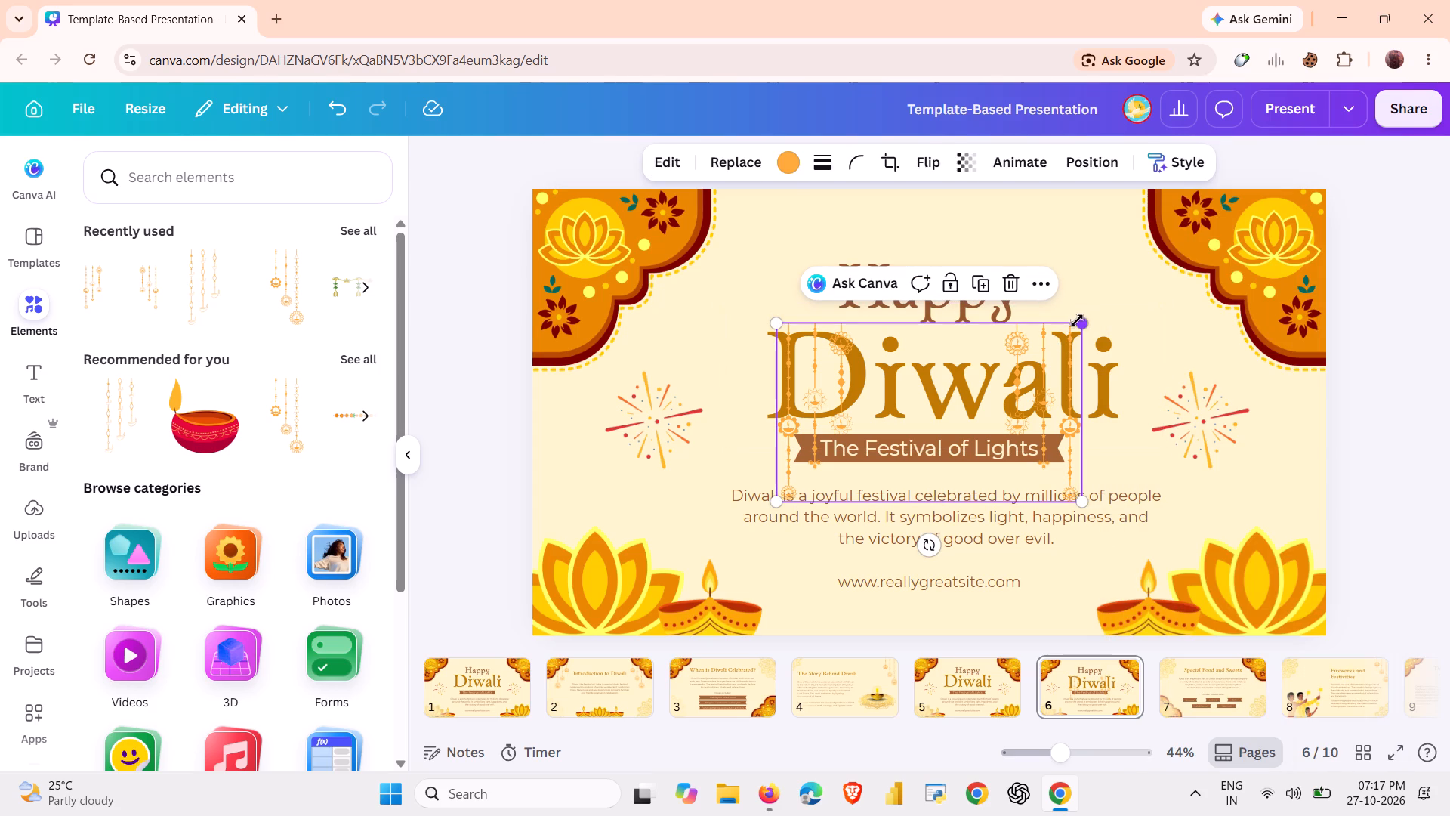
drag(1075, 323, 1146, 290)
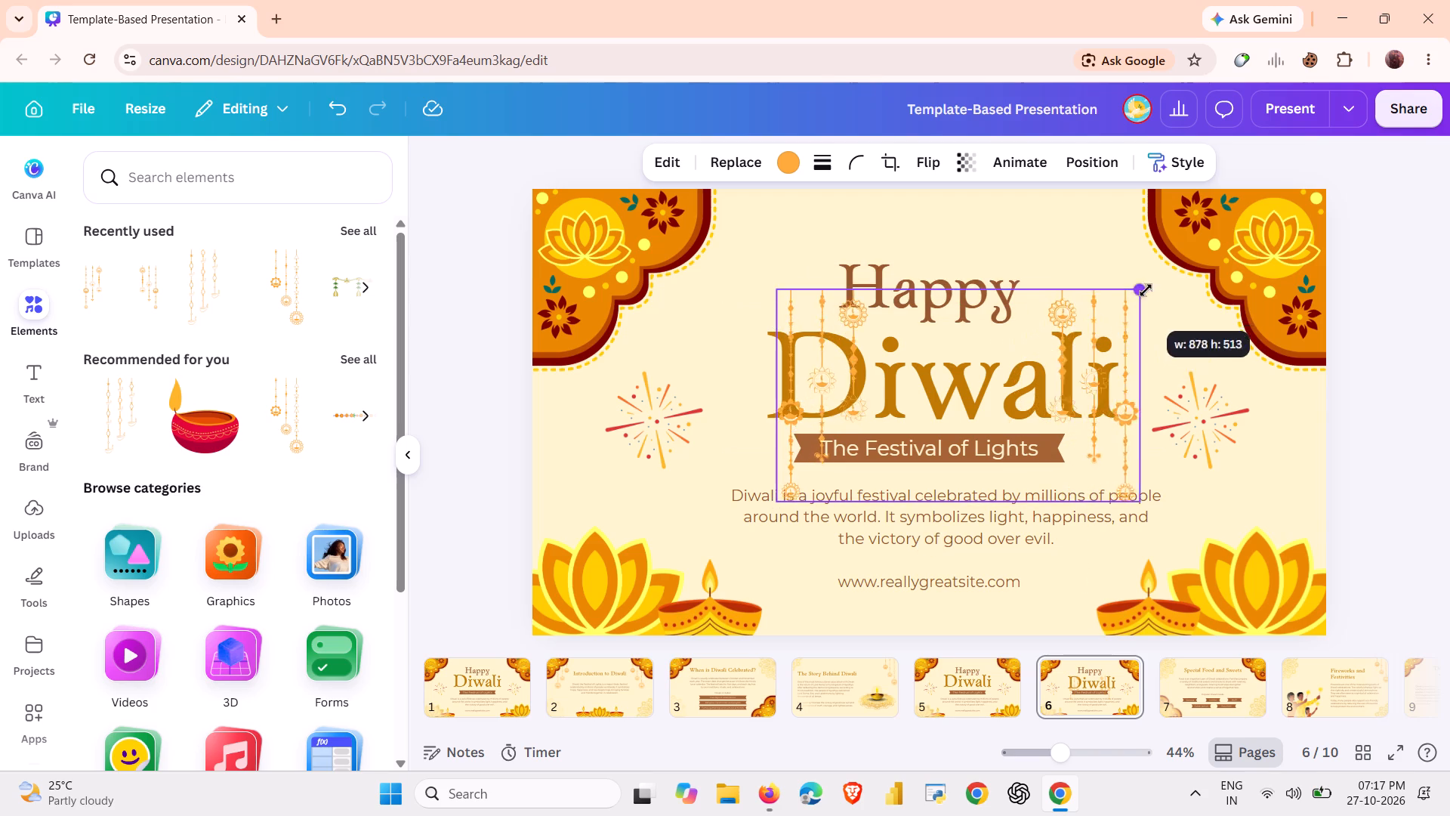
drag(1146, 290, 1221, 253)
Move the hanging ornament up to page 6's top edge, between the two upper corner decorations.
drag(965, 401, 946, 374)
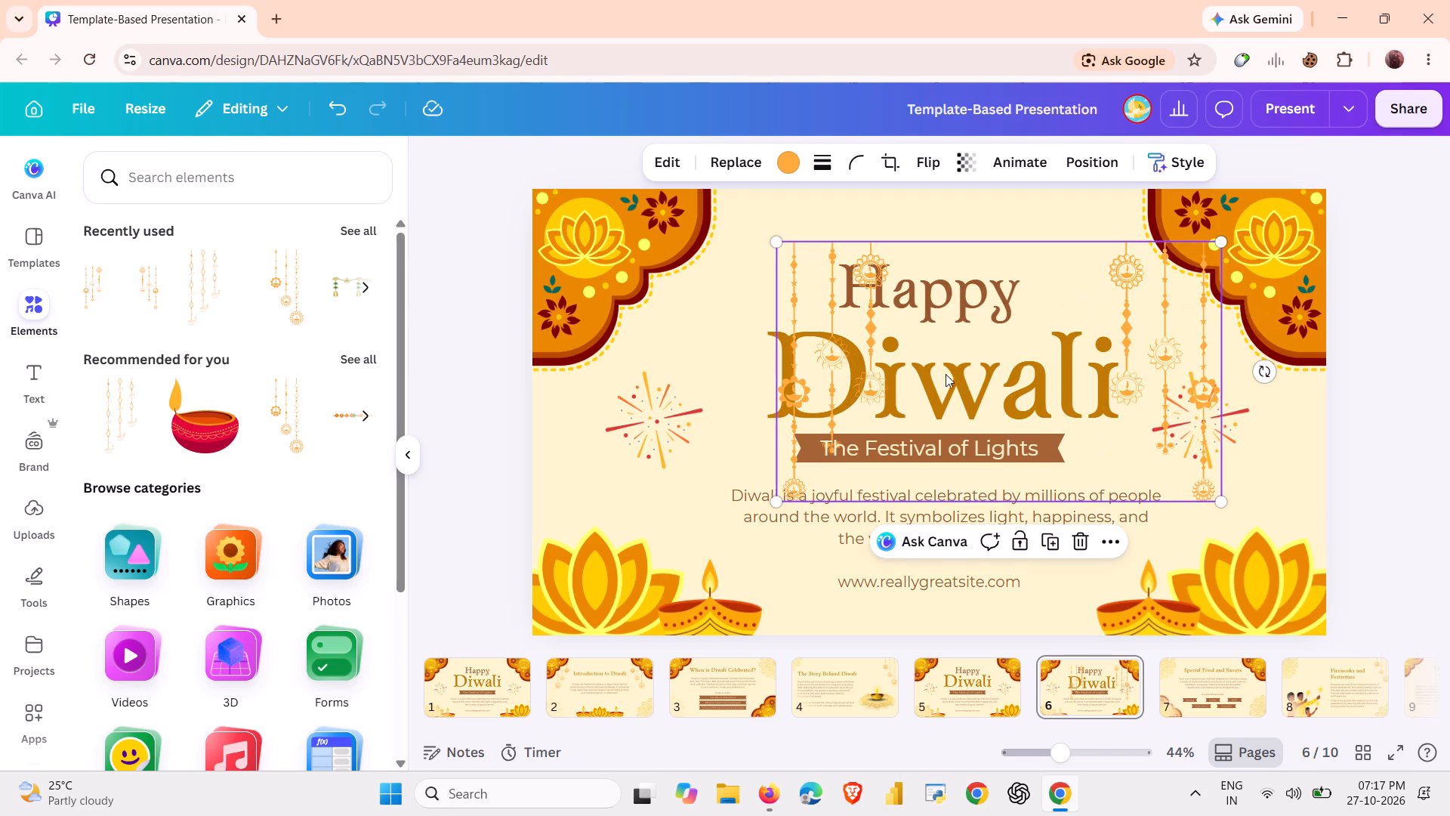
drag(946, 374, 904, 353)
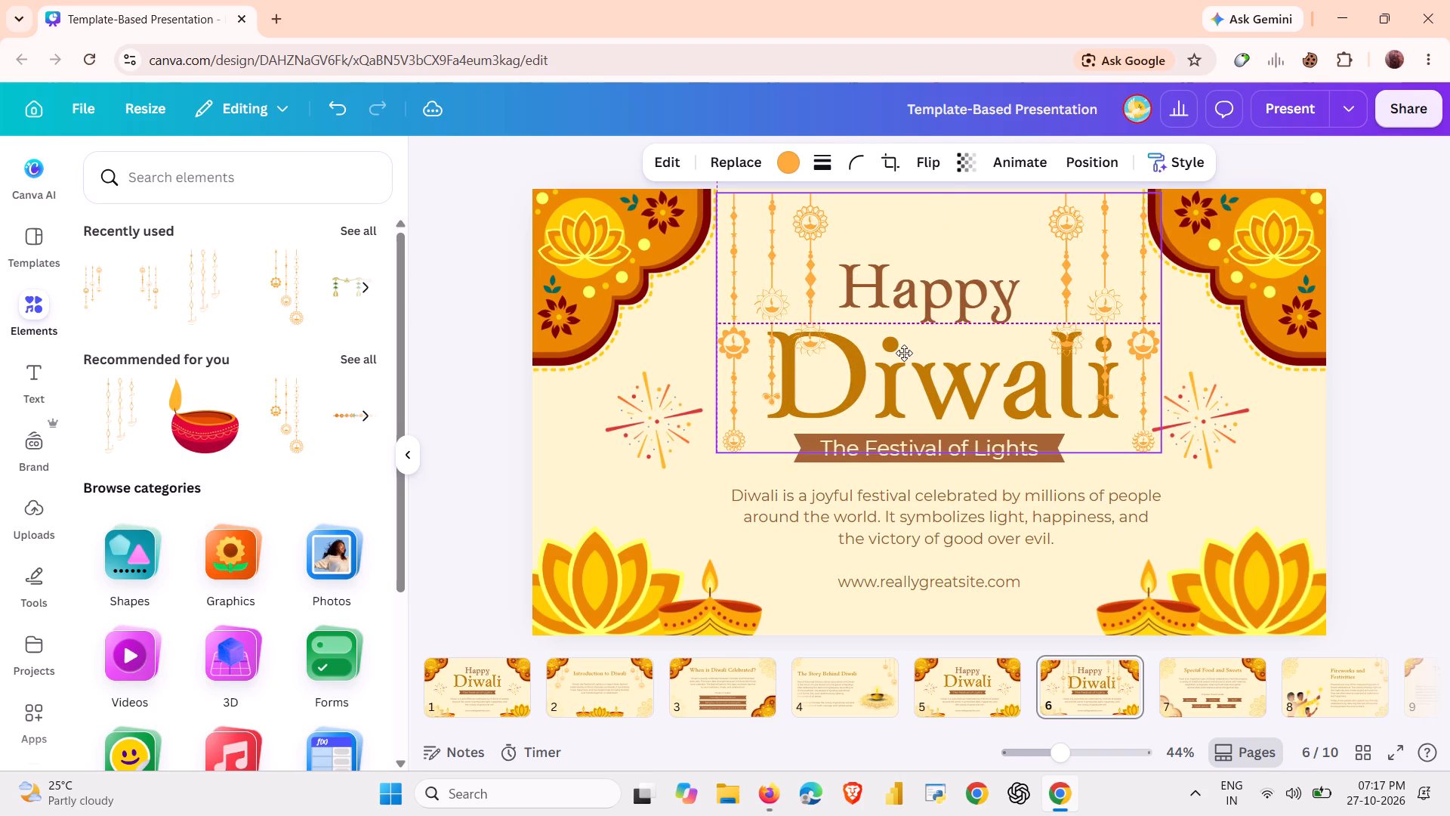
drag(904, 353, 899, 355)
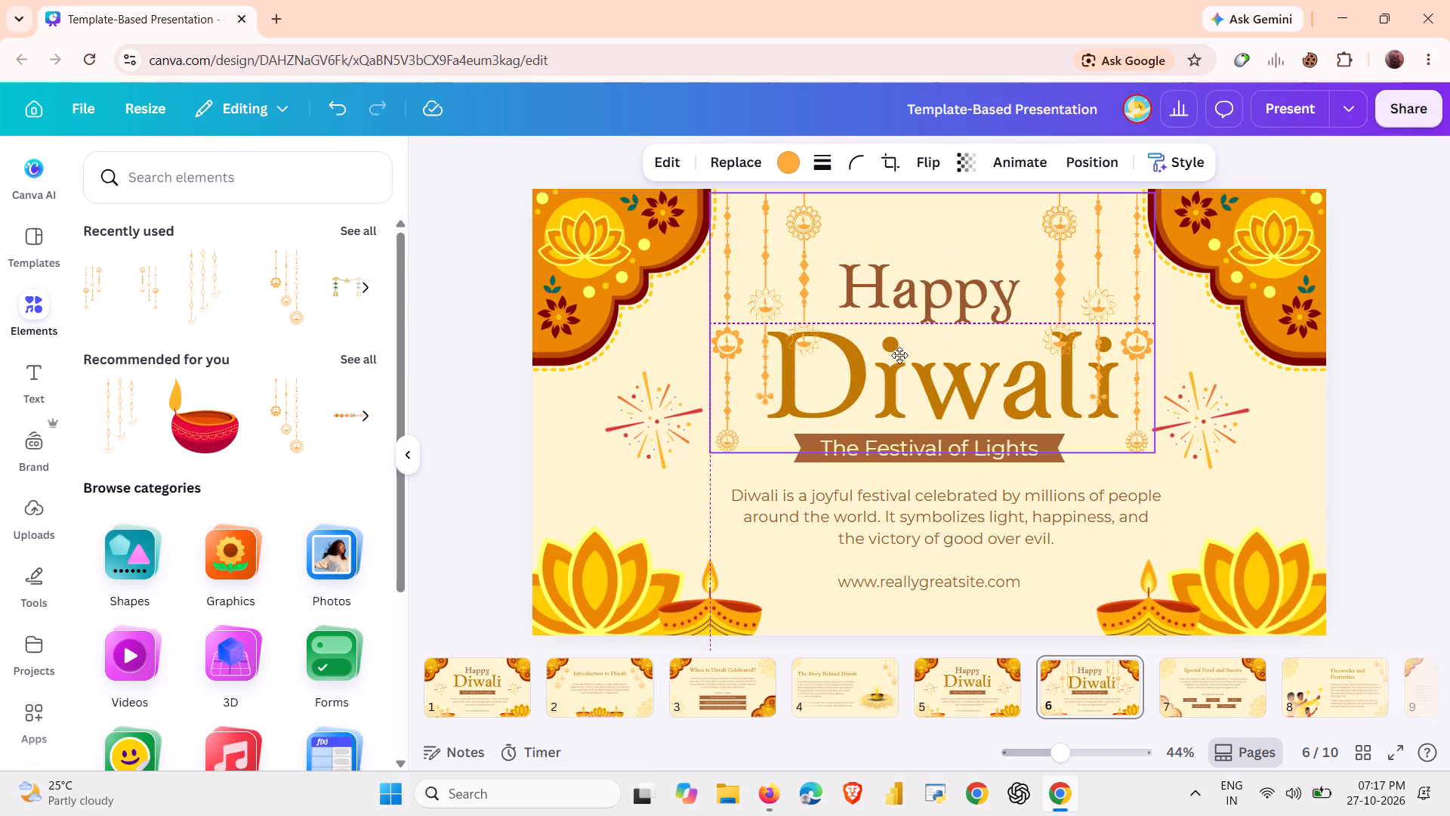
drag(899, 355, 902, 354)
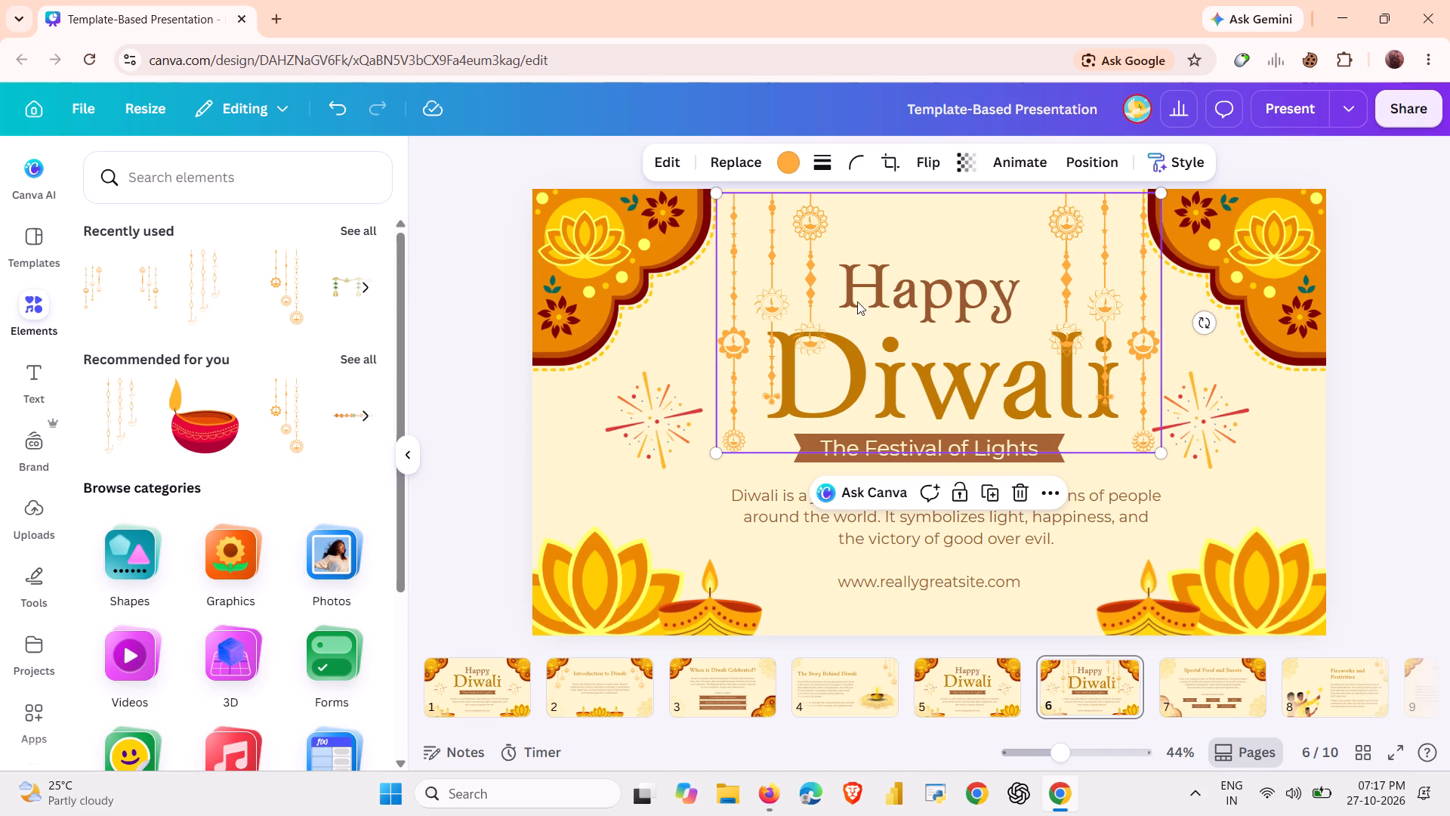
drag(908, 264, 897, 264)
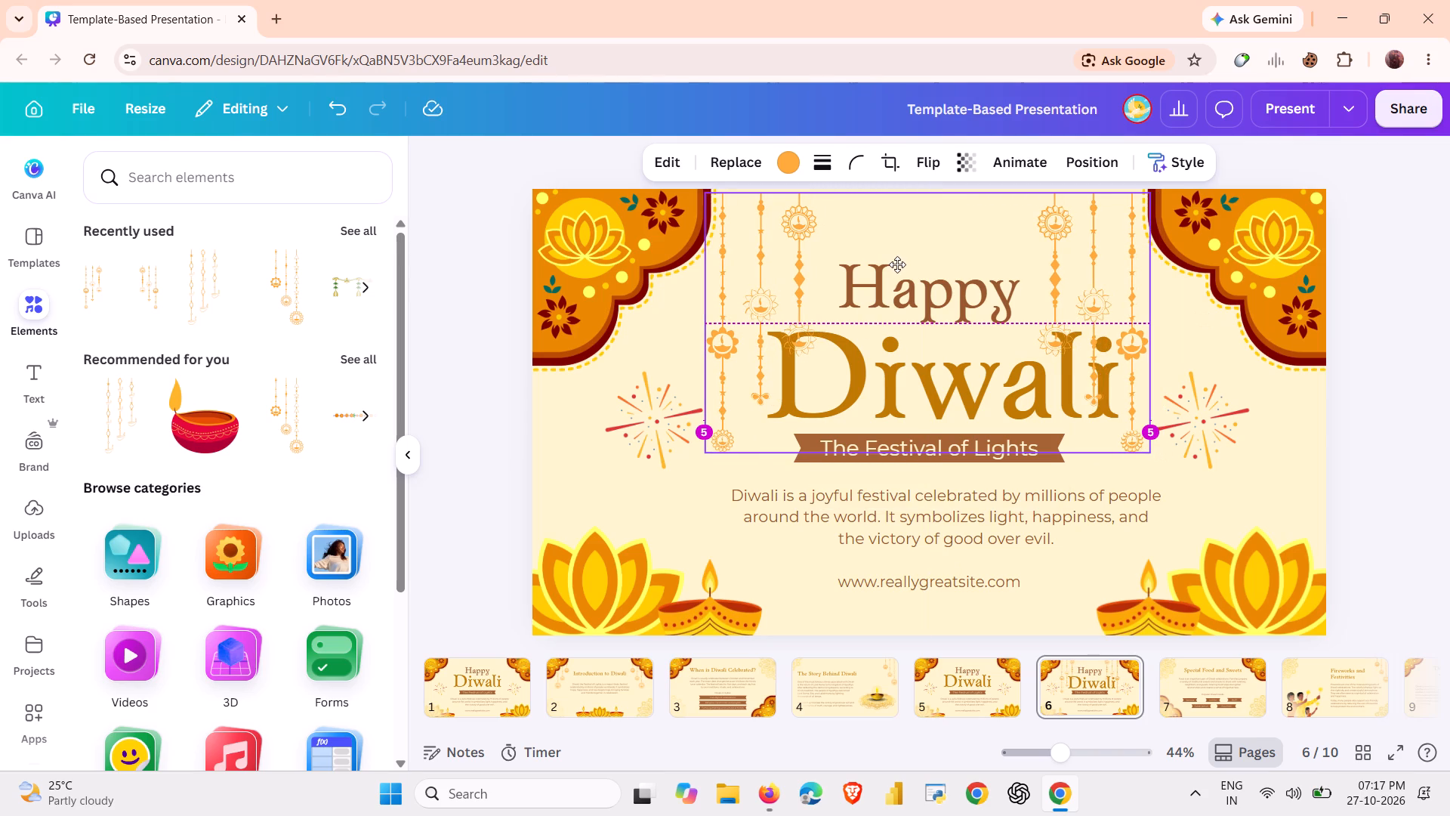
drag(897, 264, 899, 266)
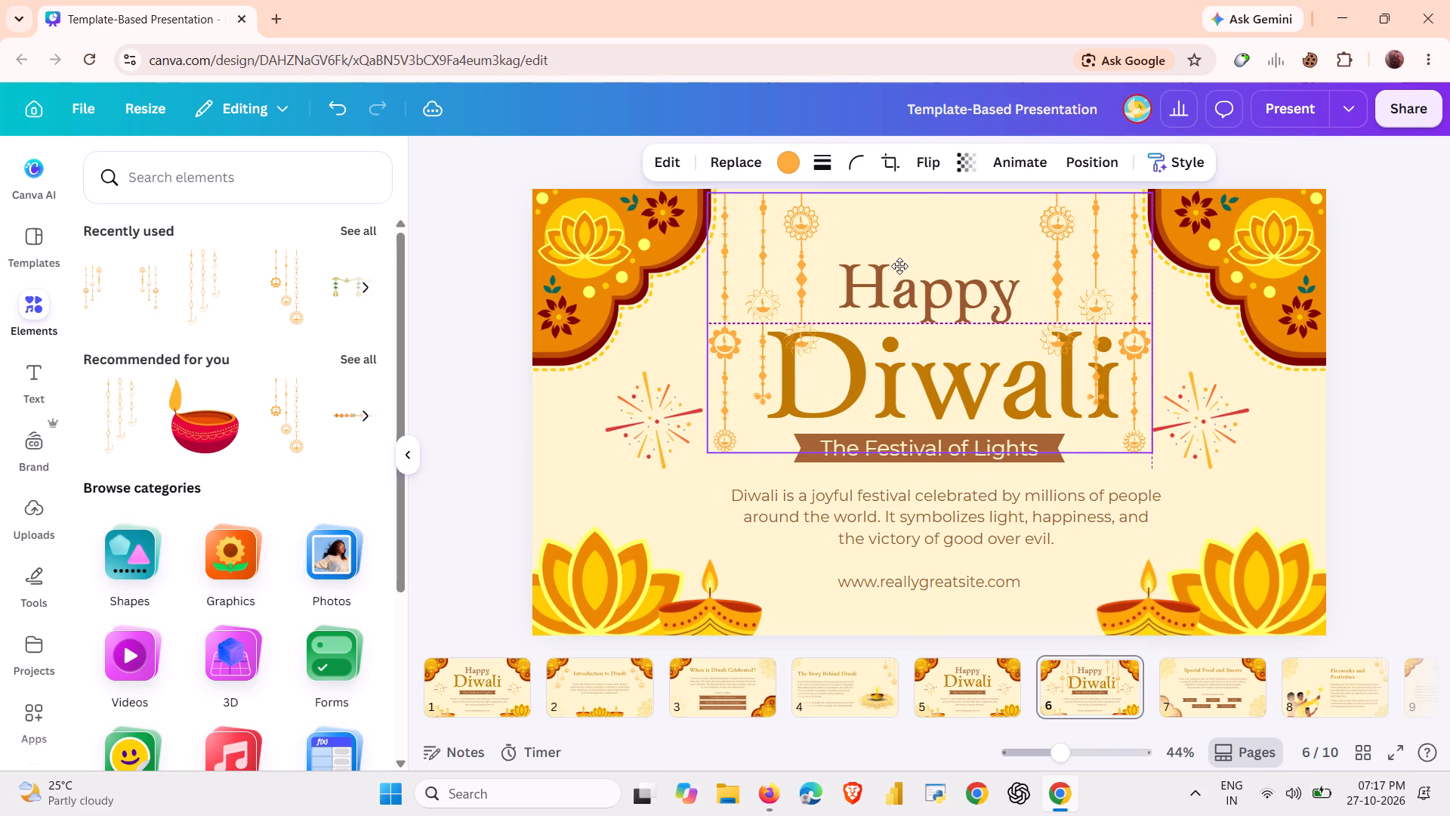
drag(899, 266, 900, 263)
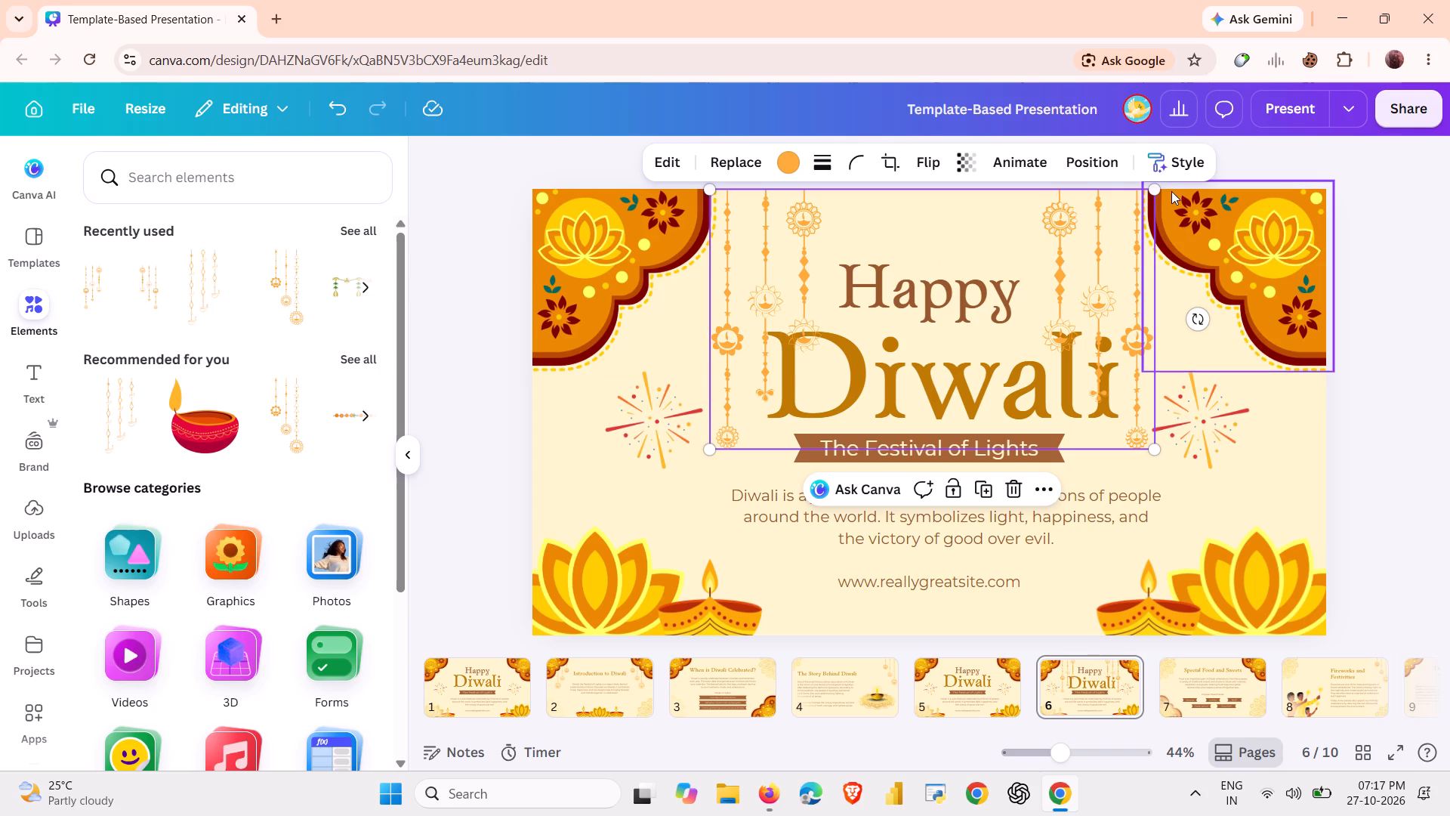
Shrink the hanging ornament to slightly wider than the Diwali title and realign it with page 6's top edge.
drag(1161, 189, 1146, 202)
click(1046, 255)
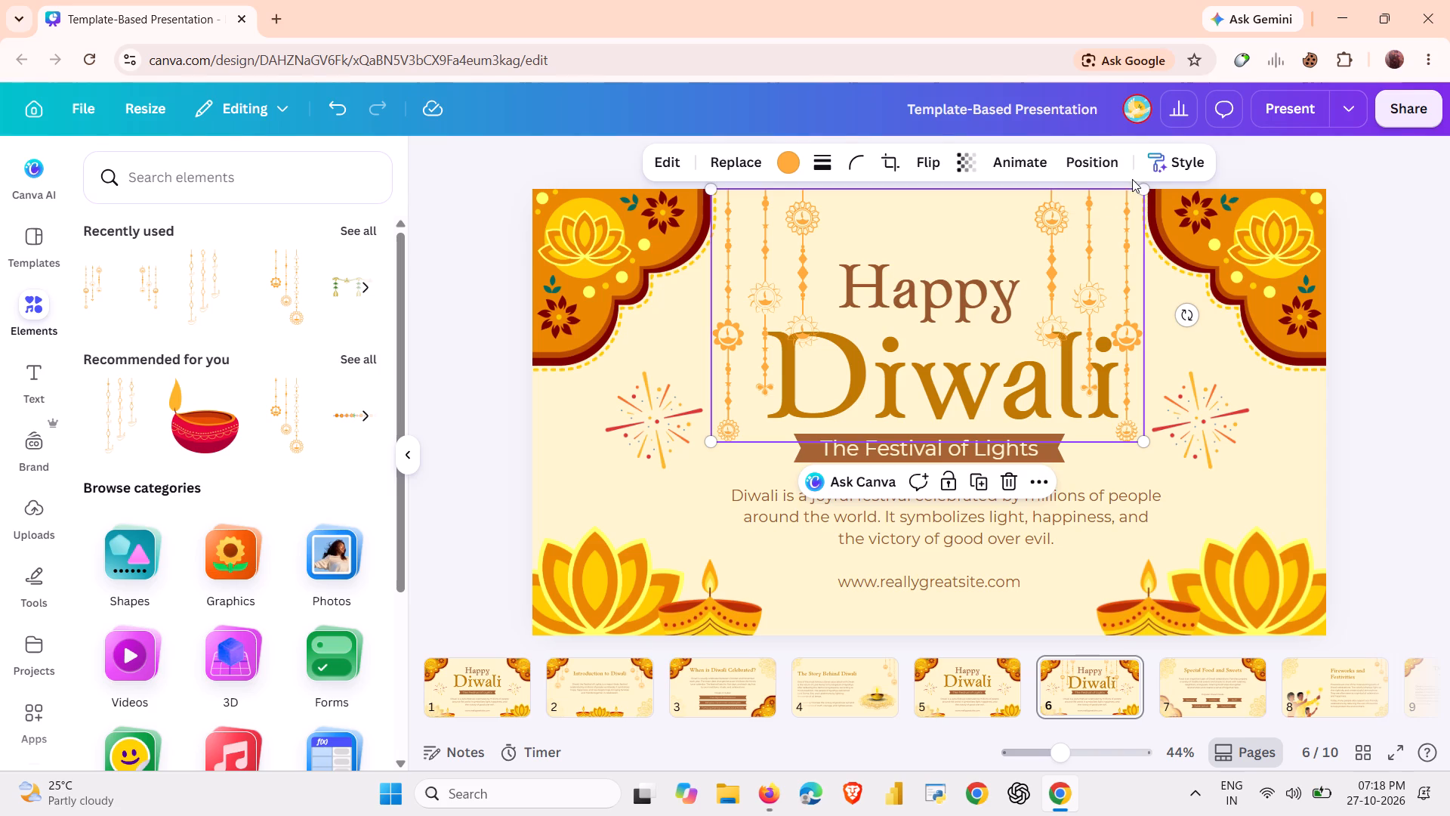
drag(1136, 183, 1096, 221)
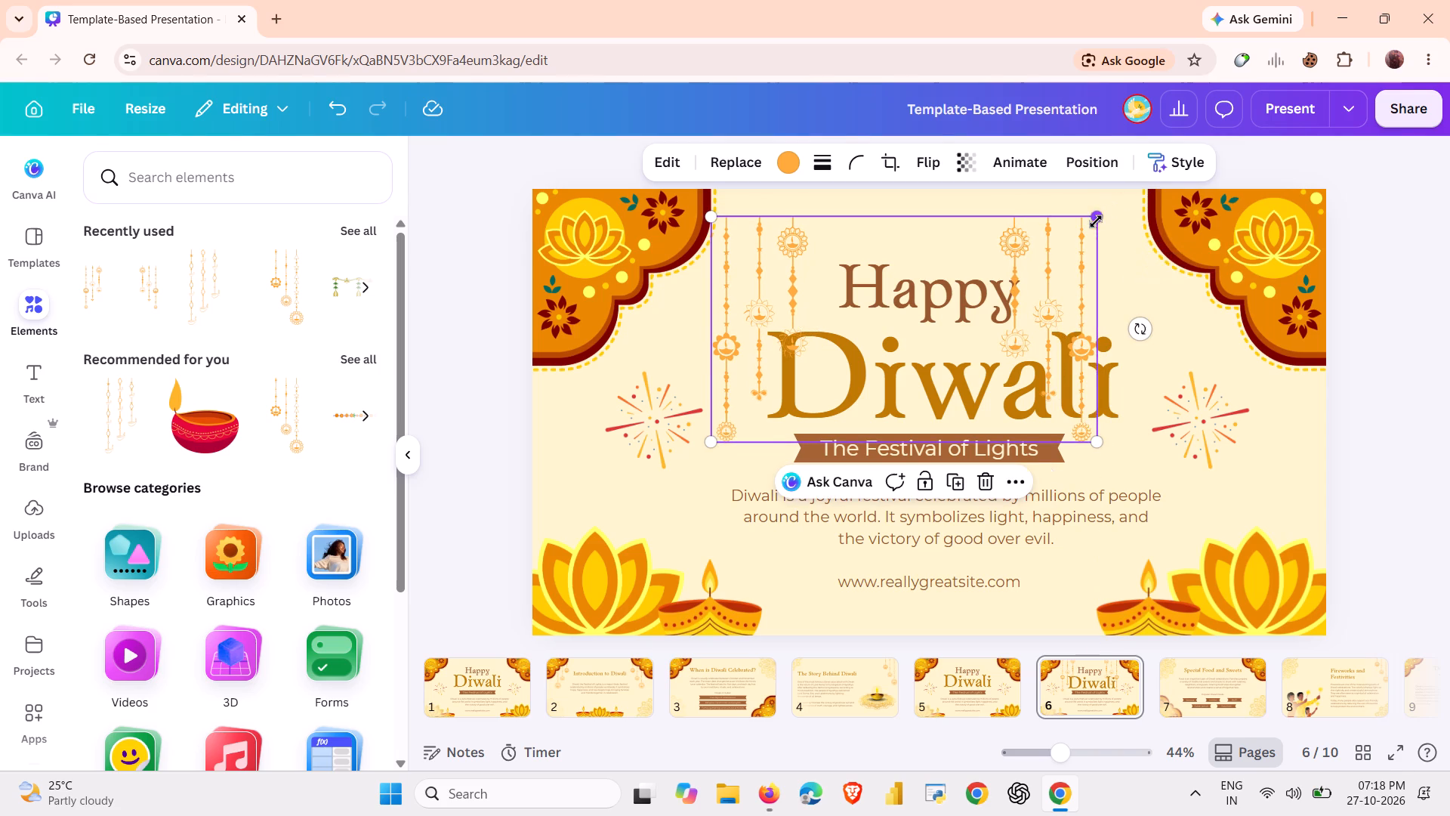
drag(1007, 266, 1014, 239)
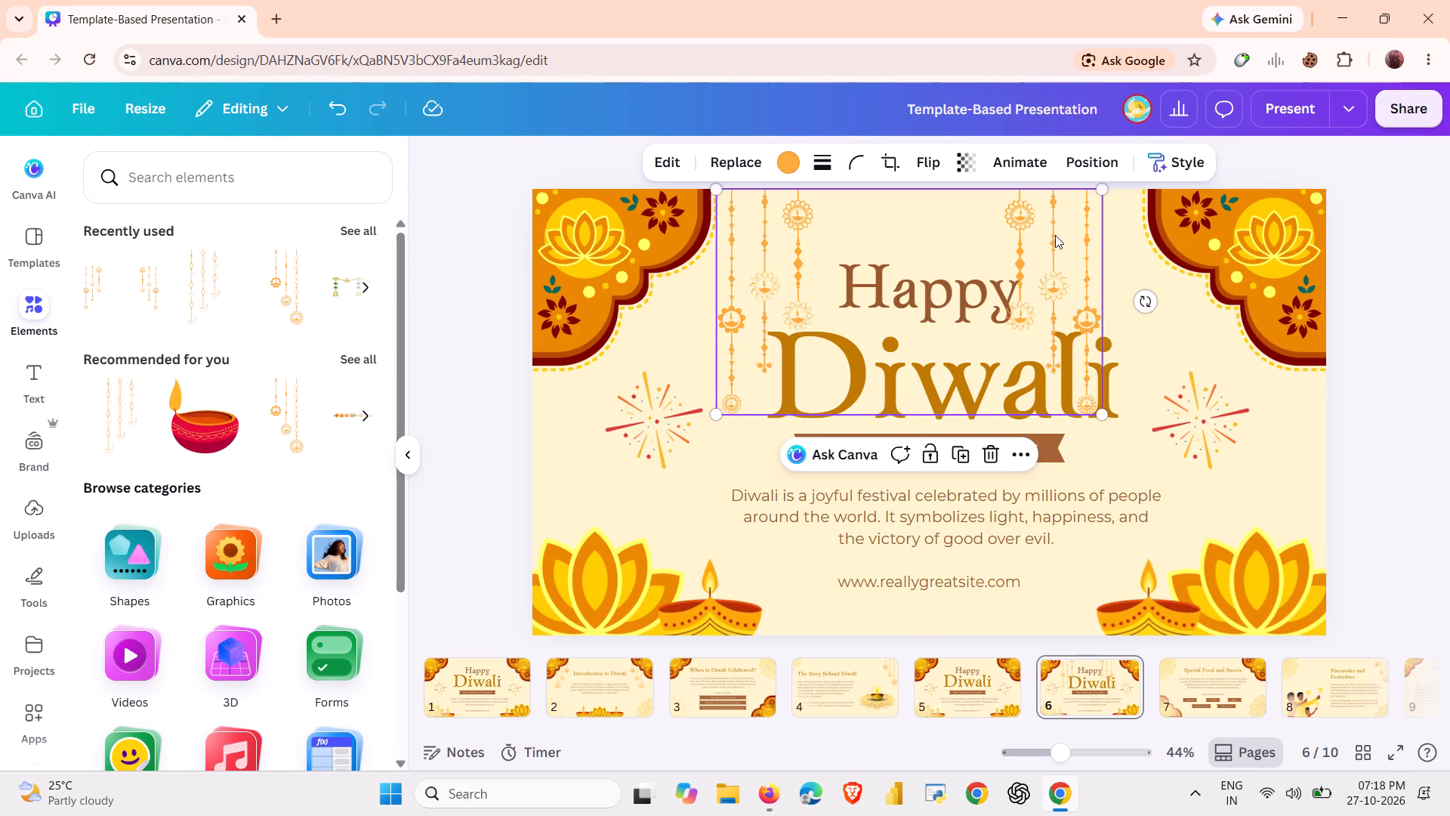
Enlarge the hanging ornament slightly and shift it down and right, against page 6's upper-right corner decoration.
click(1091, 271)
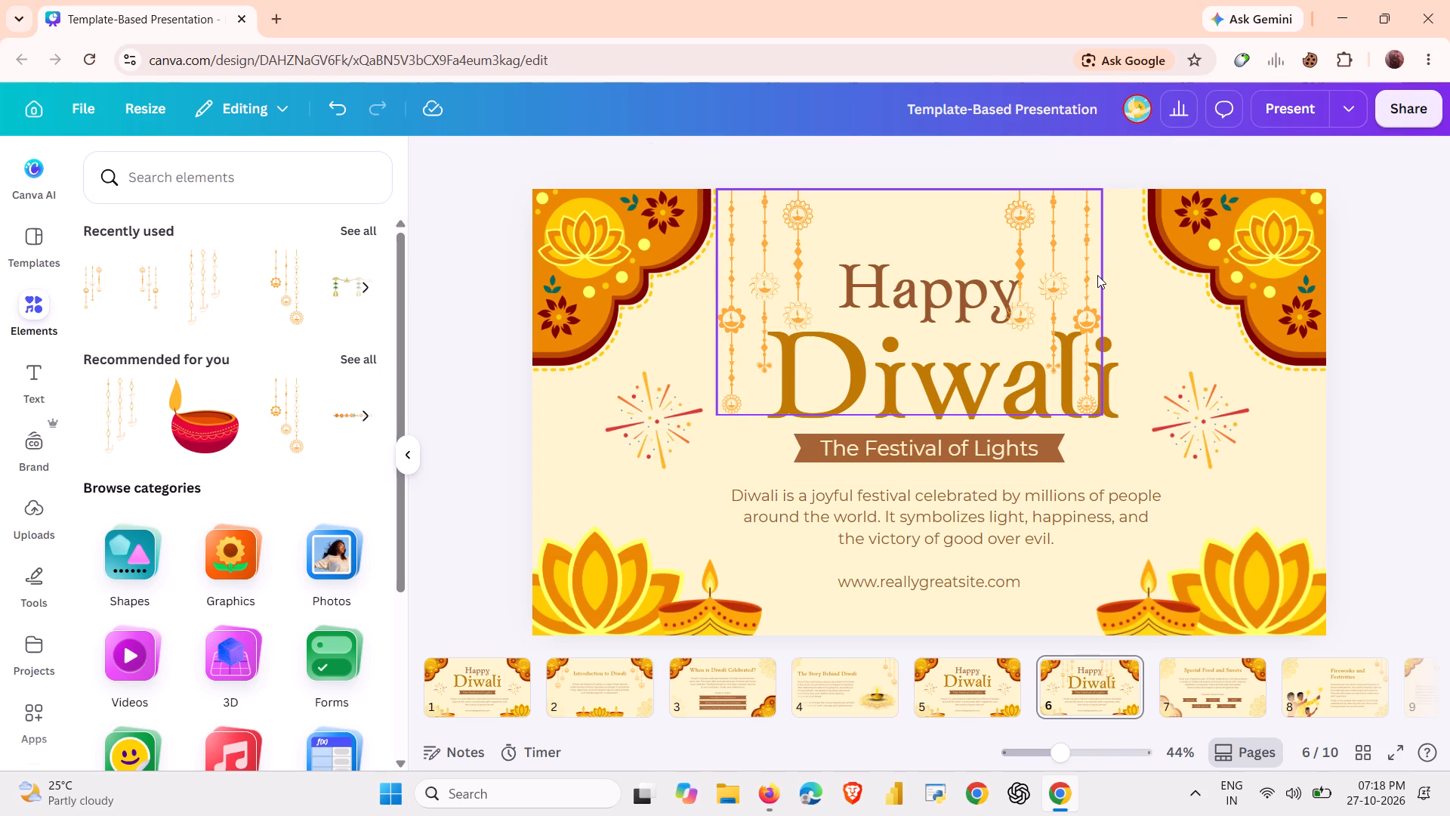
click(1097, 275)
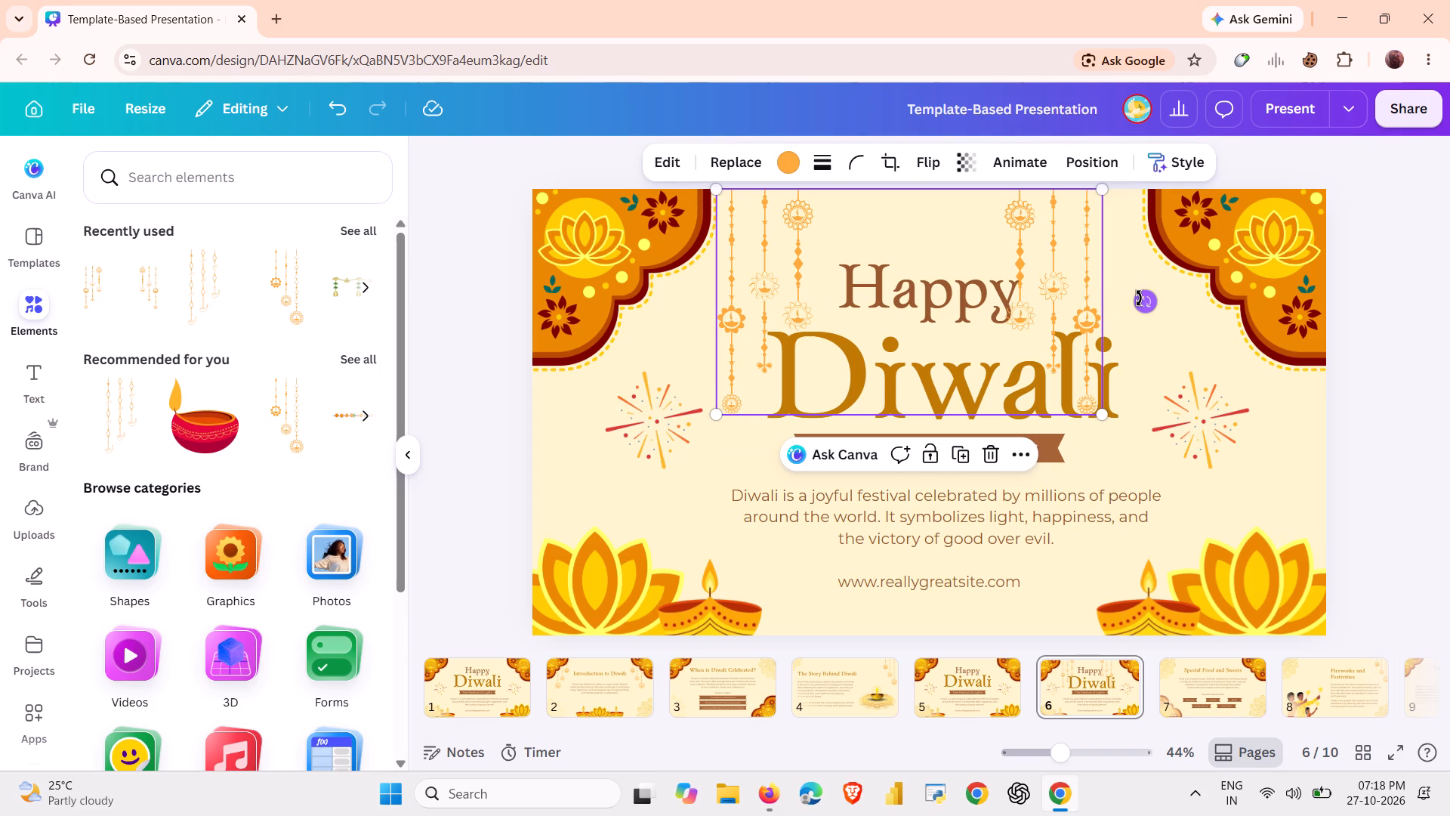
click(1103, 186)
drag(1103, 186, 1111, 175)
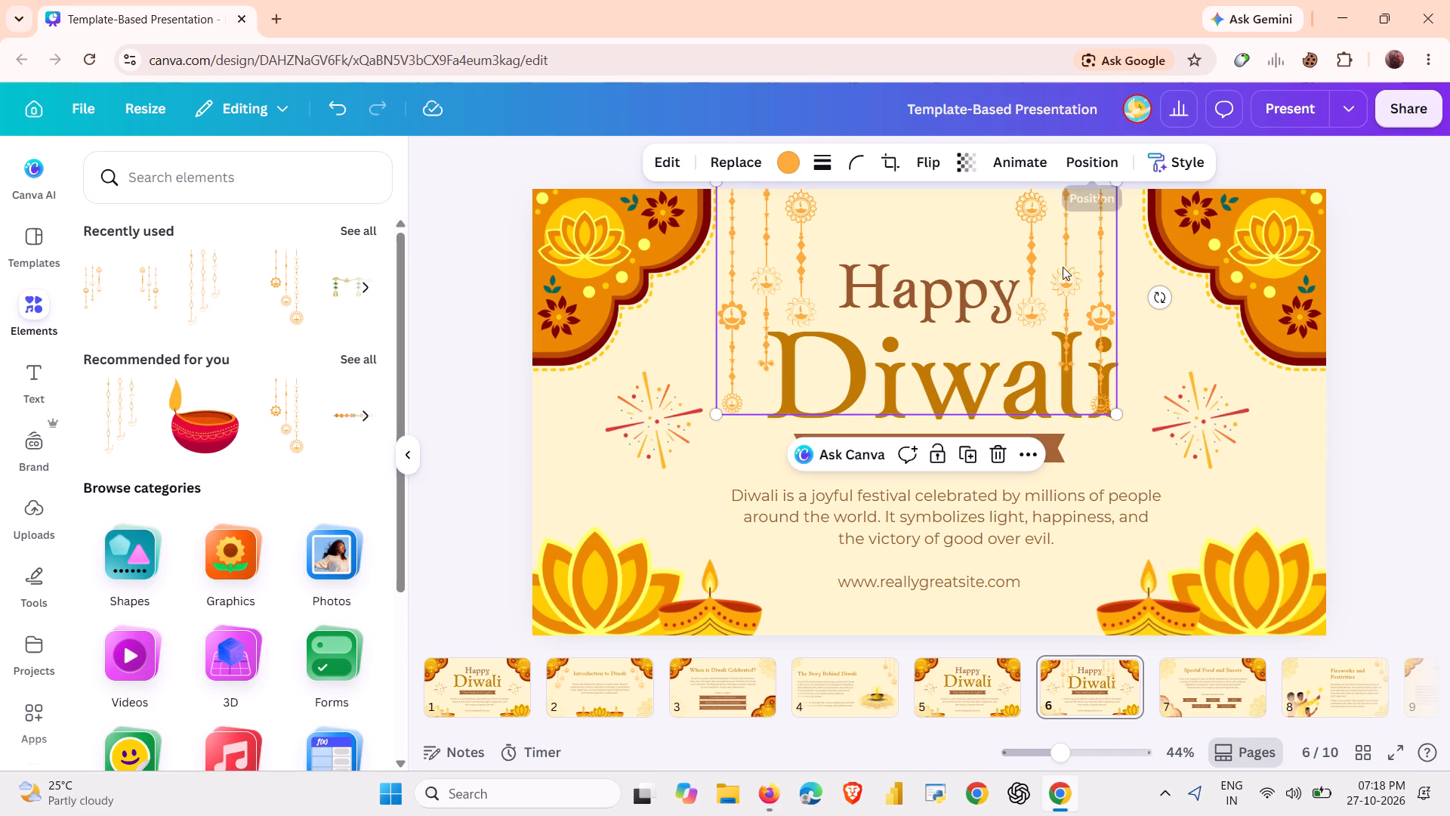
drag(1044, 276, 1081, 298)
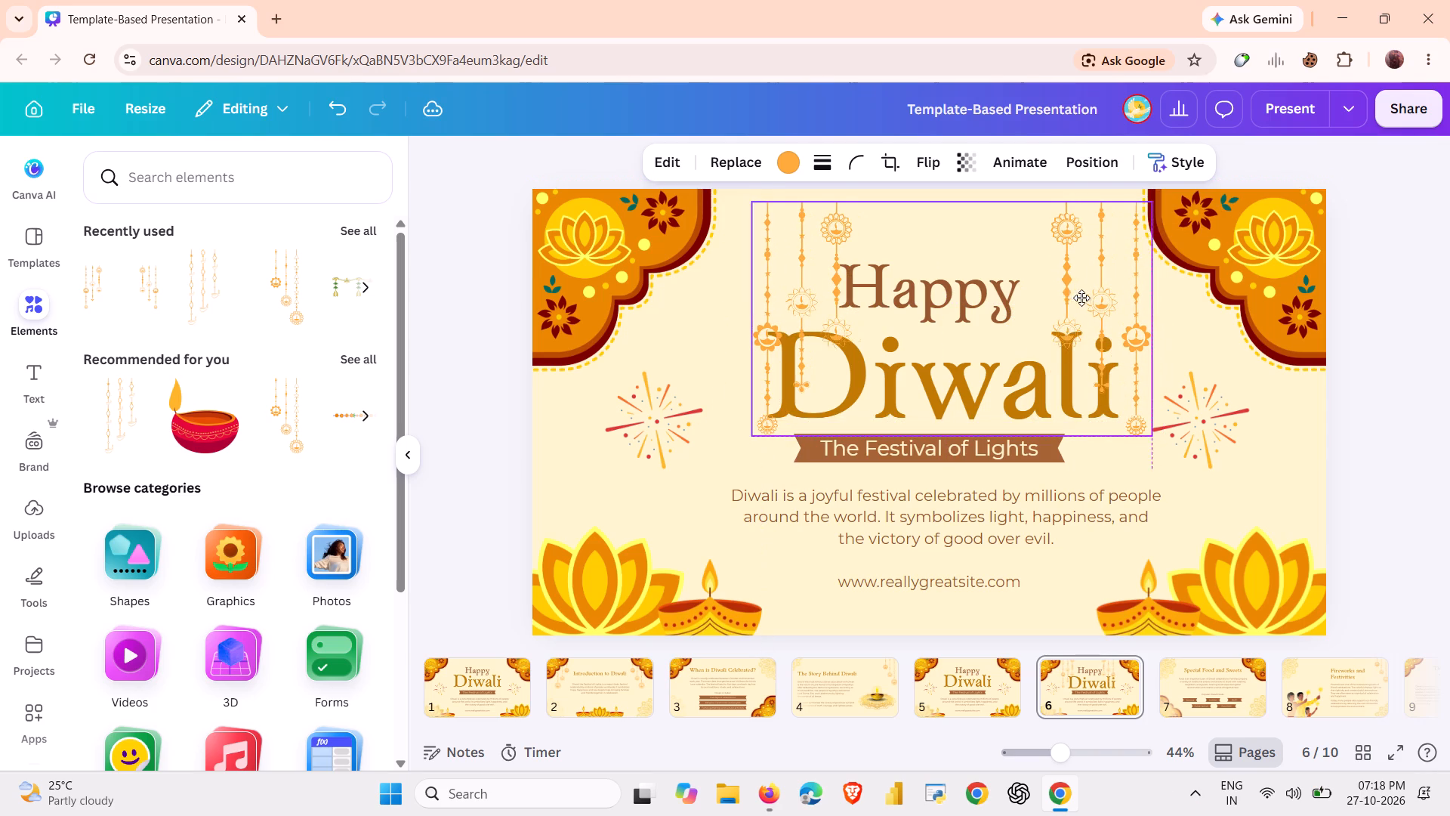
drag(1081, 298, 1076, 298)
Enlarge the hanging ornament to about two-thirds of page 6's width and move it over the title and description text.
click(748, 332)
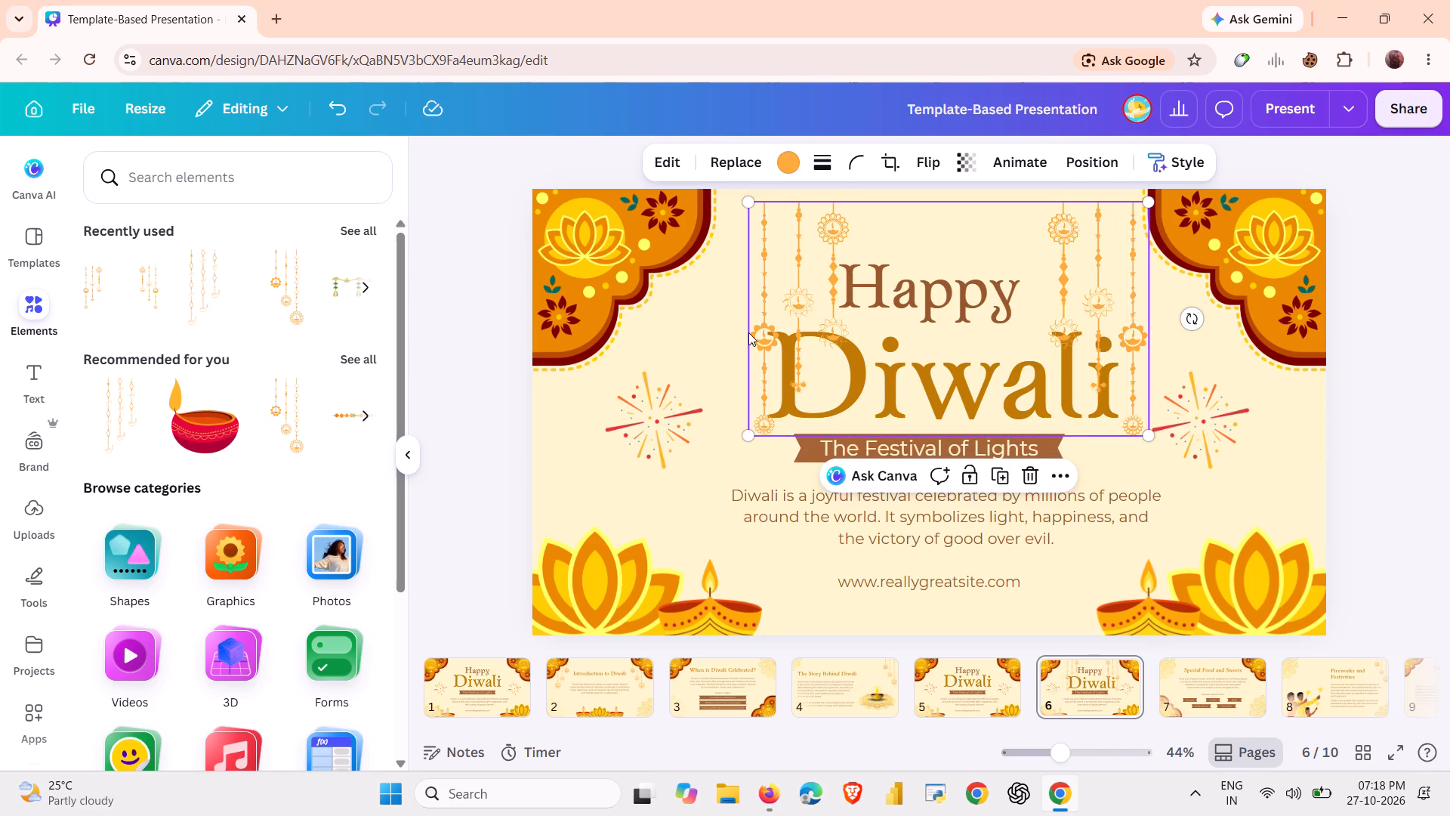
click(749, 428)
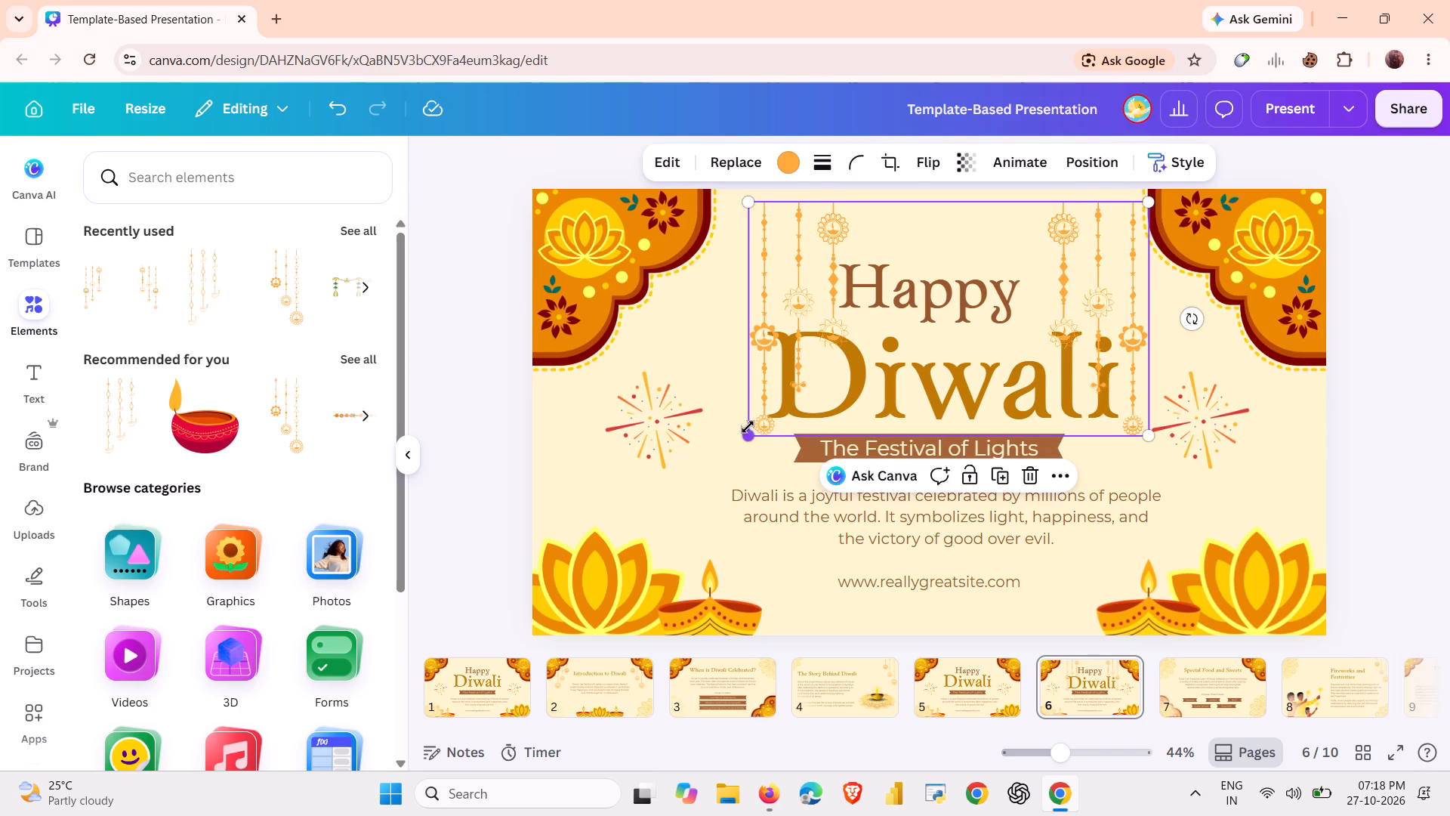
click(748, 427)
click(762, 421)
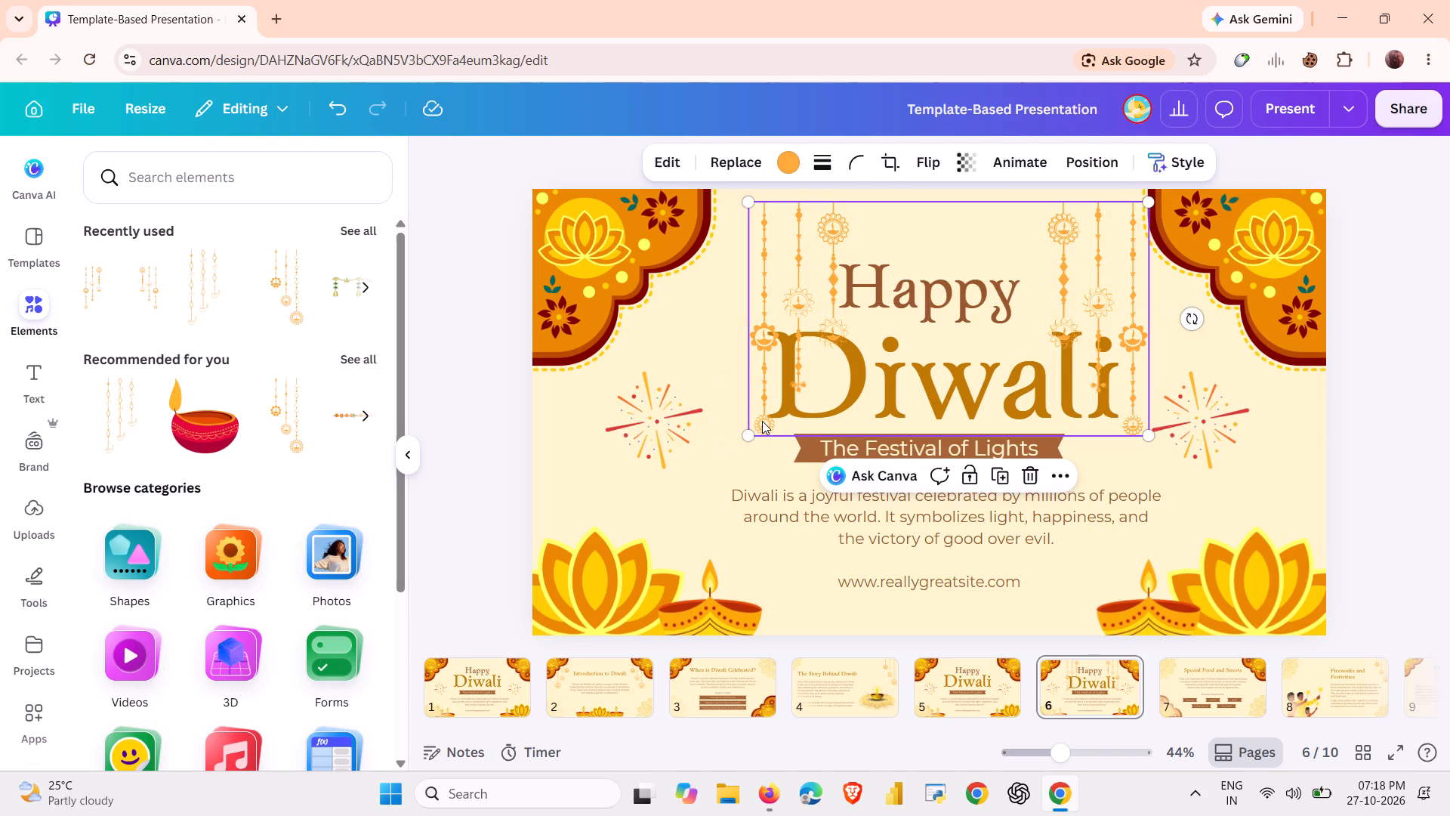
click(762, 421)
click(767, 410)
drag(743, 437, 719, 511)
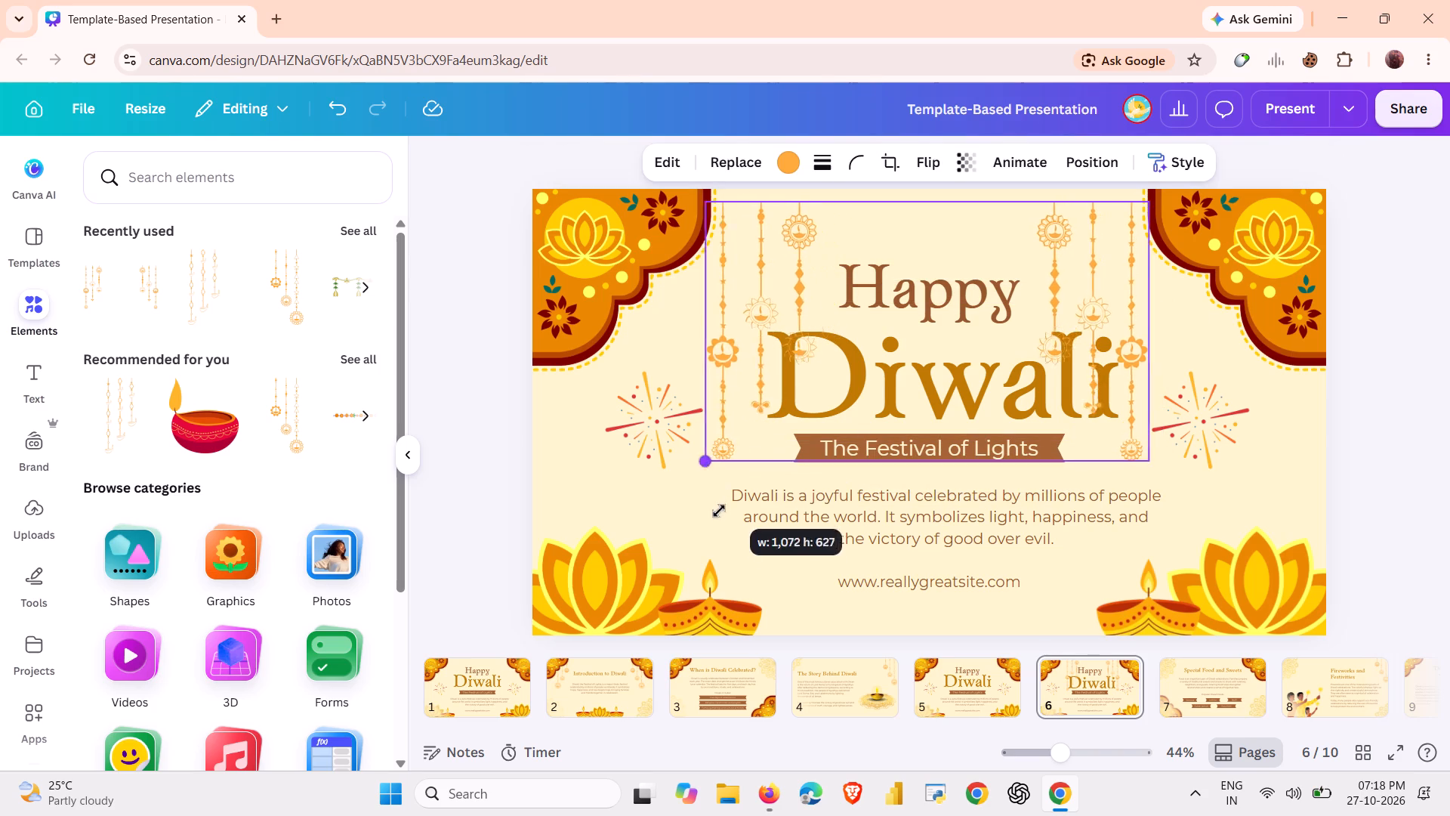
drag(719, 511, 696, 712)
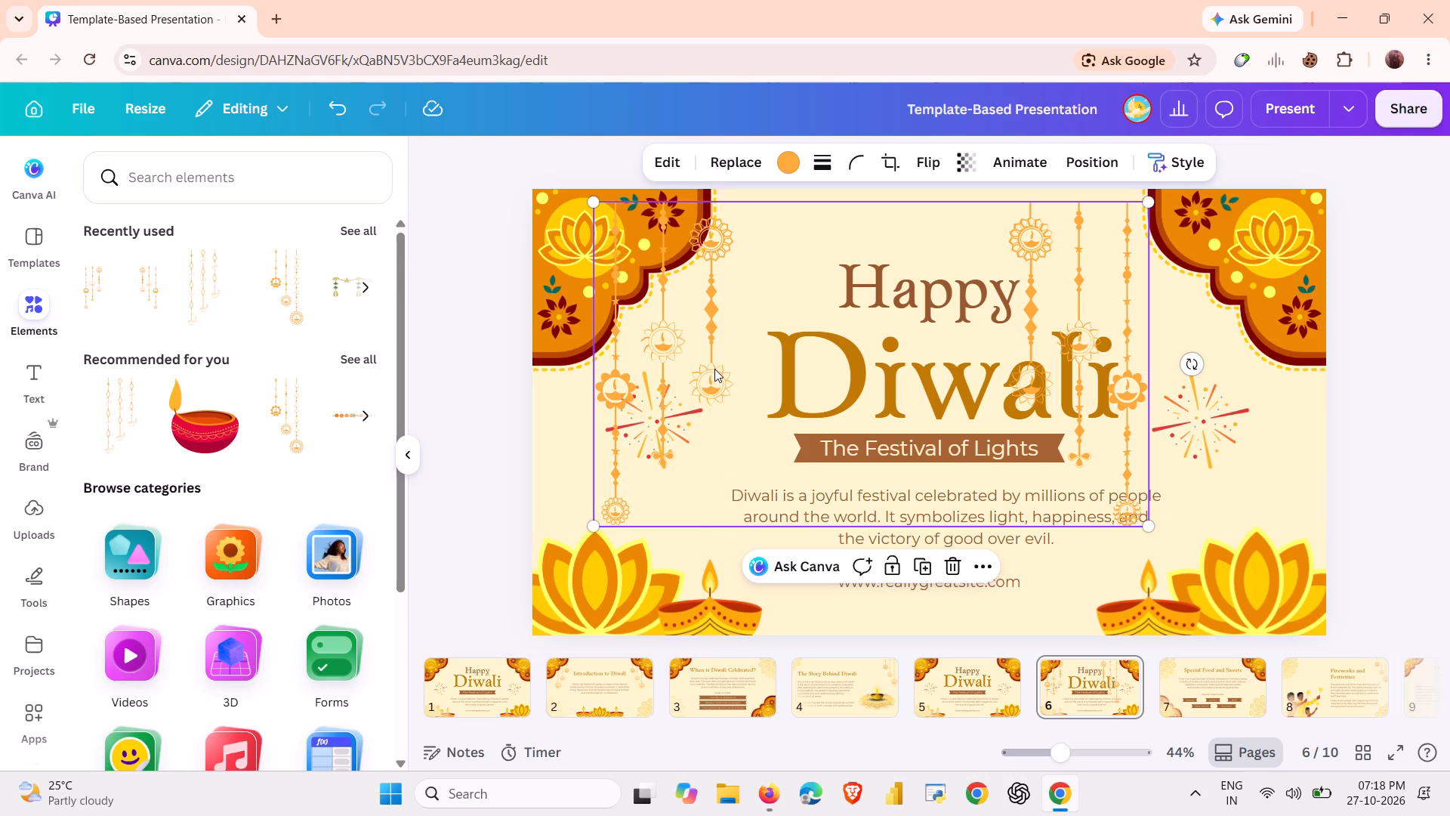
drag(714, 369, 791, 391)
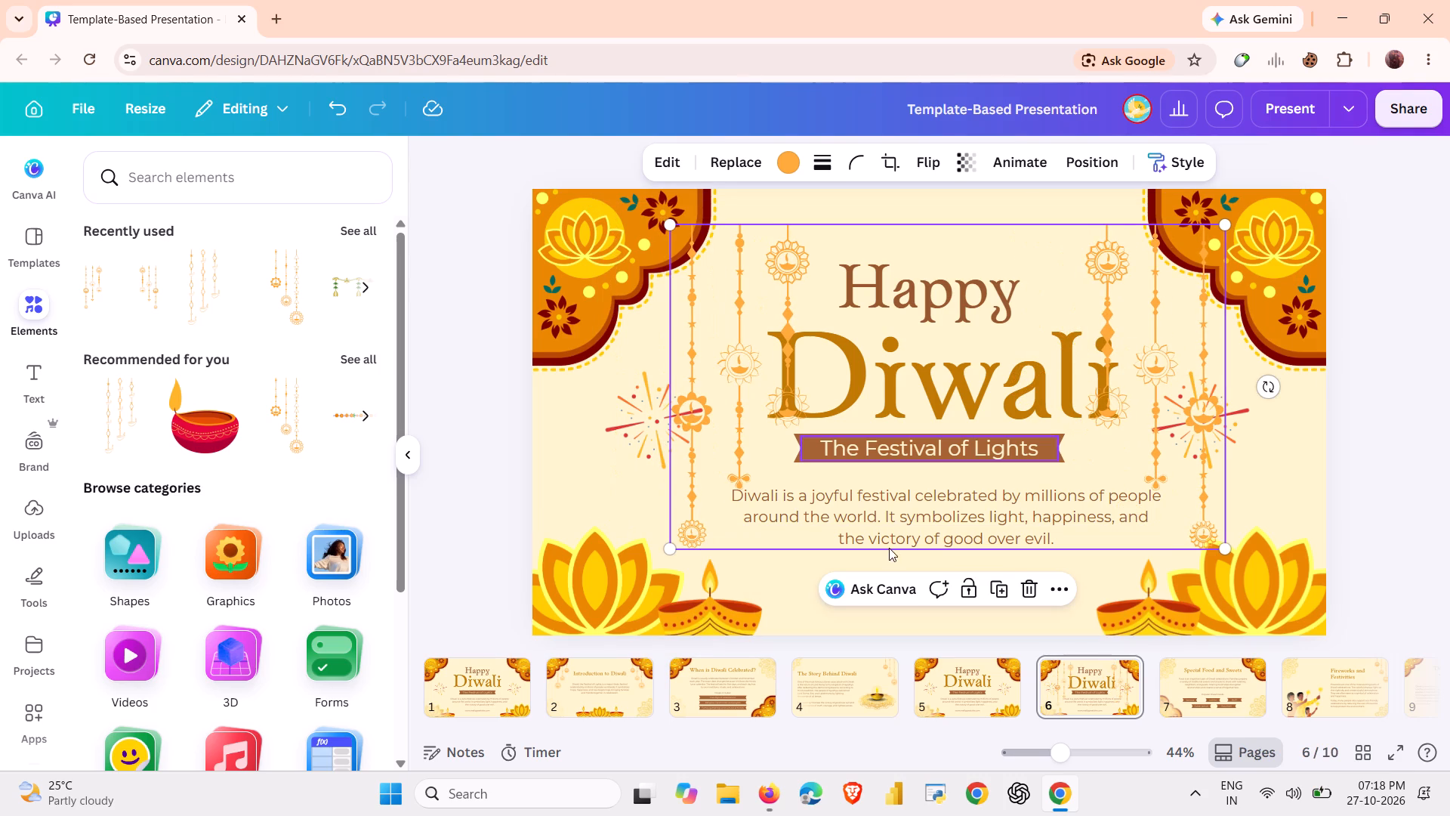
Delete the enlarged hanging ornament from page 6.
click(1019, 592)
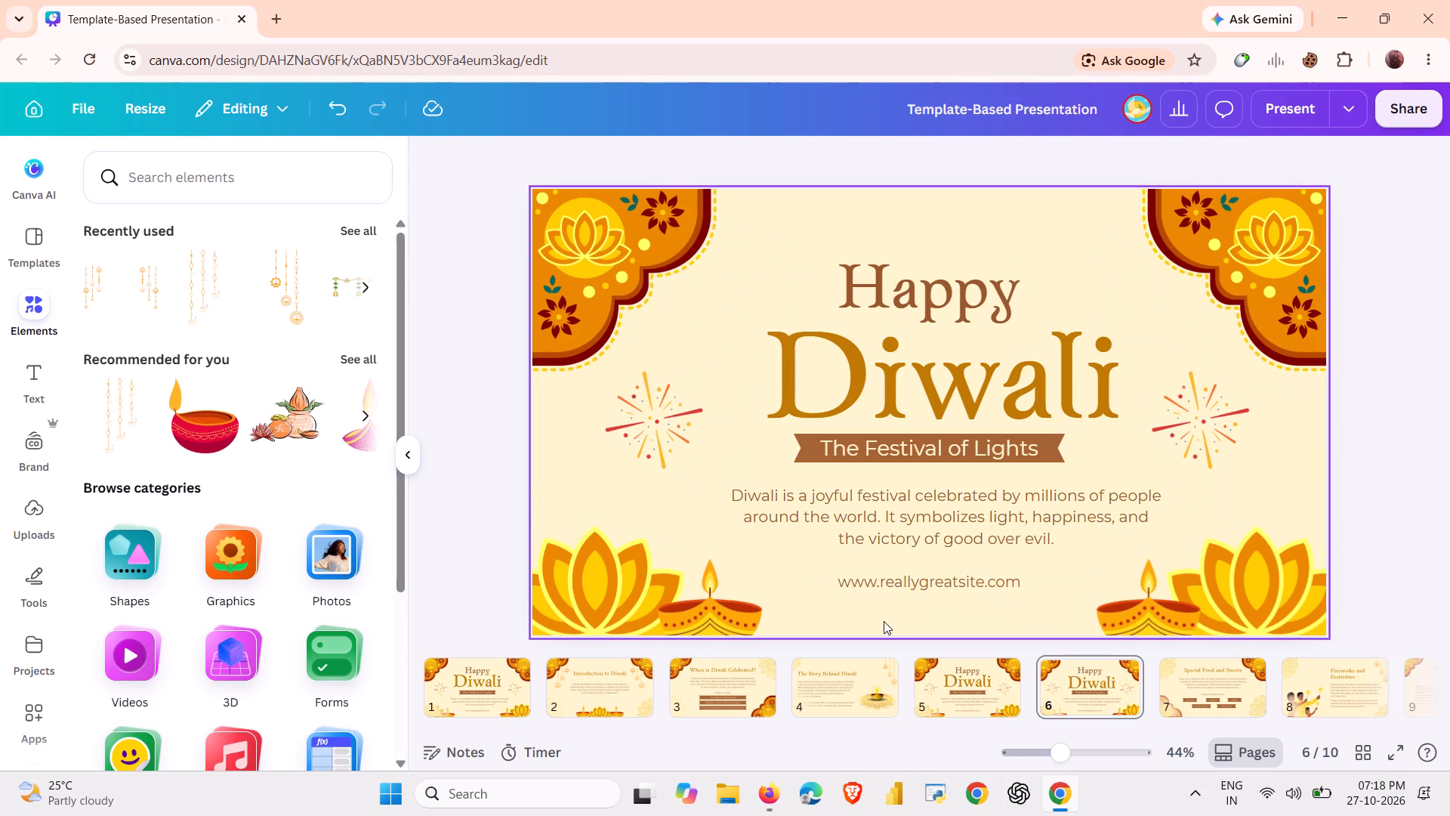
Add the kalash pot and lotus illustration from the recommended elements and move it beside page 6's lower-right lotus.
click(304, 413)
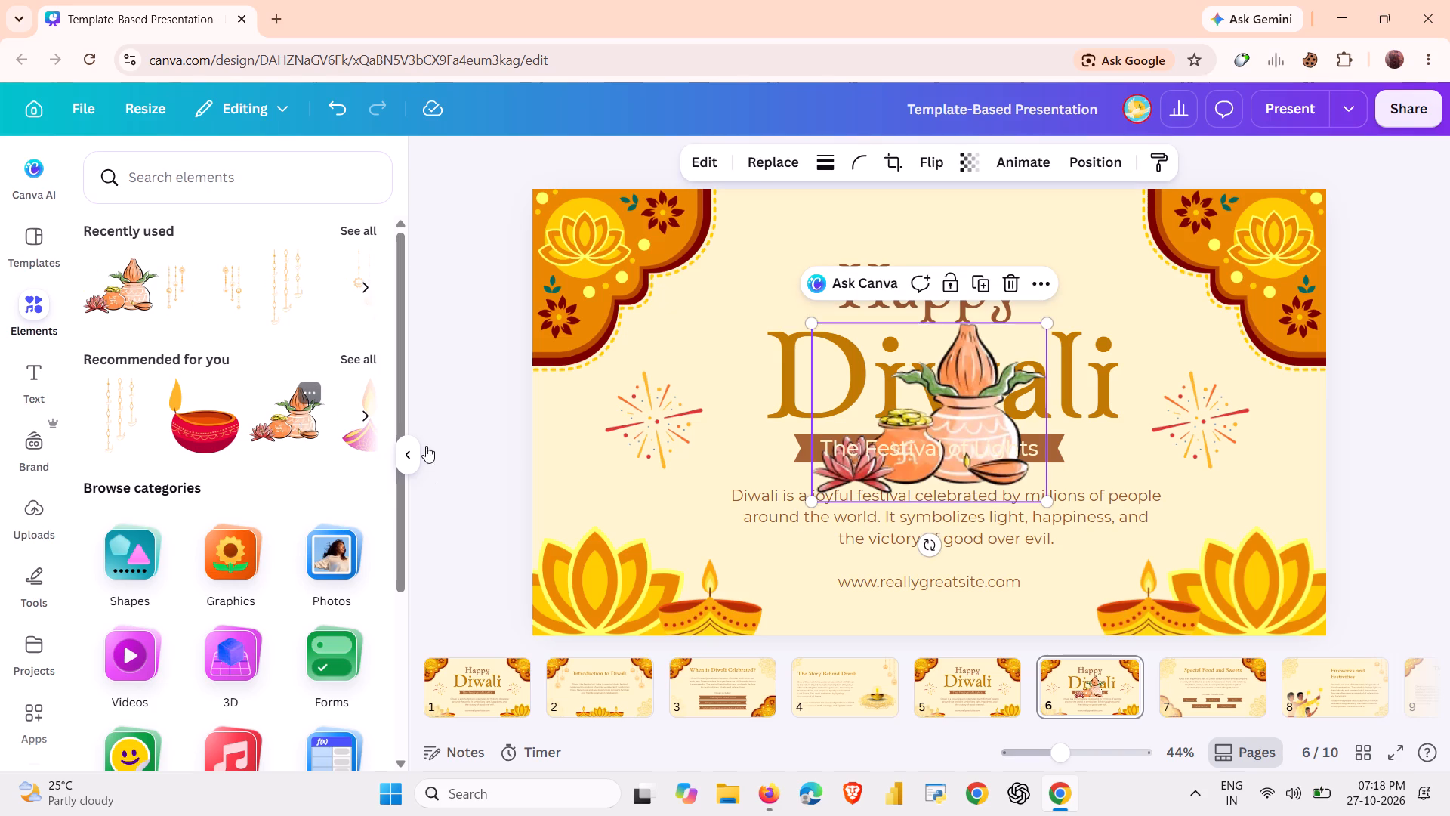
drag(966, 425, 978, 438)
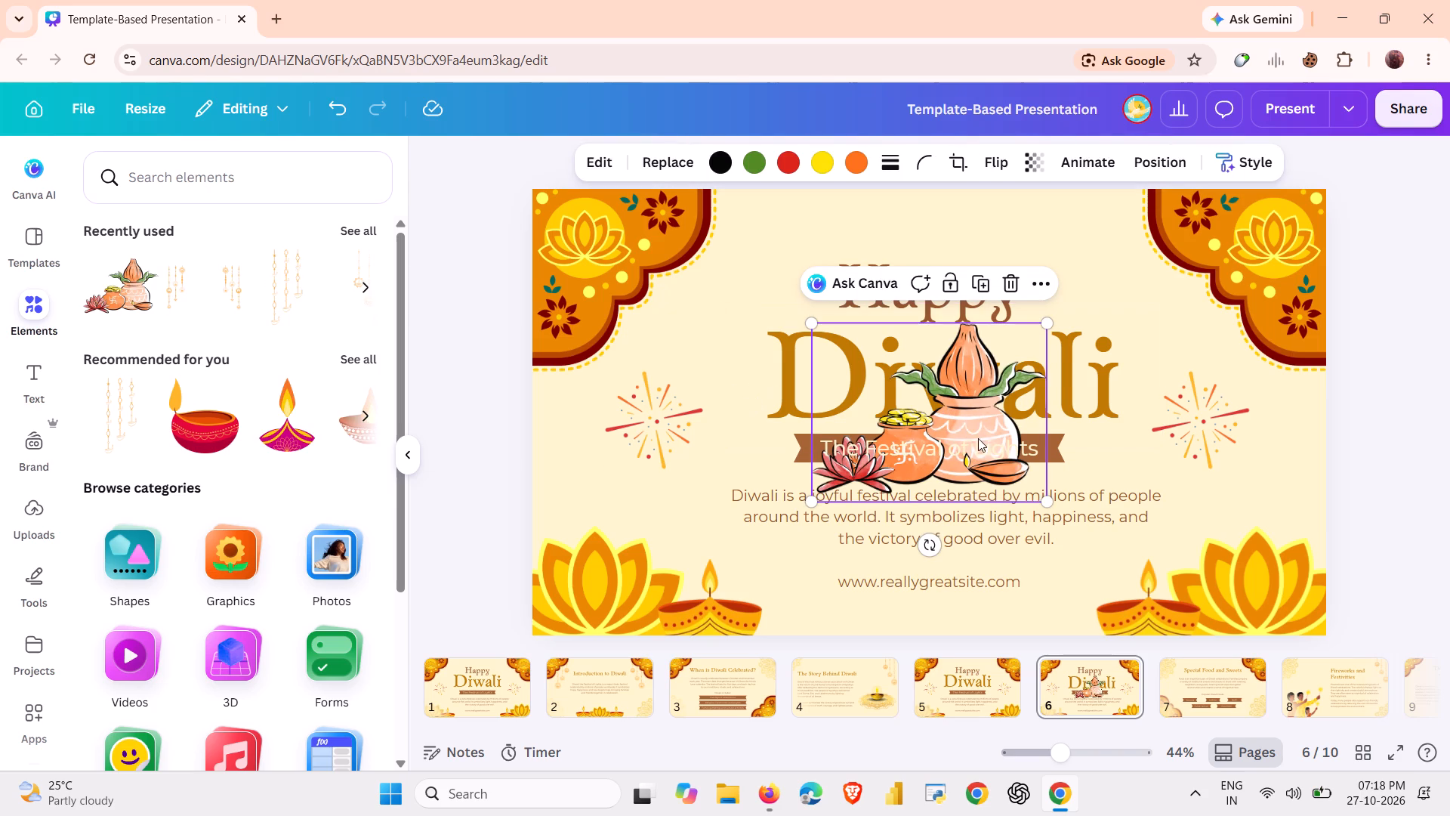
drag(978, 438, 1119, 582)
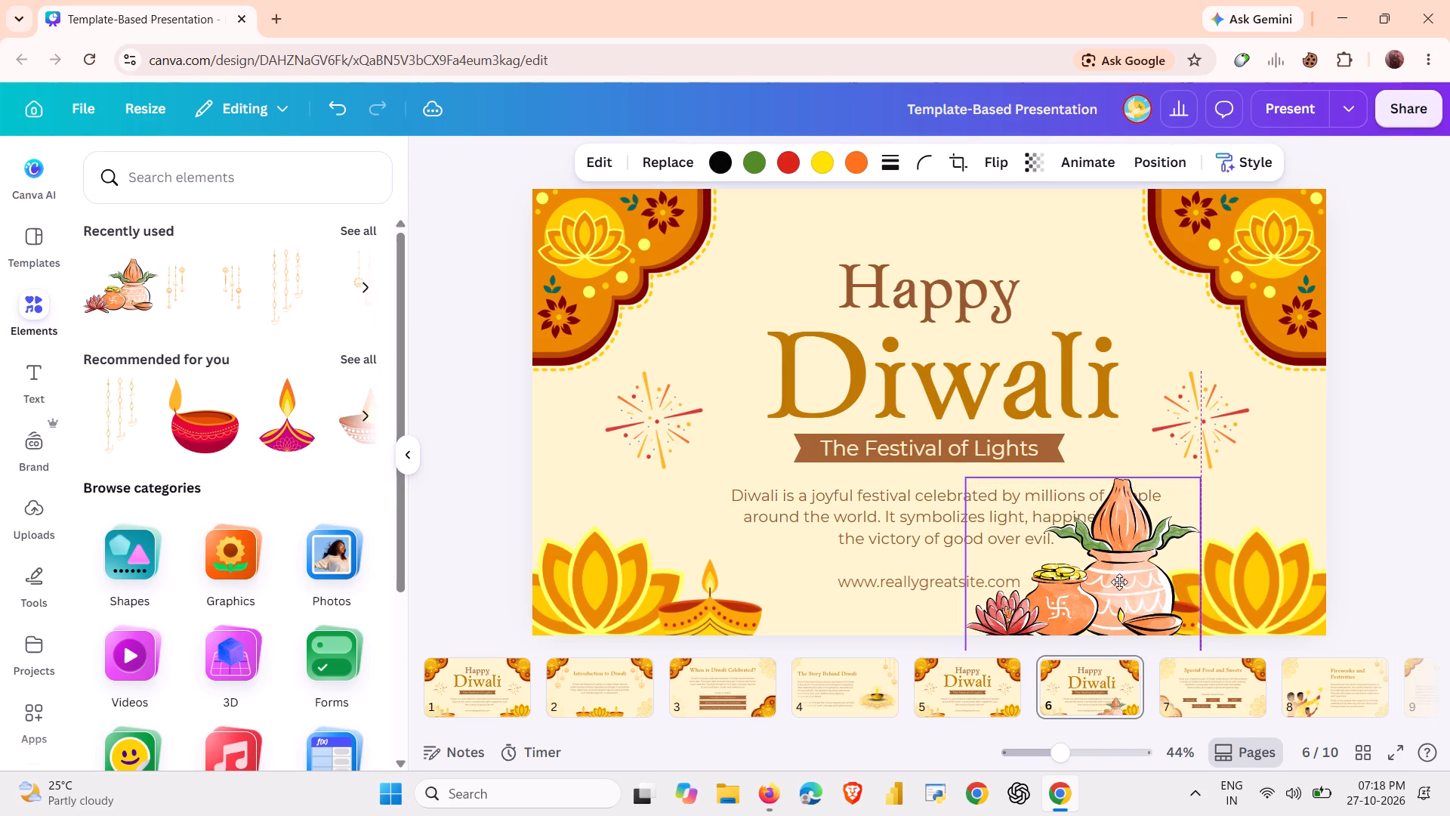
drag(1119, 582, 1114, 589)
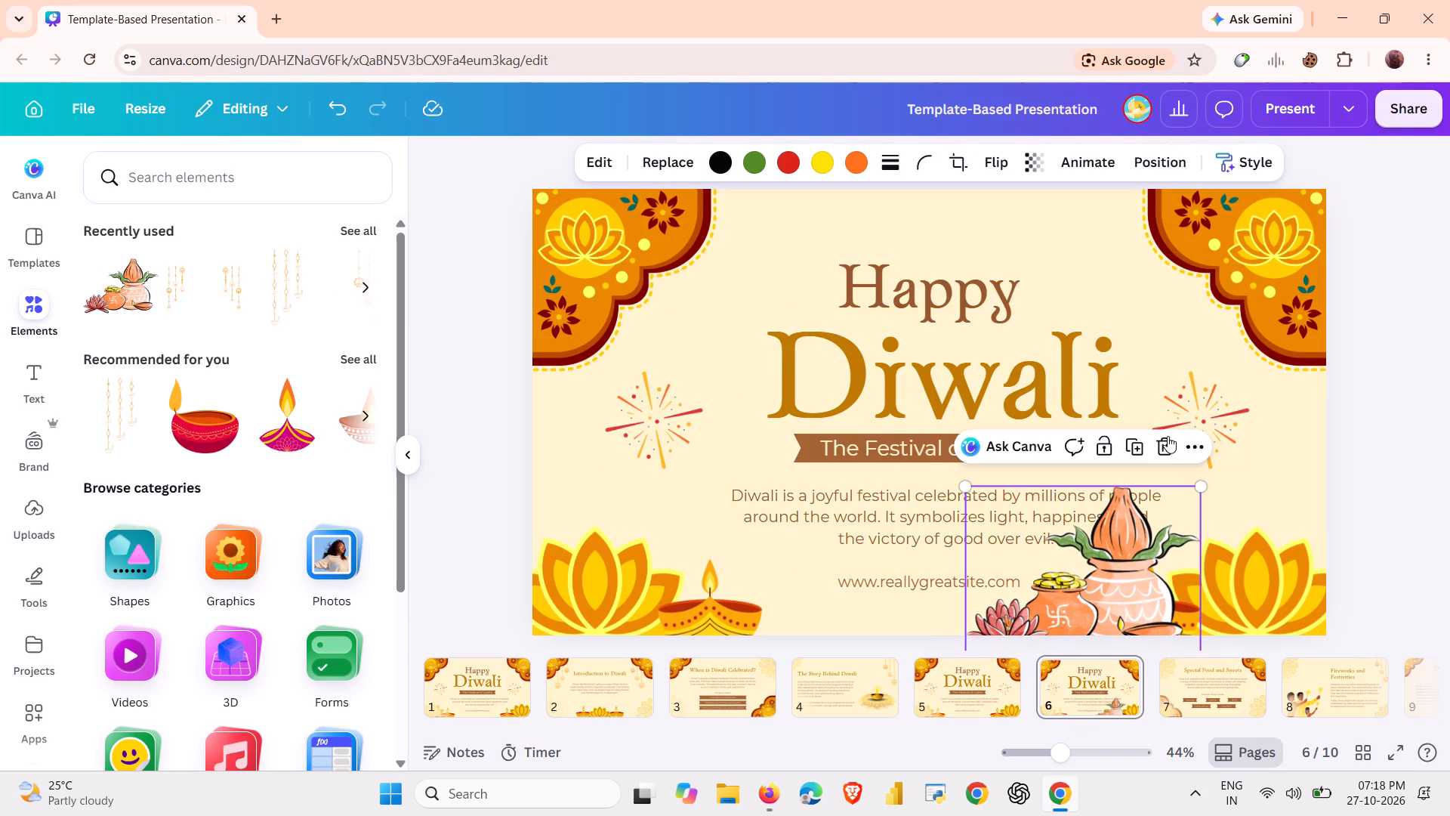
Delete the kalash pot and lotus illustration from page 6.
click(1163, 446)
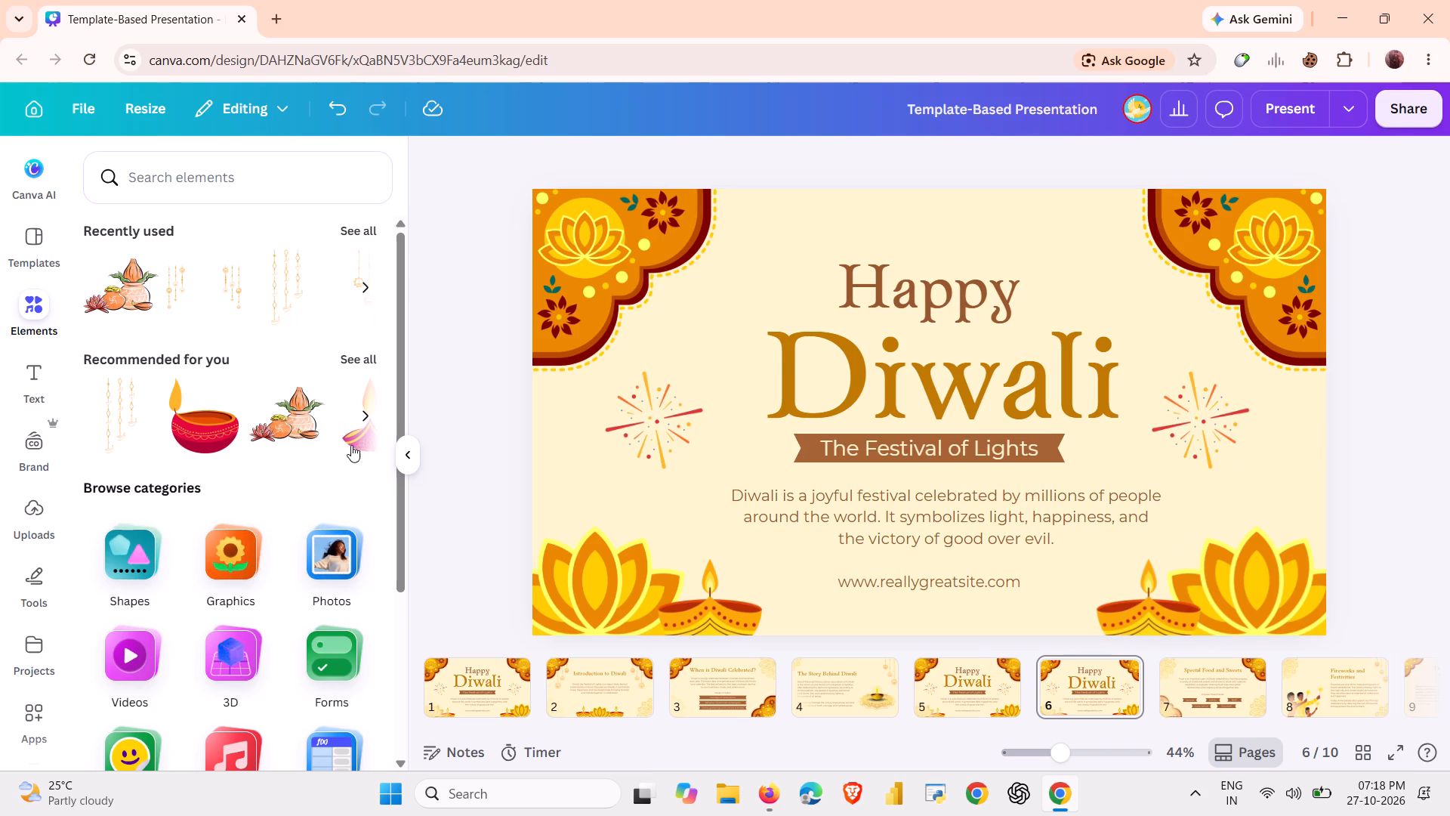
Add the hanging ornament with three diya medallions from the recommended elements and move it beside page 6's upper-right corner decoration.
click(366, 419)
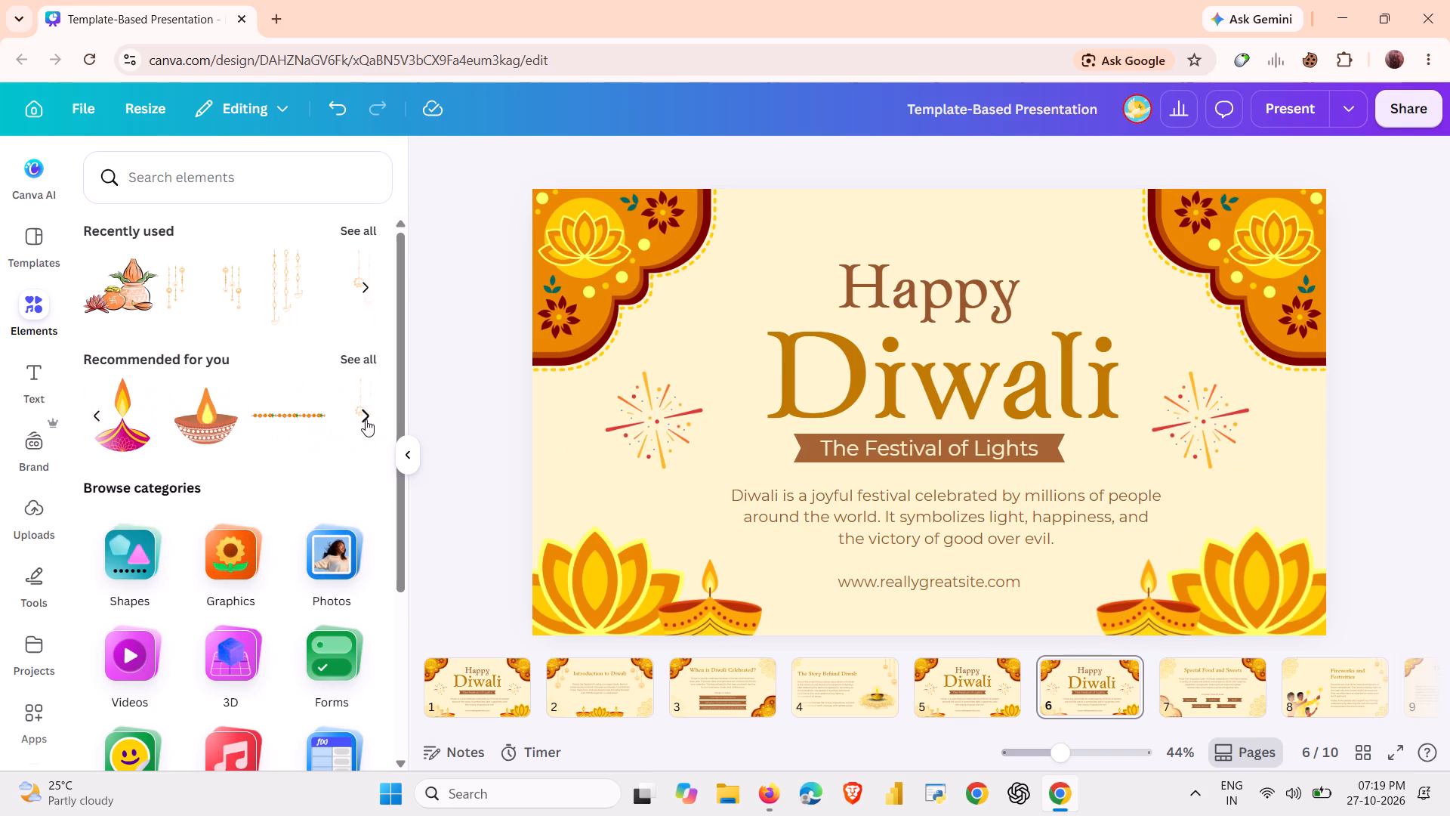
click(356, 410)
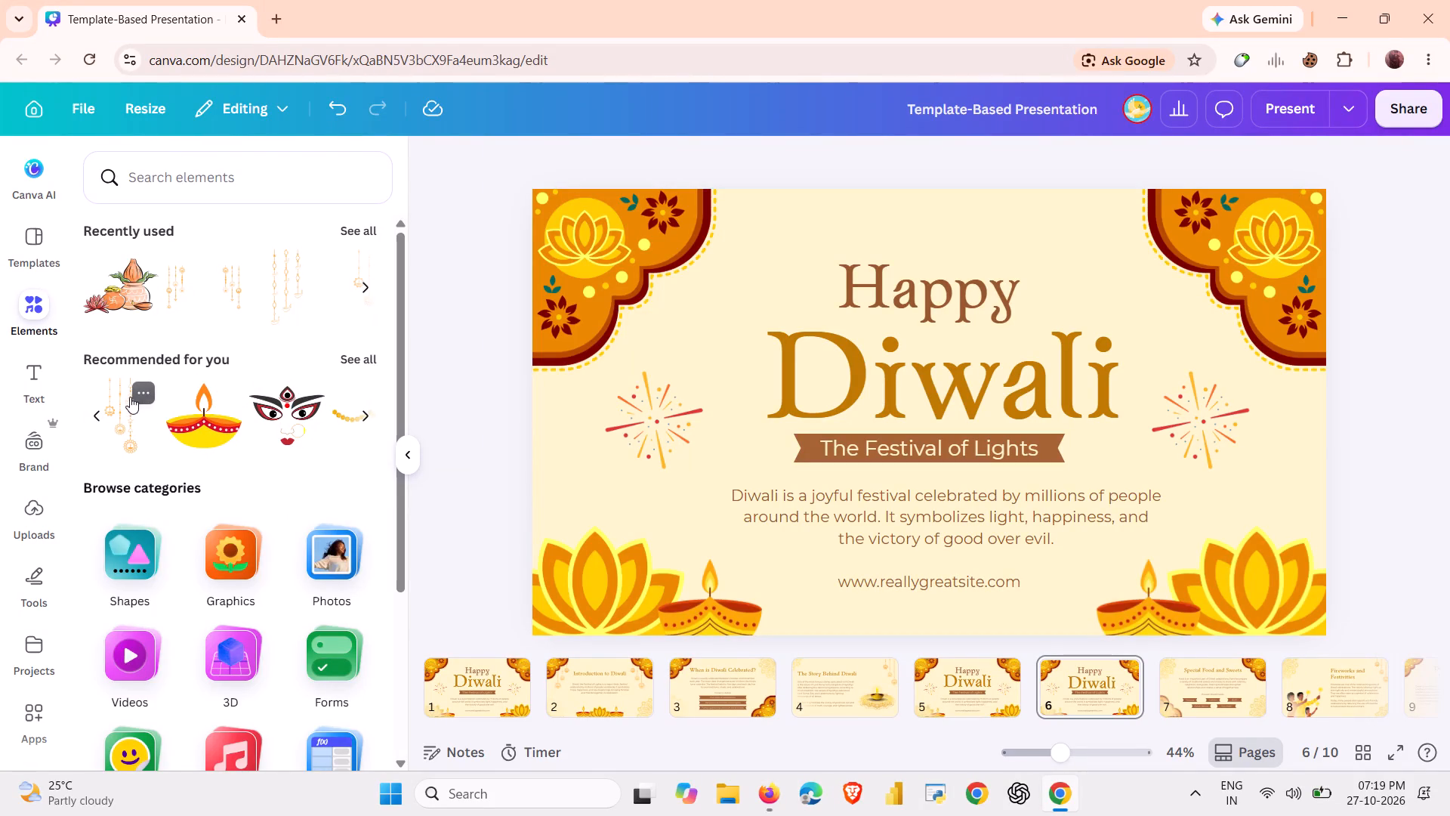
click(125, 402)
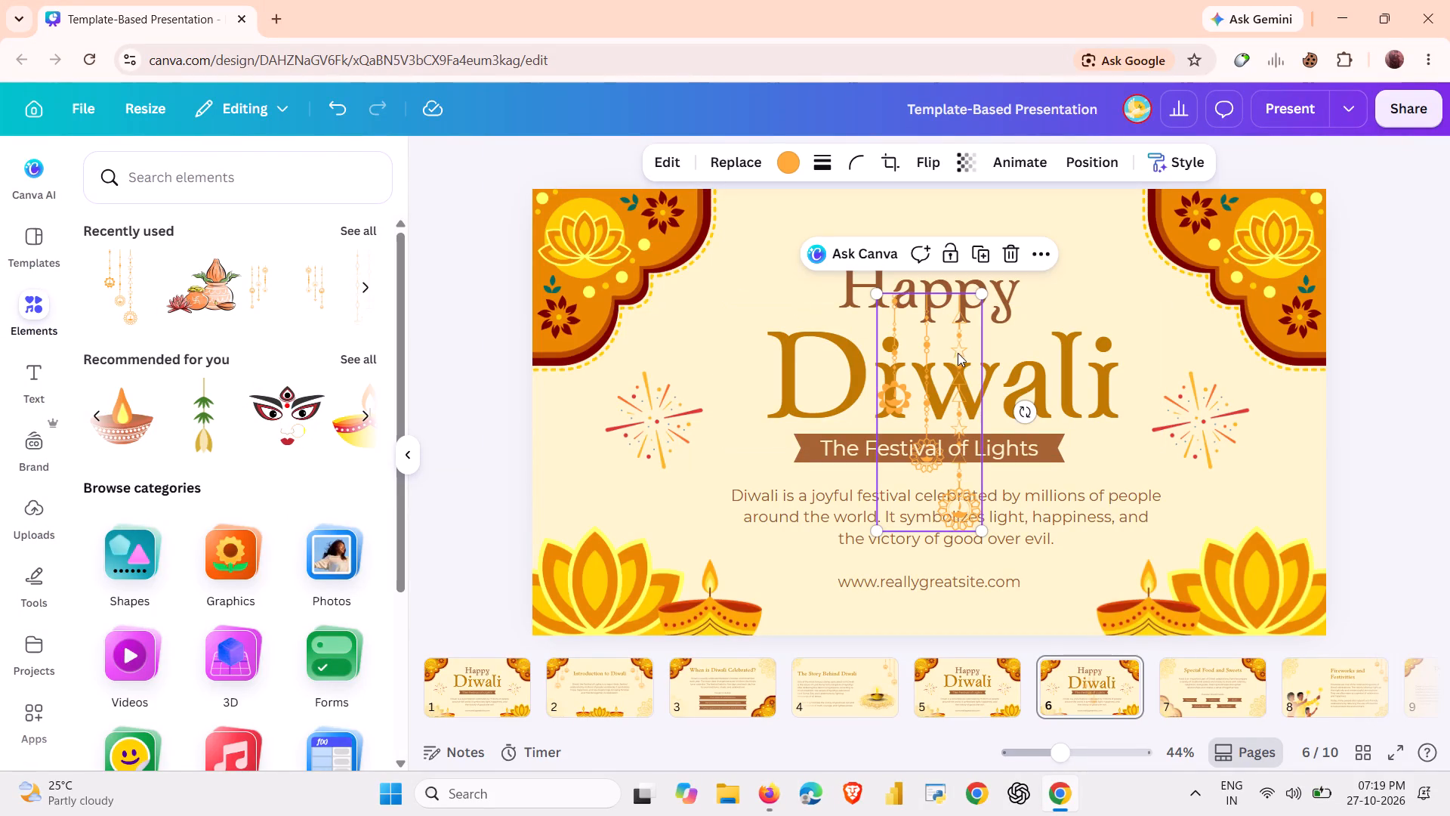
drag(939, 347, 1122, 227)
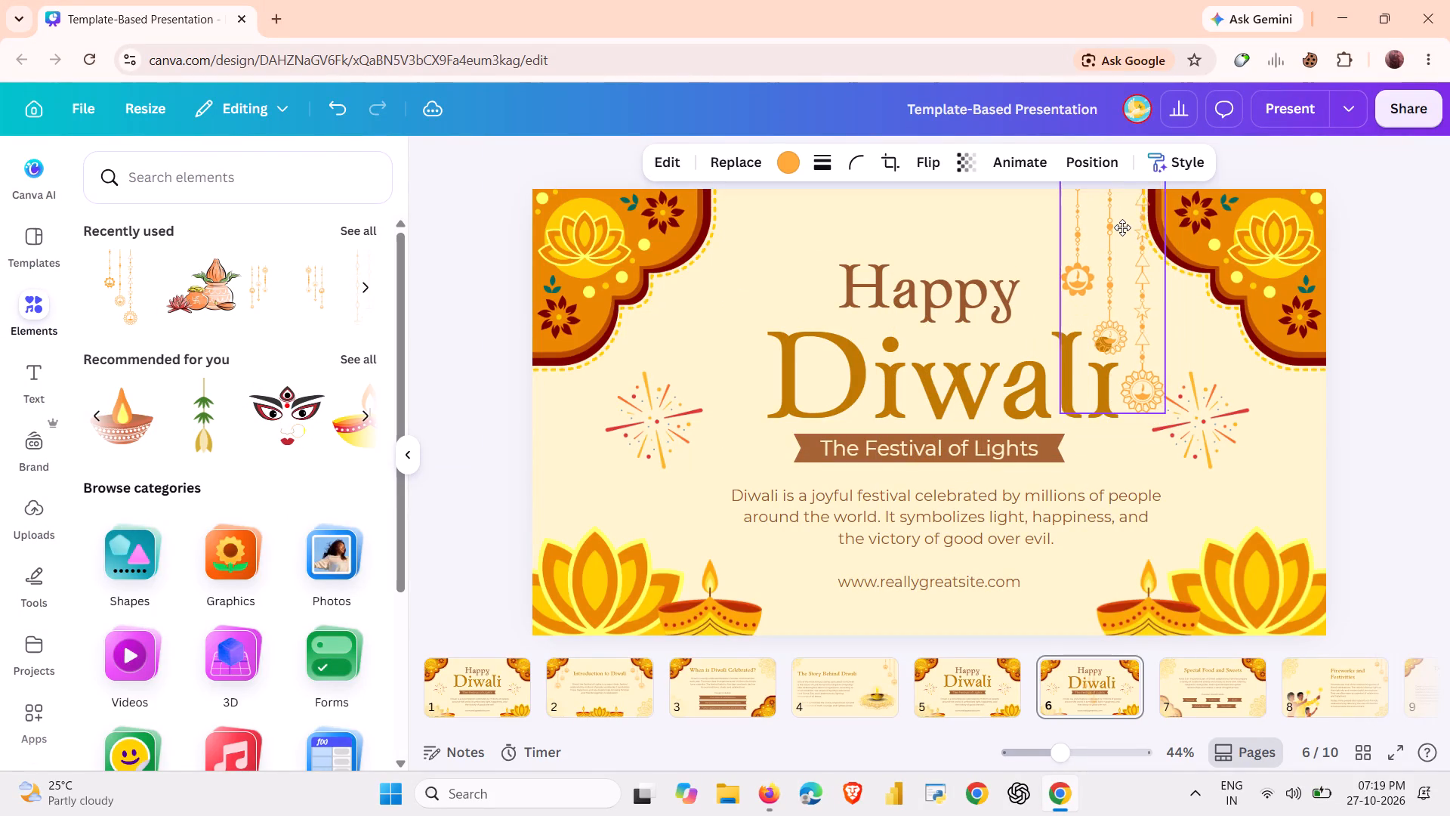
drag(1122, 227, 1121, 230)
click(1120, 207)
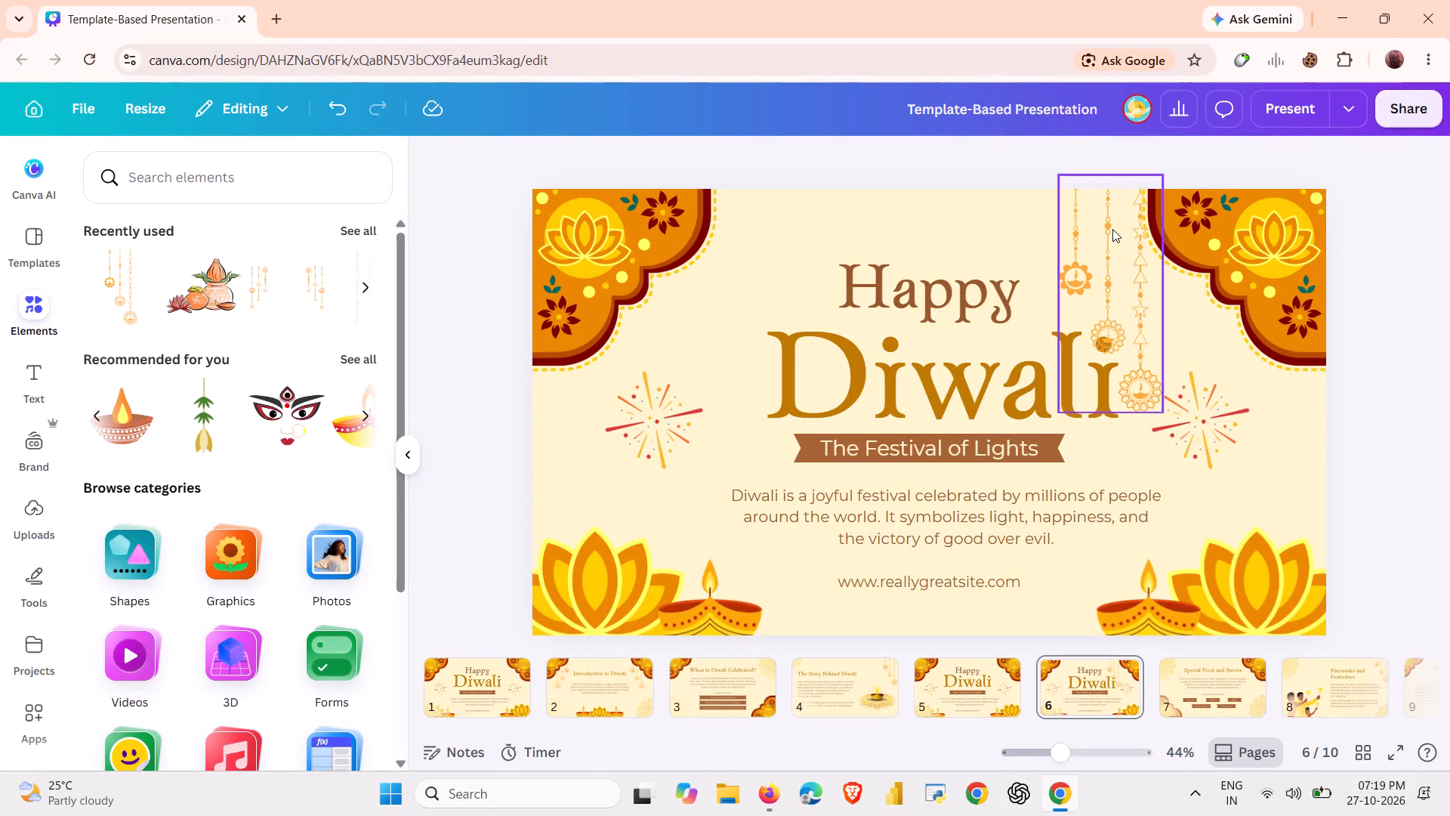
drag(1112, 229, 1113, 270)
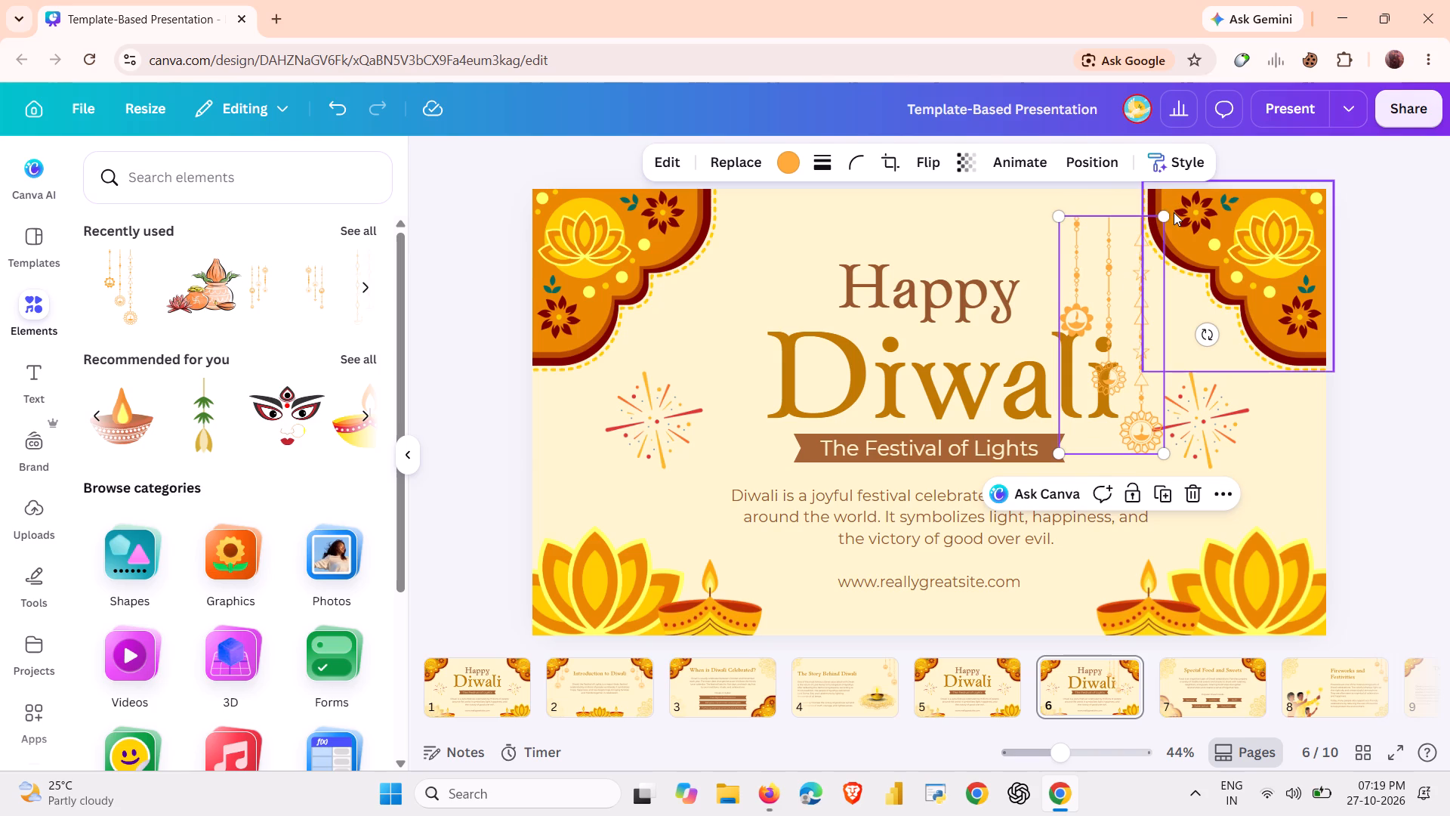
Shrink the hanging ornament to about 206 by 468 and hang it from page 6's top edge, just inside the upper-right corner decoration.
drag(1168, 217, 1149, 262)
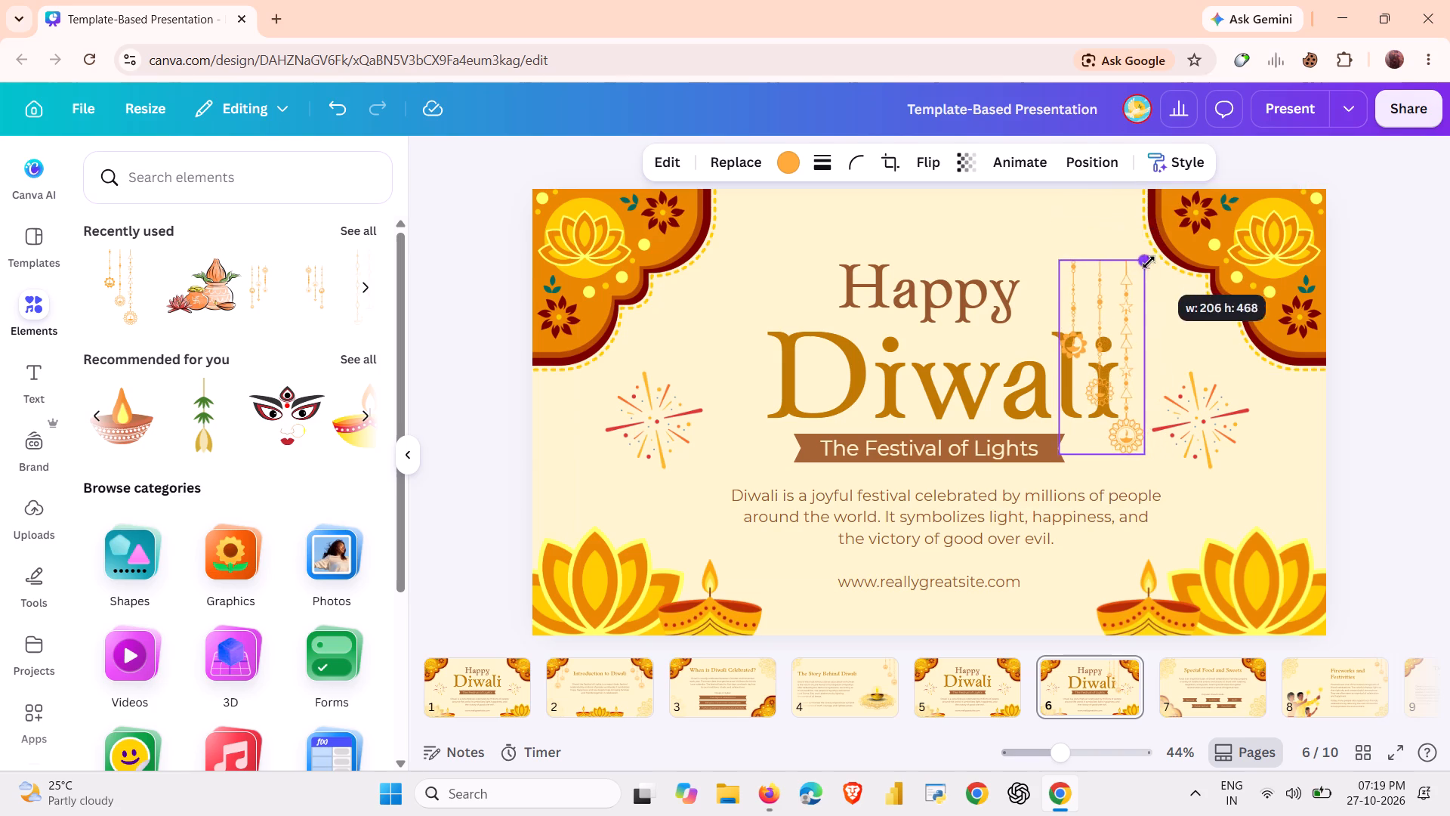
drag(1149, 262, 1152, 261)
drag(1100, 298, 1117, 233)
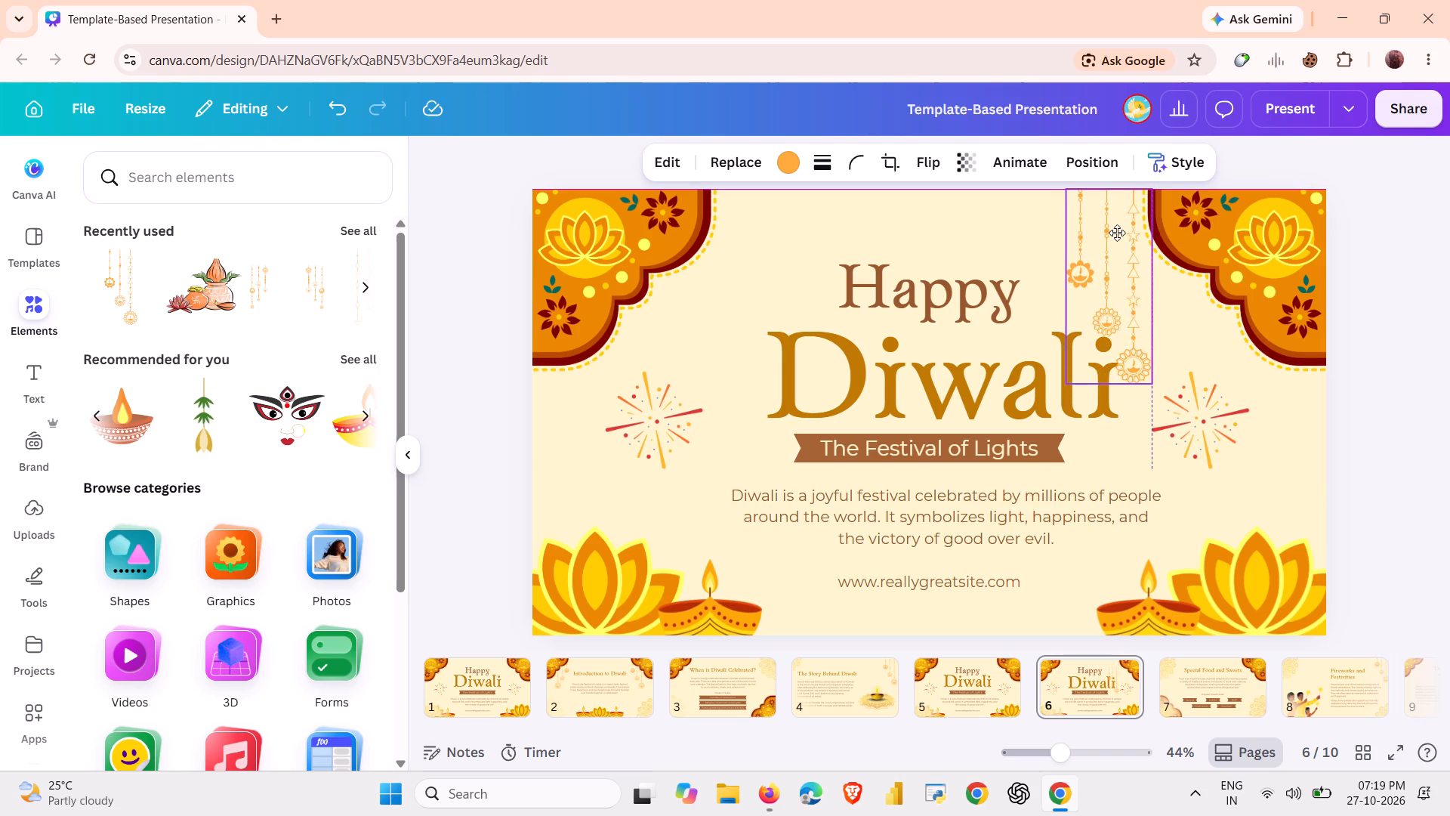
drag(1117, 233, 1101, 230)
click(1023, 247)
click(1047, 228)
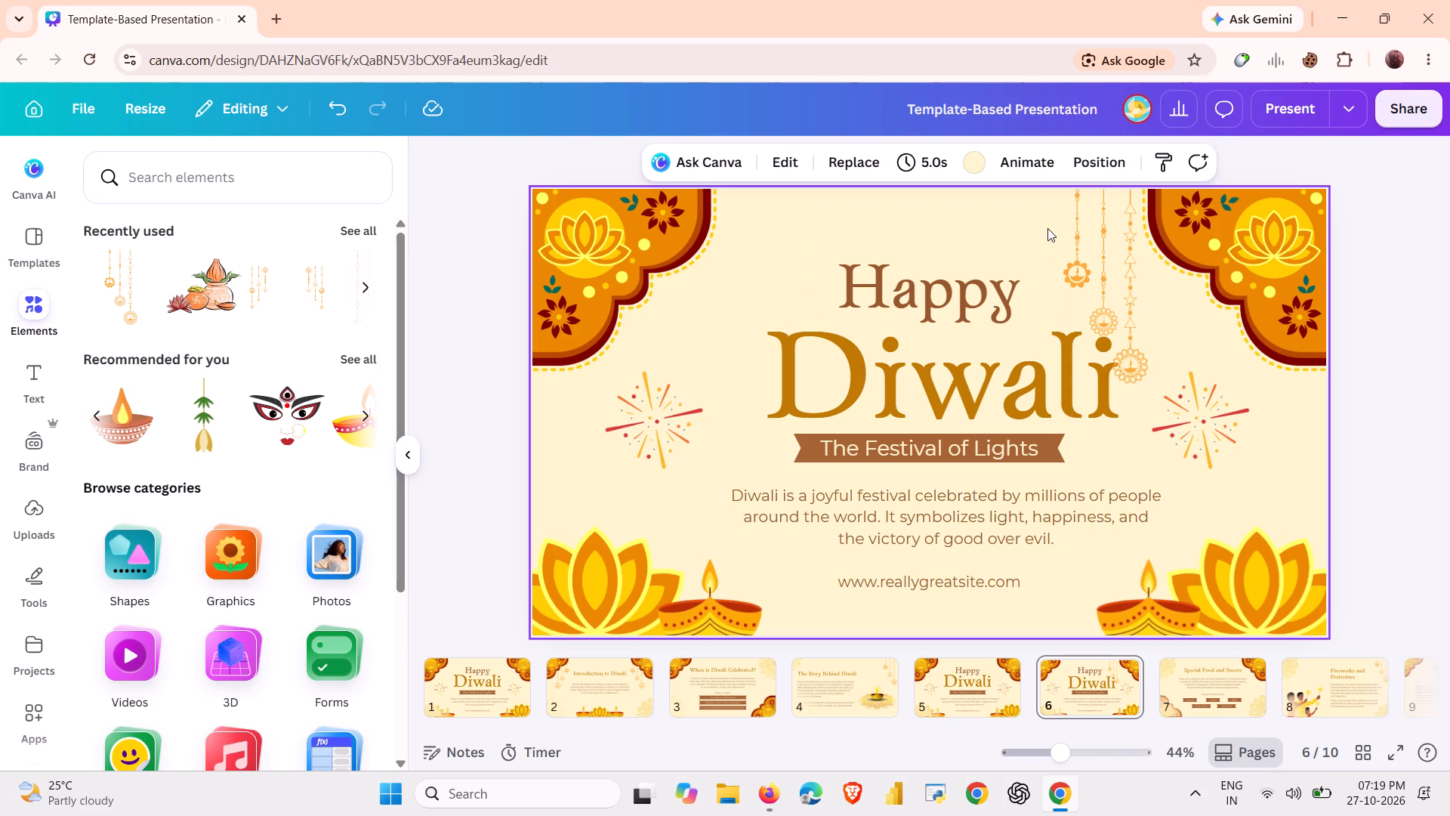
Add the seated Ganesha illustration from the recommended elements, reduce it to about half size, and move it onto page 6's upper-left corner decoration.
click(365, 417)
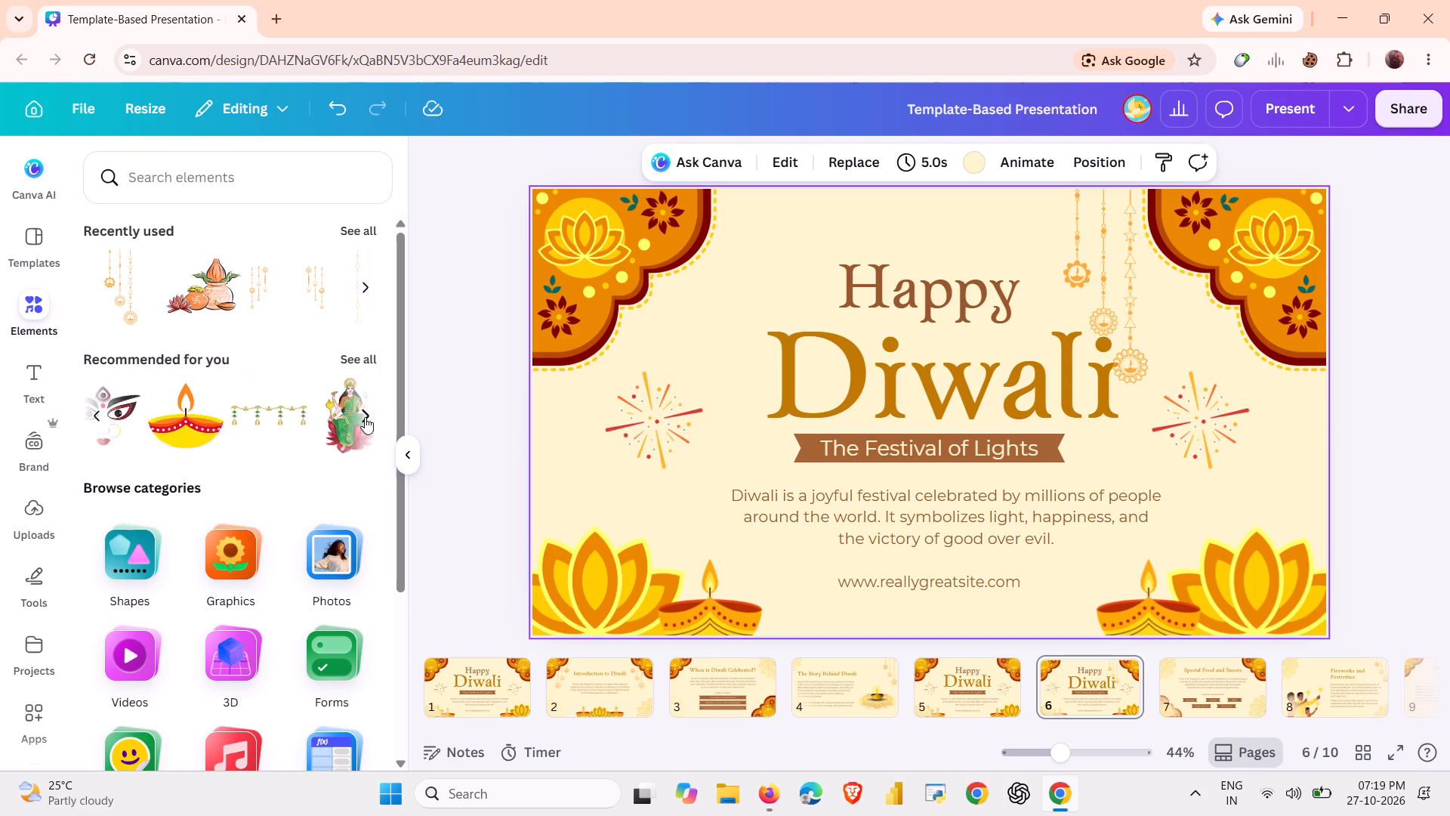
click(365, 417)
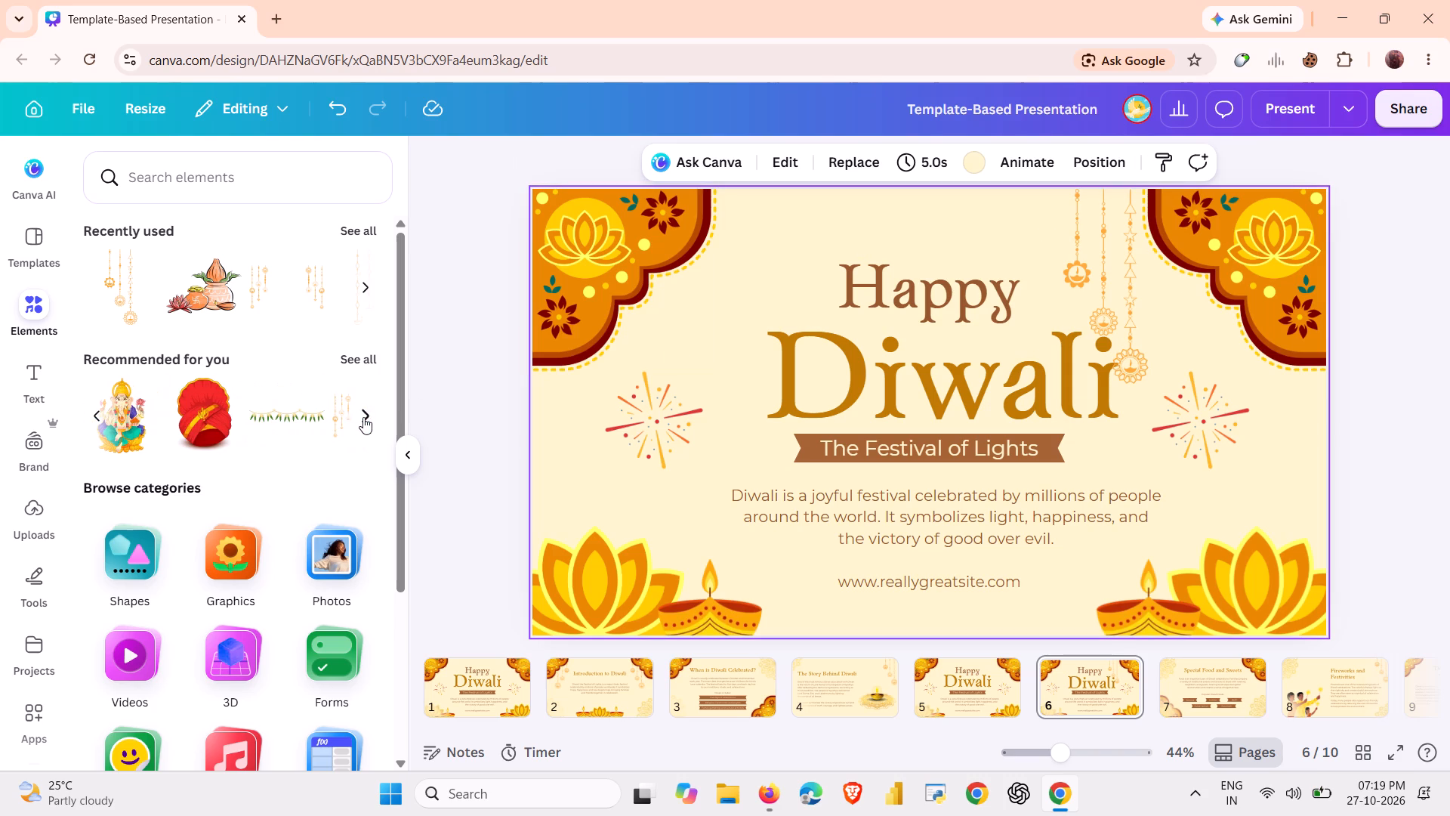
click(91, 409)
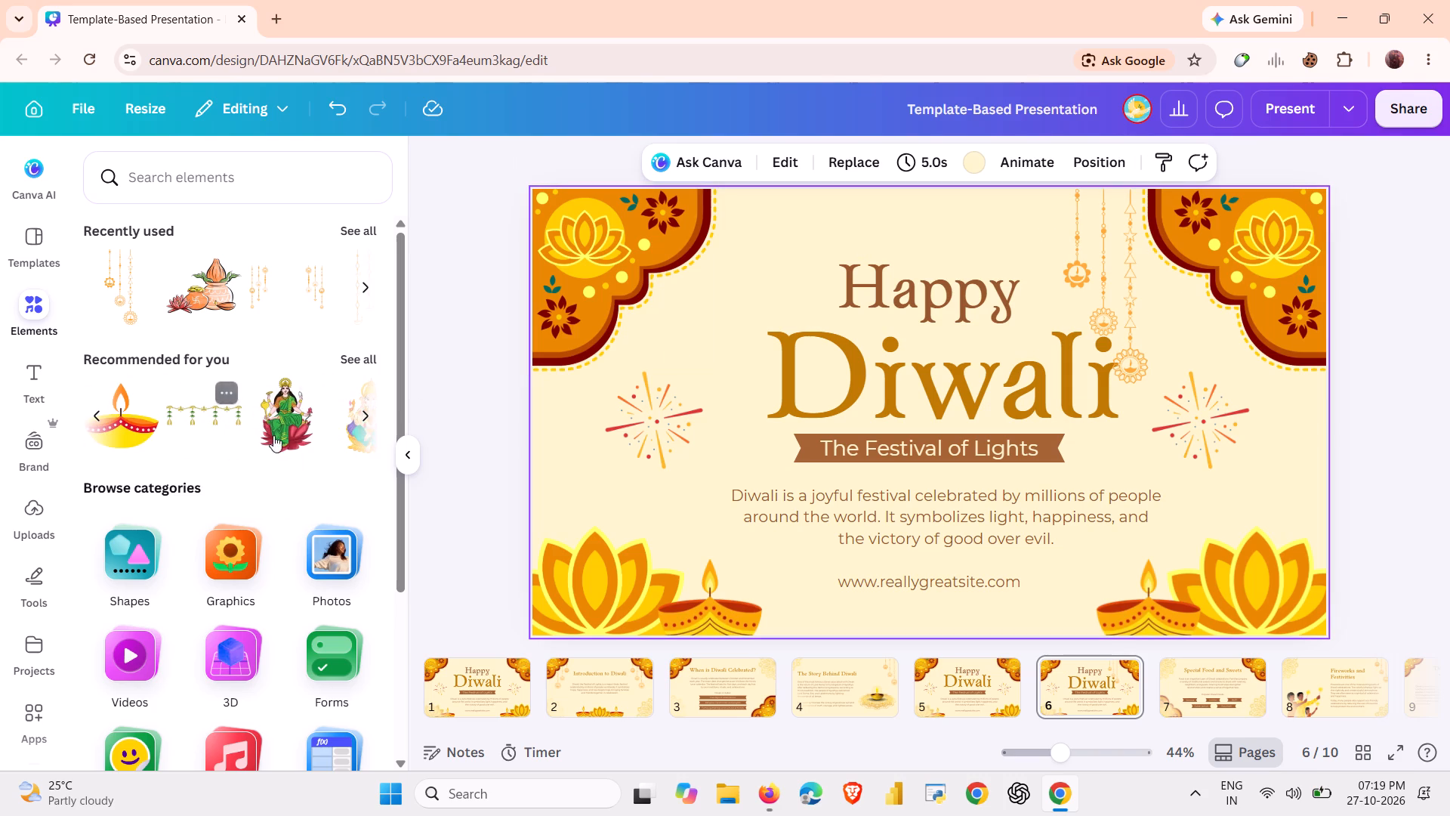
click(359, 408)
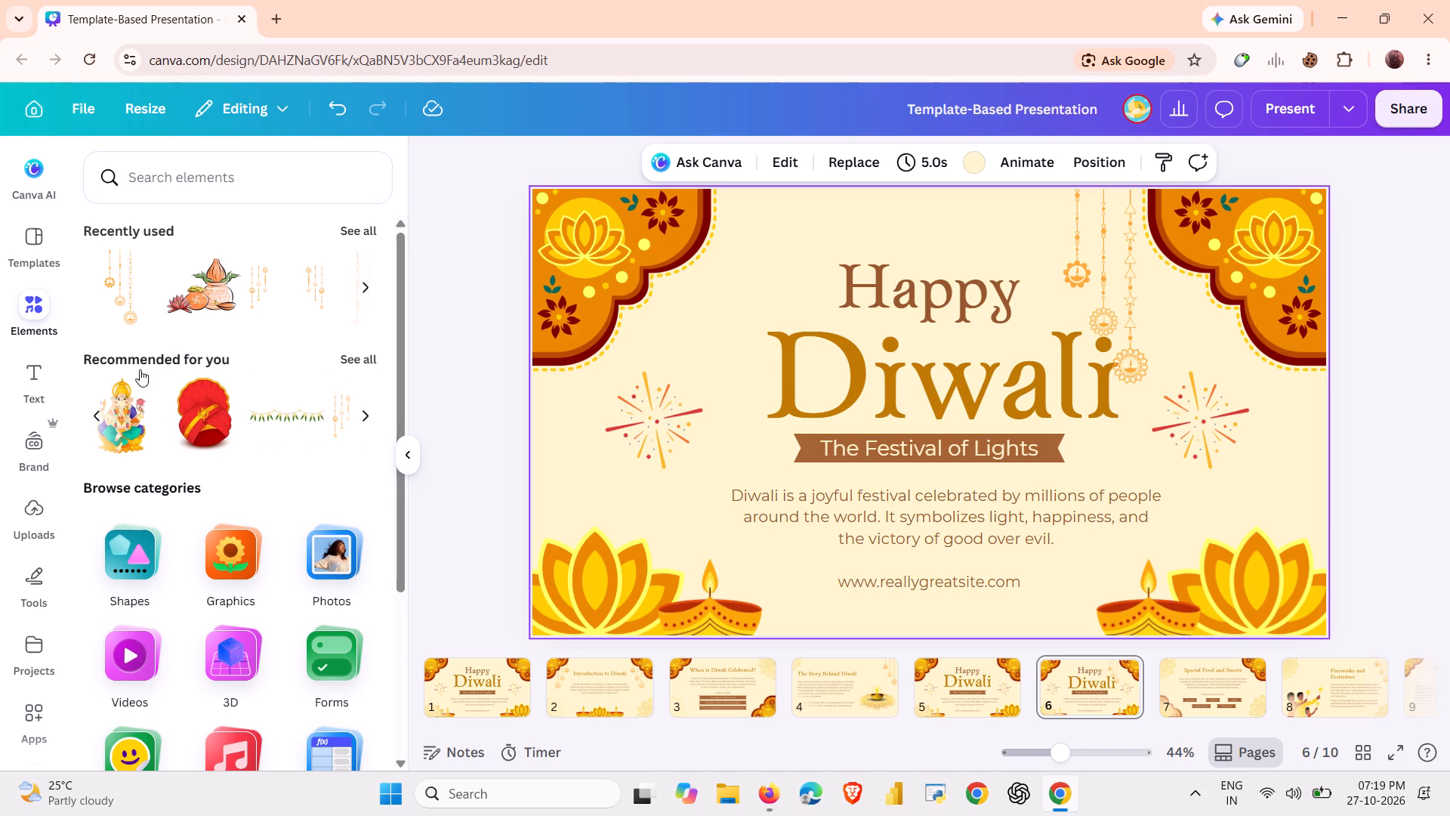
click(140, 422)
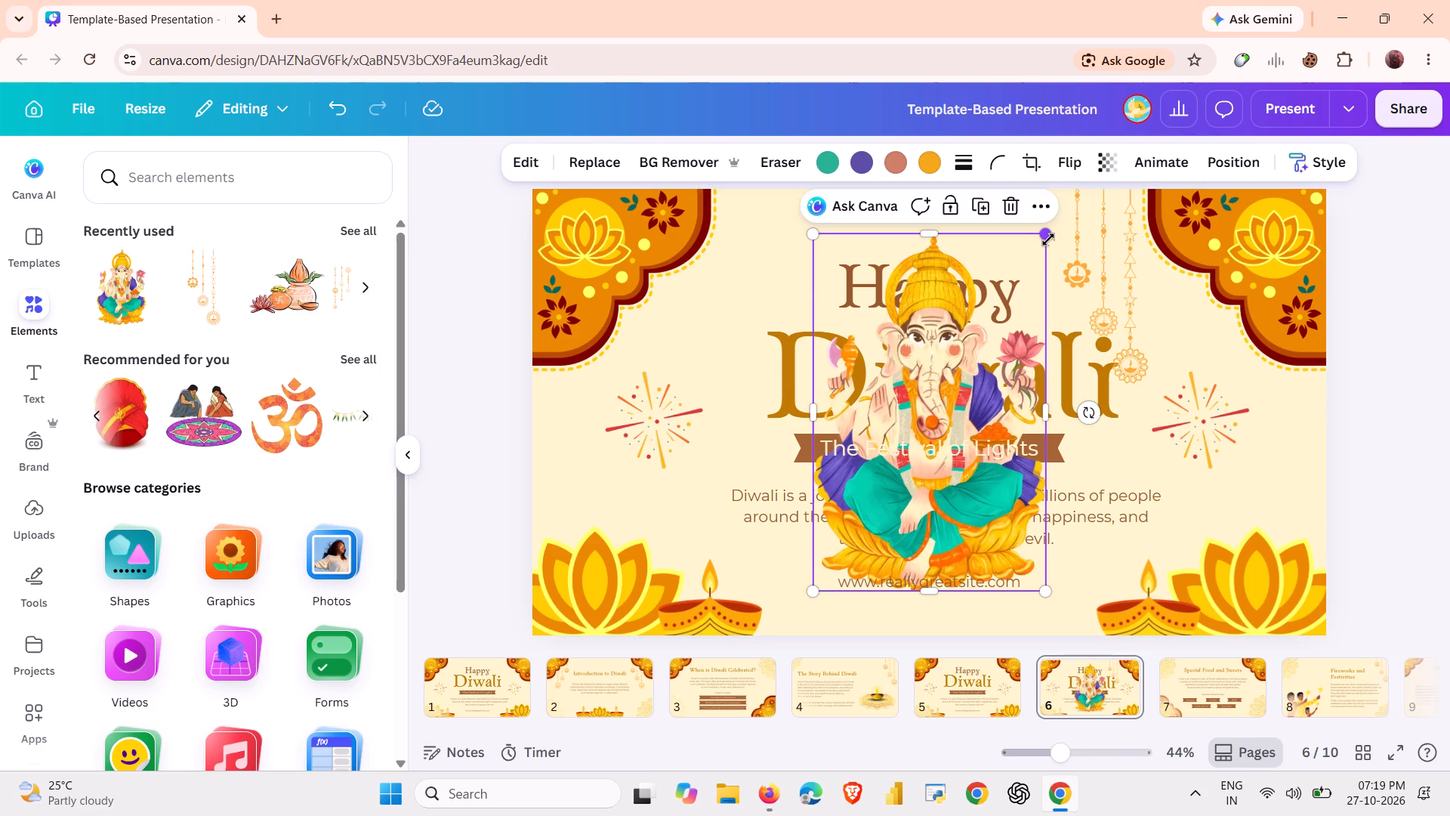
right_drag(1048, 240, 967, 413)
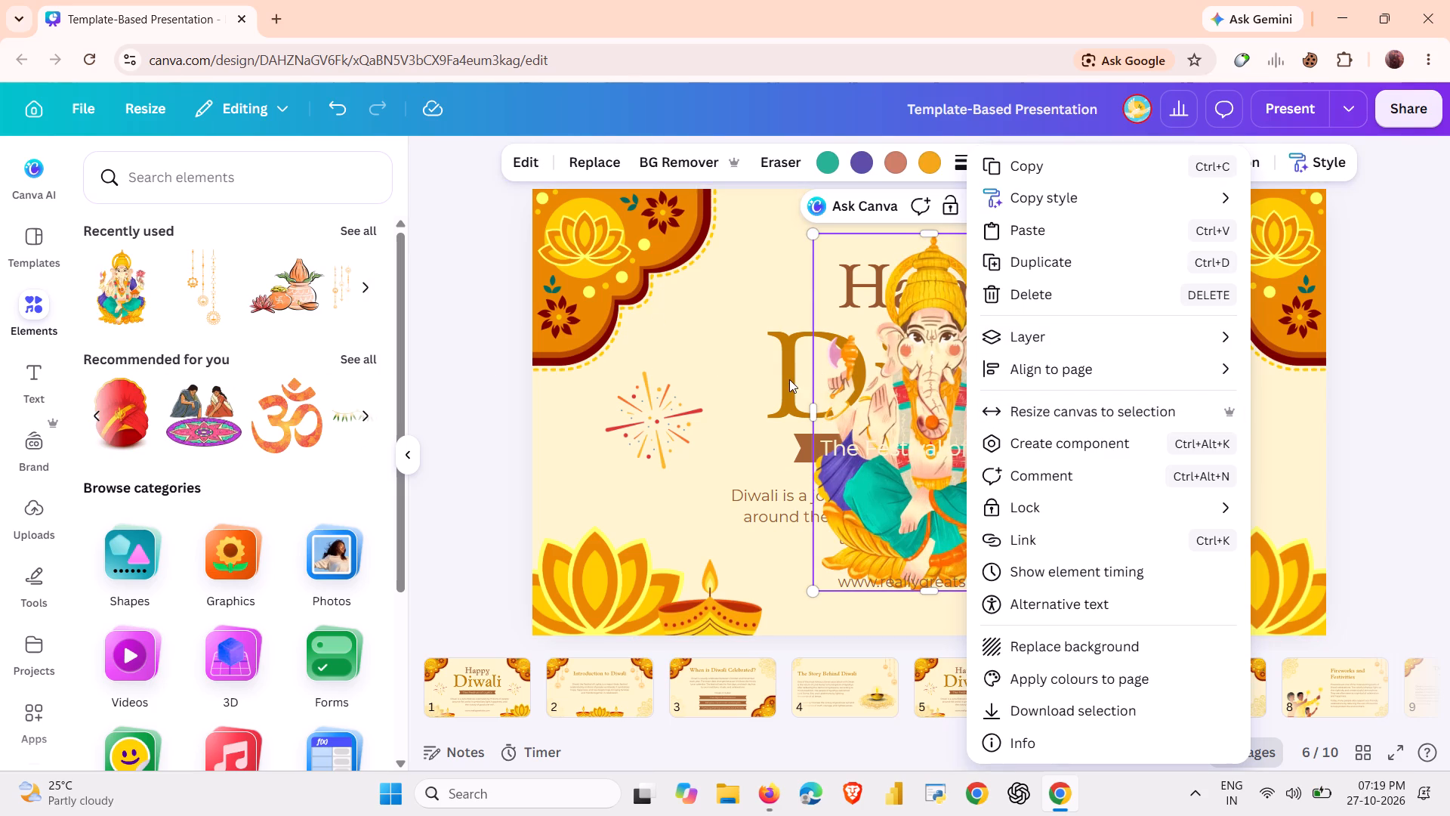
click(876, 384)
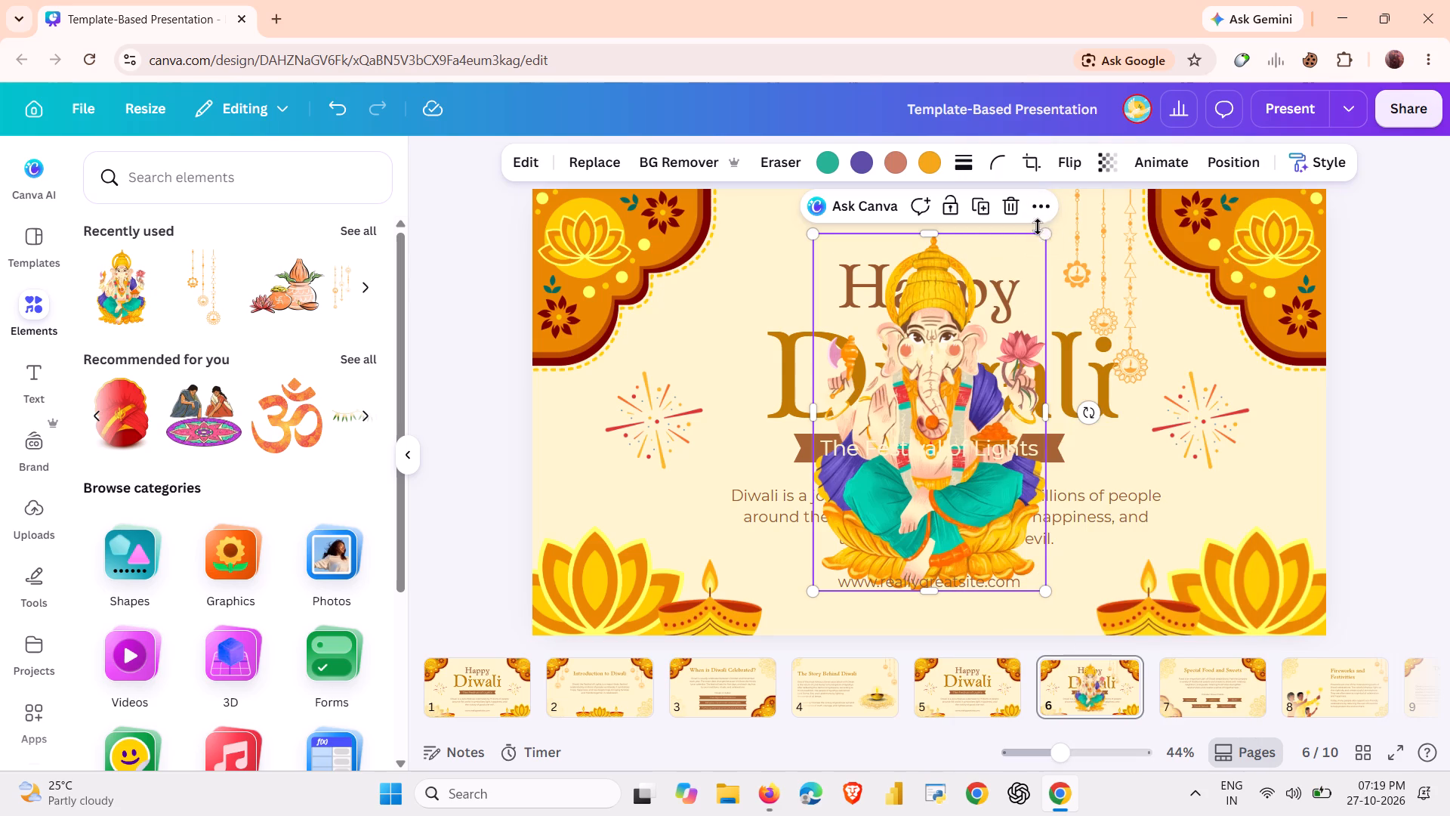
drag(1038, 230, 942, 360)
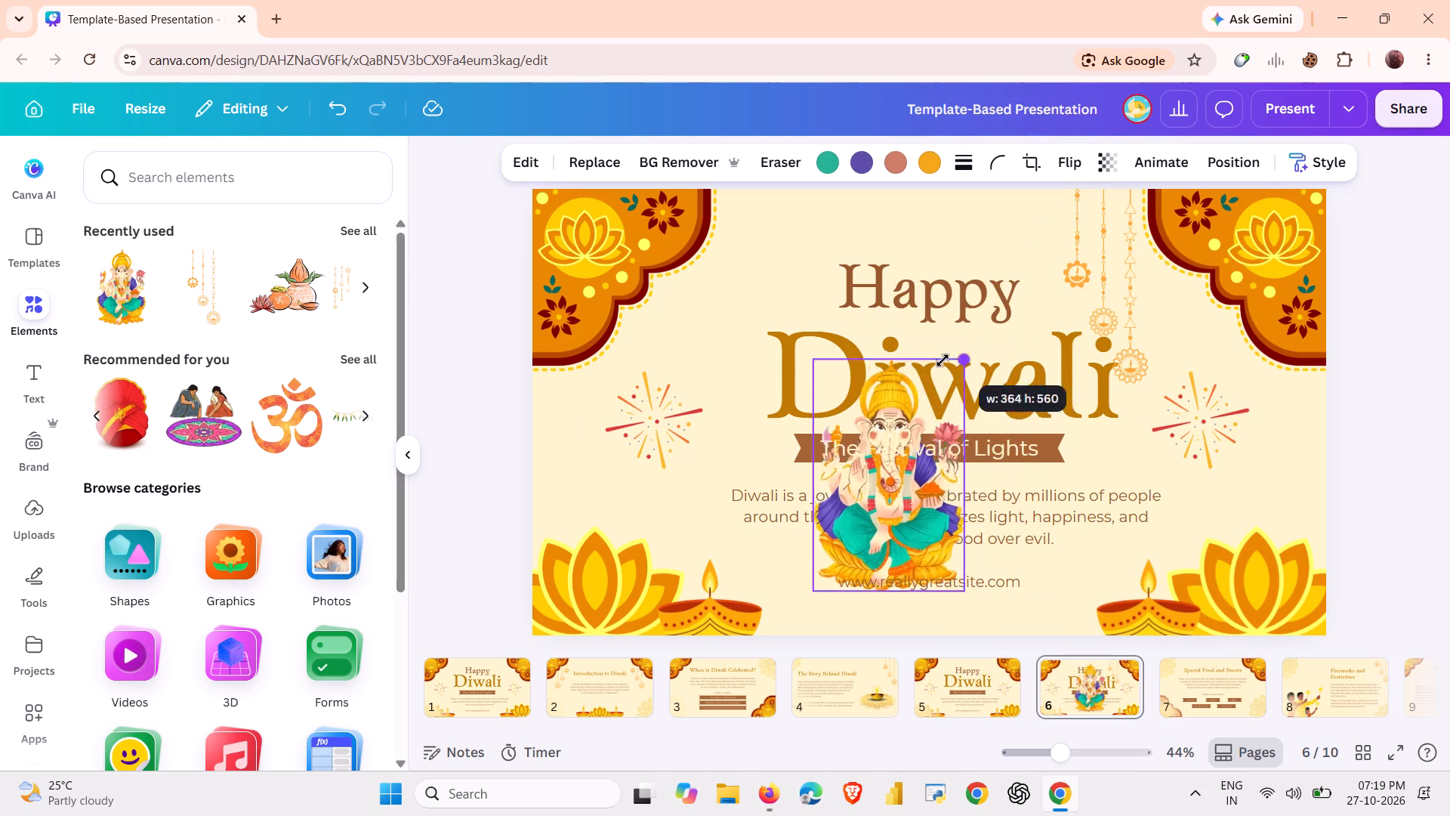
drag(942, 360, 919, 400)
drag(856, 502, 557, 273)
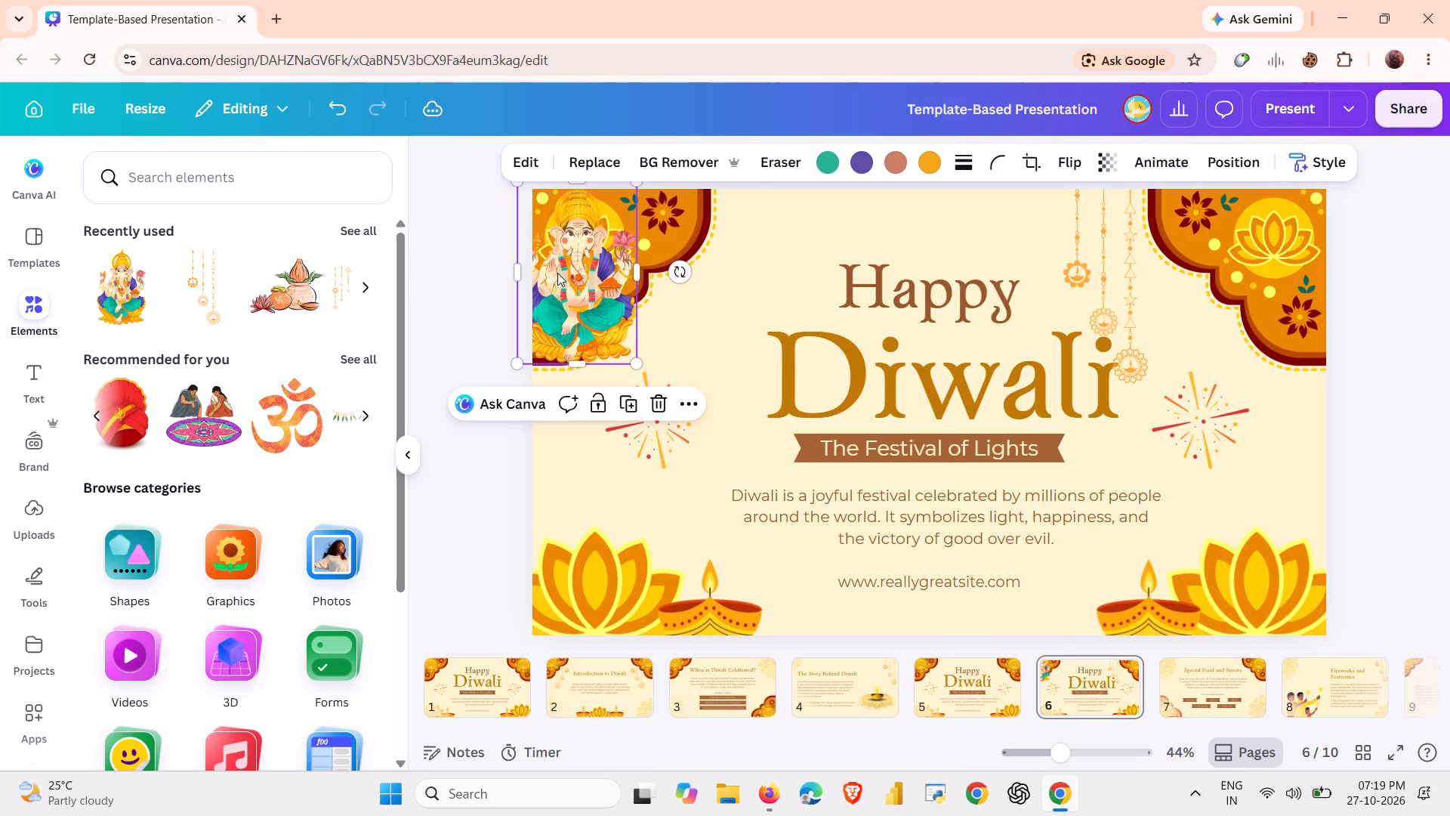
Shrink the Ganesha illustration to about a third of its inserted size and place it at page 6's upper-left corner.
drag(600, 223, 620, 296)
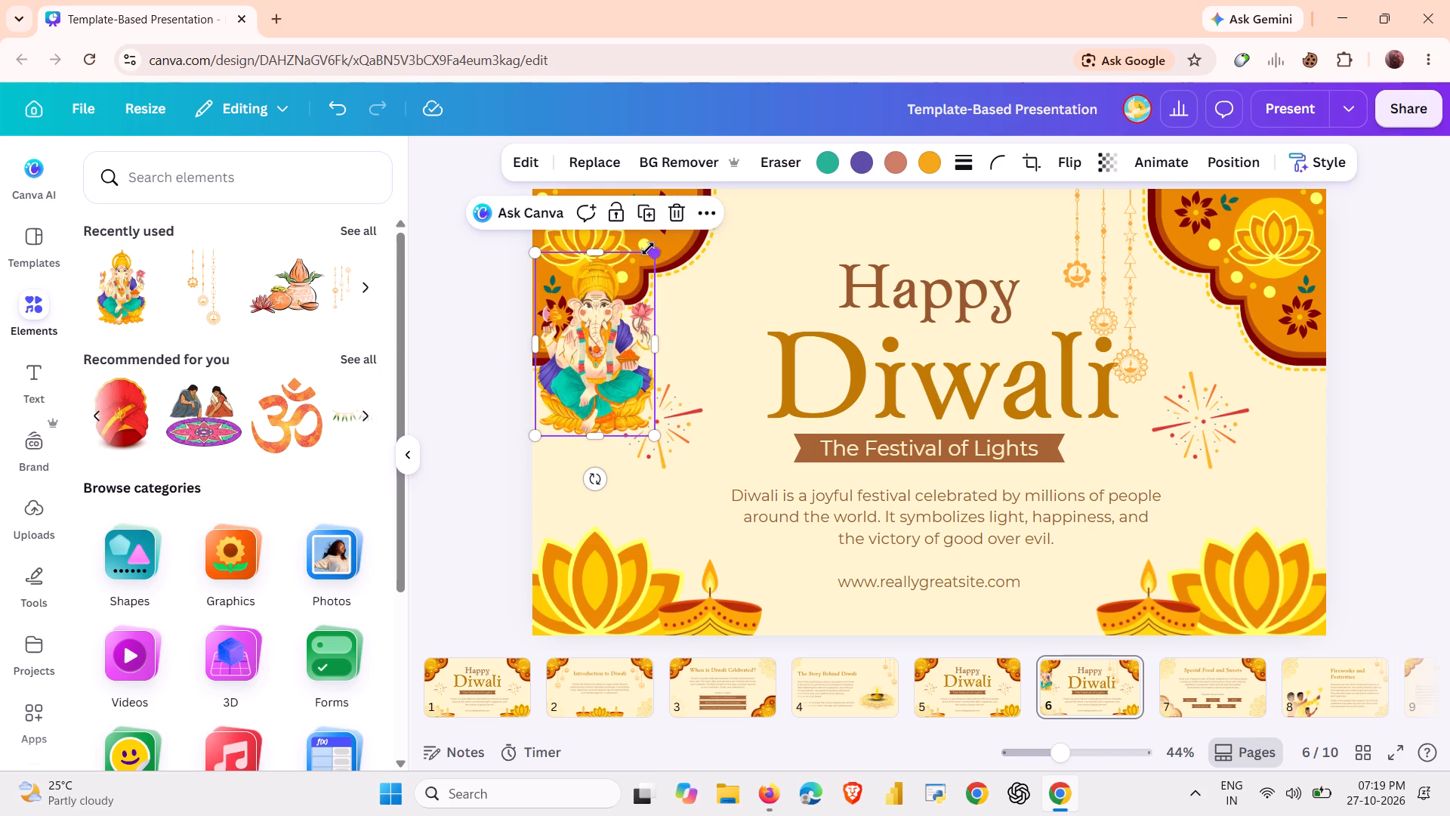
drag(652, 258, 630, 338)
drag(565, 414, 555, 288)
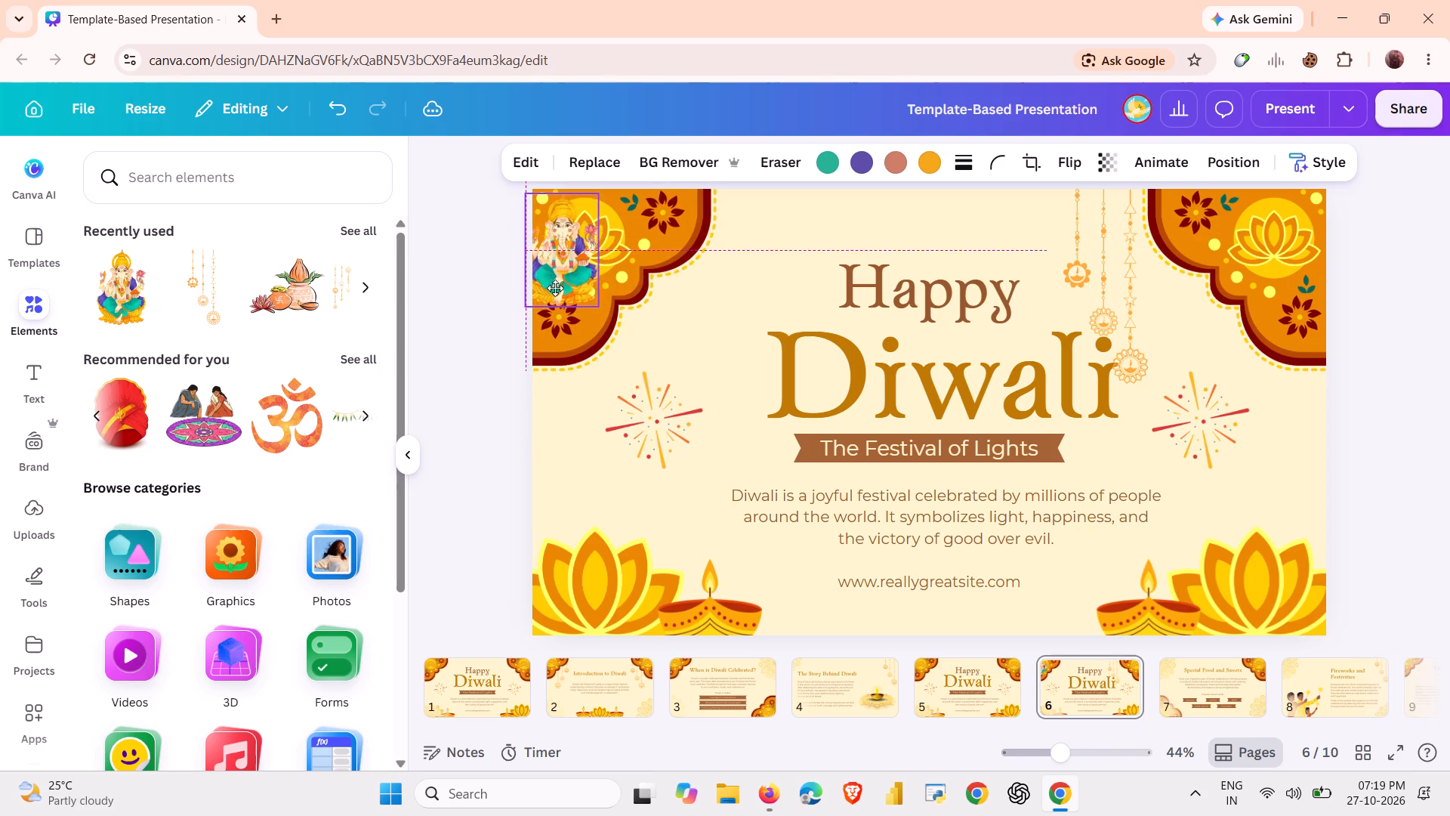
drag(555, 288, 559, 281)
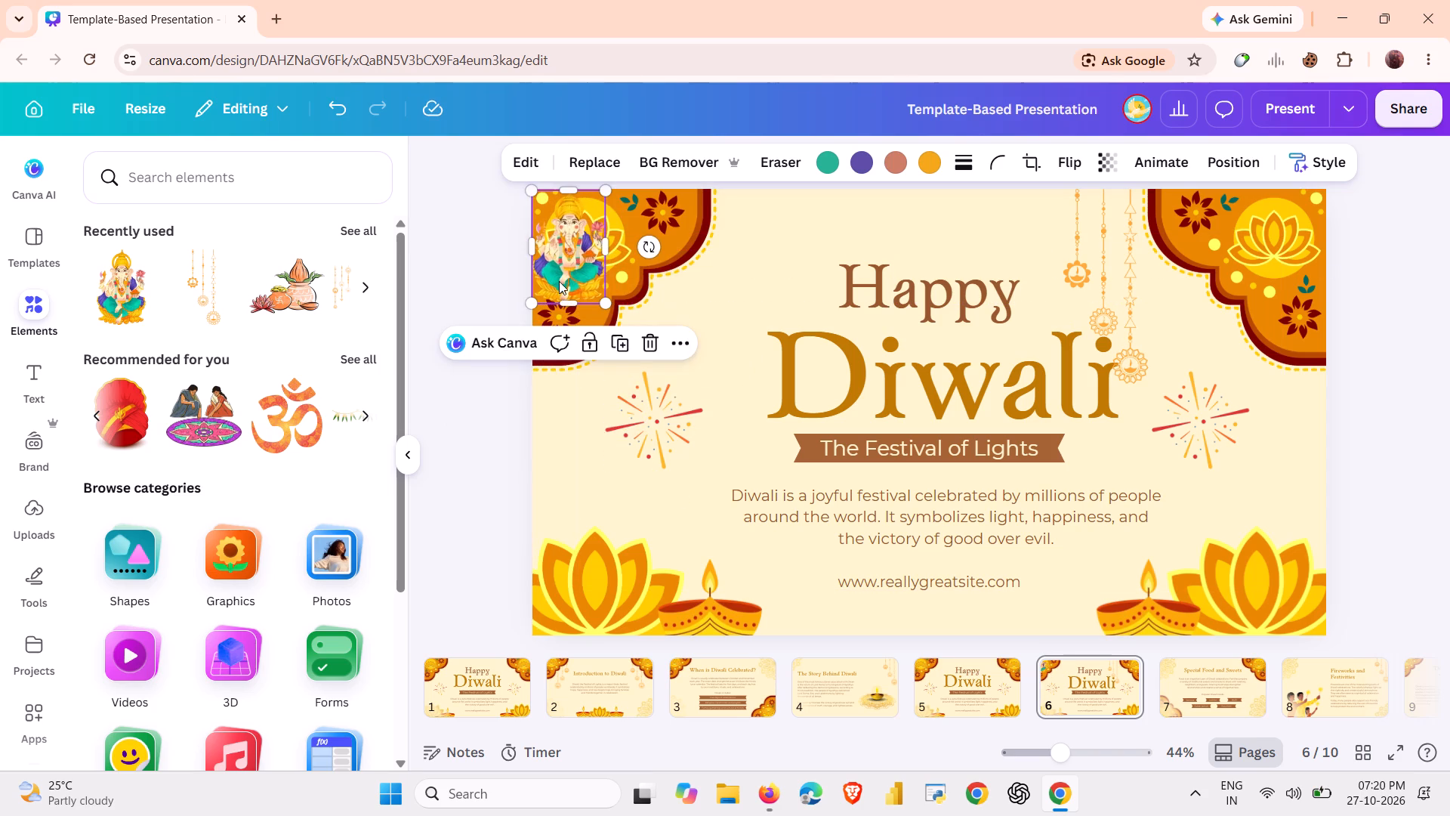
Shift the Ganesha illustration slightly inward so it sits over the lotus in page 6's upper-left corner decoration.
click(679, 281)
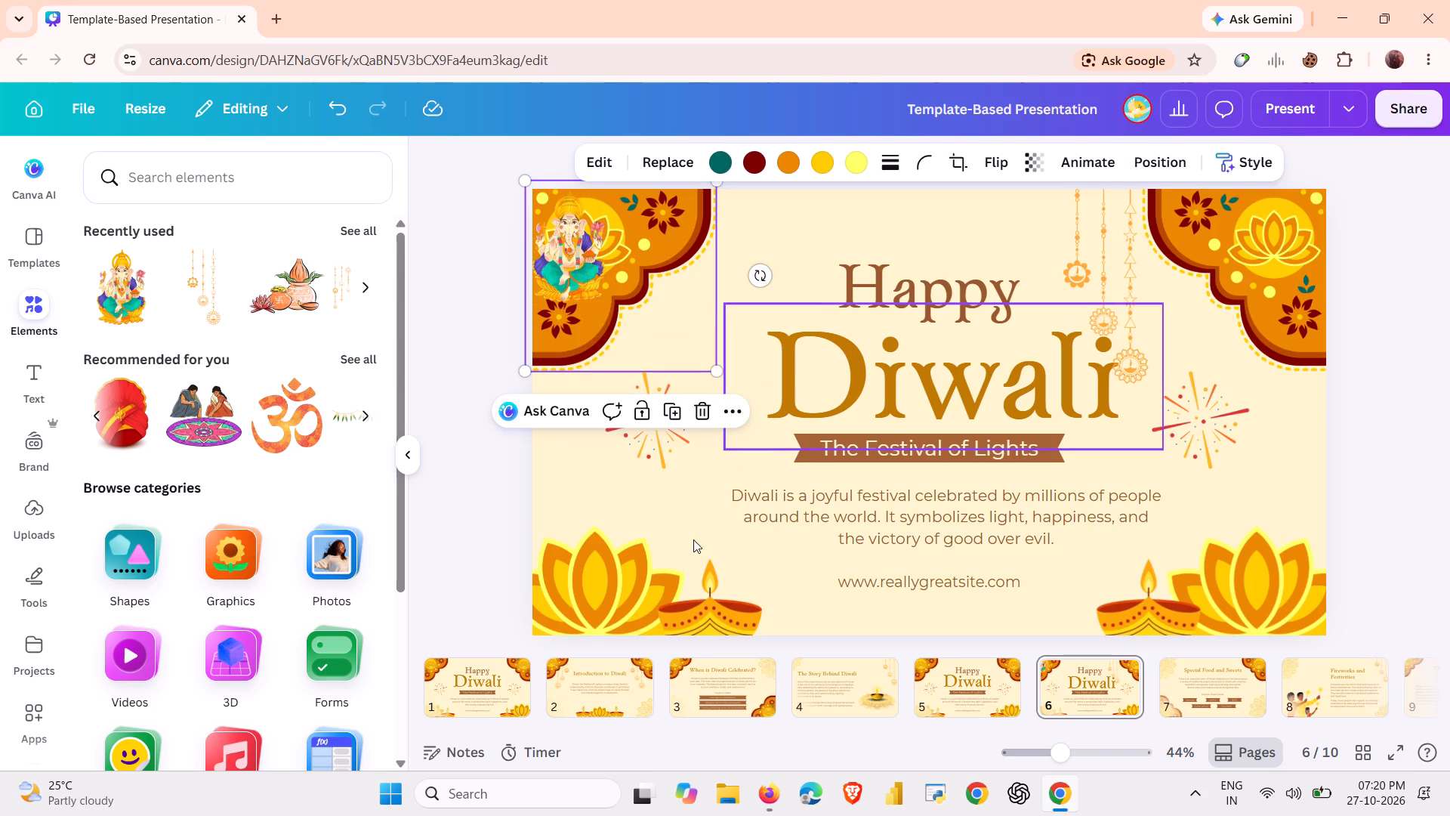
click(714, 515)
drag(575, 248, 582, 244)
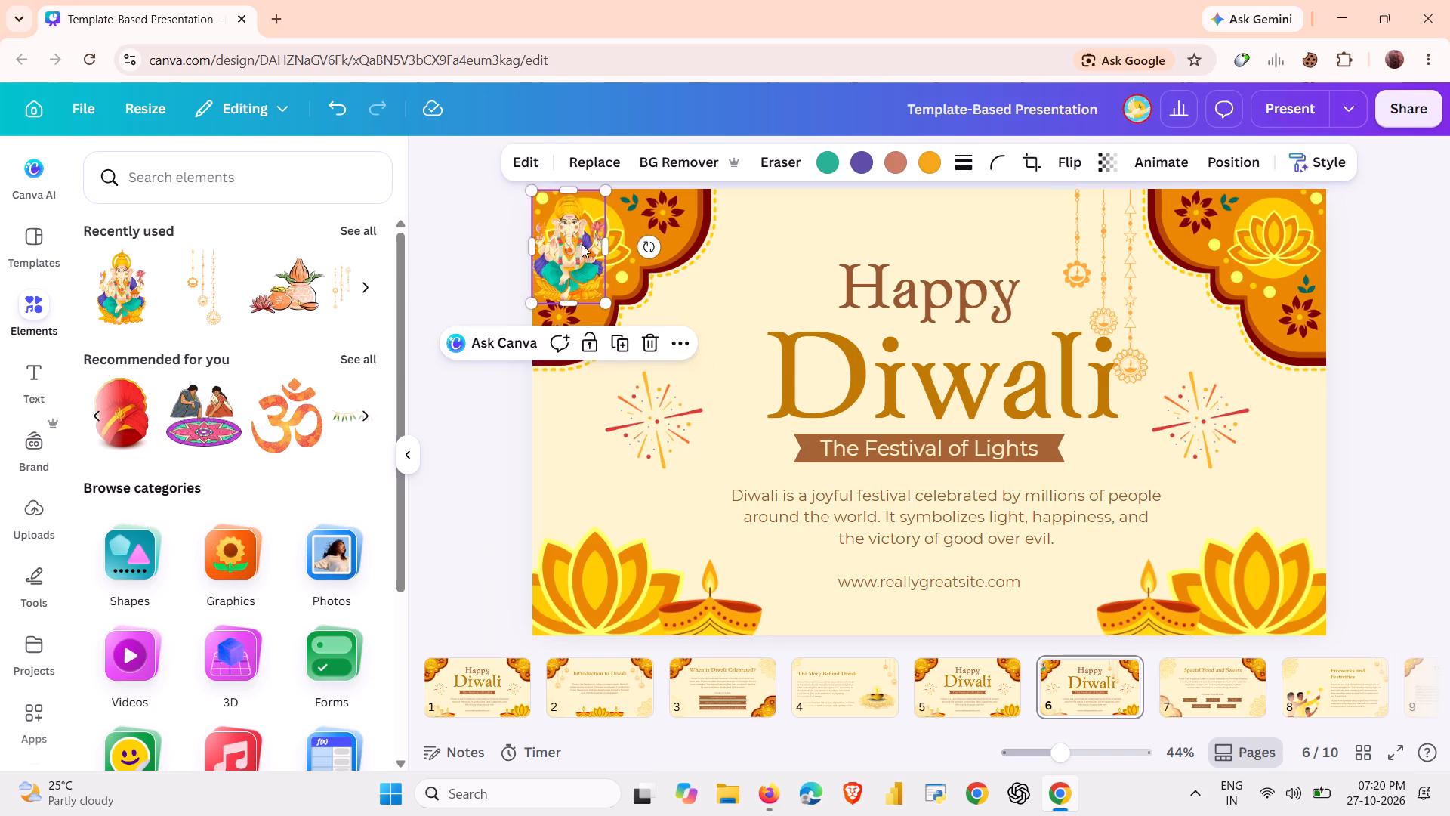
drag(582, 244, 589, 250)
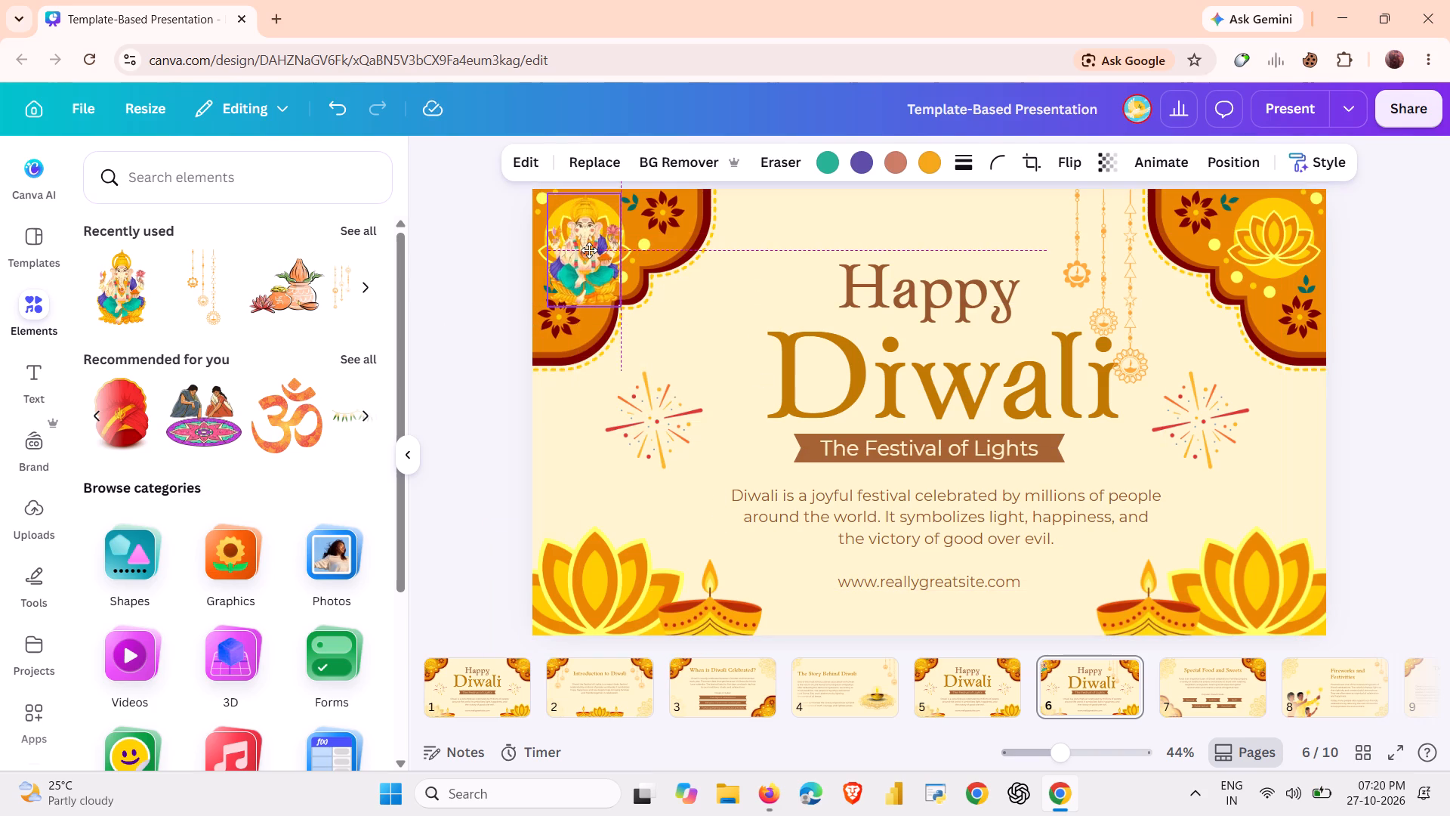
drag(589, 250, 585, 250)
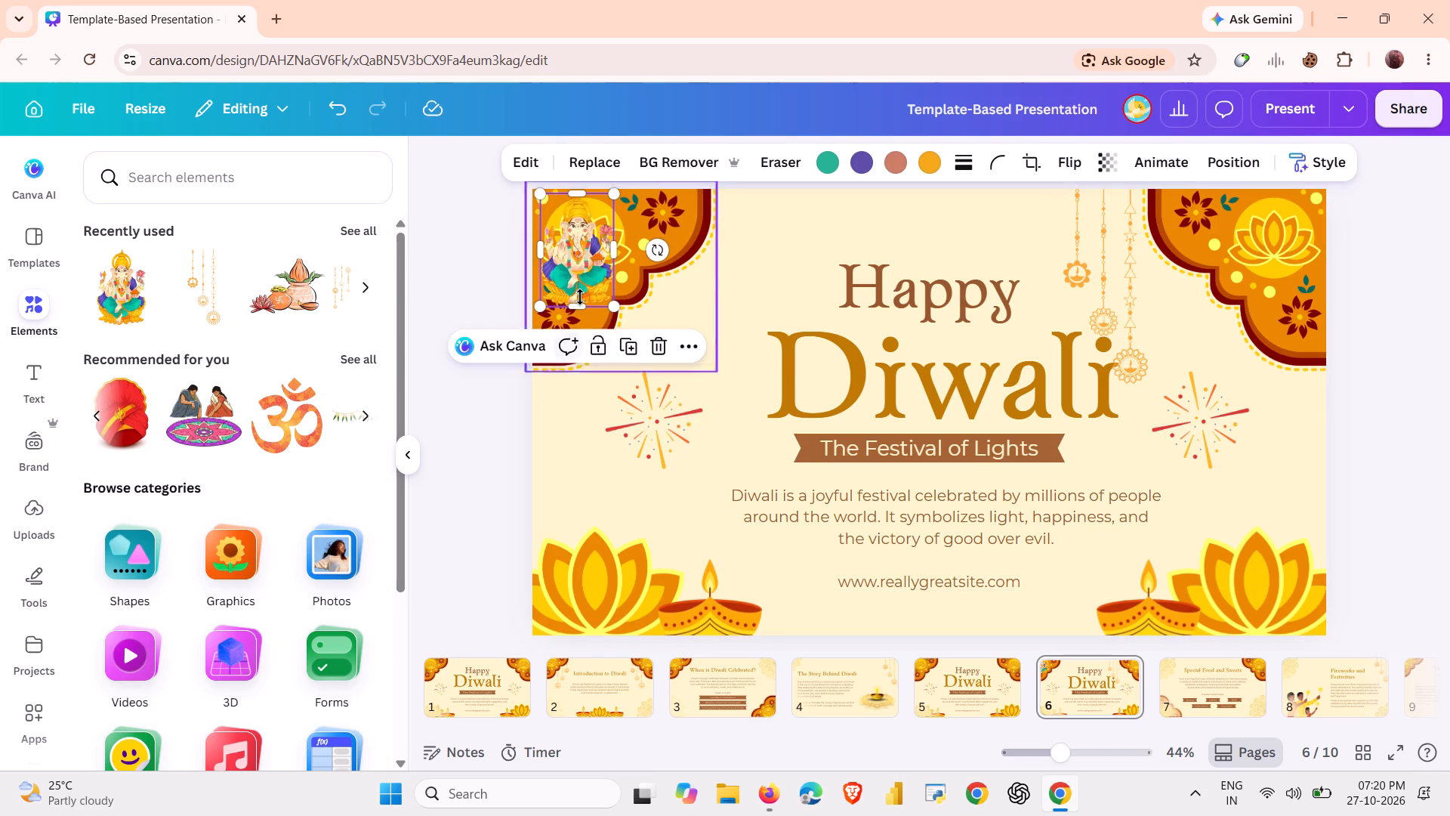
drag(574, 271, 588, 267)
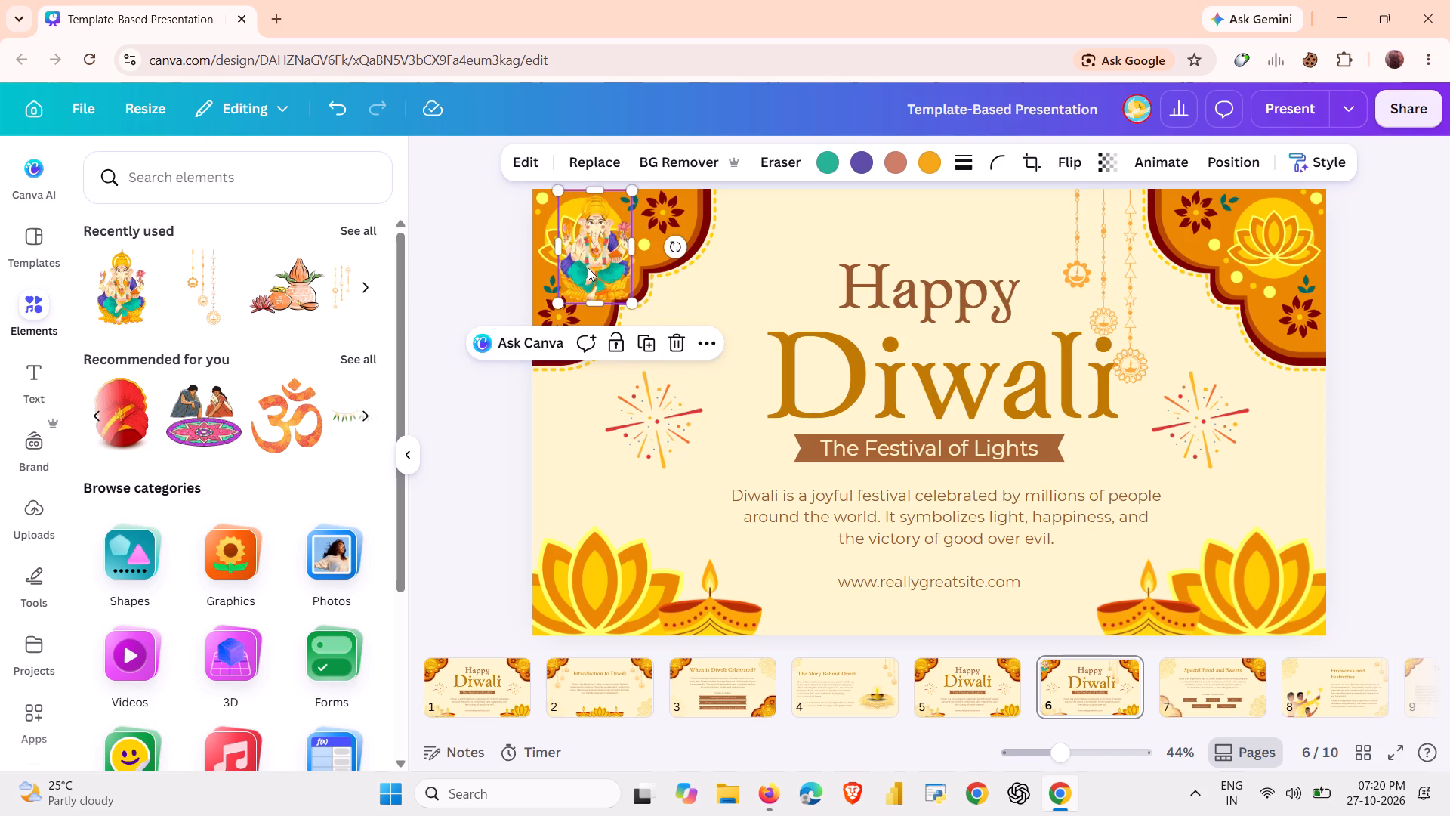
click(578, 410)
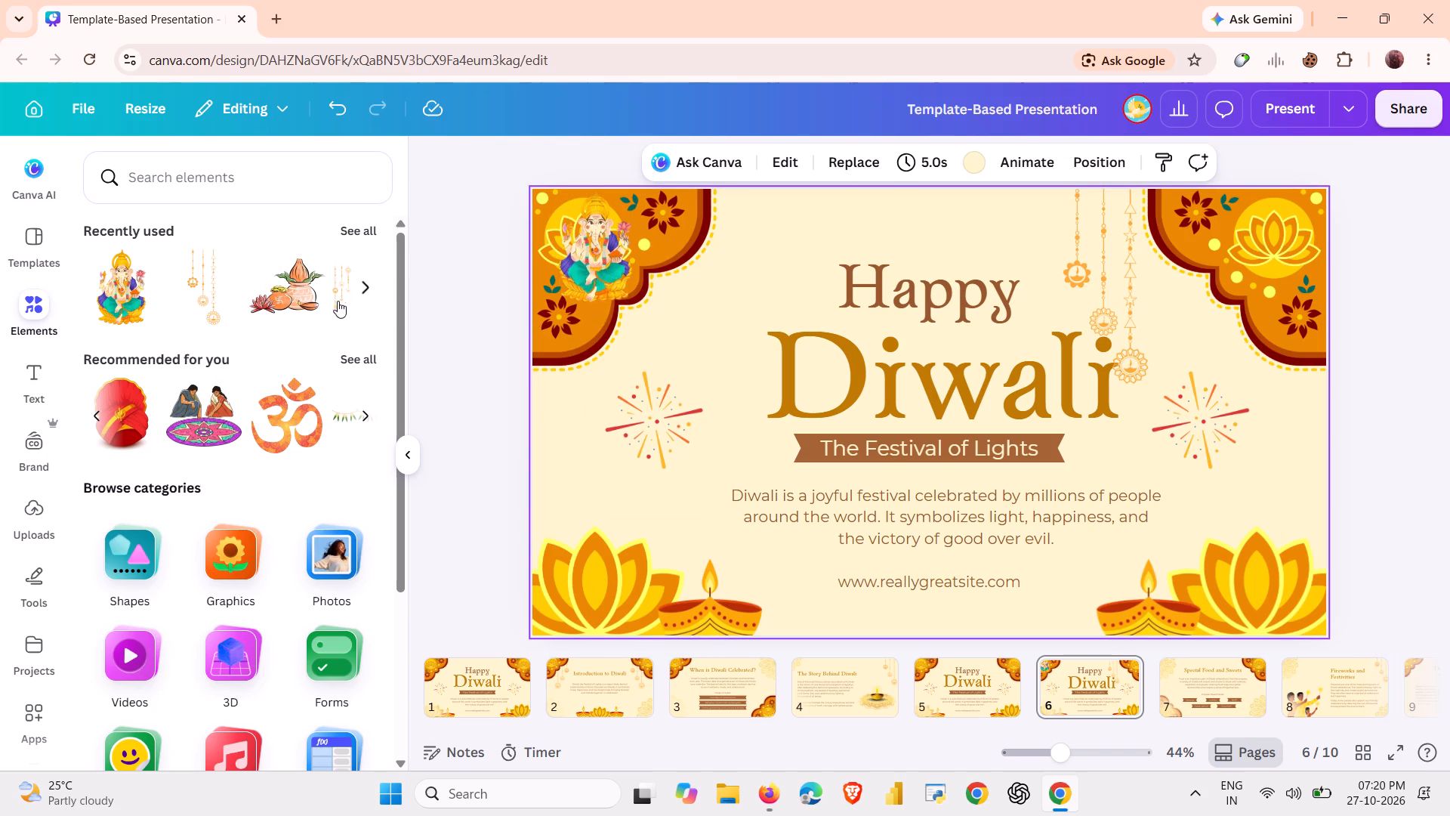
Add the seated Lakshmi illustration from the recommended elements to page 6 and shrink it to about 30% of its inserted size.
click(95, 410)
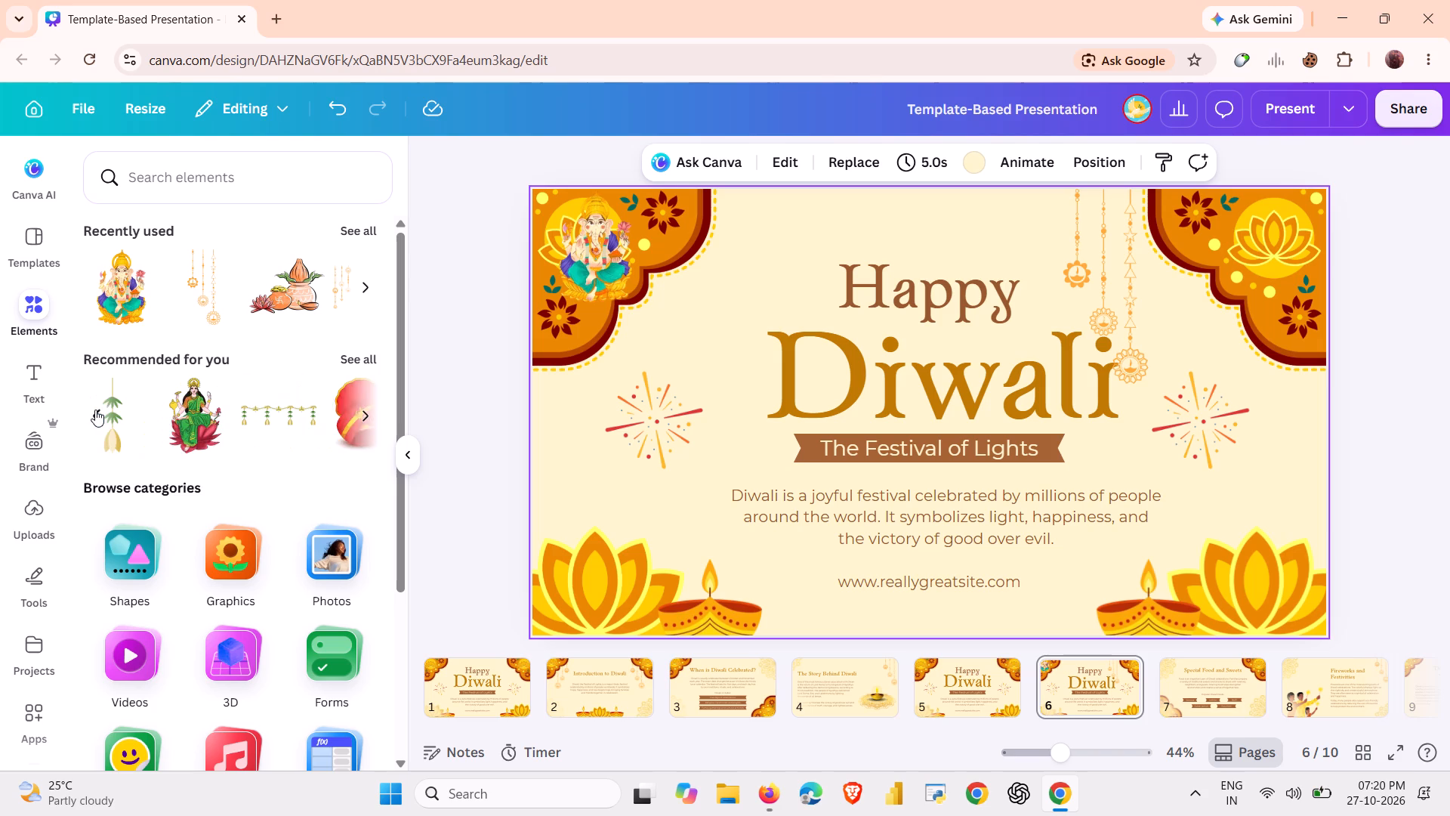
click(203, 423)
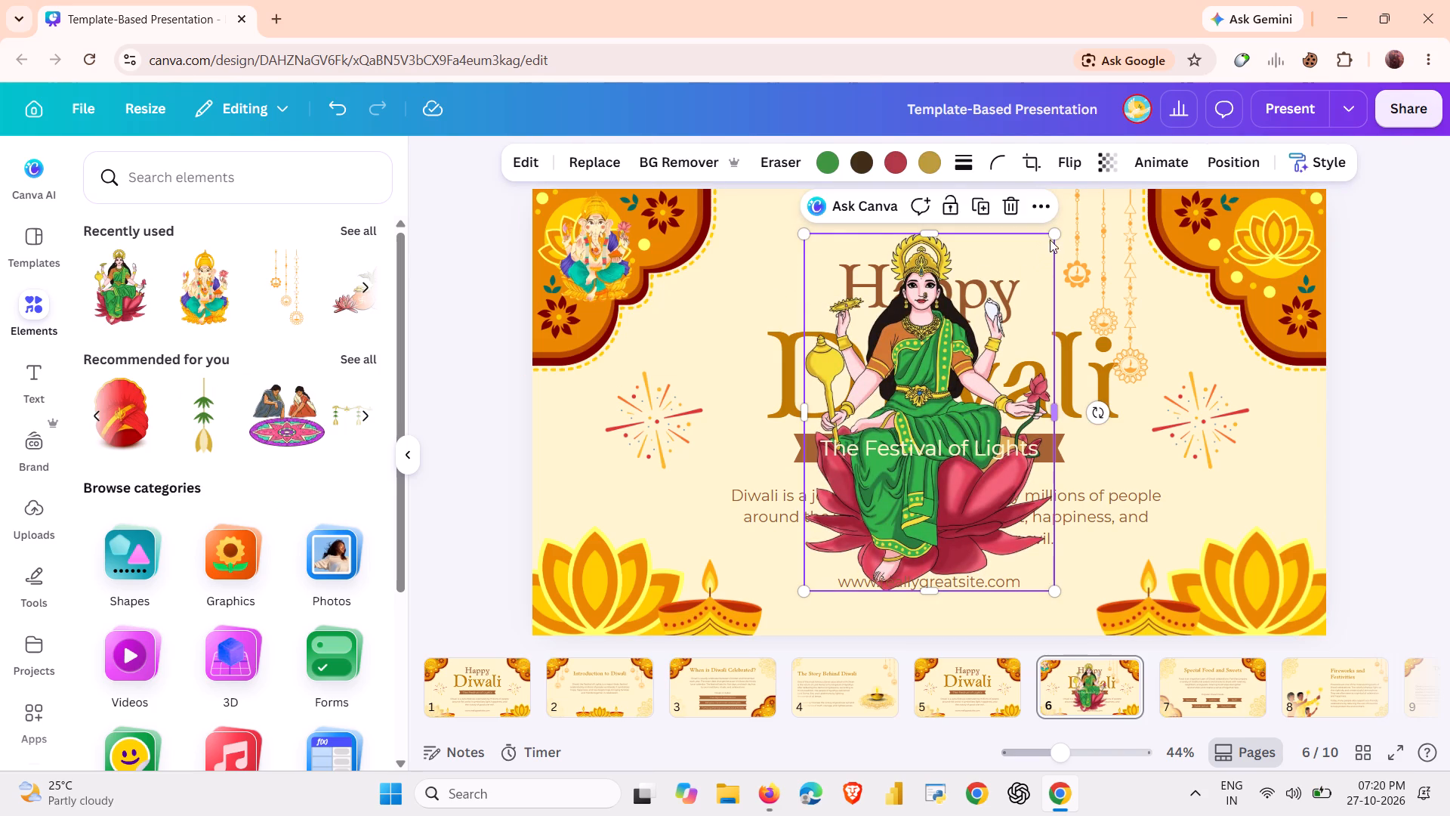
drag(1048, 236, 958, 461)
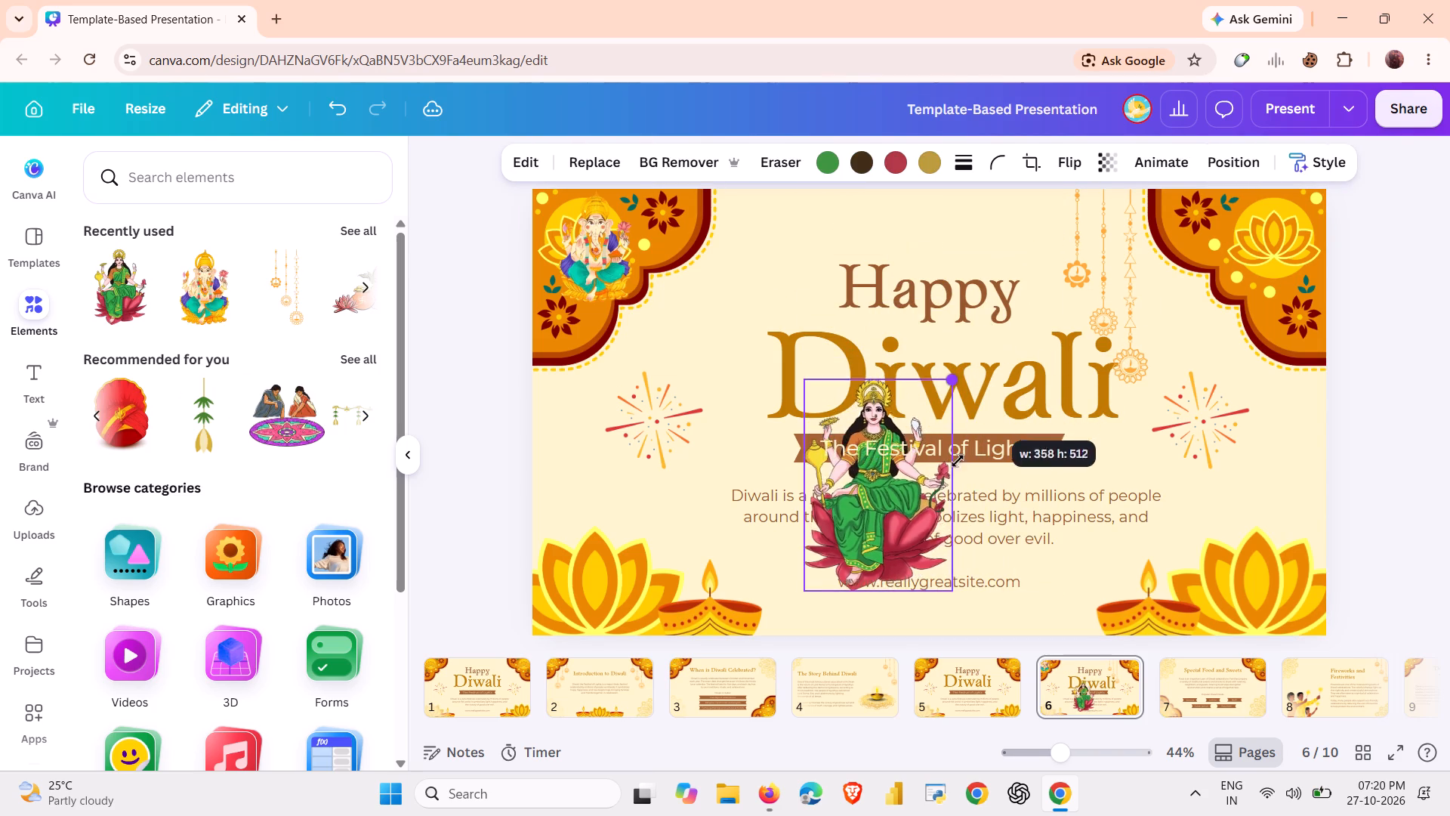
drag(958, 461, 952, 576)
right_drag(821, 550, 819, 539)
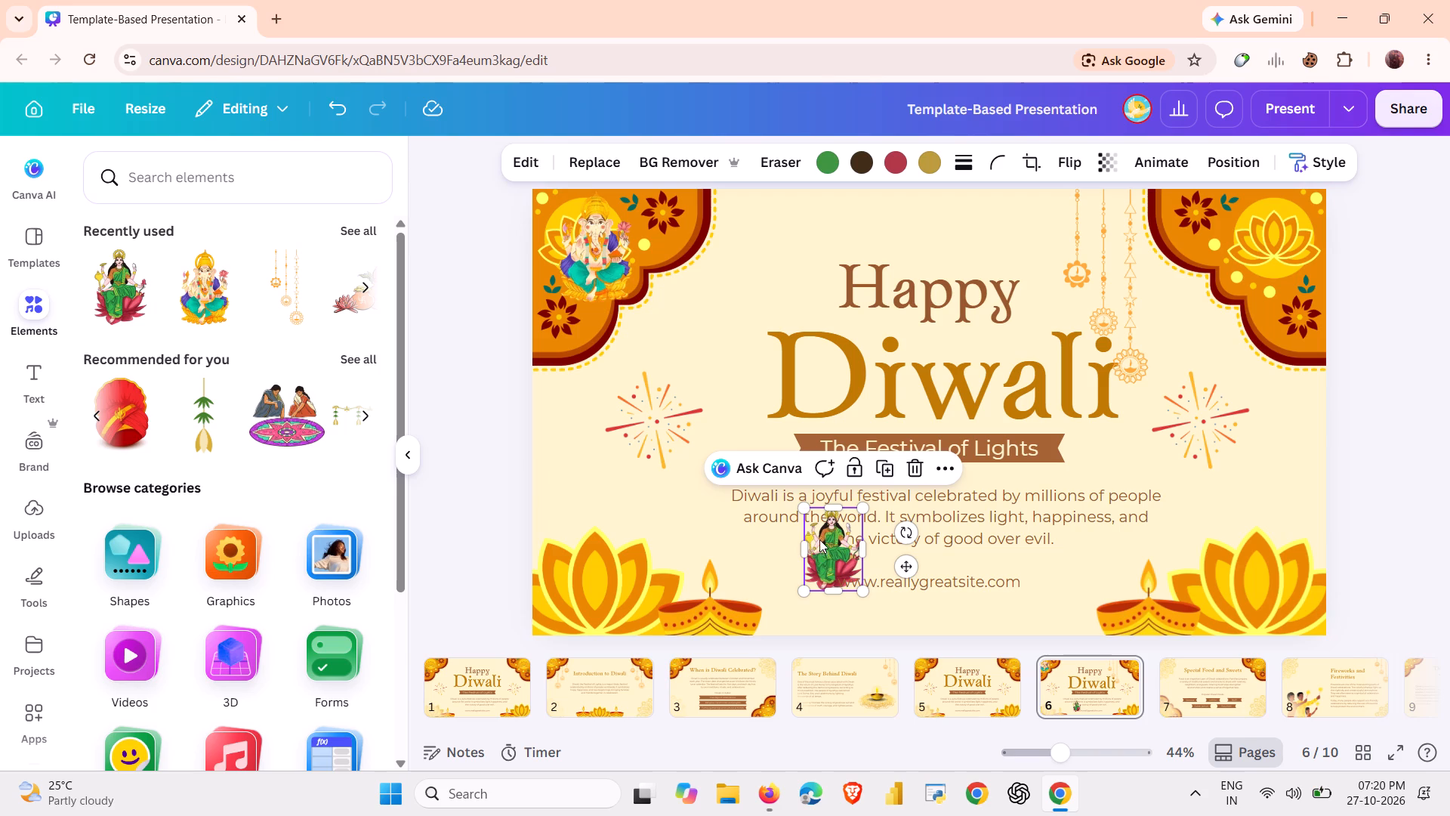
right_drag(819, 539, 744, 401)
click(725, 527)
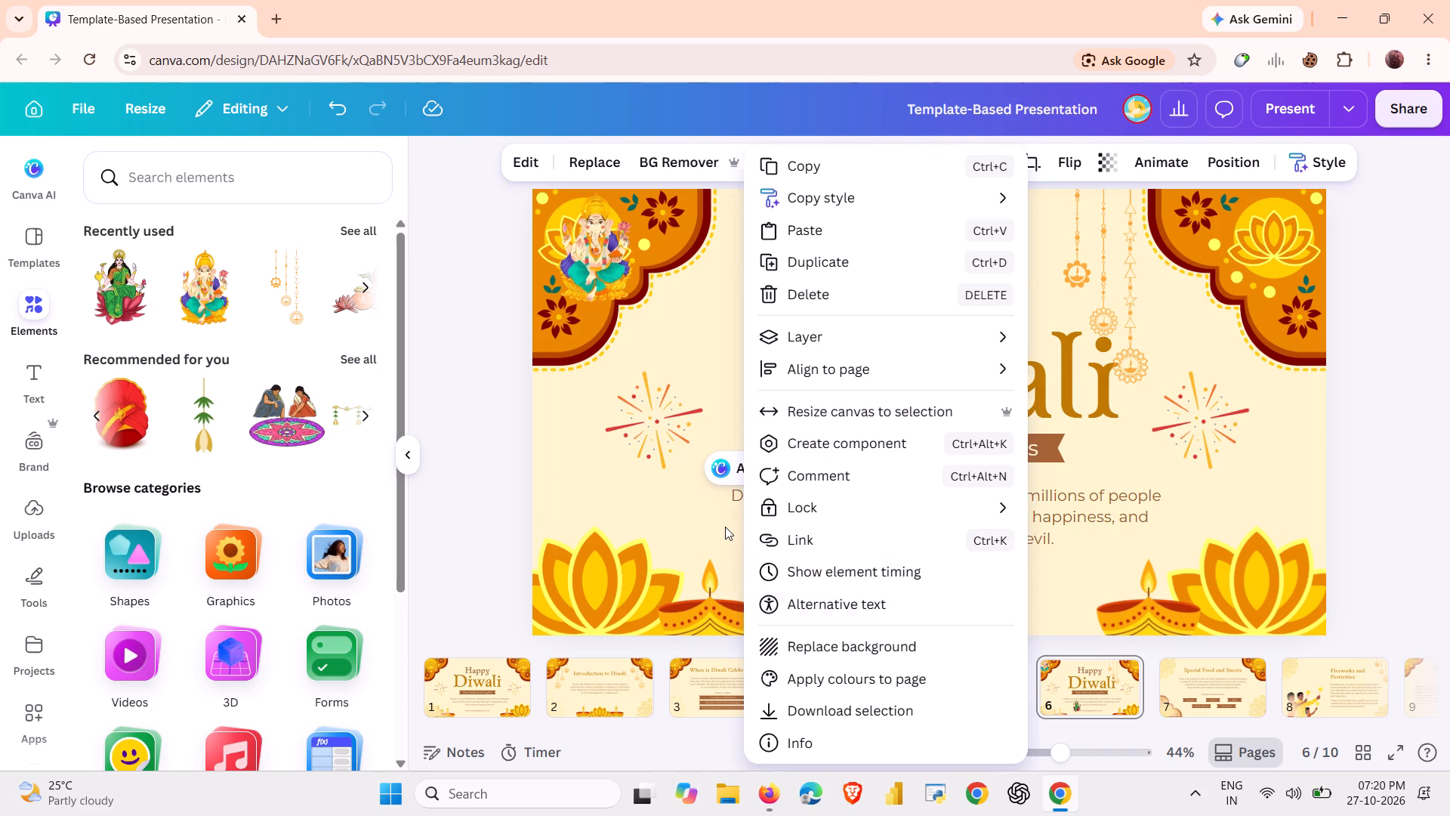
drag(865, 509, 871, 500)
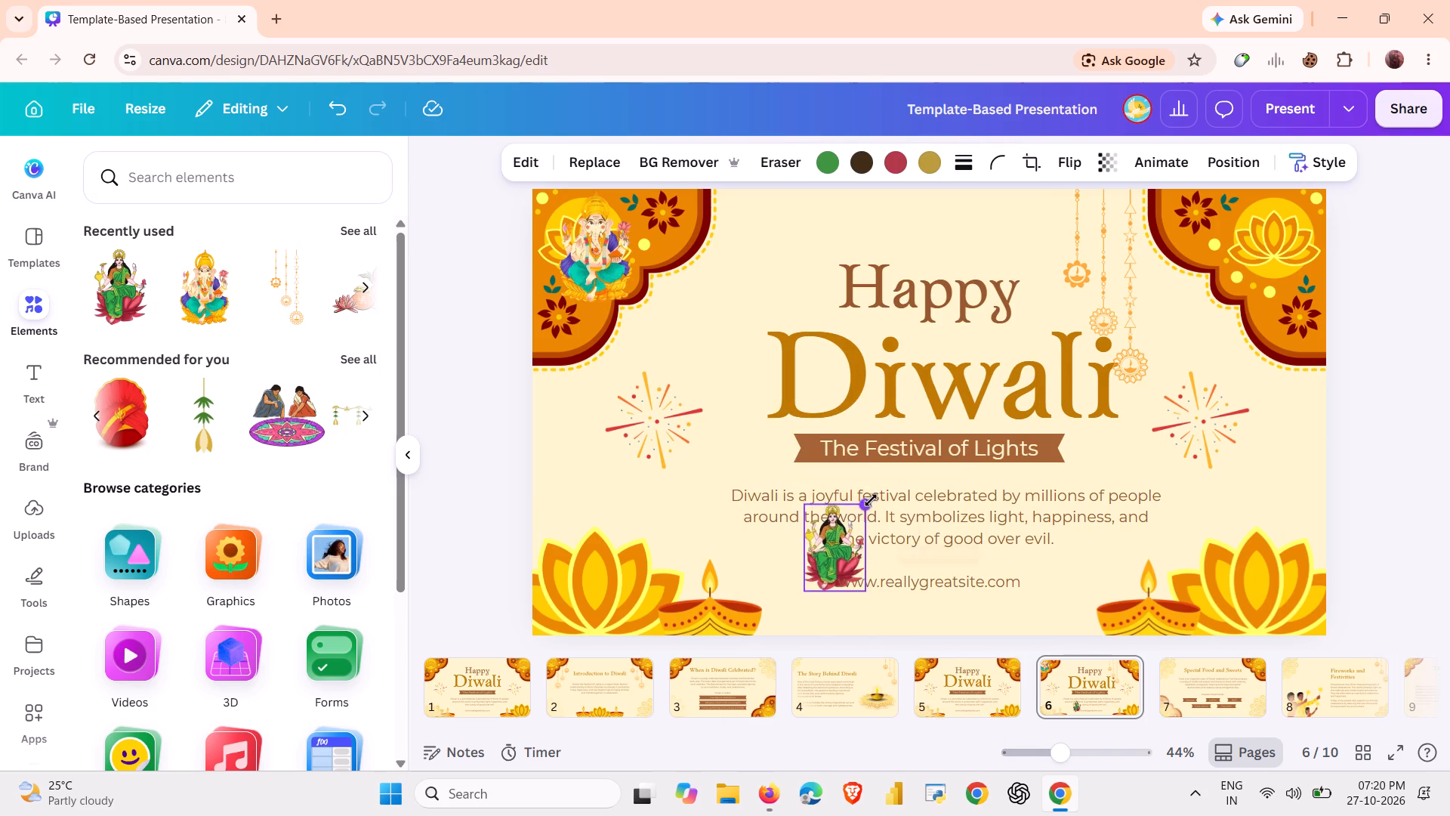
drag(871, 500, 875, 491)
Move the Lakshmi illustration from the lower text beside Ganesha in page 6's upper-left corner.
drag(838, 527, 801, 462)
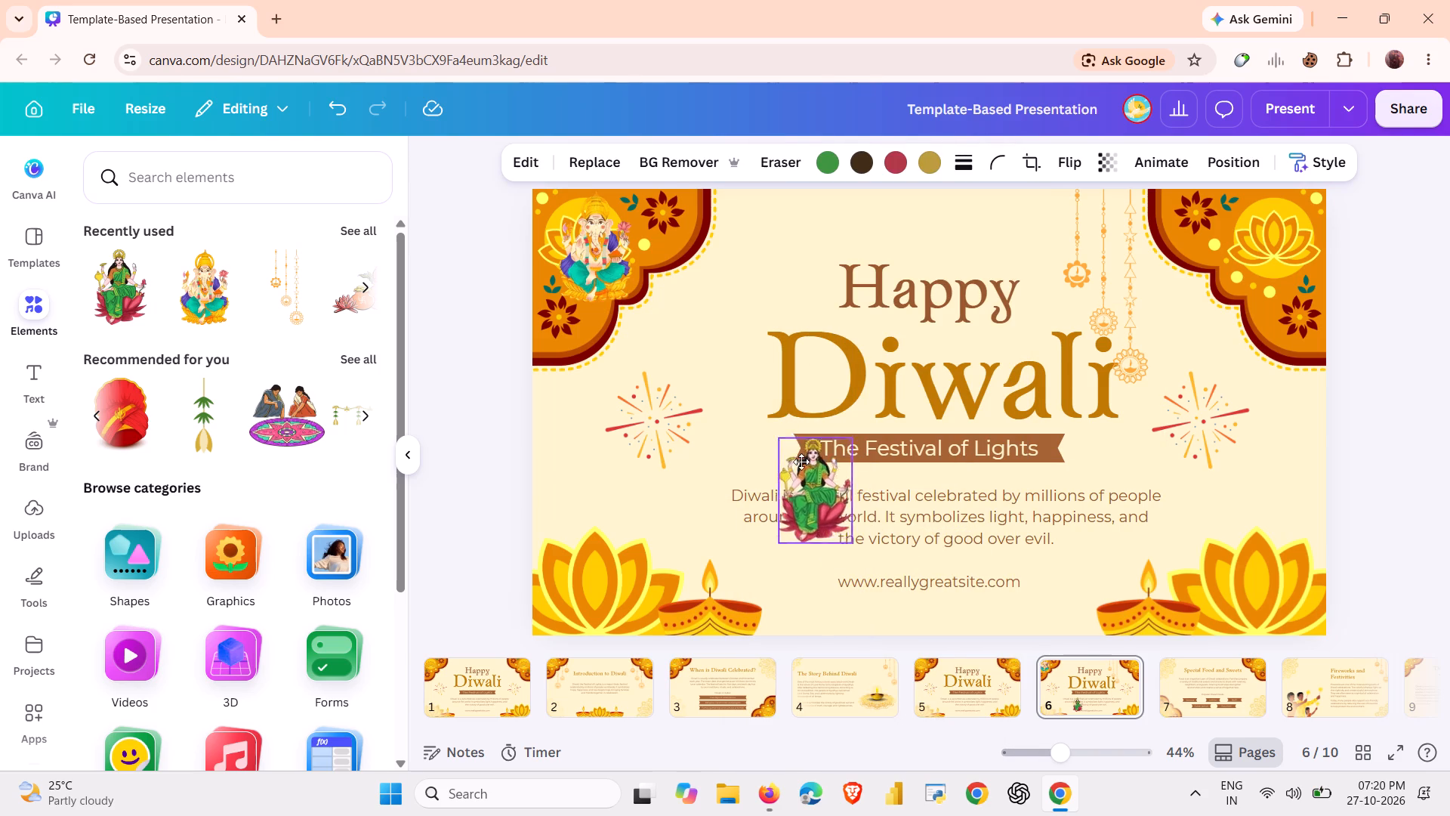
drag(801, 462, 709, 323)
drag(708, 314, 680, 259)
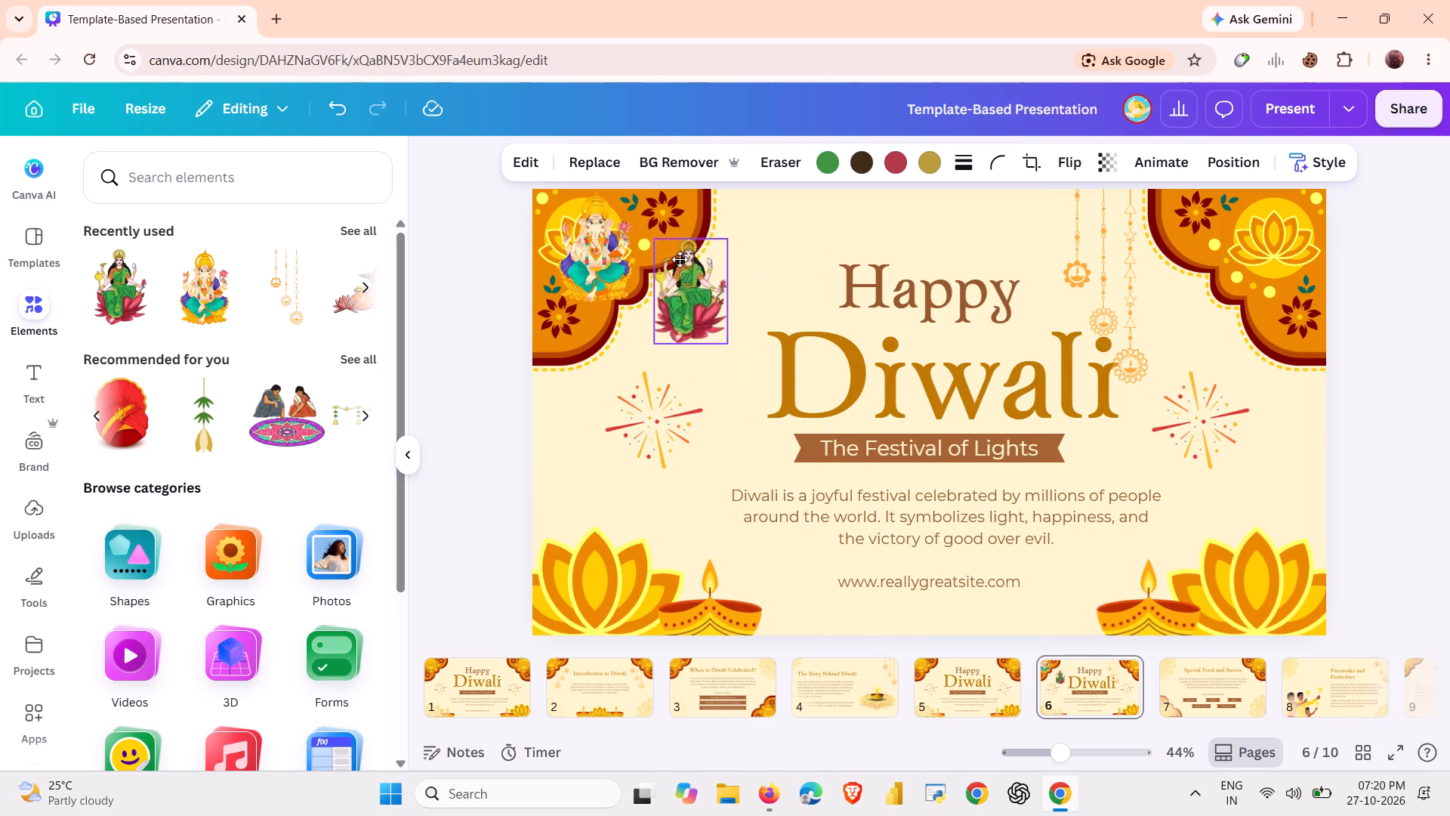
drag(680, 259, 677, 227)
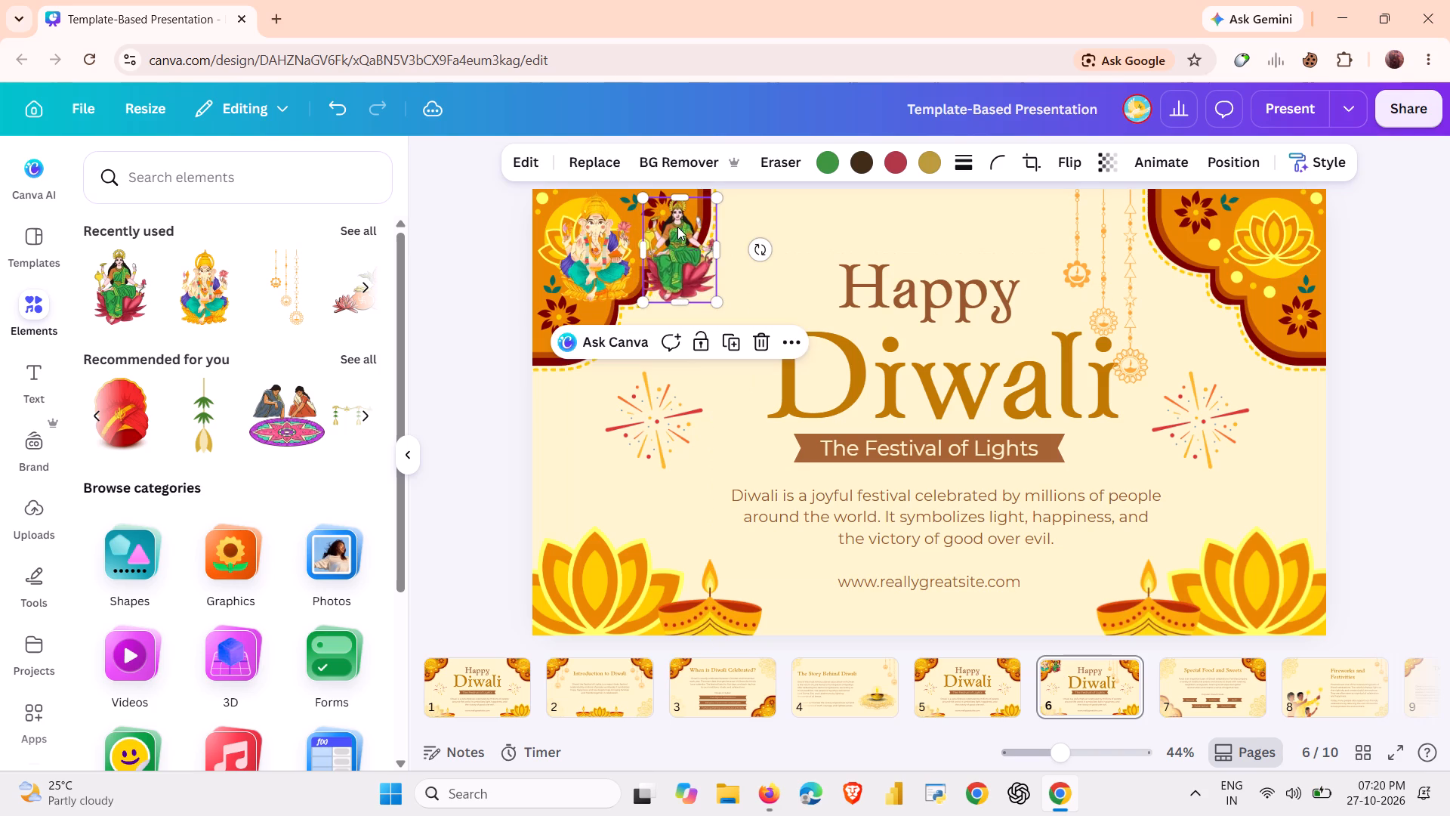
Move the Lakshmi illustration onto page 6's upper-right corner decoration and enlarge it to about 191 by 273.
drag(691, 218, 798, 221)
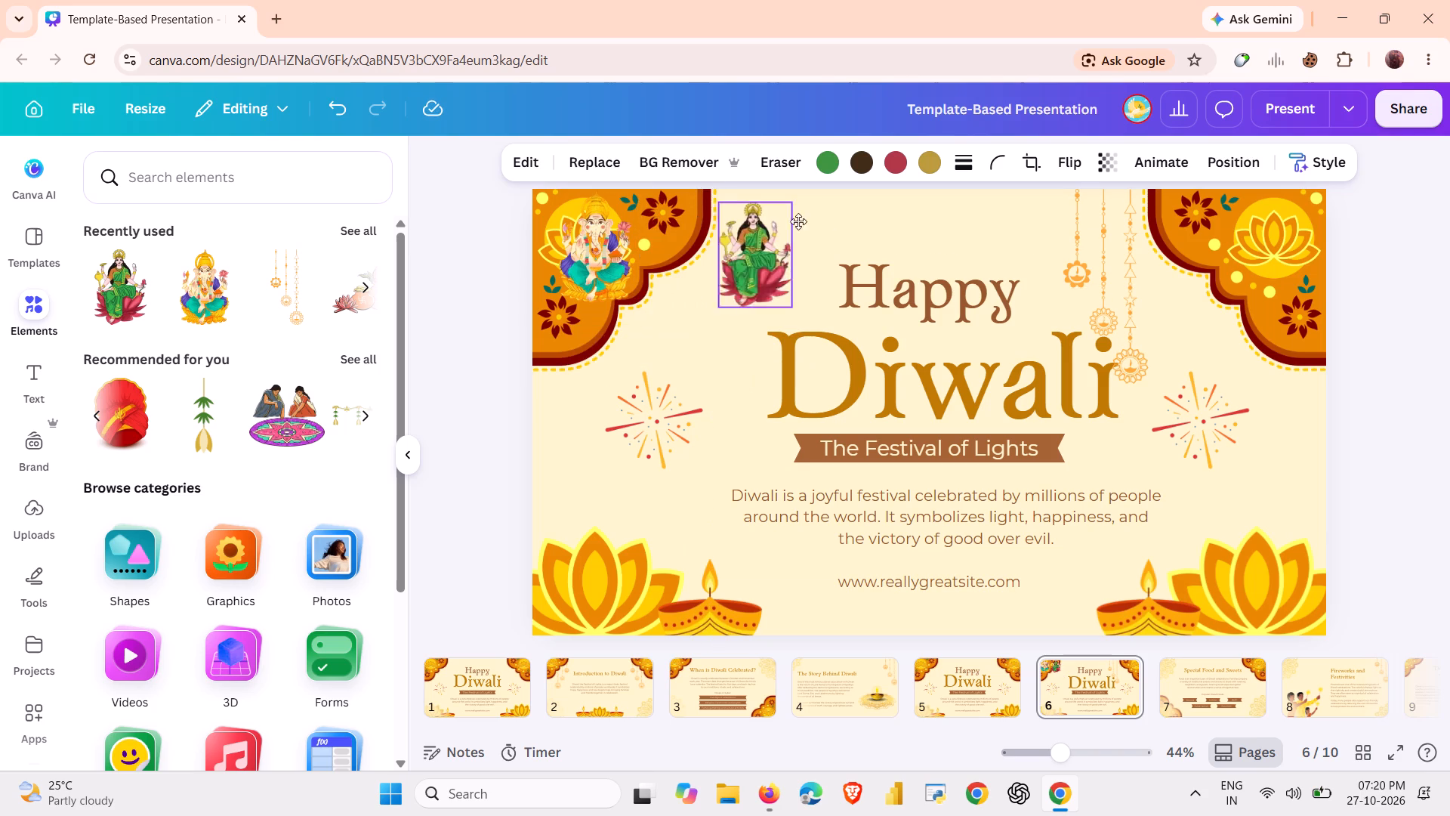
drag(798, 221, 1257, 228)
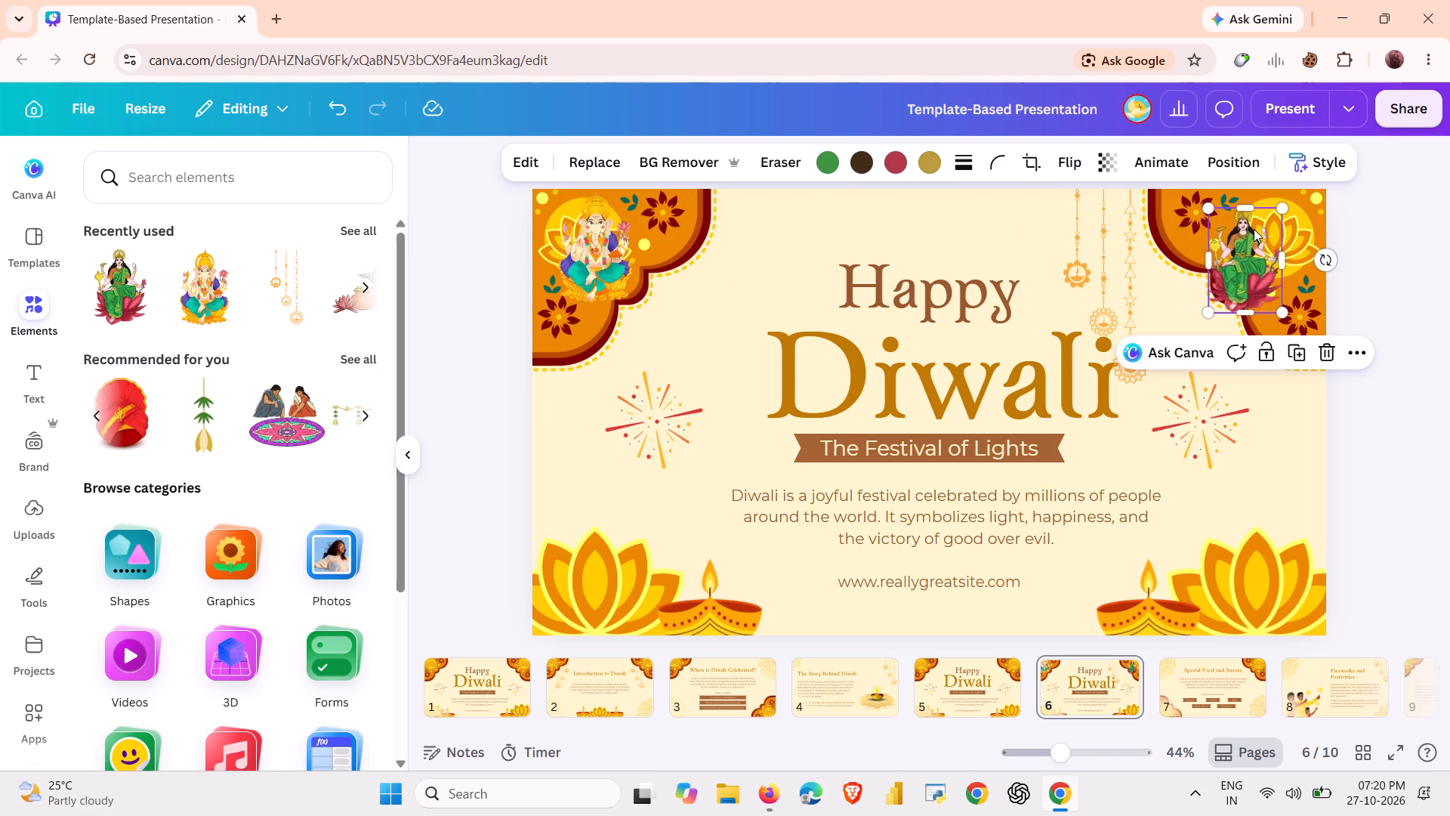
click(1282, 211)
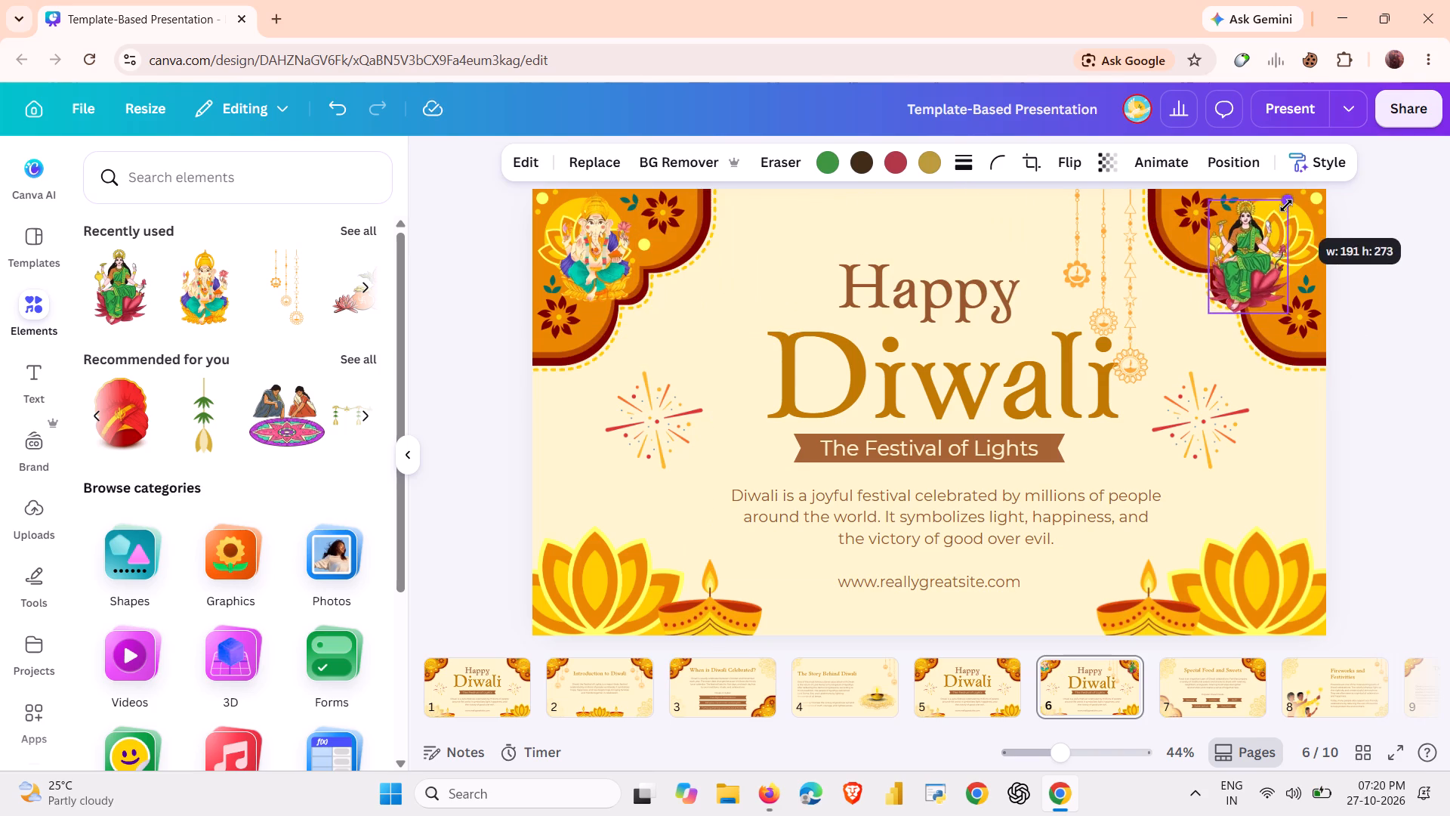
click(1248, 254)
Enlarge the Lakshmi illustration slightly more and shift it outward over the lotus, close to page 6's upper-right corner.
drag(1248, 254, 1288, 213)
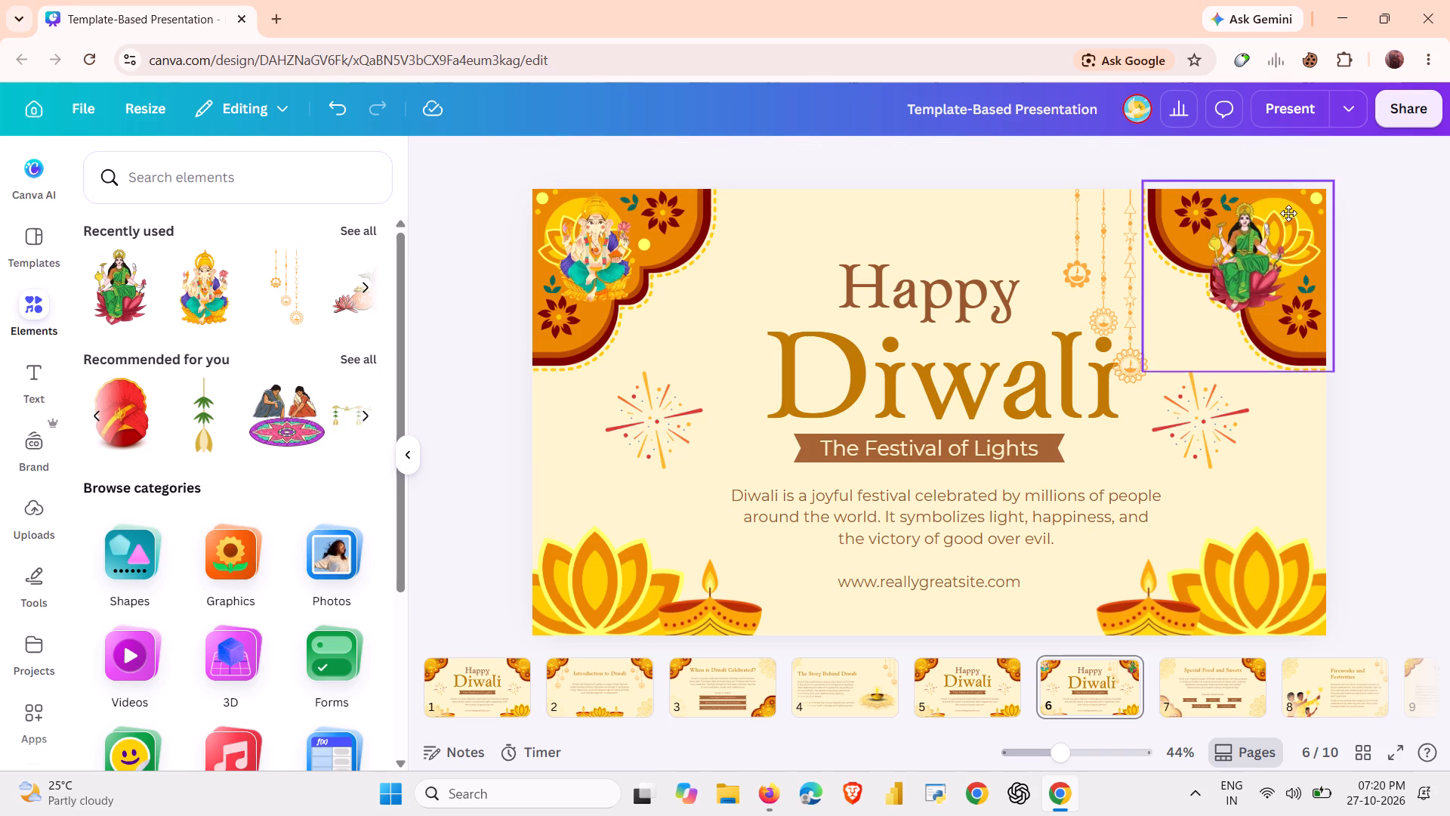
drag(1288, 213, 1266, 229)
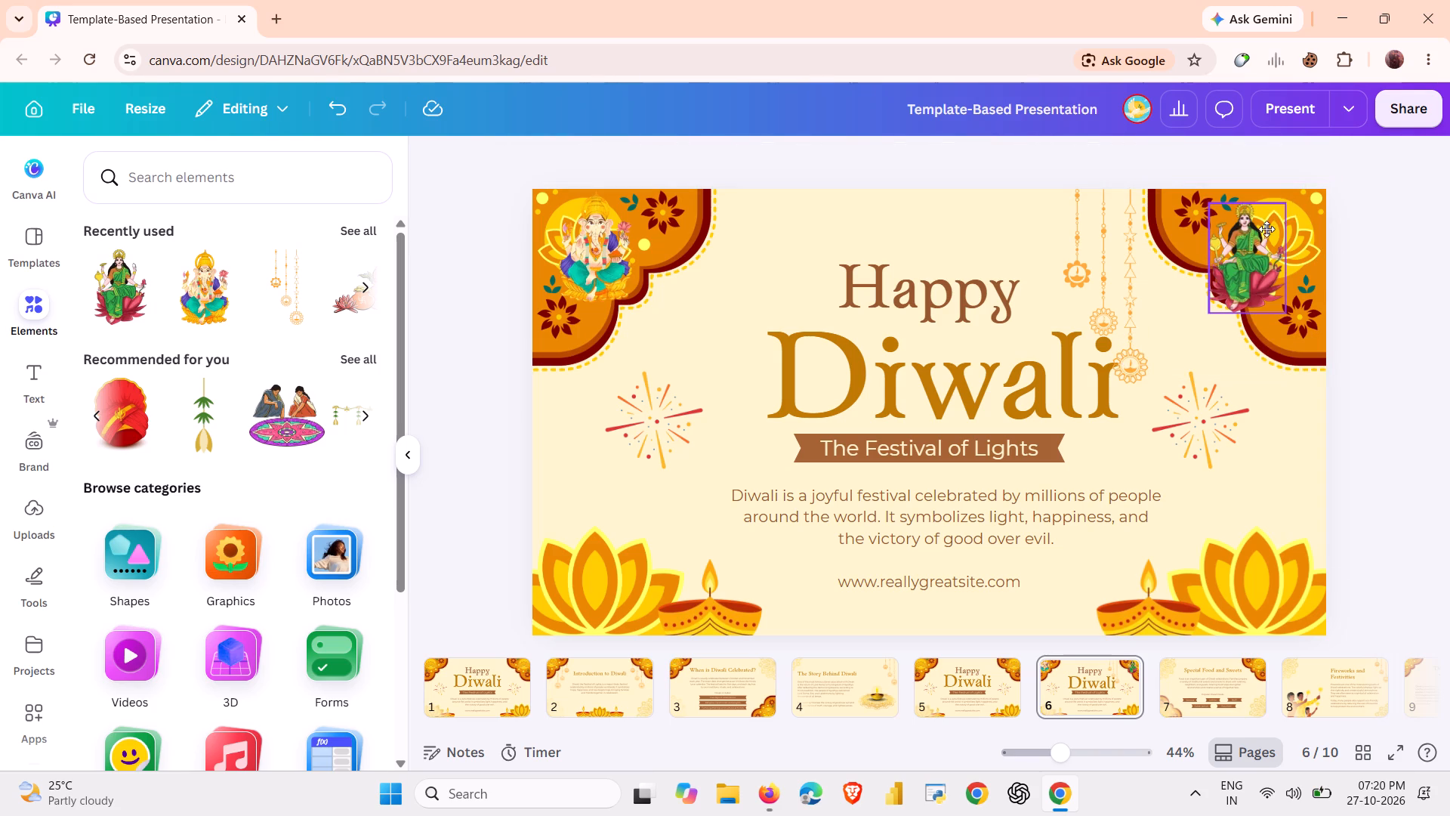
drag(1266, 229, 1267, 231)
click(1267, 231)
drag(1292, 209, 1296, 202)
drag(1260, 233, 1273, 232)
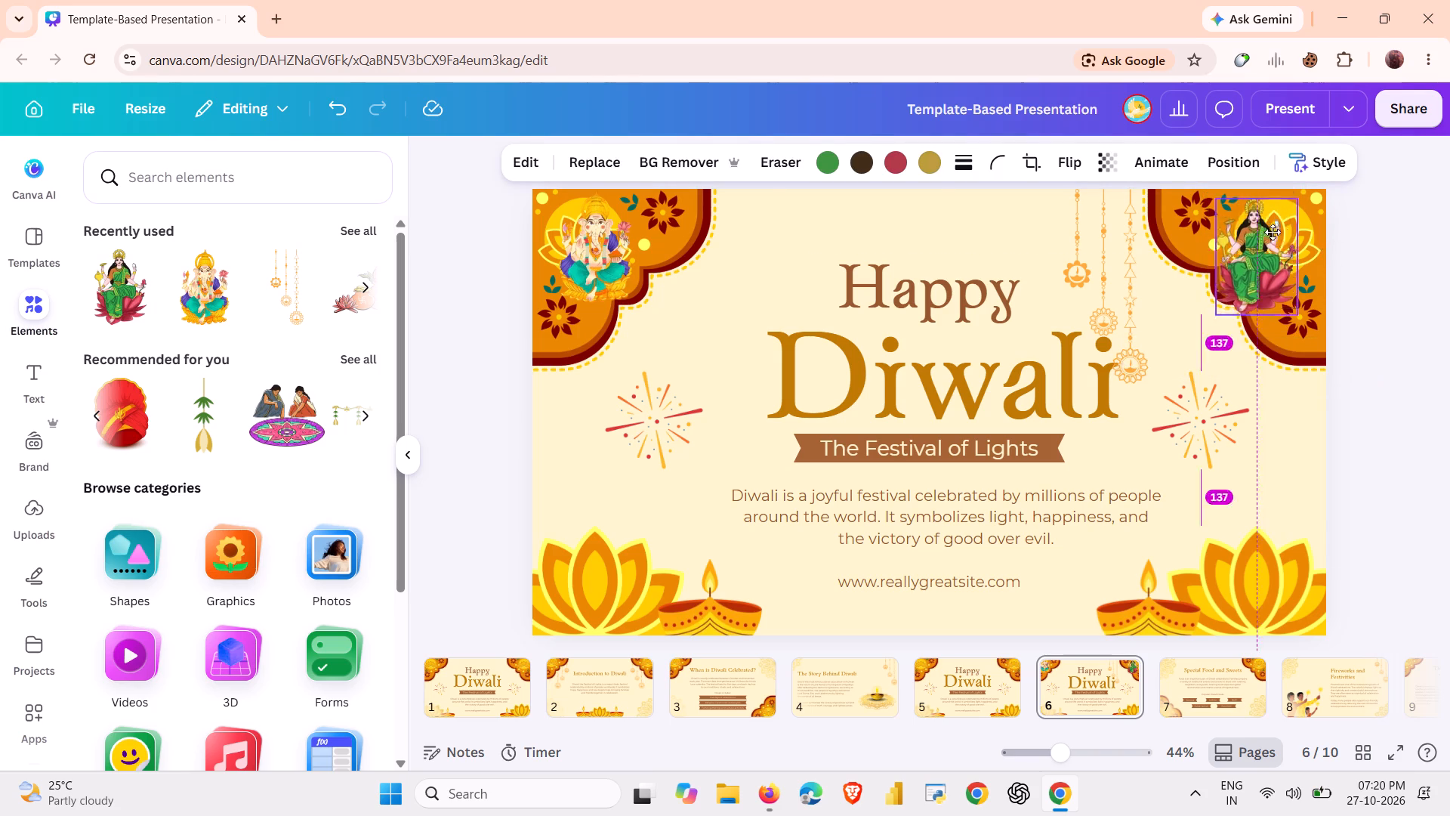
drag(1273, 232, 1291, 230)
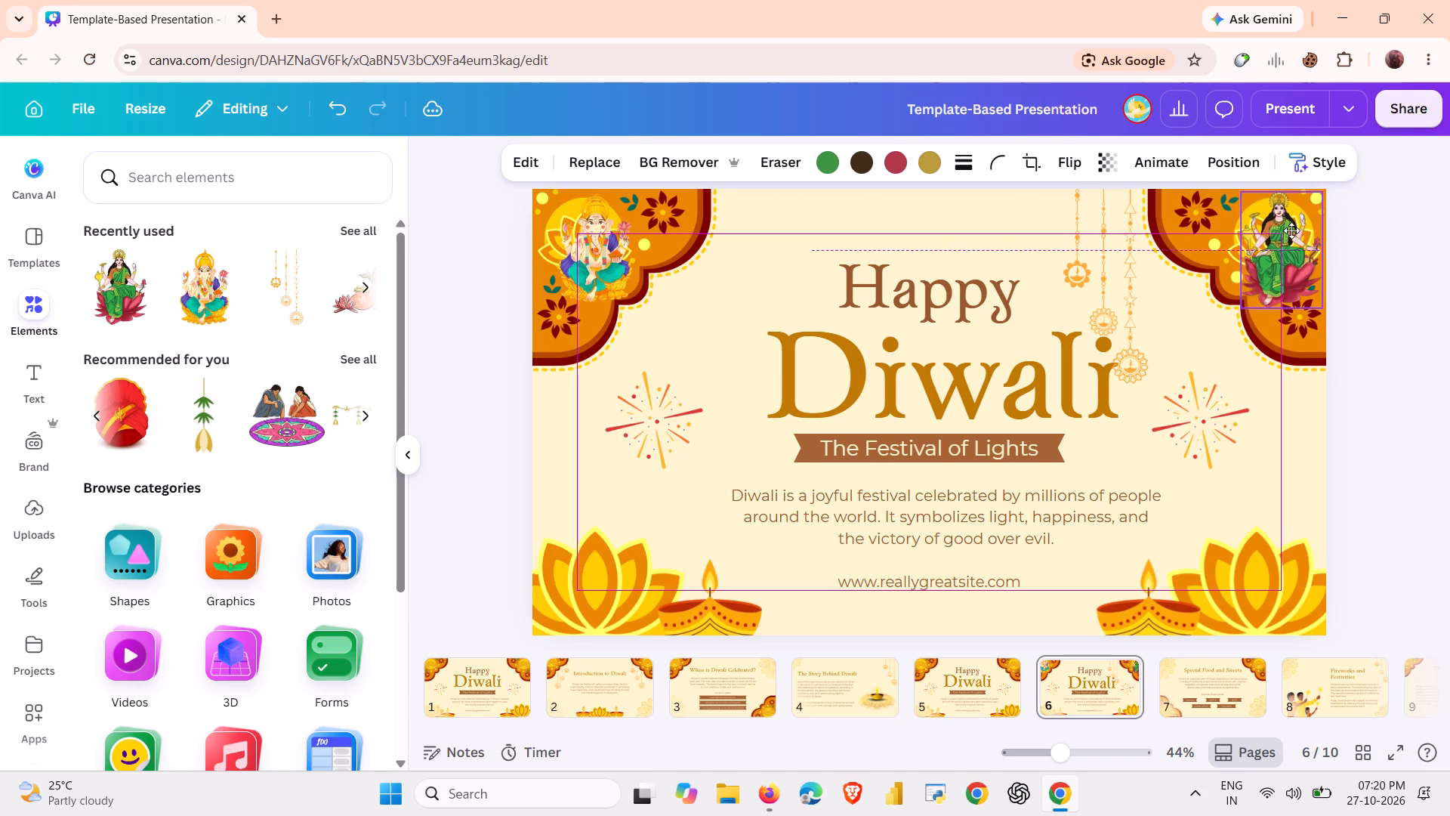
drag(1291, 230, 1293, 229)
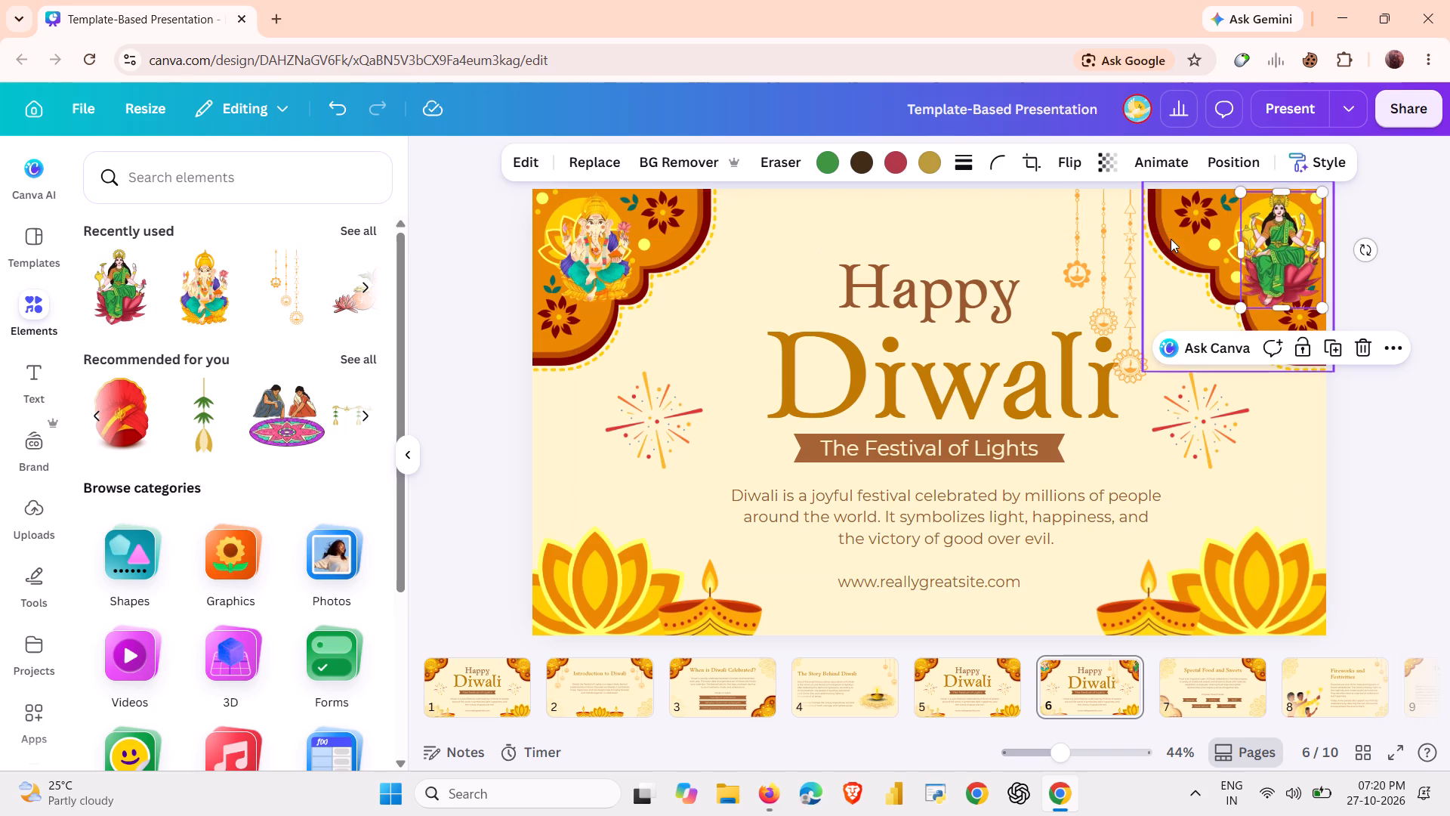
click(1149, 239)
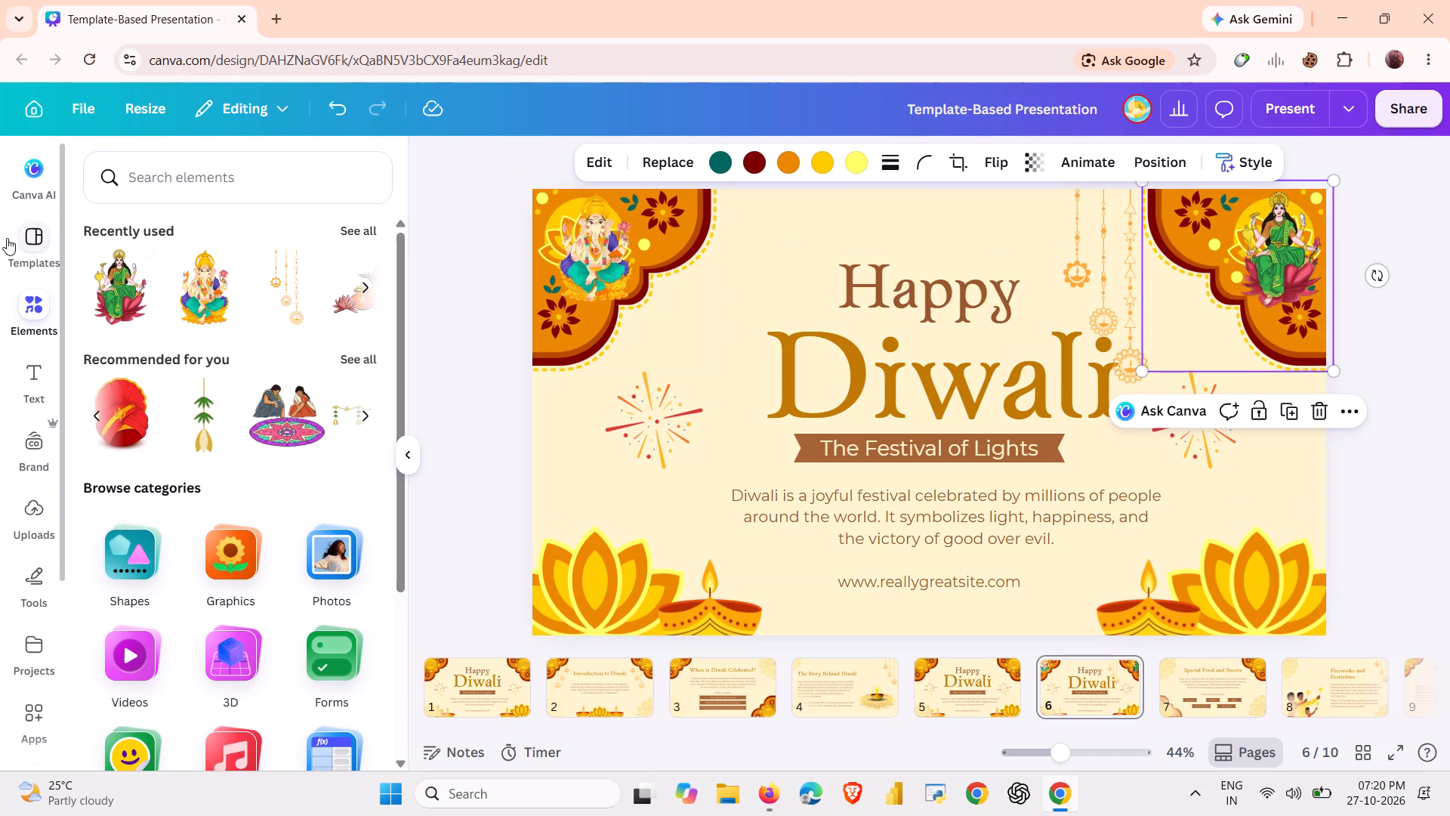
Return to the template search results for "diwali poster".
click(7, 238)
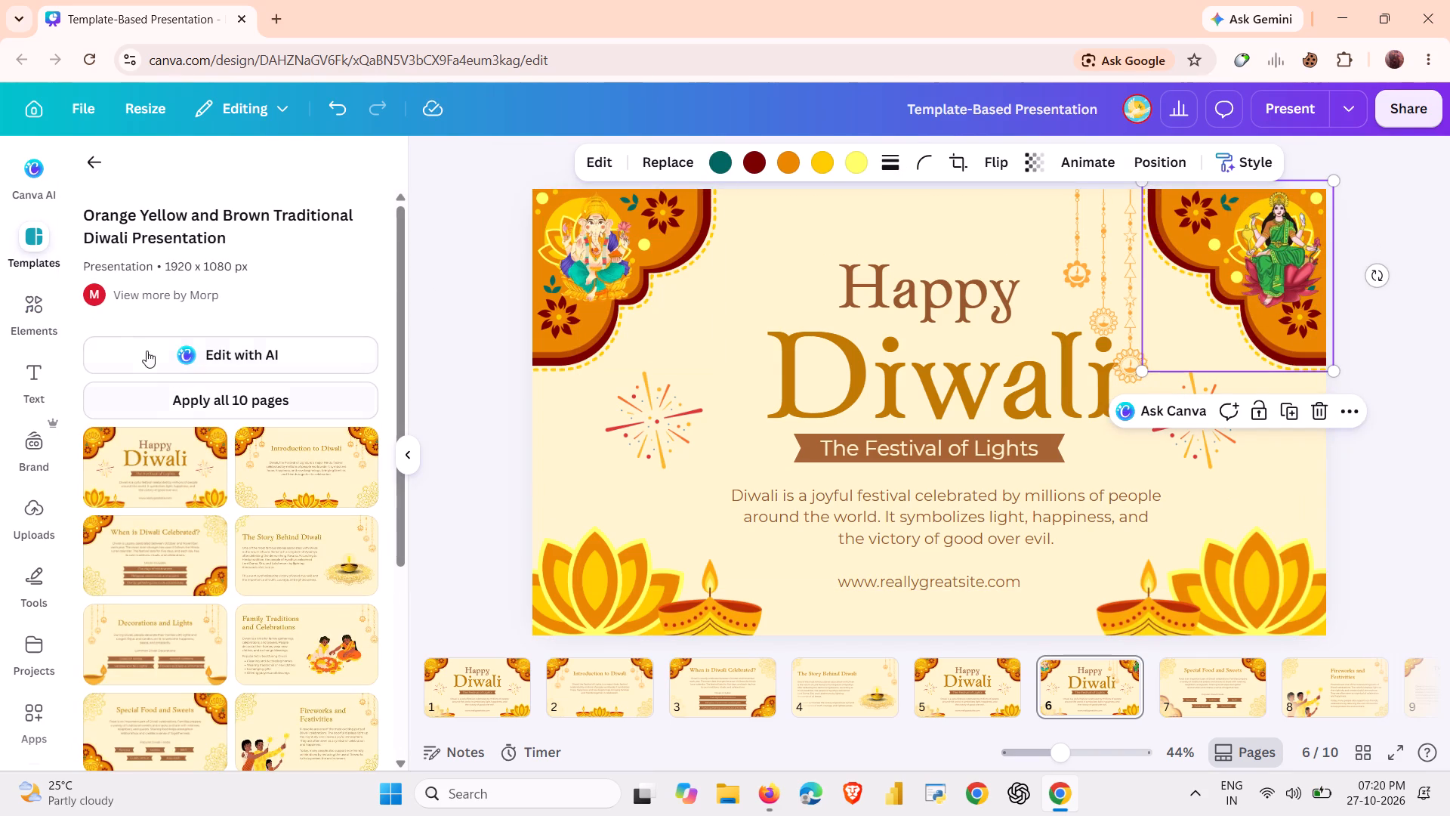
click(30, 286)
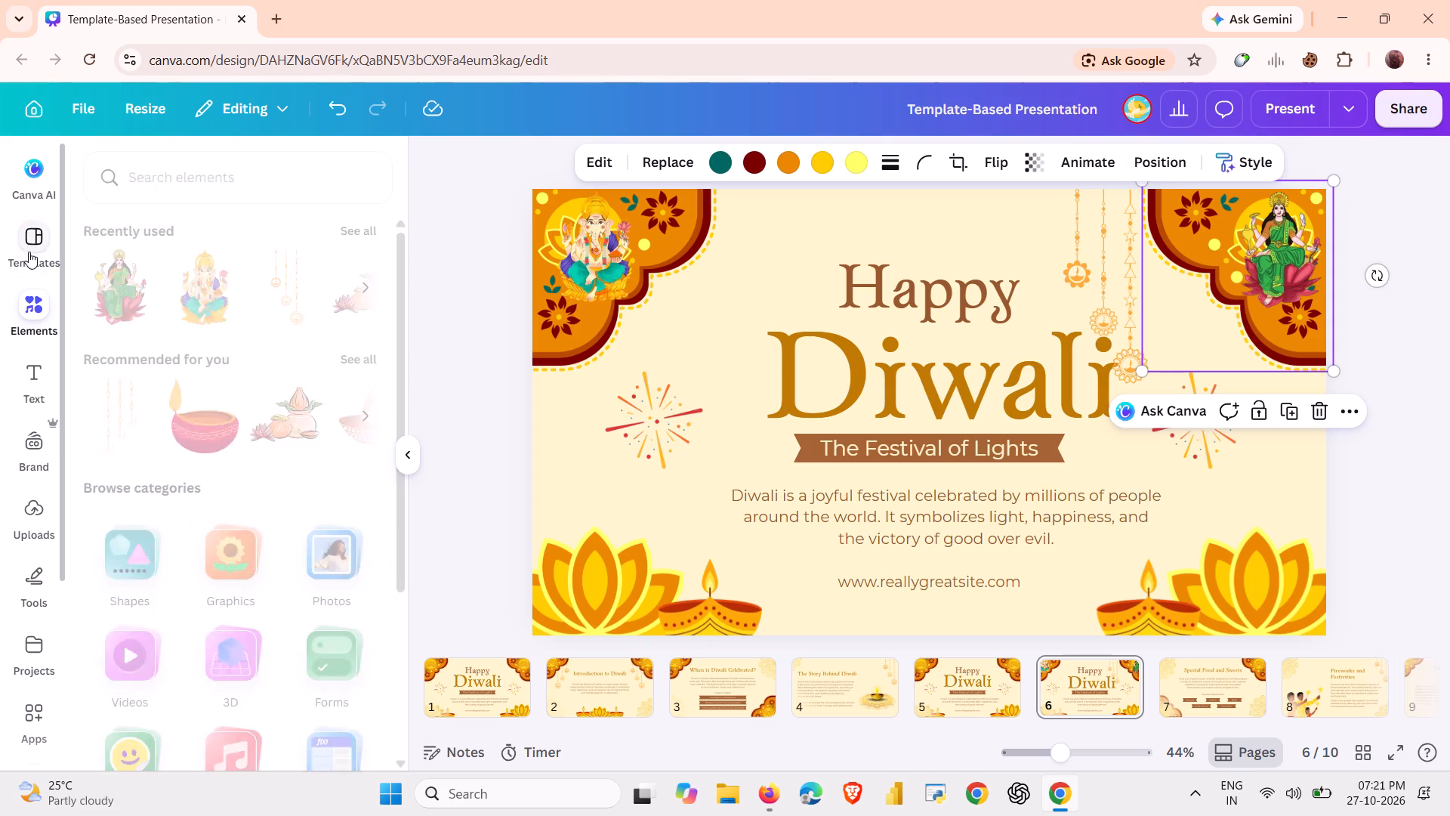
click(29, 239)
click(82, 168)
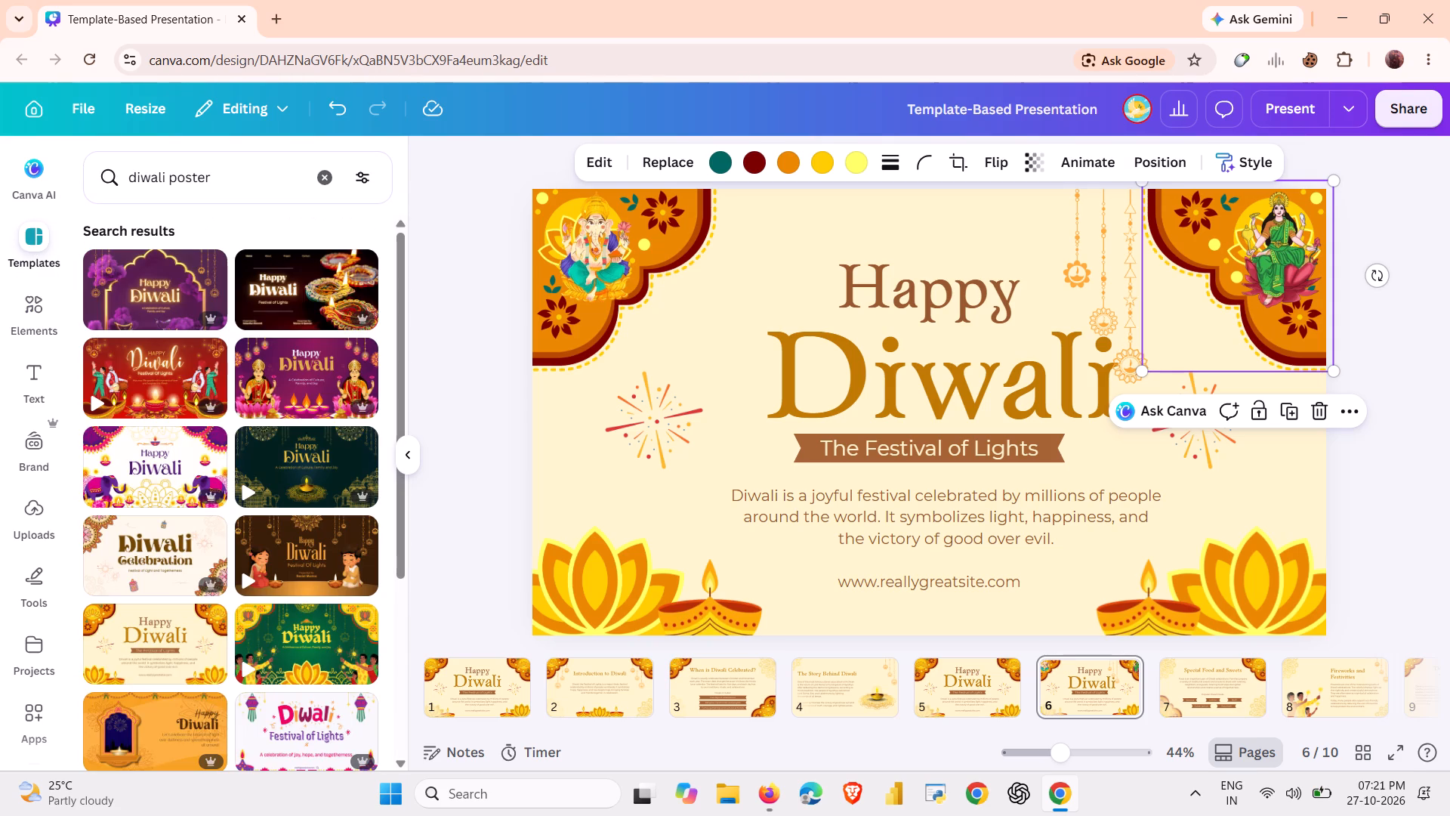
Search the templates for "diwali poster different design" and browse the resulting designs.
click(211, 179)
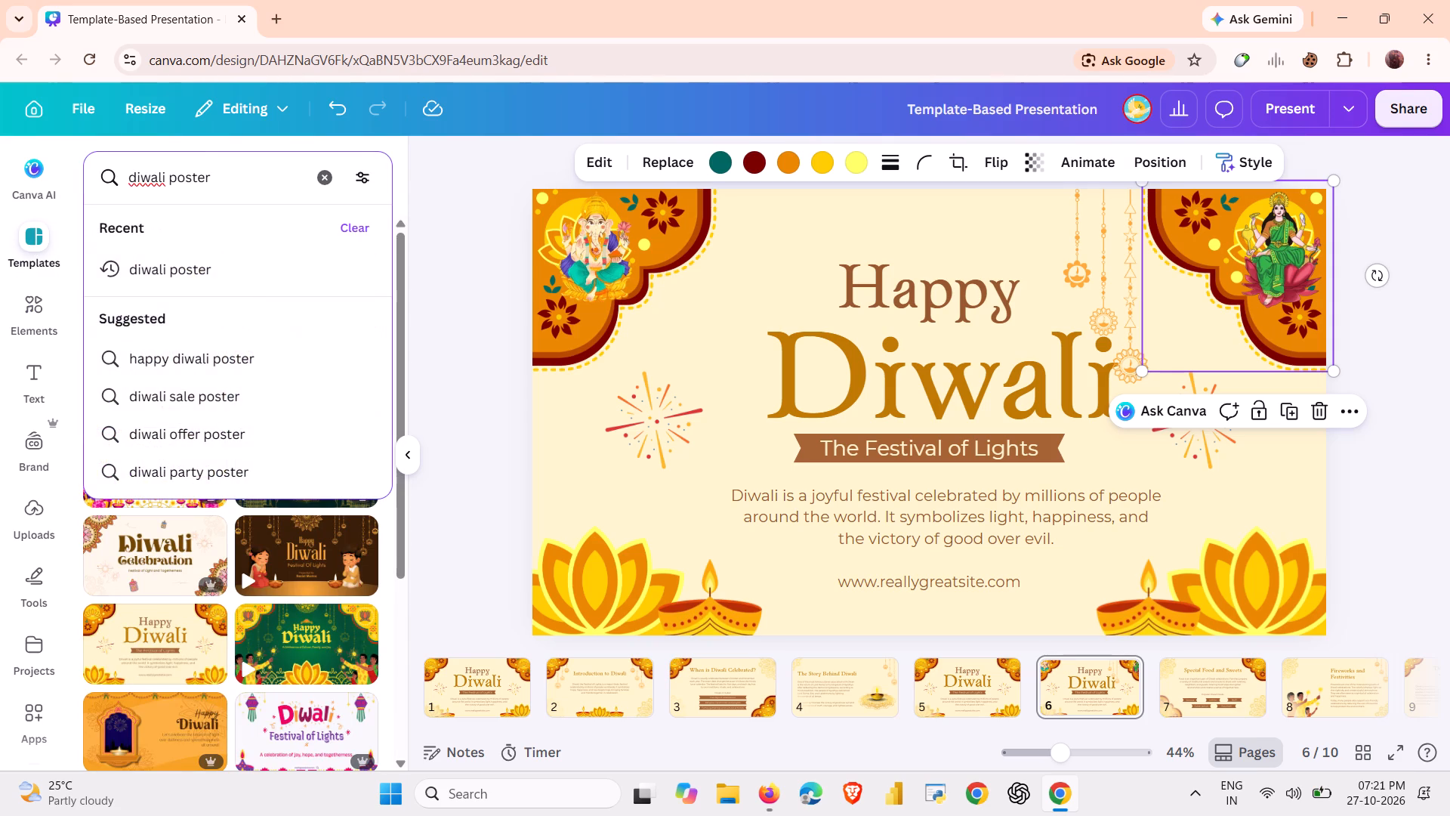
key(space)
text(di)
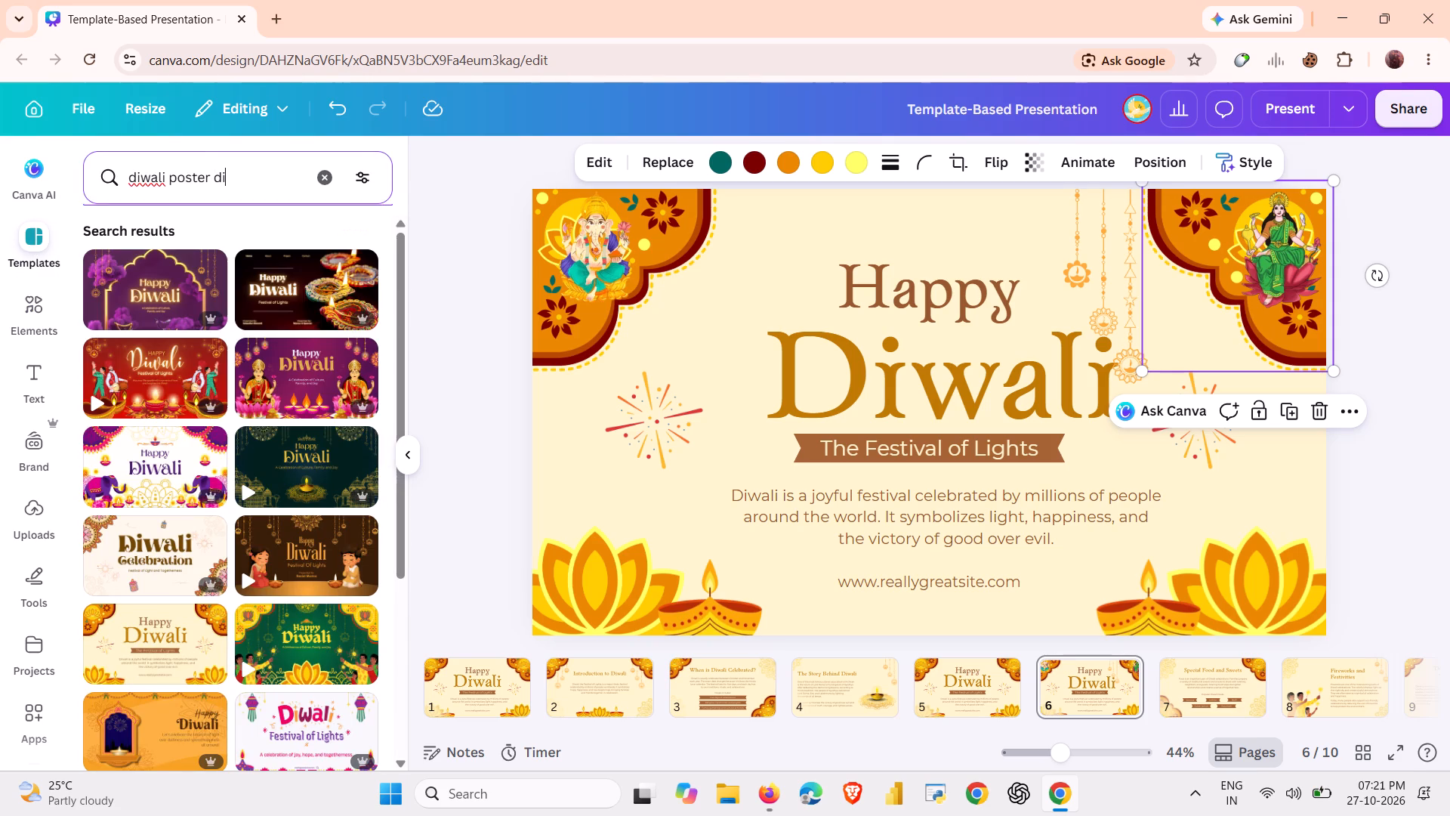
text(fe)
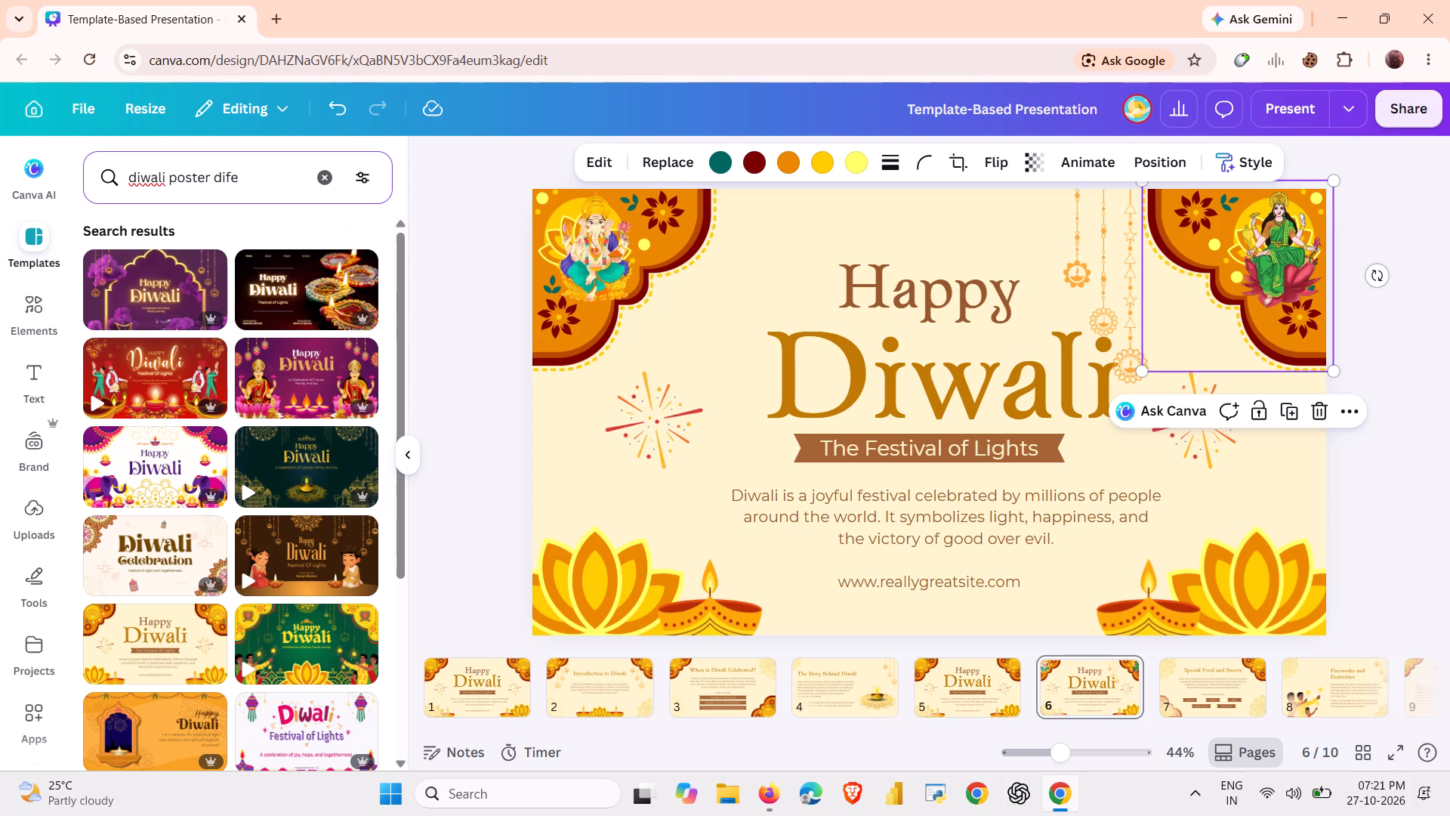
key(BackSpace)
key(BackSpace)
text(ffereny)
key(BackSpace)
key(t)
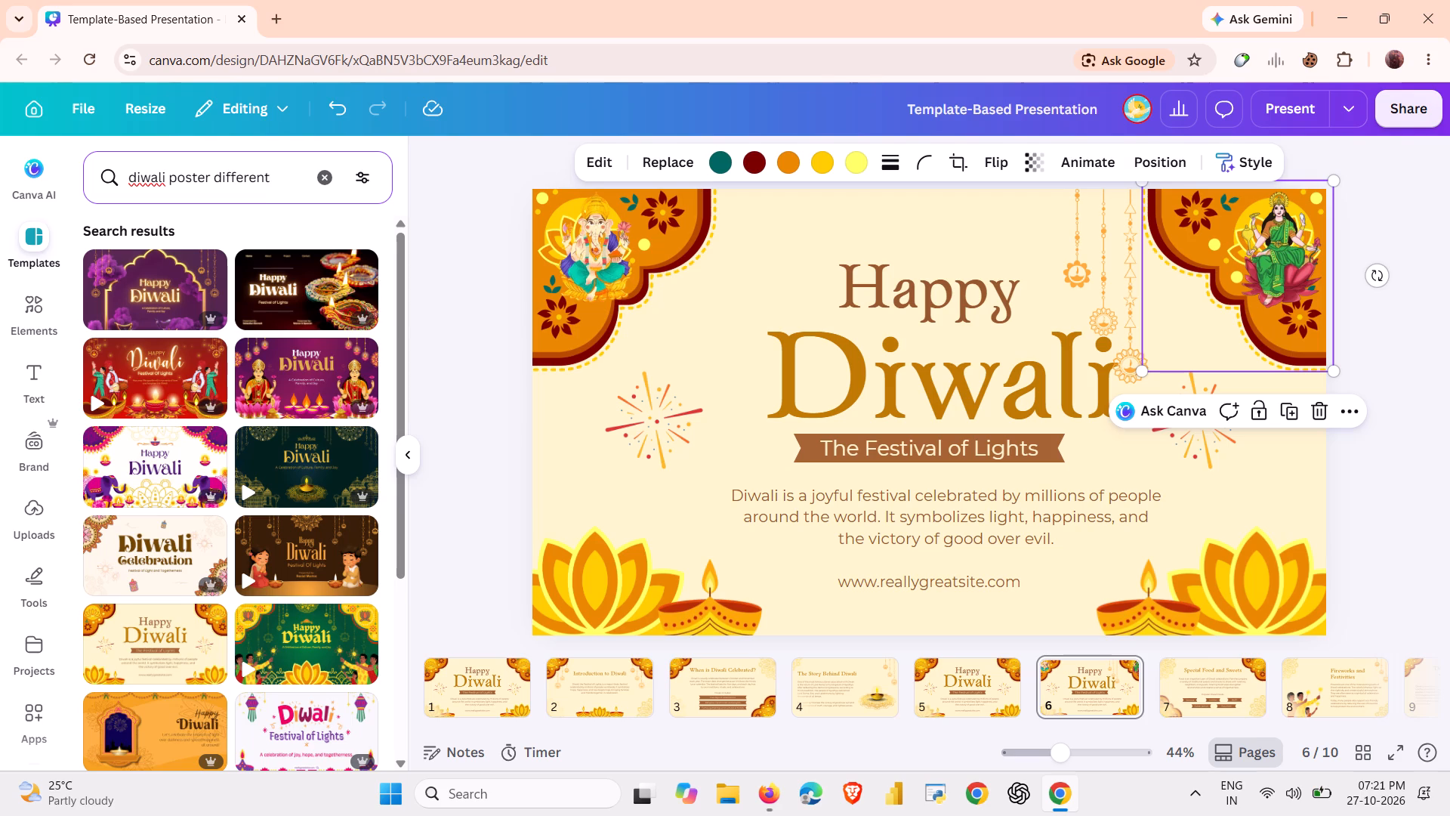
key(space)
text(desu)
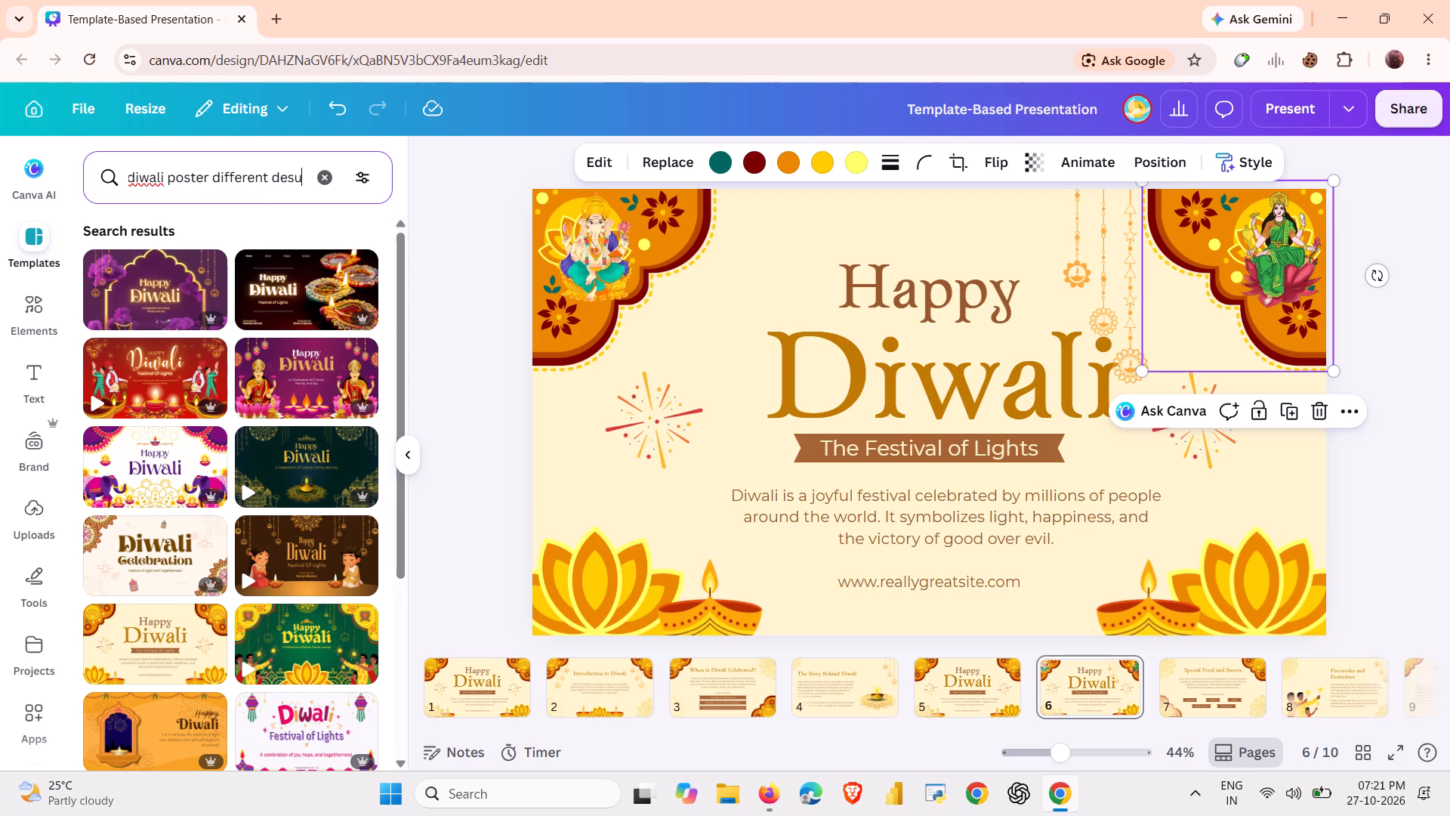
key(BackSpace)
text(ign)
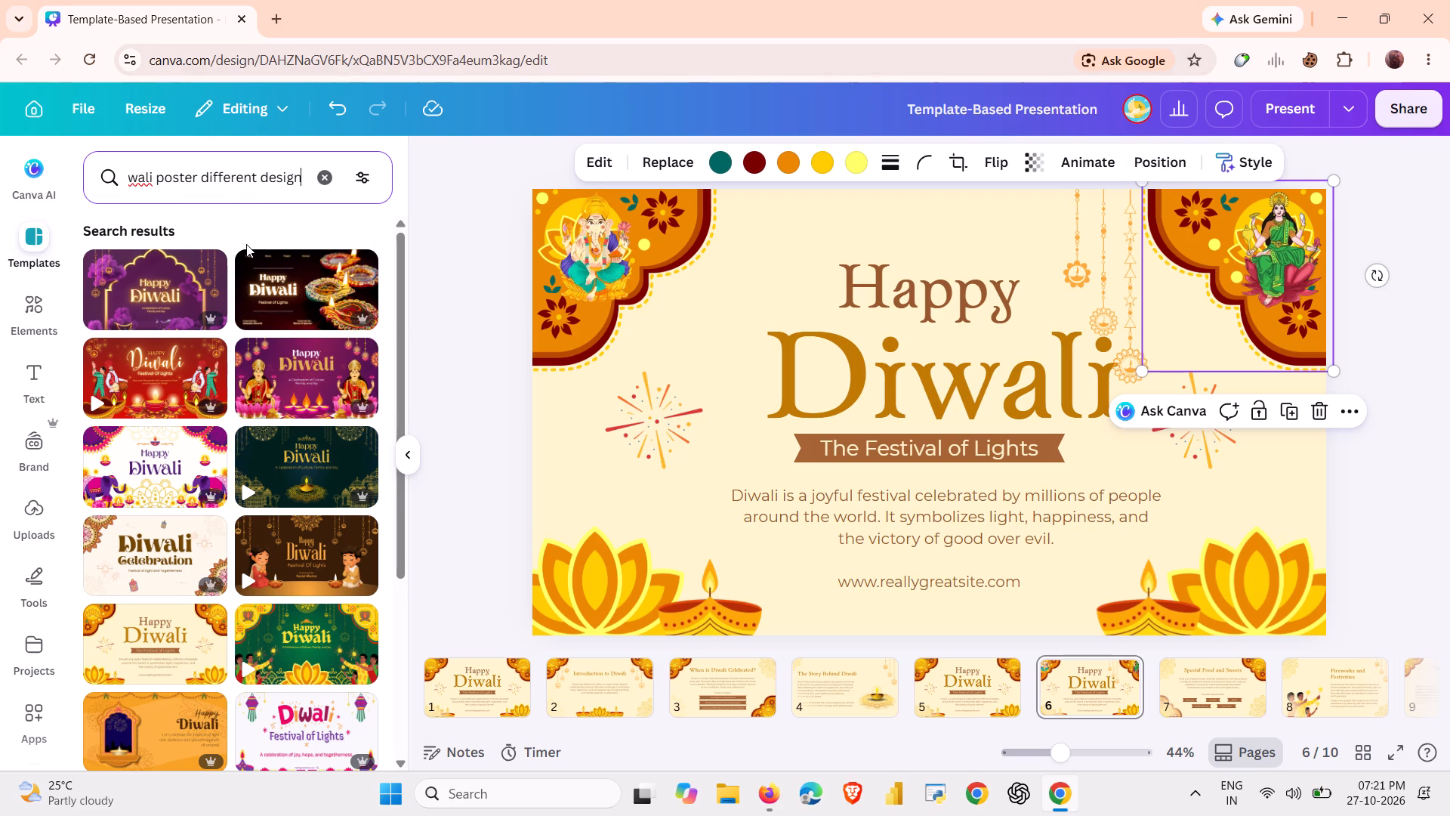
key(Return)
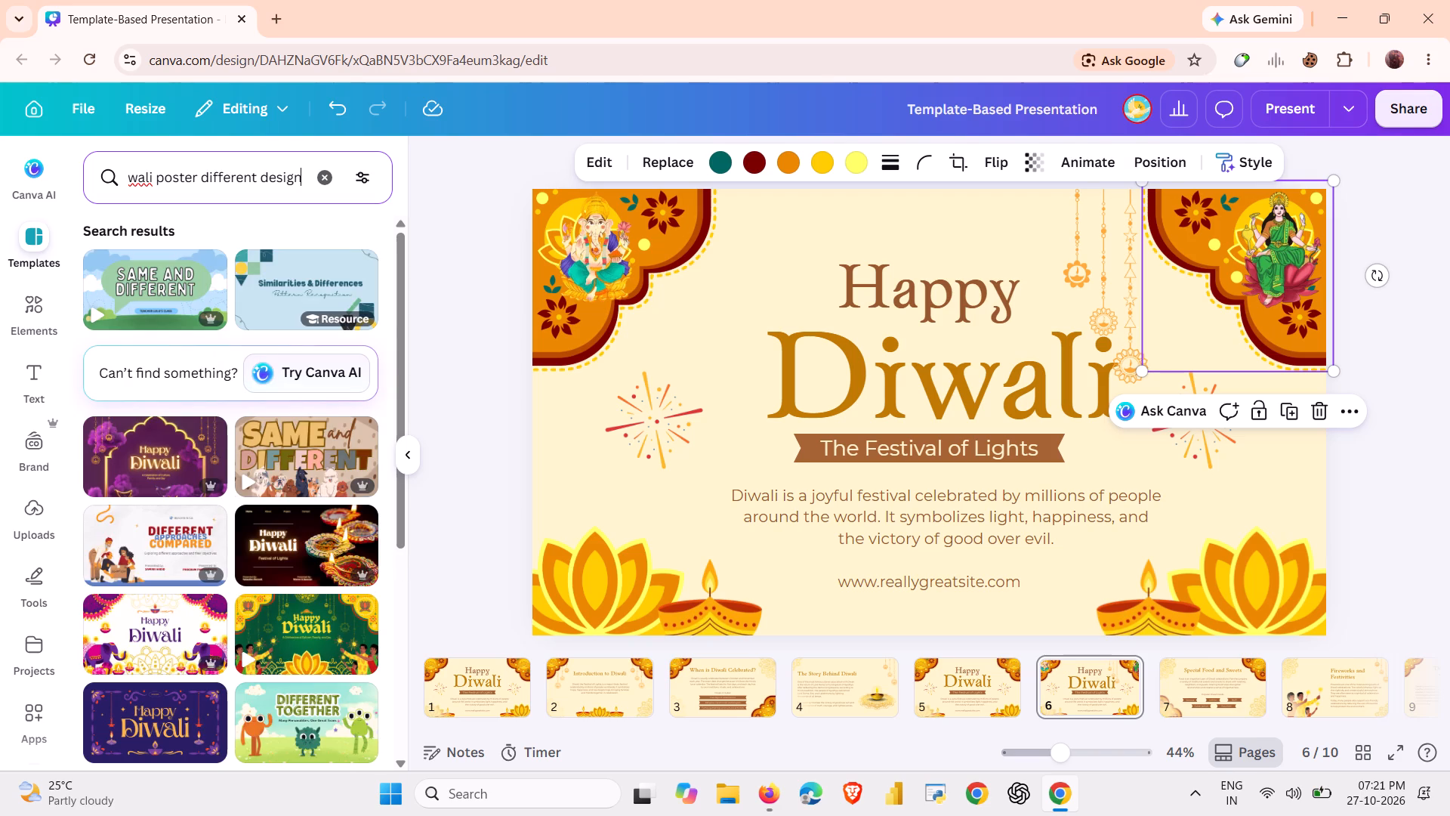
drag(395, 520, 406, 671)
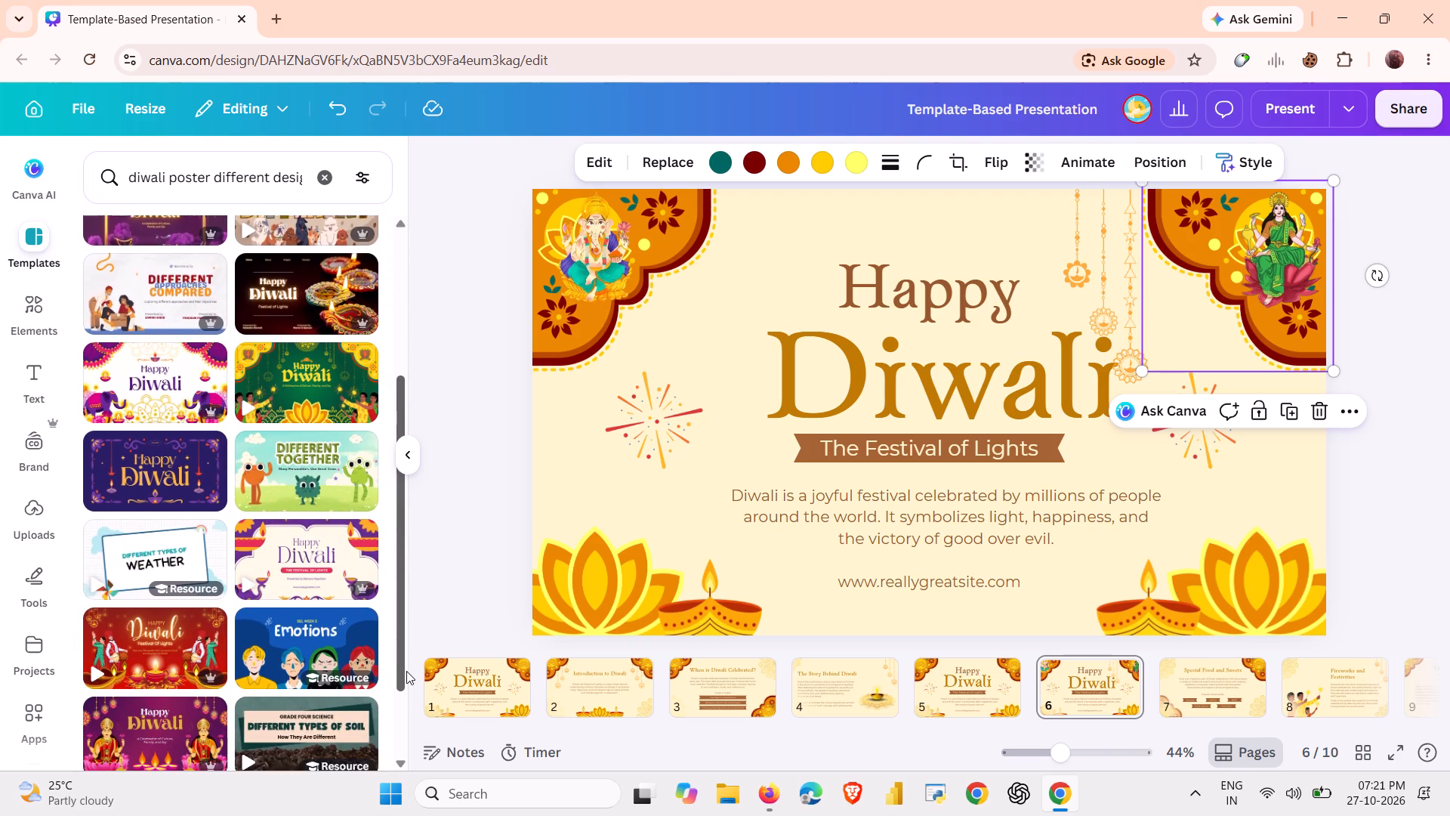
drag(406, 671, 400, 815)
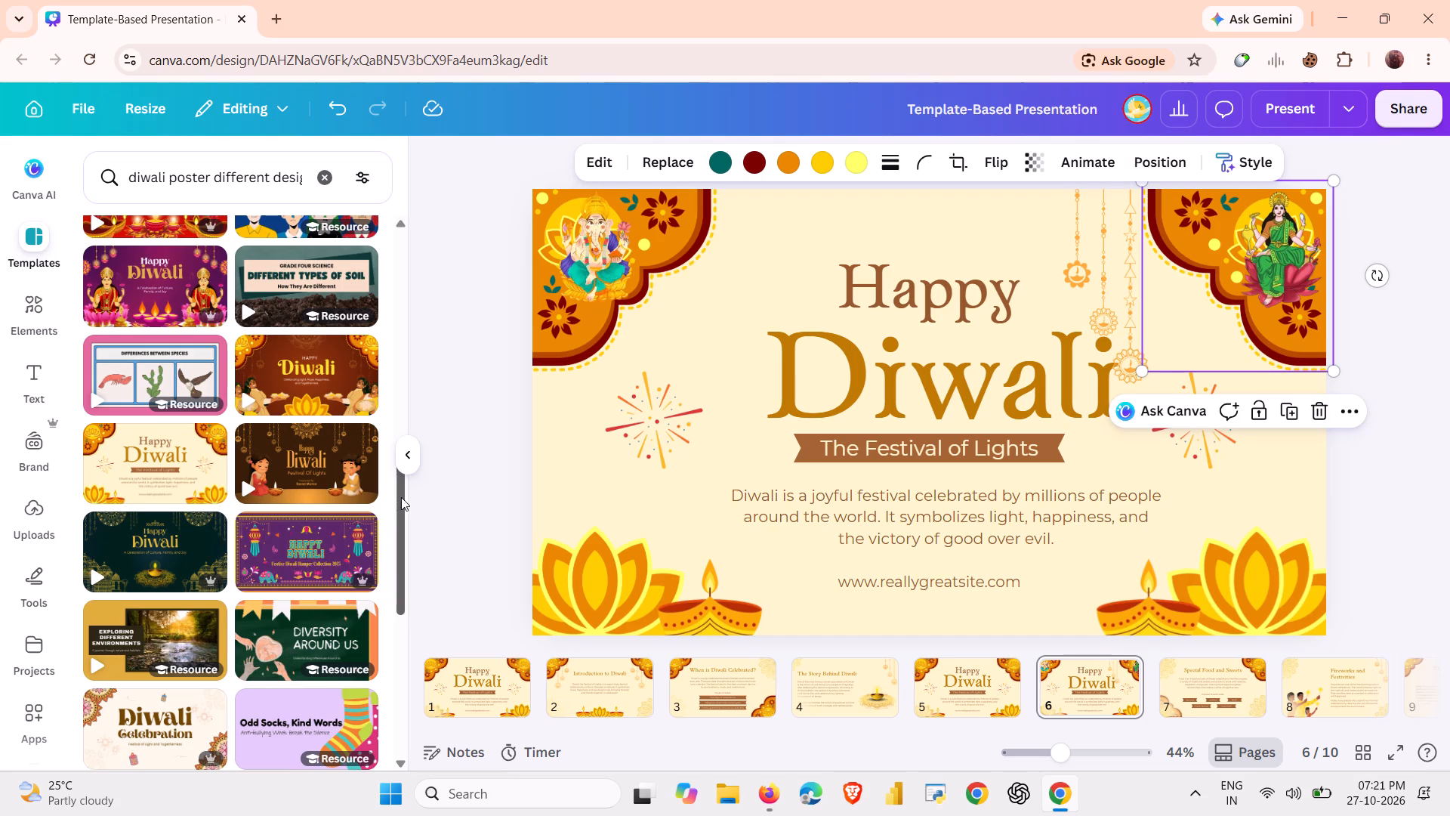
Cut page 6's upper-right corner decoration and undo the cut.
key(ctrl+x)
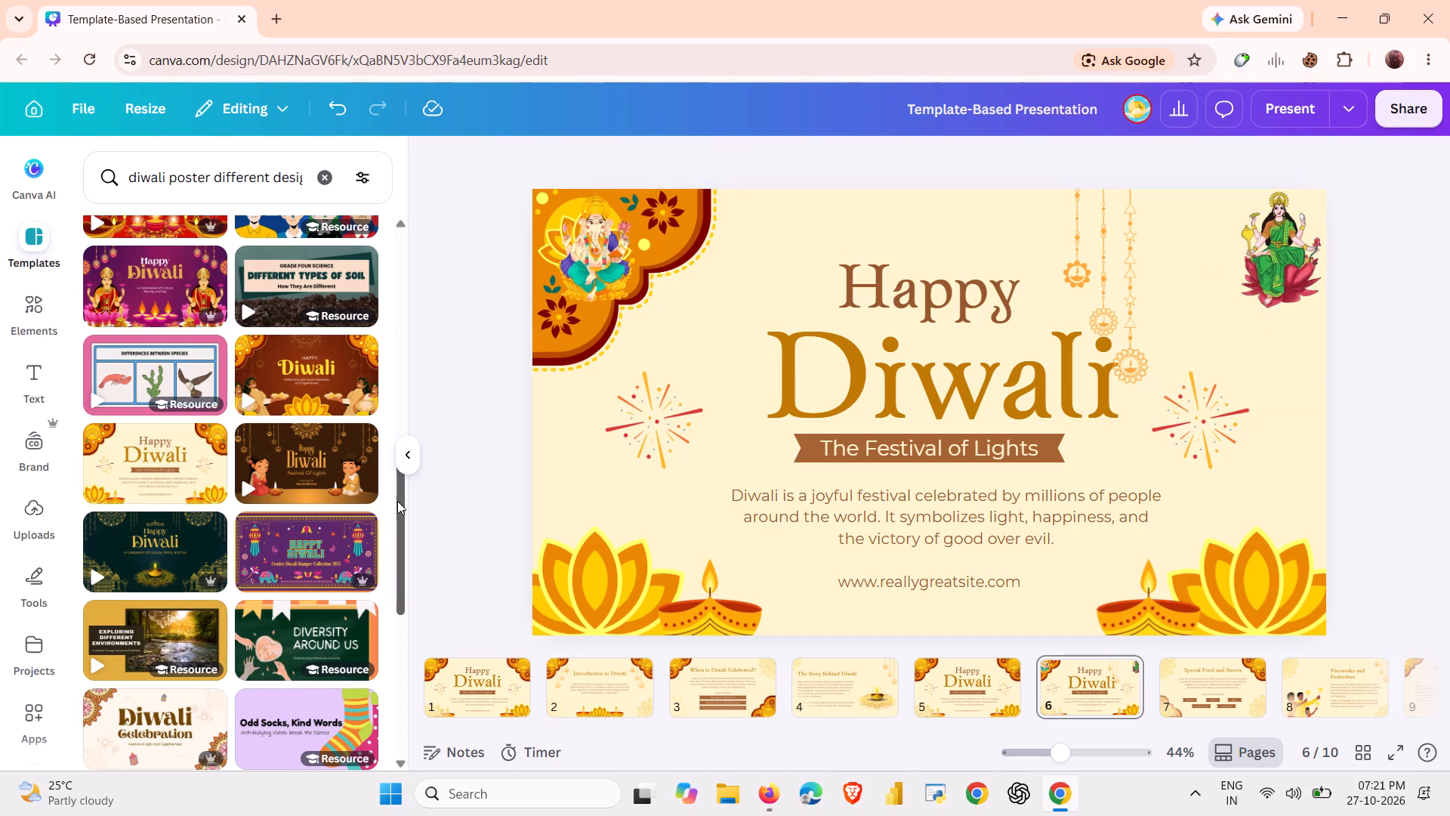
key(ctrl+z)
Undo the Lakshmi illustration's placement, resizing and insertion on page 6.
key(ctrl+z)
text(zzz)
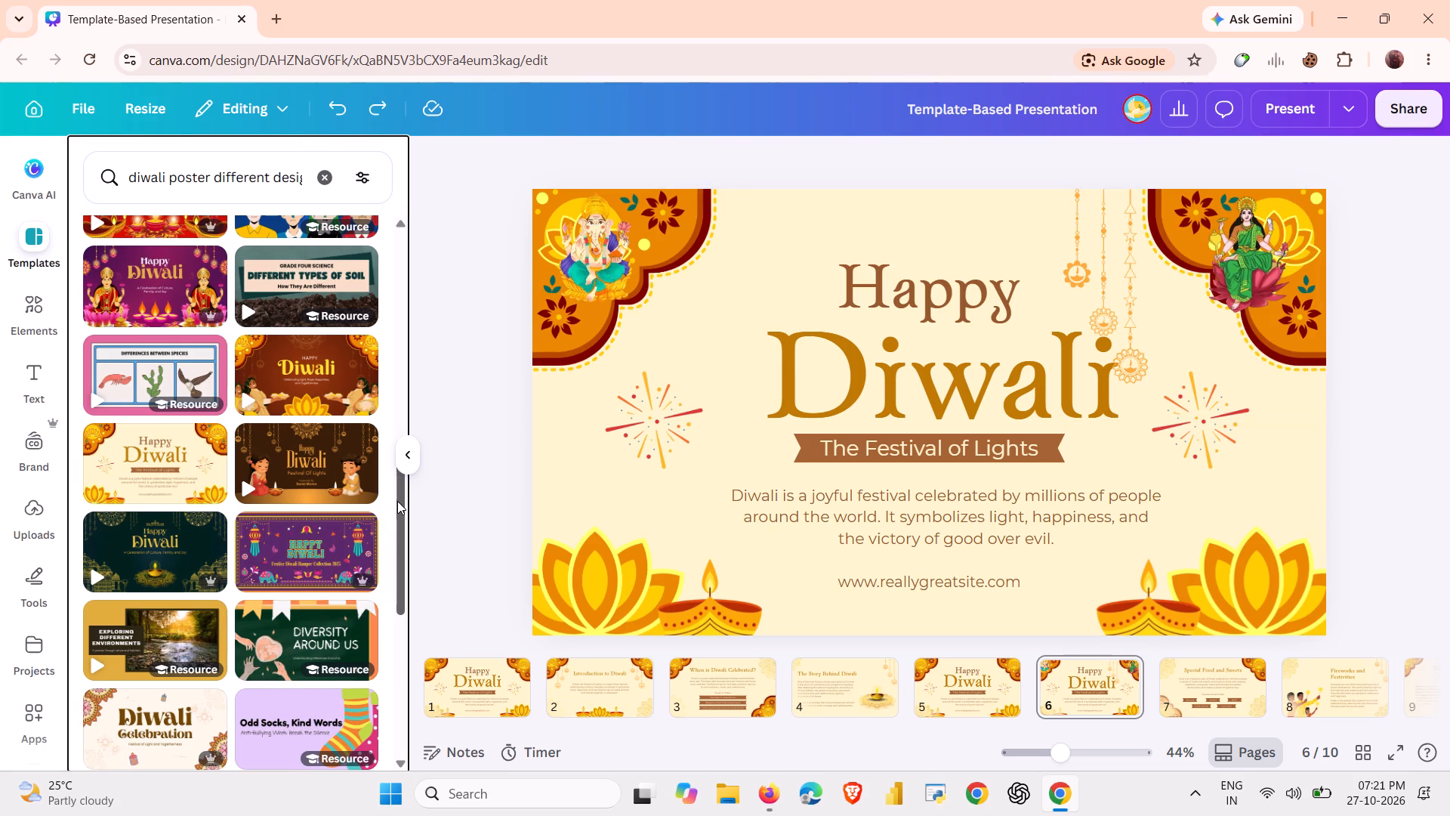
key(ctrl+z)
key(z)
key(ctrl+z)
key(ctrl+z)
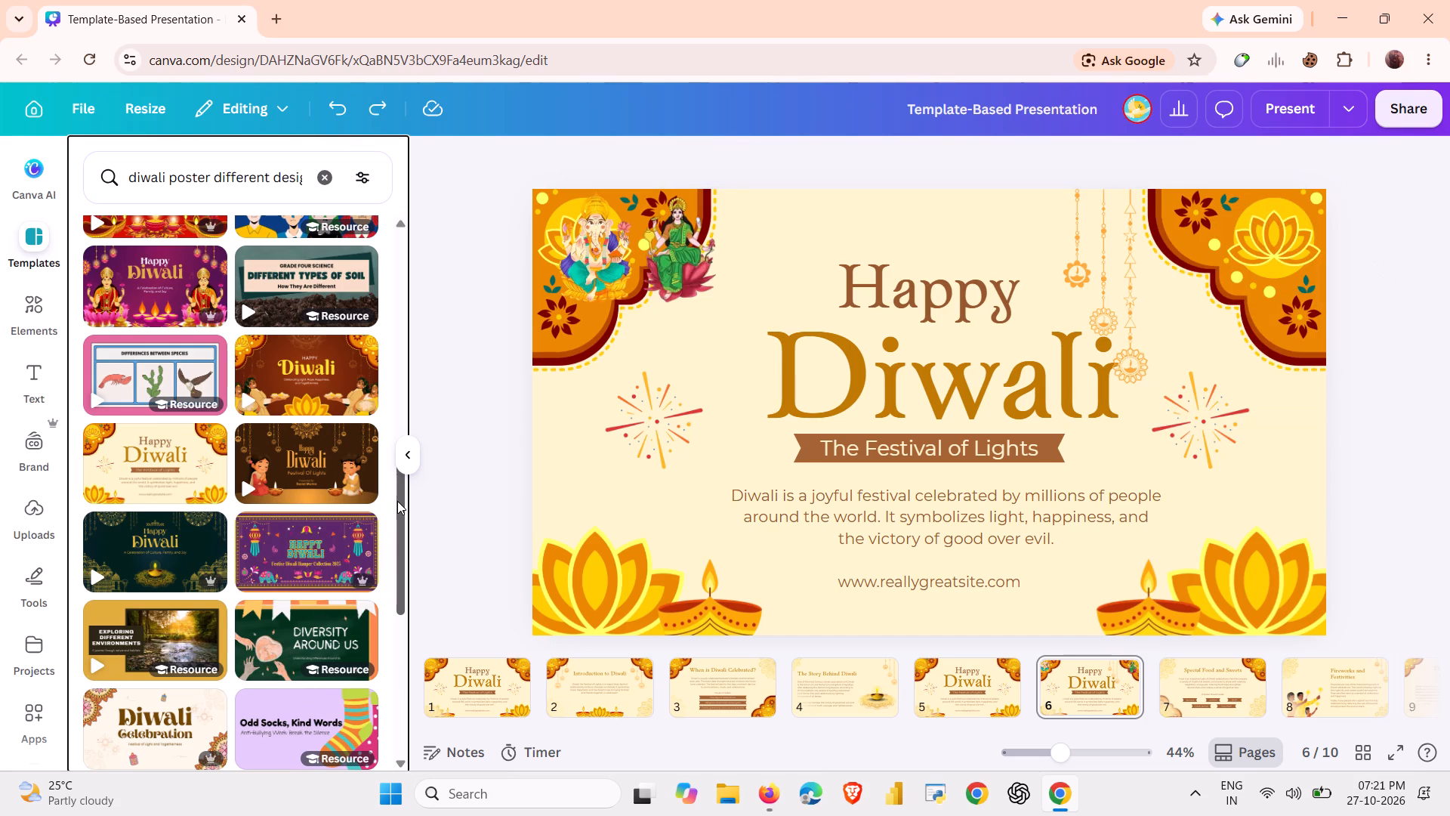
key(ctrl+z)
key(ctrl+z)
key(ctrl+z)
key(z)
key(ctrl+z)
key(ctrl+z)
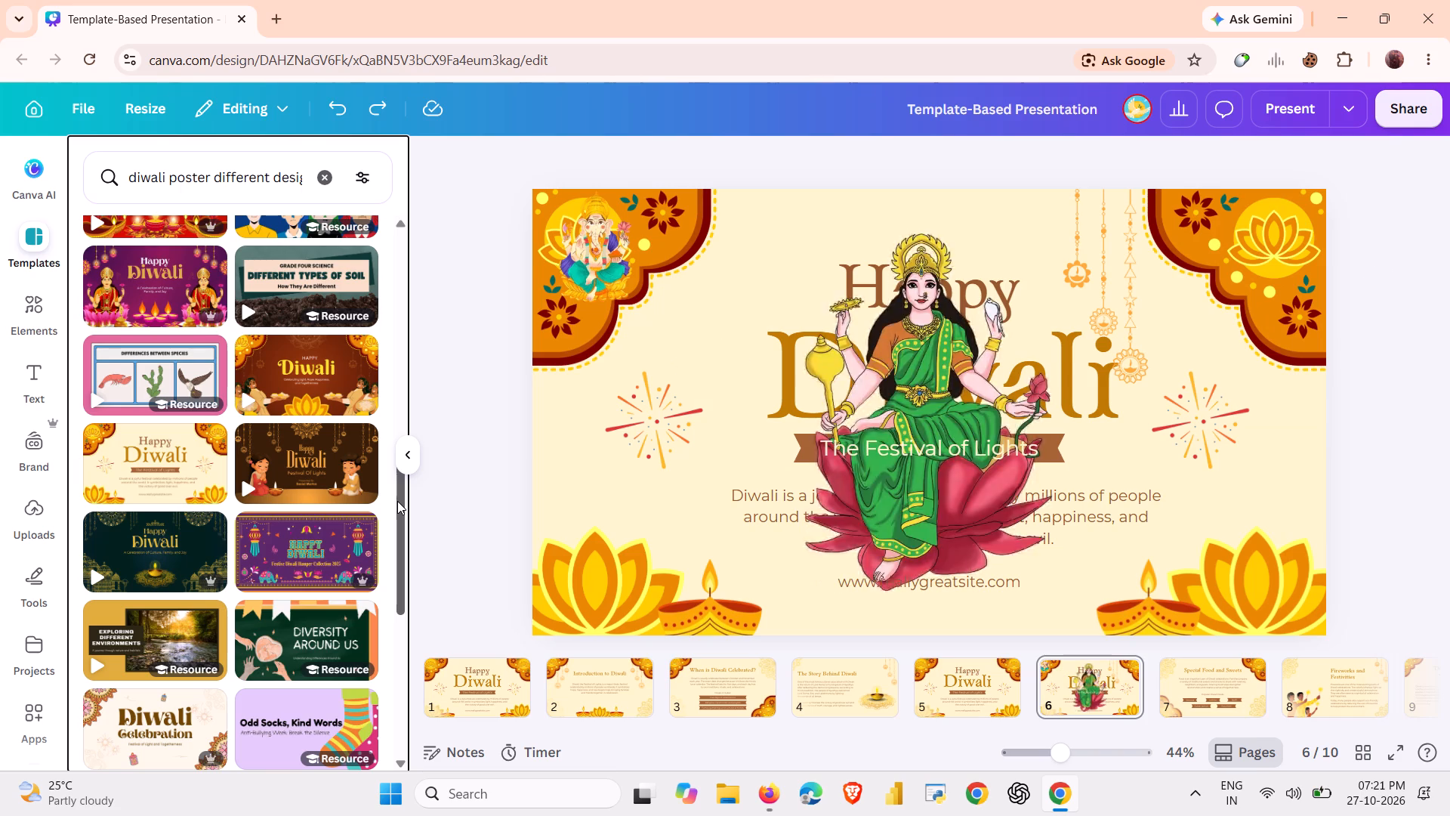
key(ctrl+z)
Undo the Ganesha illustration's placement, resizing and insertion on page 6.
key(ctrl+z)
key(ctrl+z)
key(ctrl+z)
key(ctrl+z)
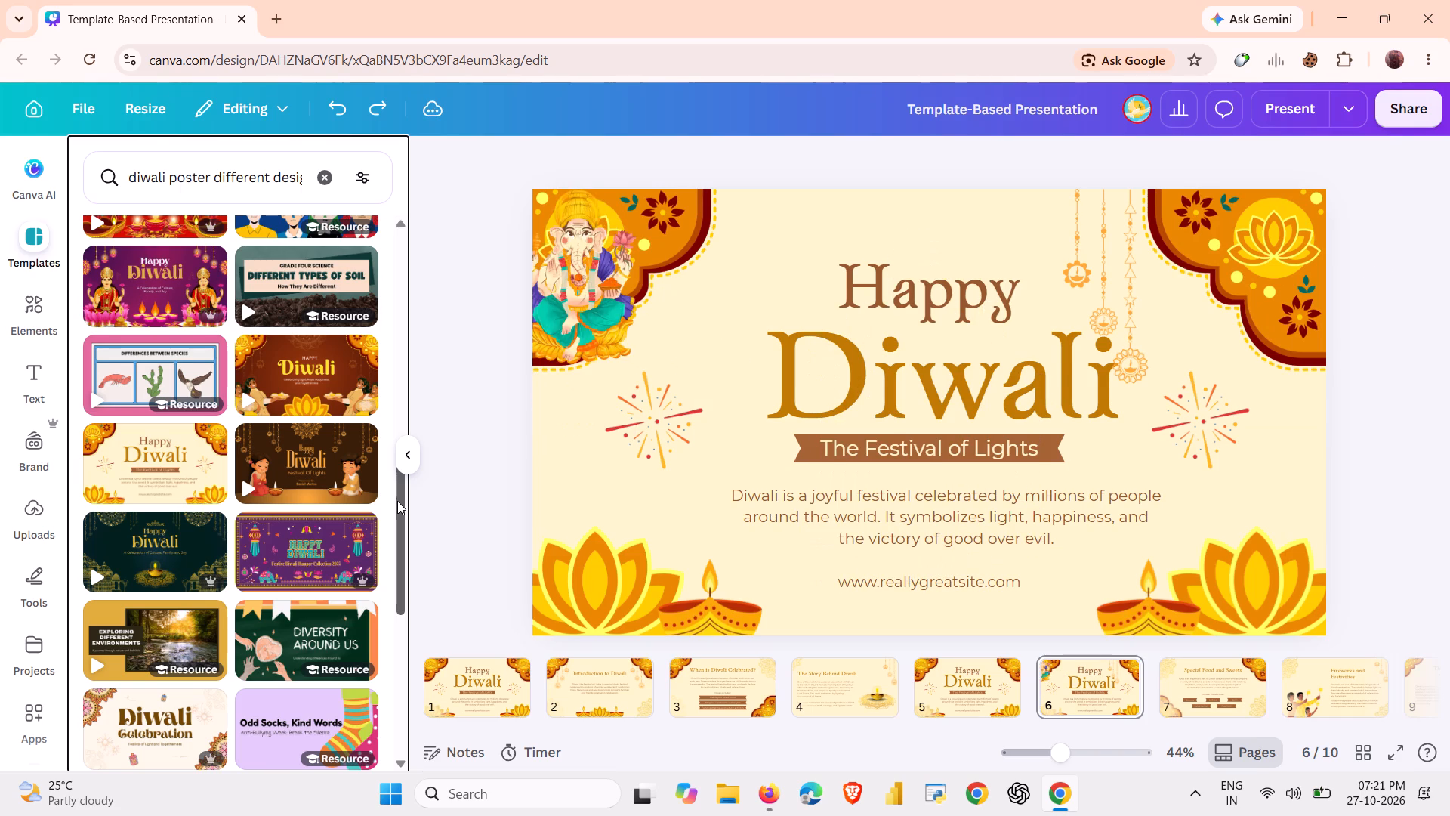
key(ctrl+z)
key(ctrl+z)
key(z)
key(ctrl+z)
Undo the placement and insertion of the single hanging ornament near page 6's upper-right corner decoration.
key(ctrl+z)
key(ctrl+z)
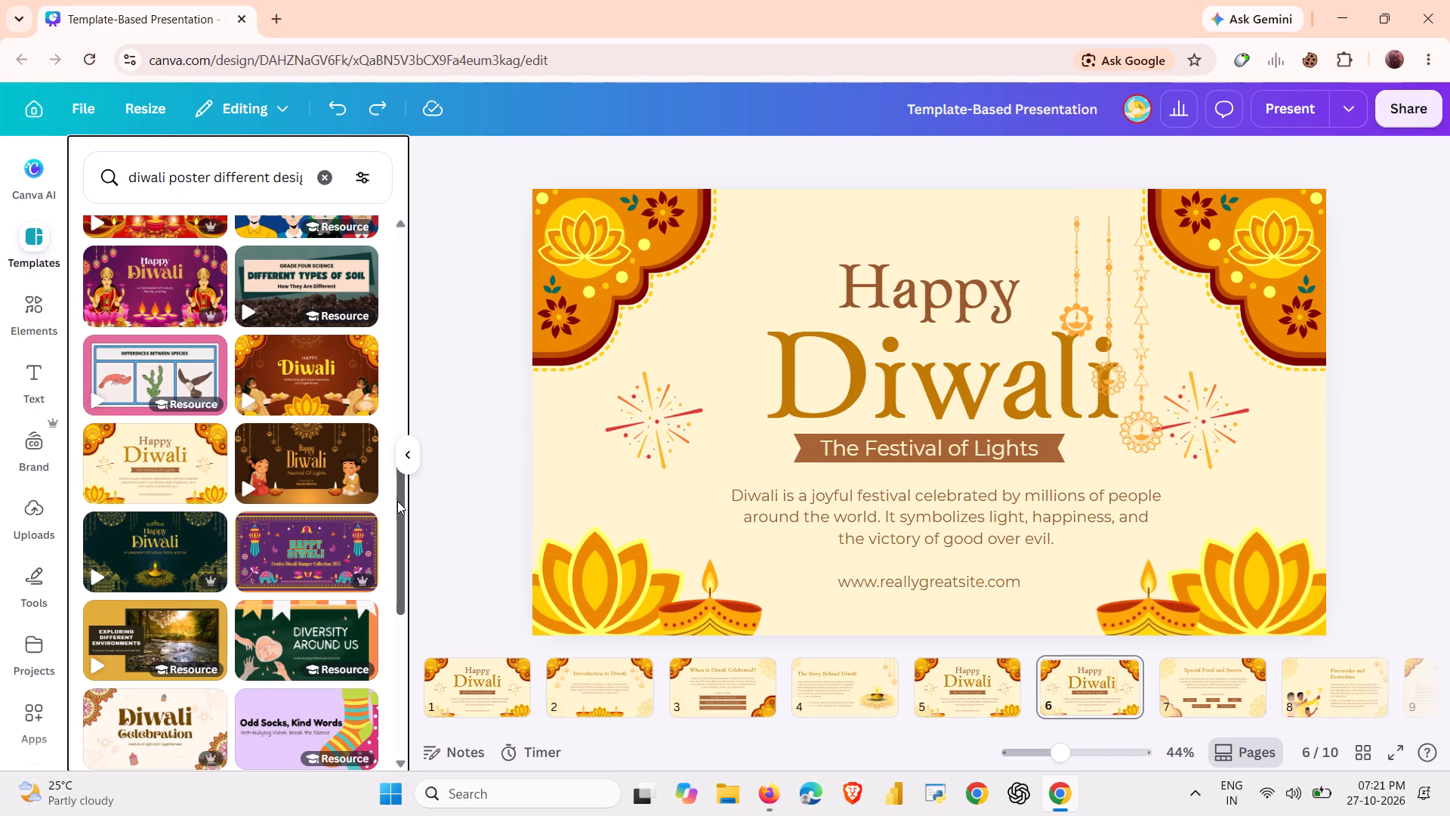
key(ctrl+z)
key(ctrl+z)
key(ctrl+z)
key(ctrl+z)
key(ctrl+z)
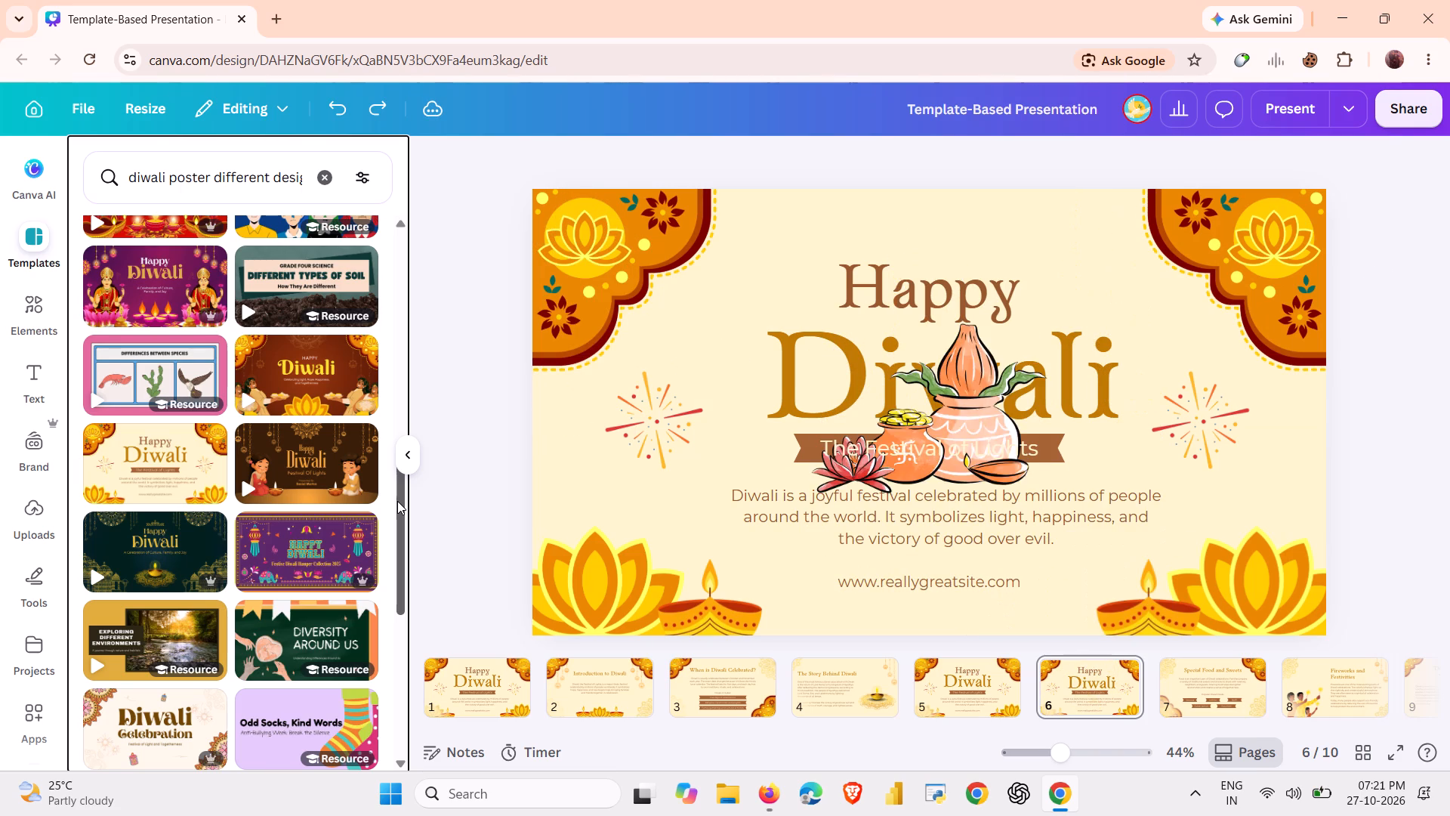
Undo the edits involving the kalash illustration on page 6, back to the two matching hanging ornaments.
key(ctrl+z)
key(ctrl+z)
key(ctrl+z)
key(ctrl+z)
key(ctrl+z)
key(ctrl+z)
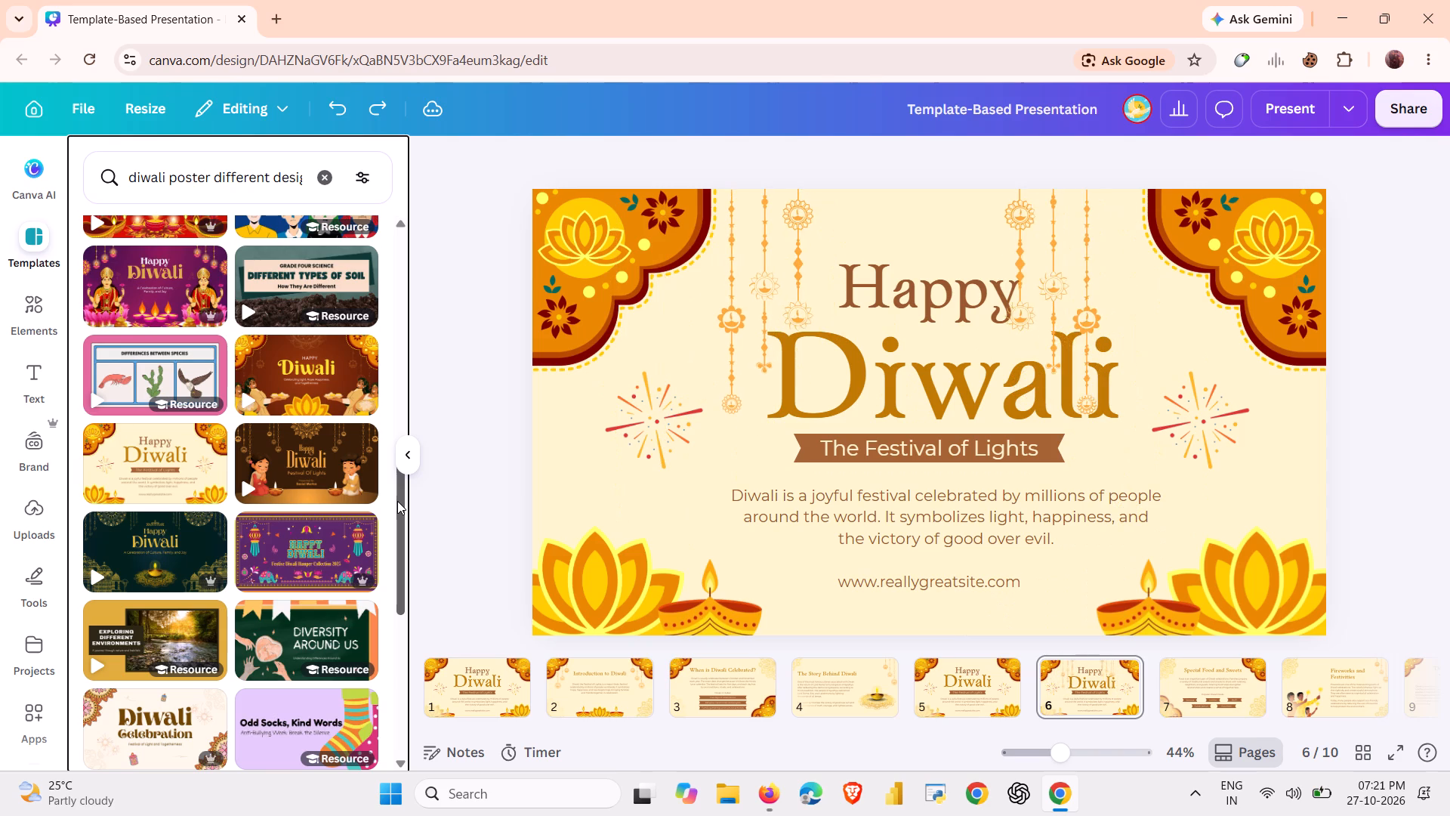
Undo the positioning of the two matching hanging ornaments along the top of page 6.
key(ctrl+z)
key(ctrl+z)
key(ctrl+z)
key(ctrl+z)
text(zz)
key(ctrl+z)
key(z)
key(ctrl+z)
key(z)
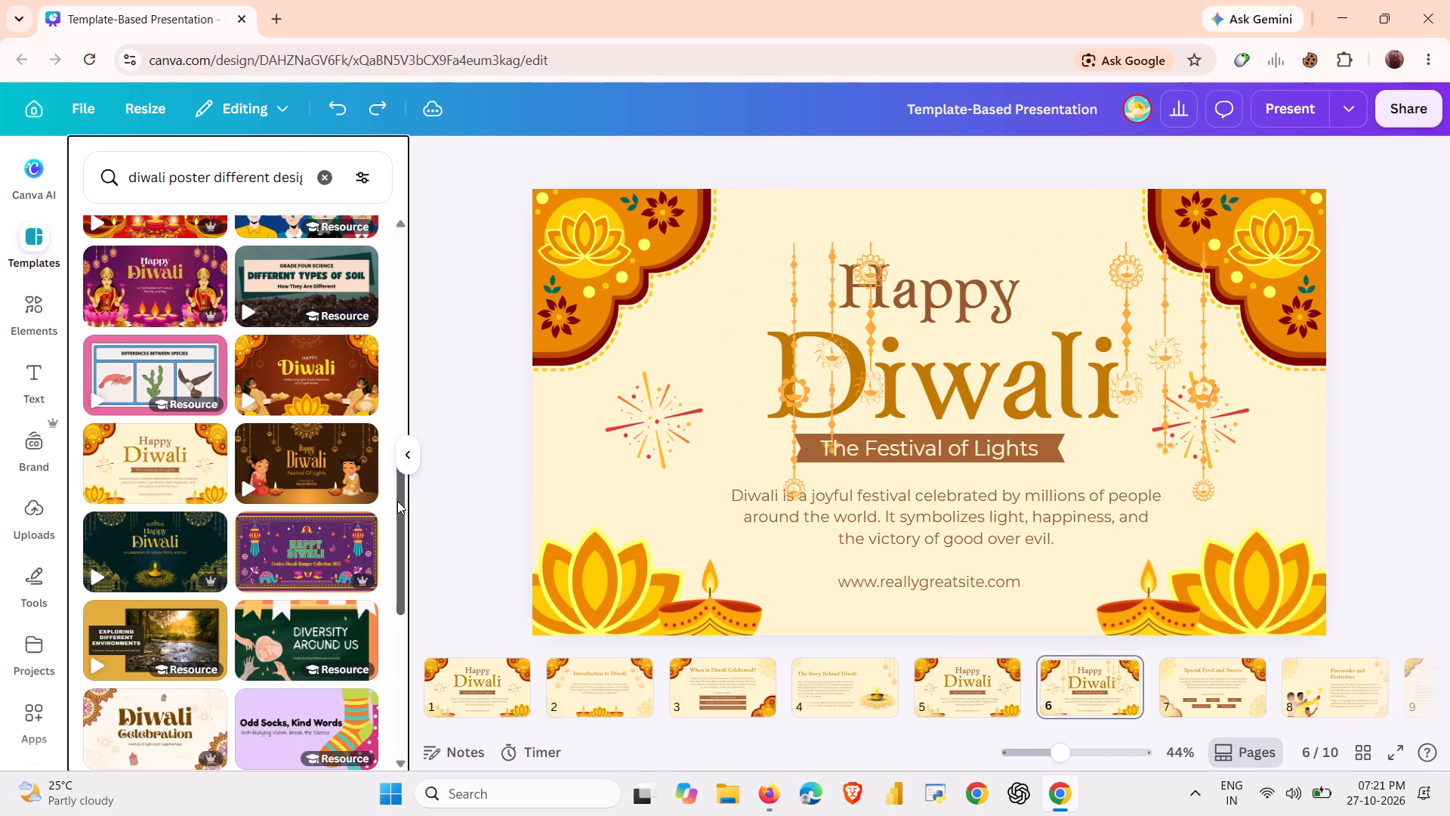
Undo the insertion of the two matching hanging ornaments on page 6, back to the differing strands on either side of the heading.
key(ctrl+z)
key(ctrl+z)
key(ctrl+z)
key(ctrl+z)
key(z)
key(ctrl+z)
key(ctrl+z)
key(z)
key(ctrl+z)
key(ctrl+z)
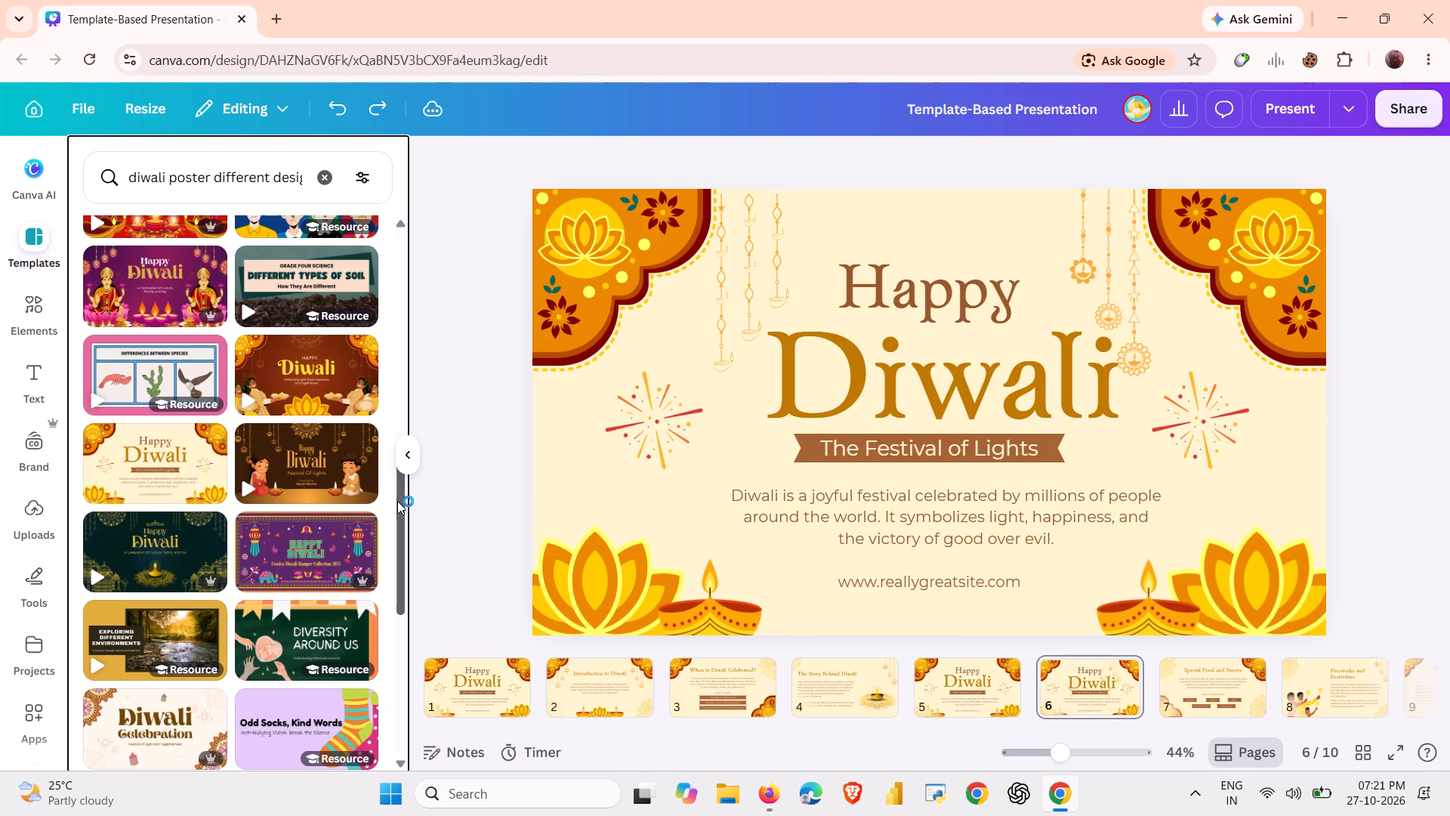
Undo the edits involving the hanging diya strands on page 6, back to the three-strand ornament beside the raised Diwali heading.
key(z)
key(ctrl+z)
key(ctrl+z)
key(ctrl+z)
key(ctrl+z)
text(zzz)
key(ctrl+z)
key(ctrl+z)
key(ctrl+z)
key(ctrl+z)
key(ctrl+z)
key(ctrl+z)
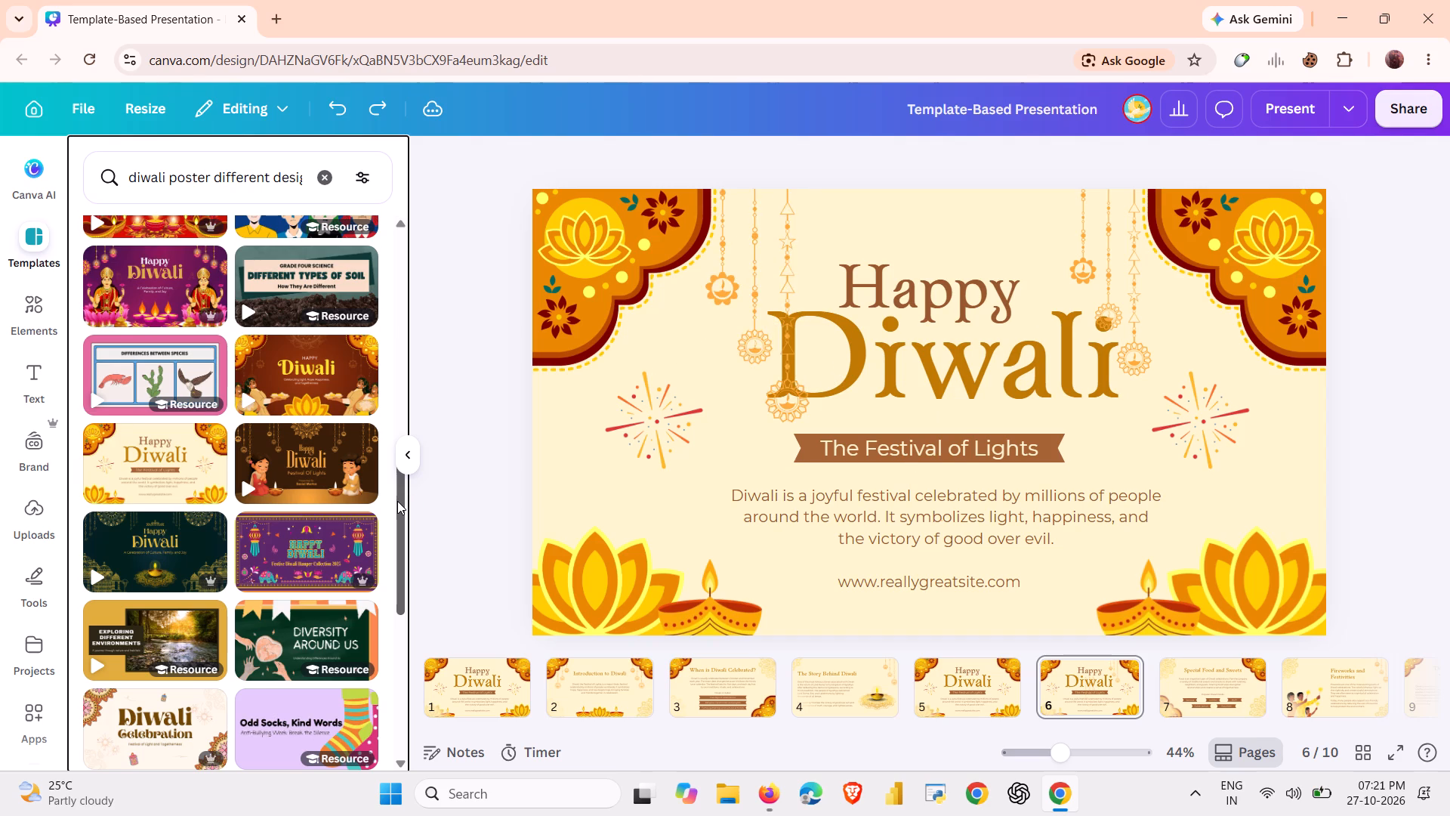
Undo the Diwali heading's move and the second three-strand ornament's edits on page 6.
key(ctrl+z)
key(ctrl+z)
key(ctrl+z)
key(ctrl+z)
text(zz)
key(ctrl+z)
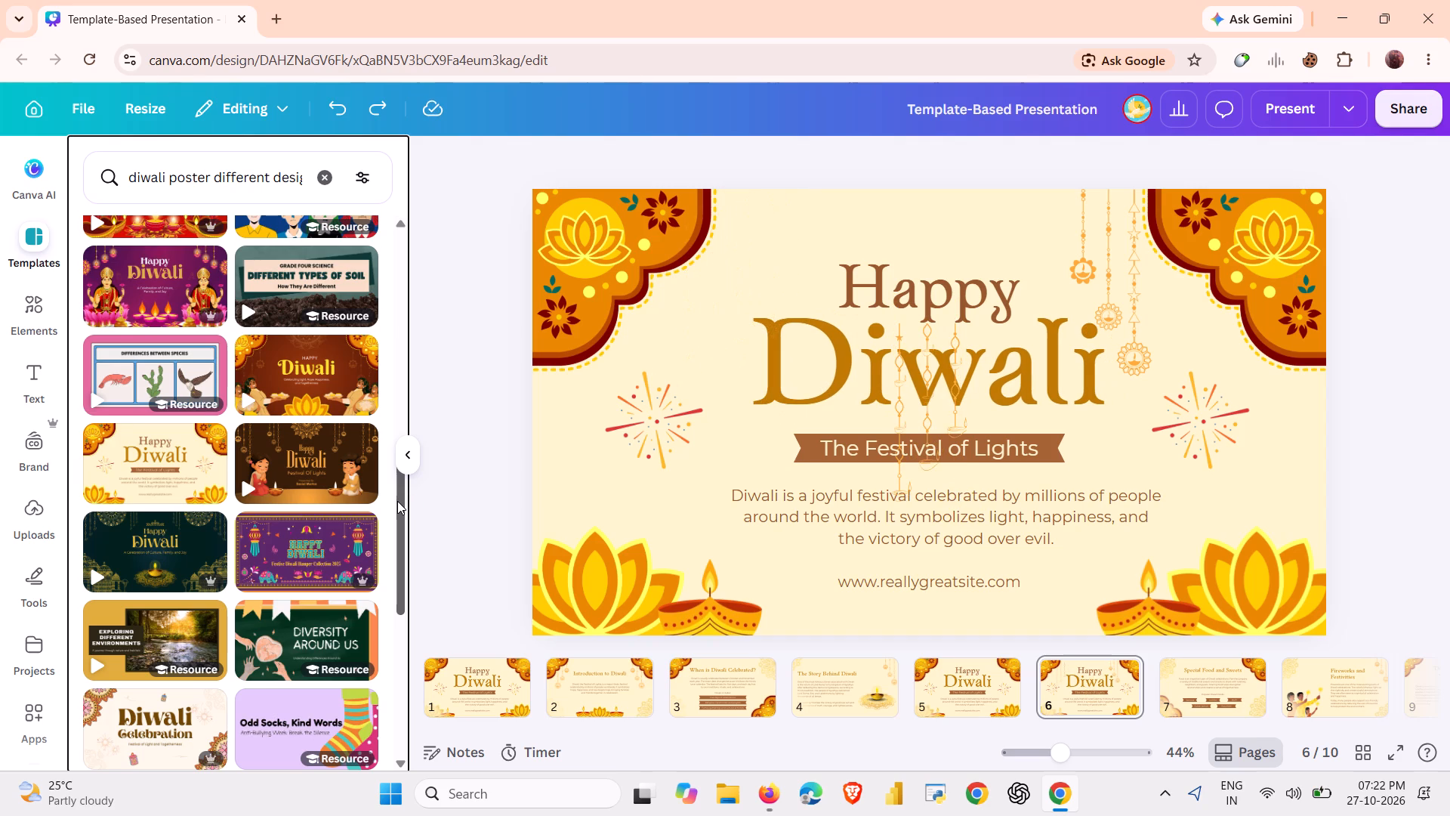
Undo the insertion of the hanging diya strands and the leafy garland edits along the top of page 6.
text(zz)
key(ctrl+z)
key(z)
key(ctrl+z)
key(ctrl+z)
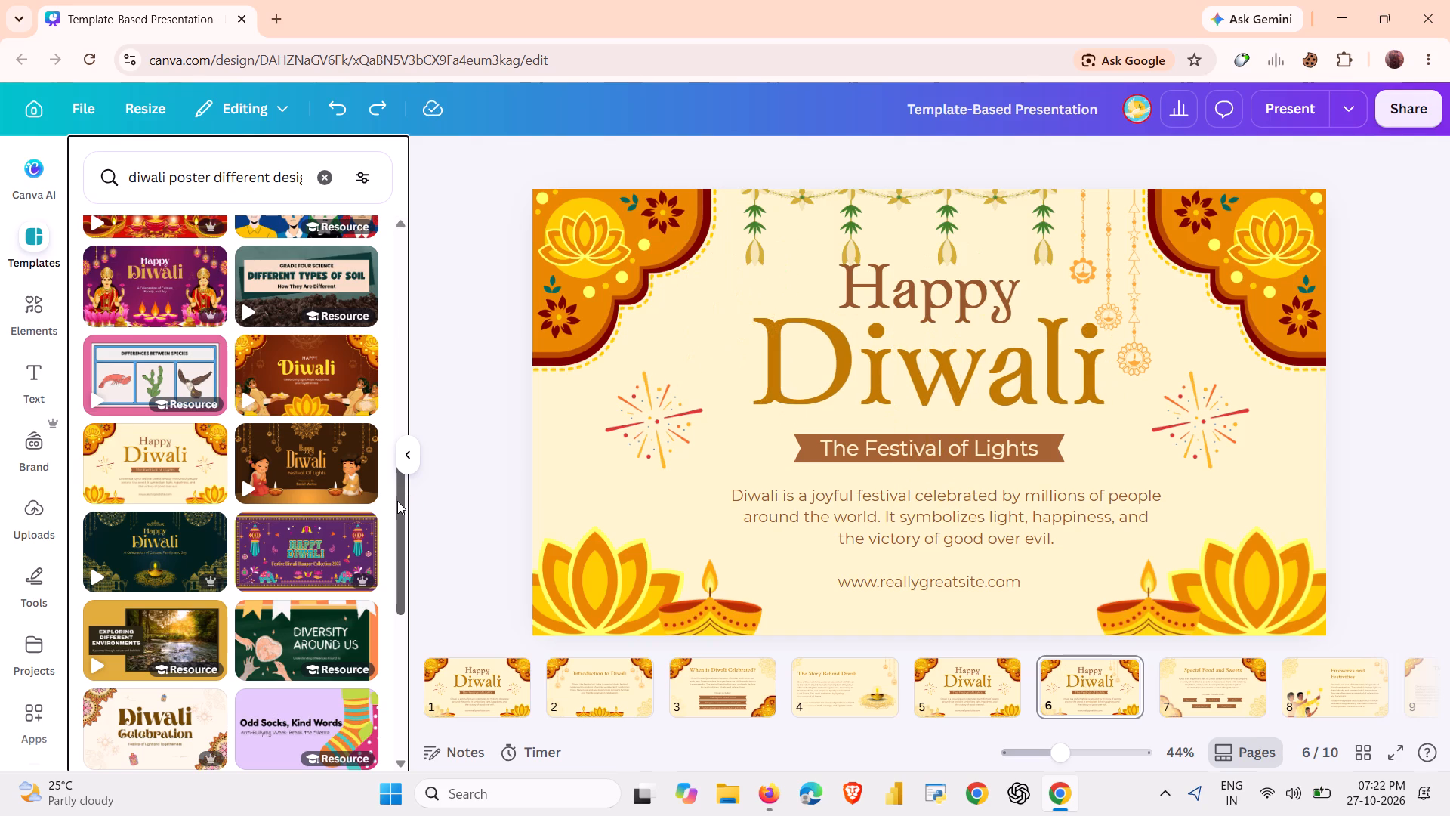
text(zzz)
key(ctrl+z)
key(ctrl+z)
key(ctrl+z)
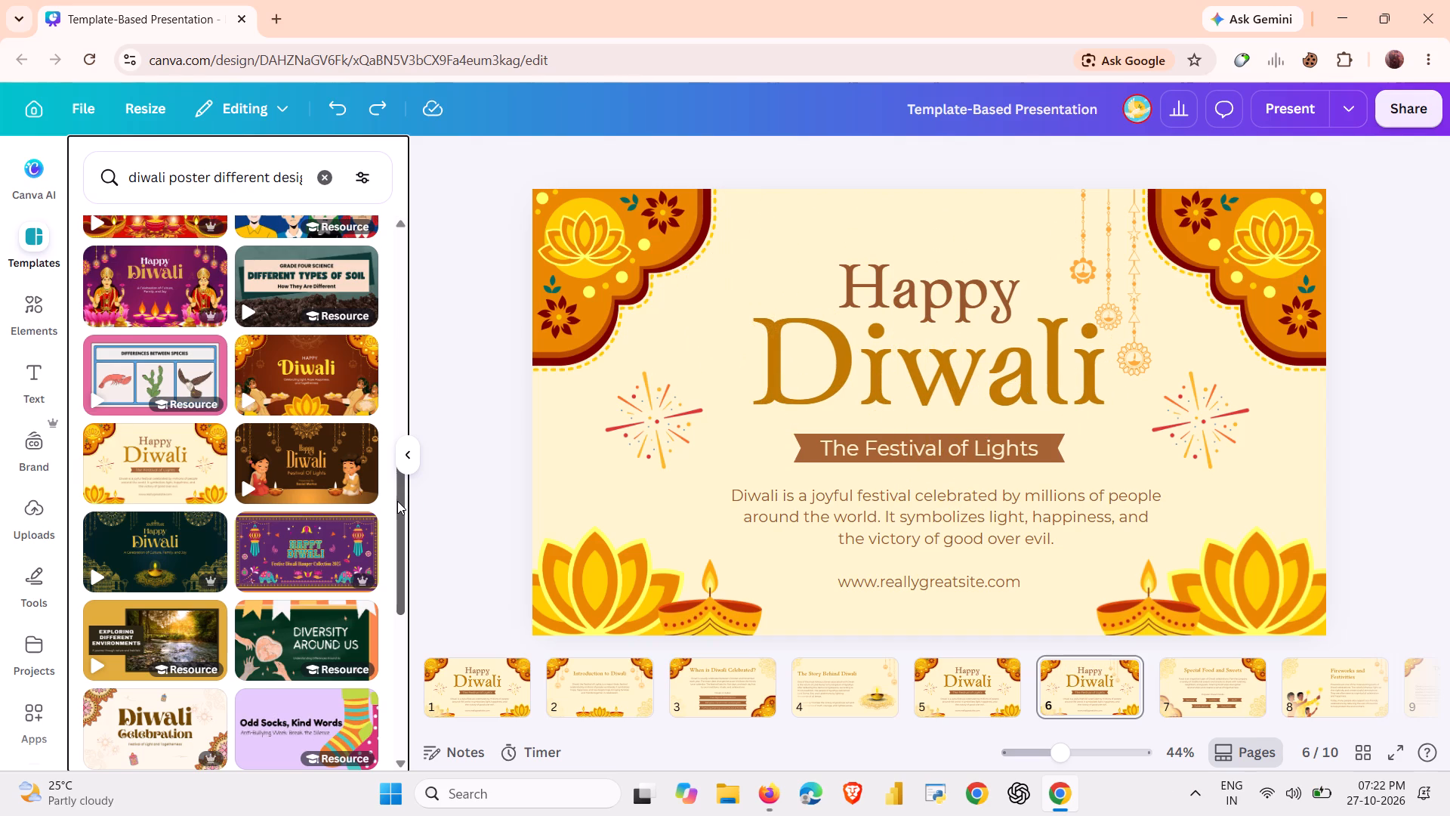
Undo the remaining hanging ornament and the cover design on page 6, back to the Family Traditions and Celebrations page.
key(ctrl+z)
key(ctrl+z)
key(ctrl+z)
key(ctrl+z)
key(ctrl+z)
key(ctrl+z)
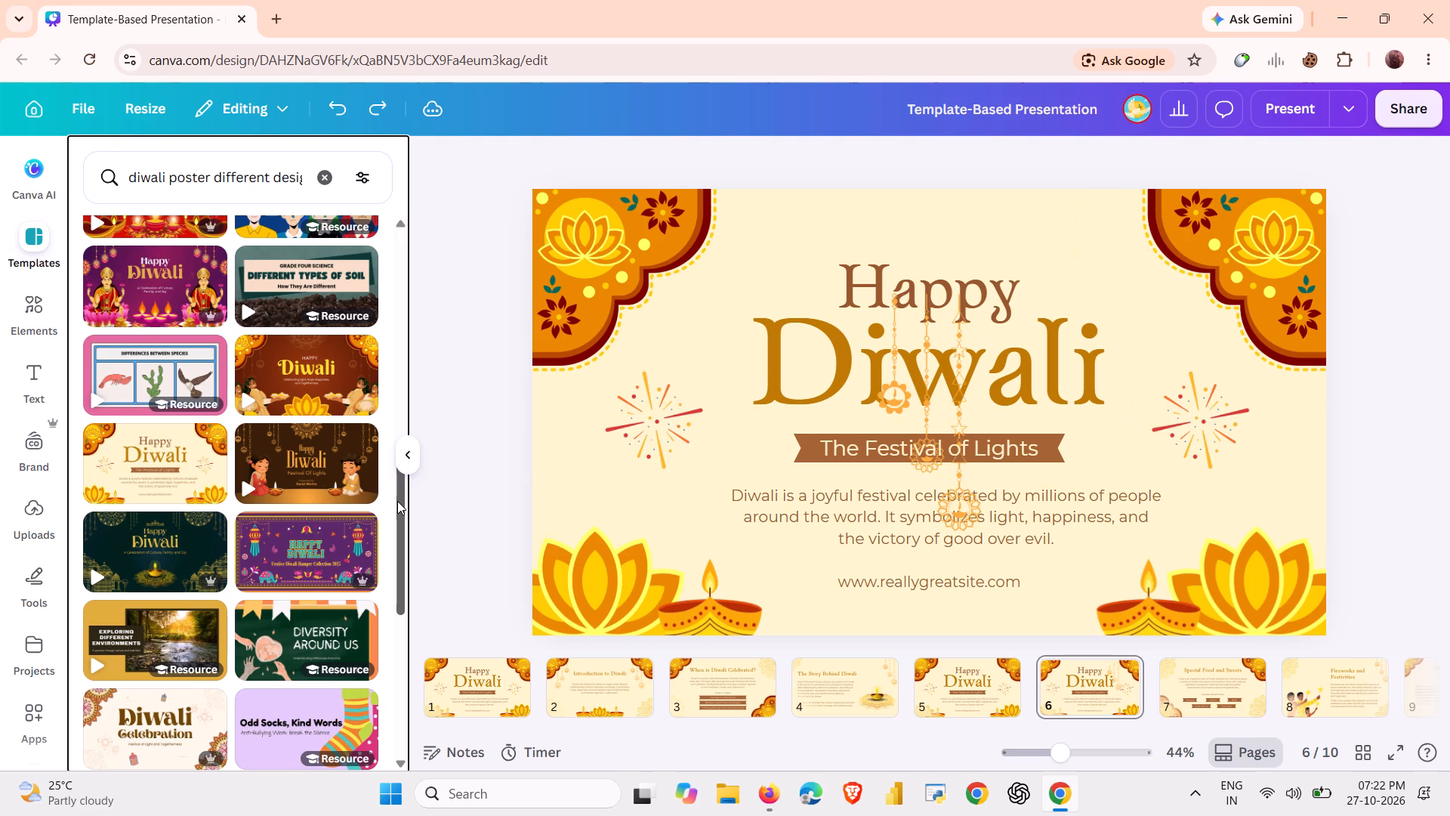
key(ctrl+z)
key(z)
key(ctrl+z)
key(ctrl+z)
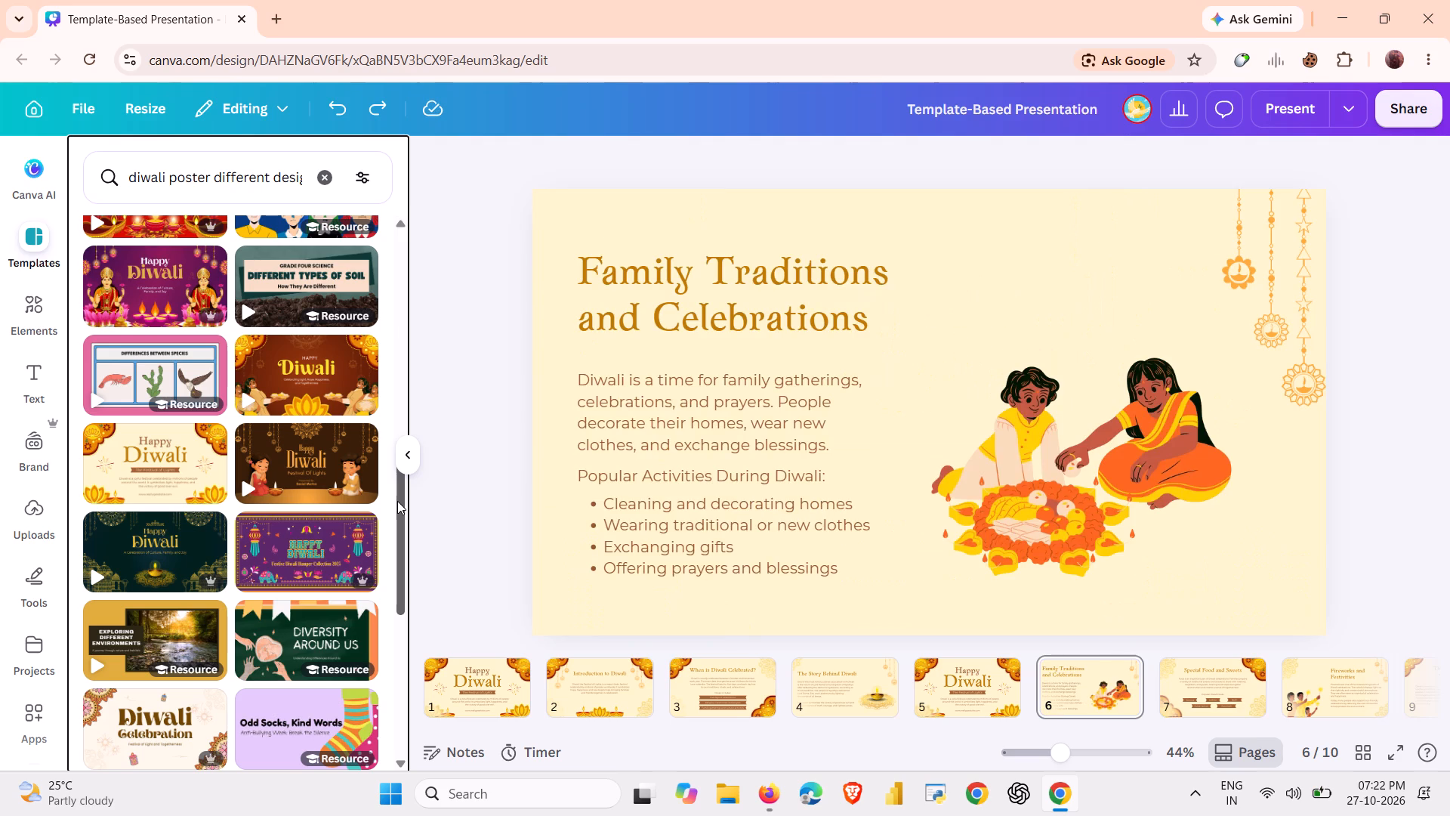
Undo the application of the cream Diwali template, back to a single blank page.
key(z)
key(ctrl+z)
key(ctrl+z)
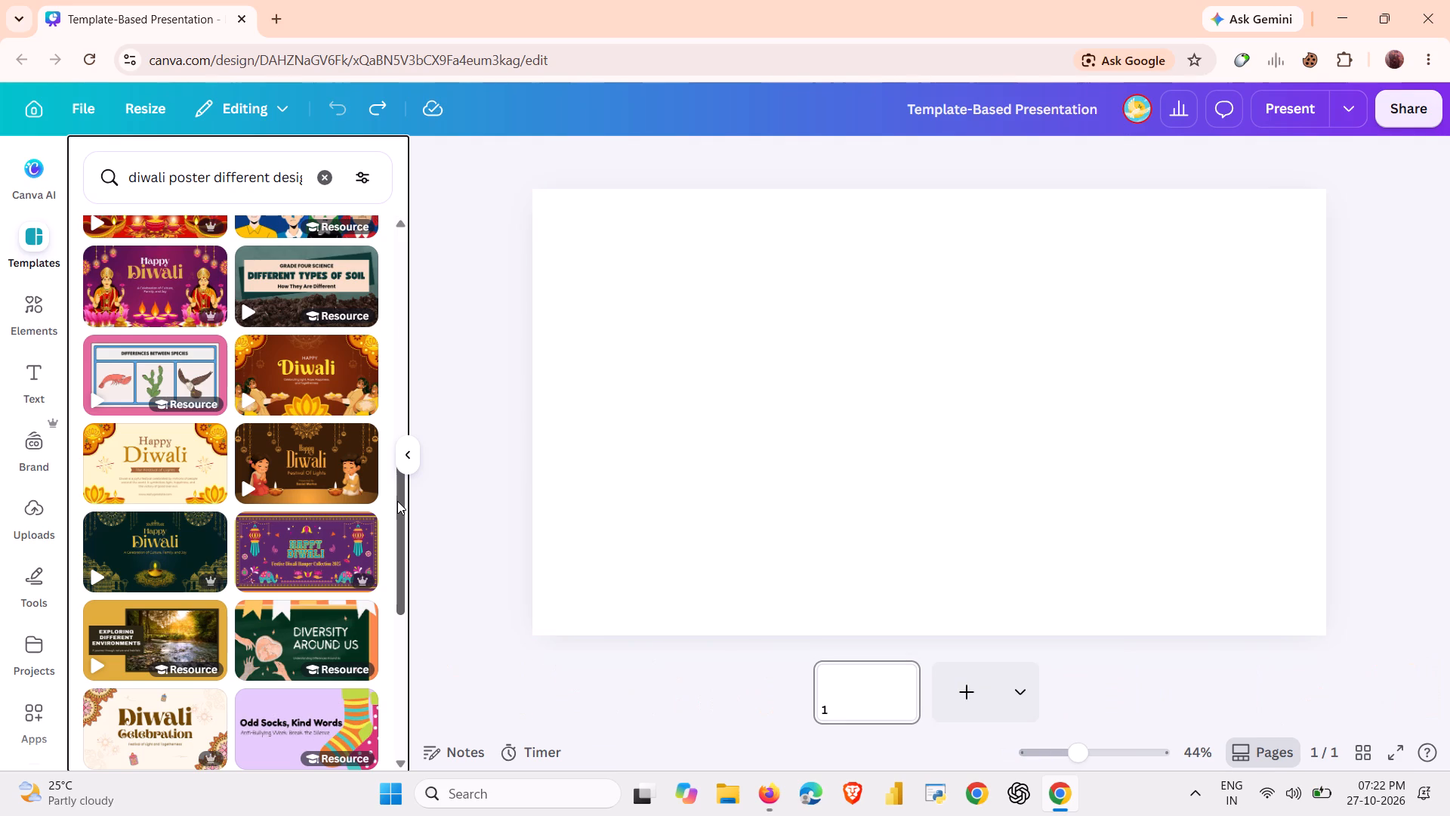
key(ctrl+z)
key(z)
key(ctrl+z)
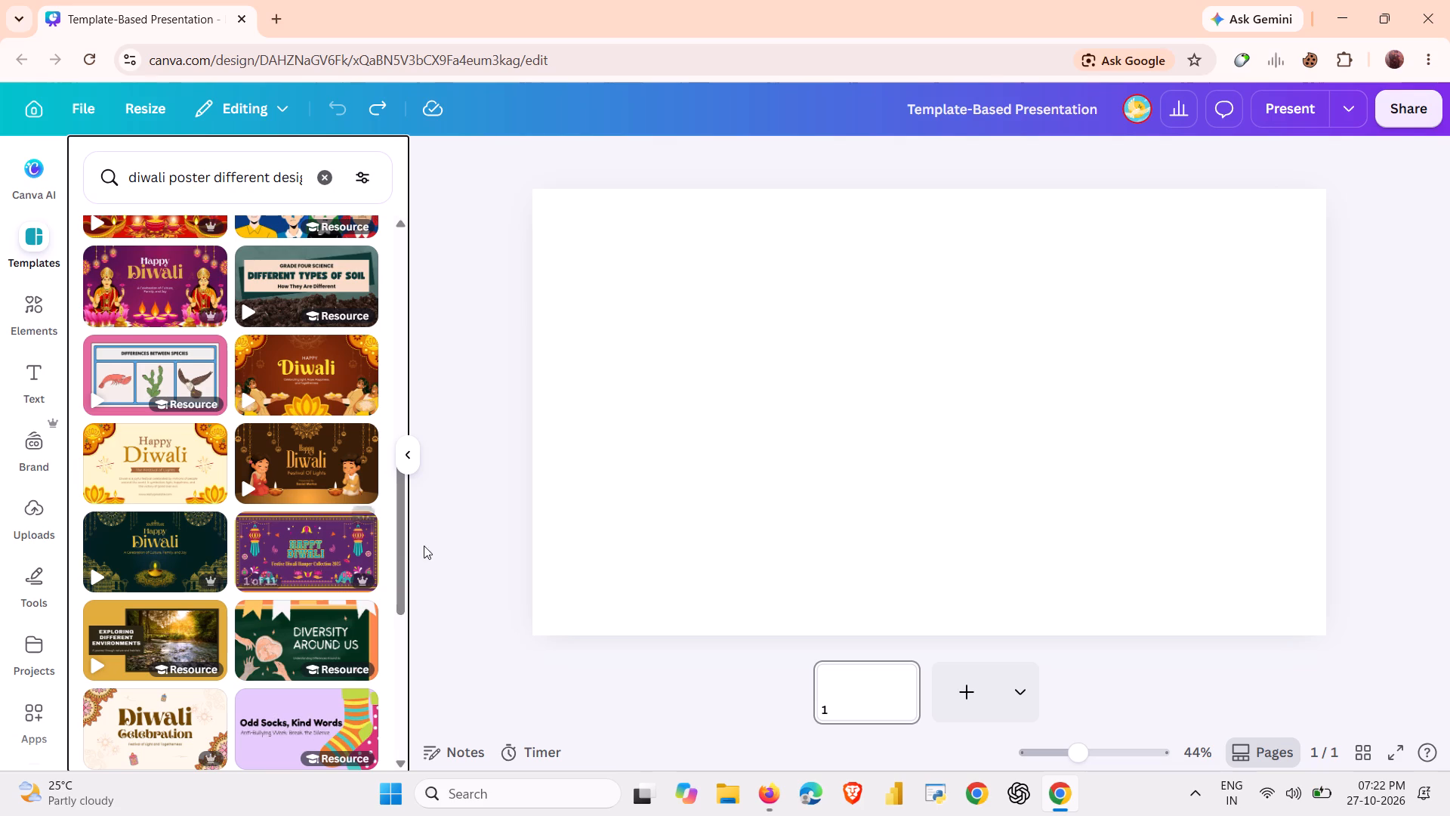
Browse the Diwali template results and open the green and yellow Happy Diwali template with families holding sparklers.
drag(402, 554, 393, 678)
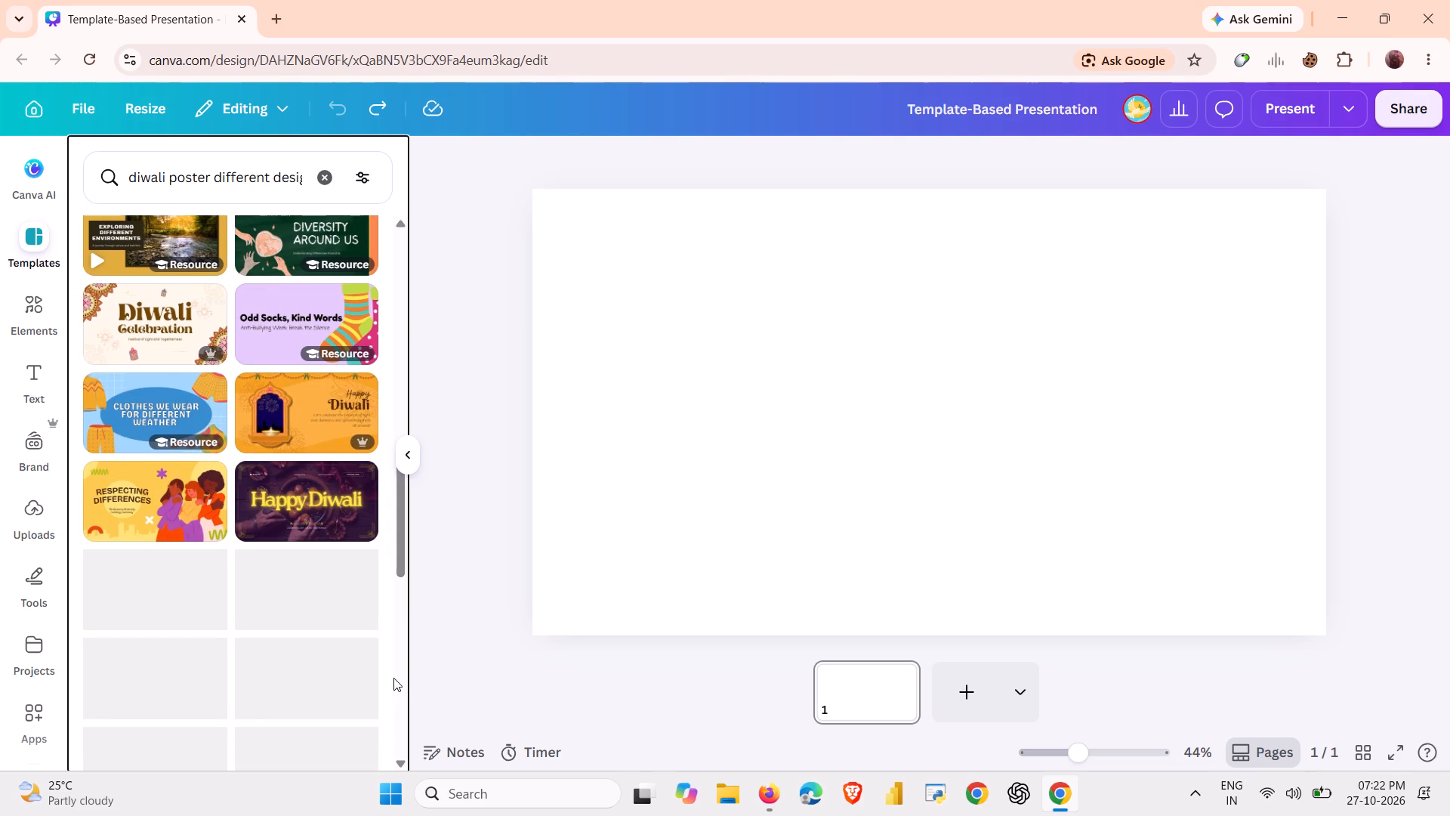
click(396, 567)
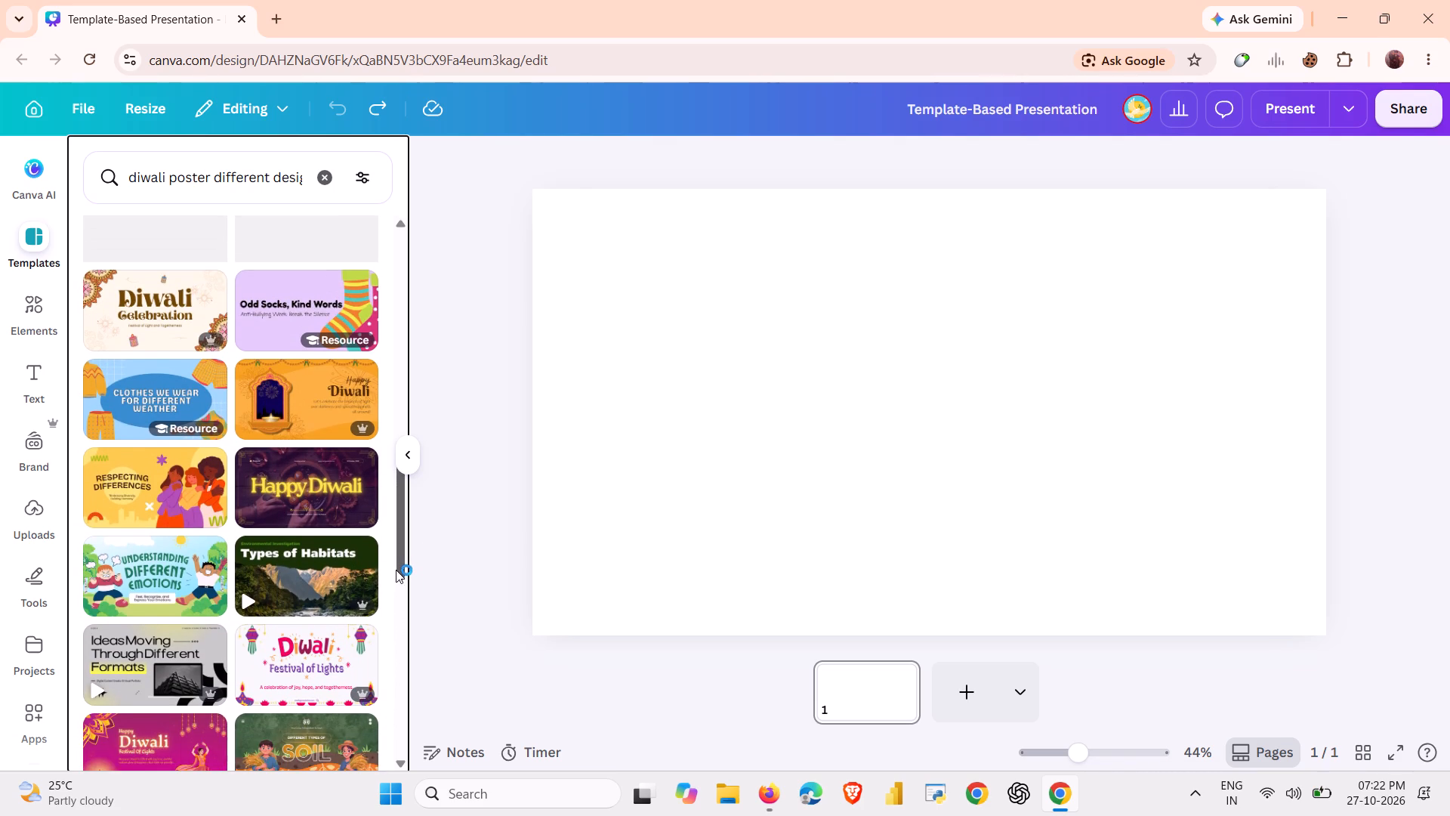
drag(396, 570, 390, 502)
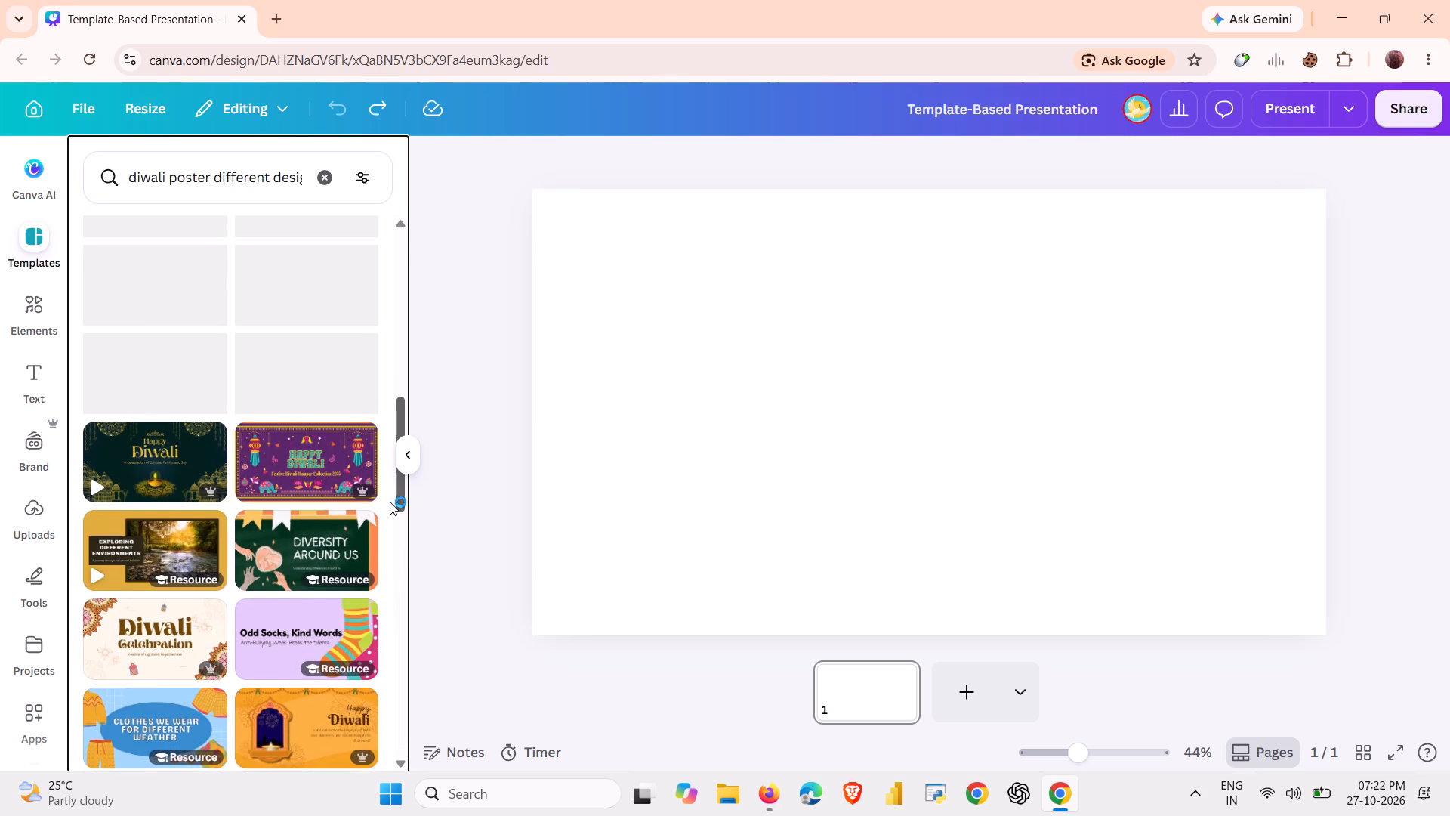
drag(399, 482, 396, 438)
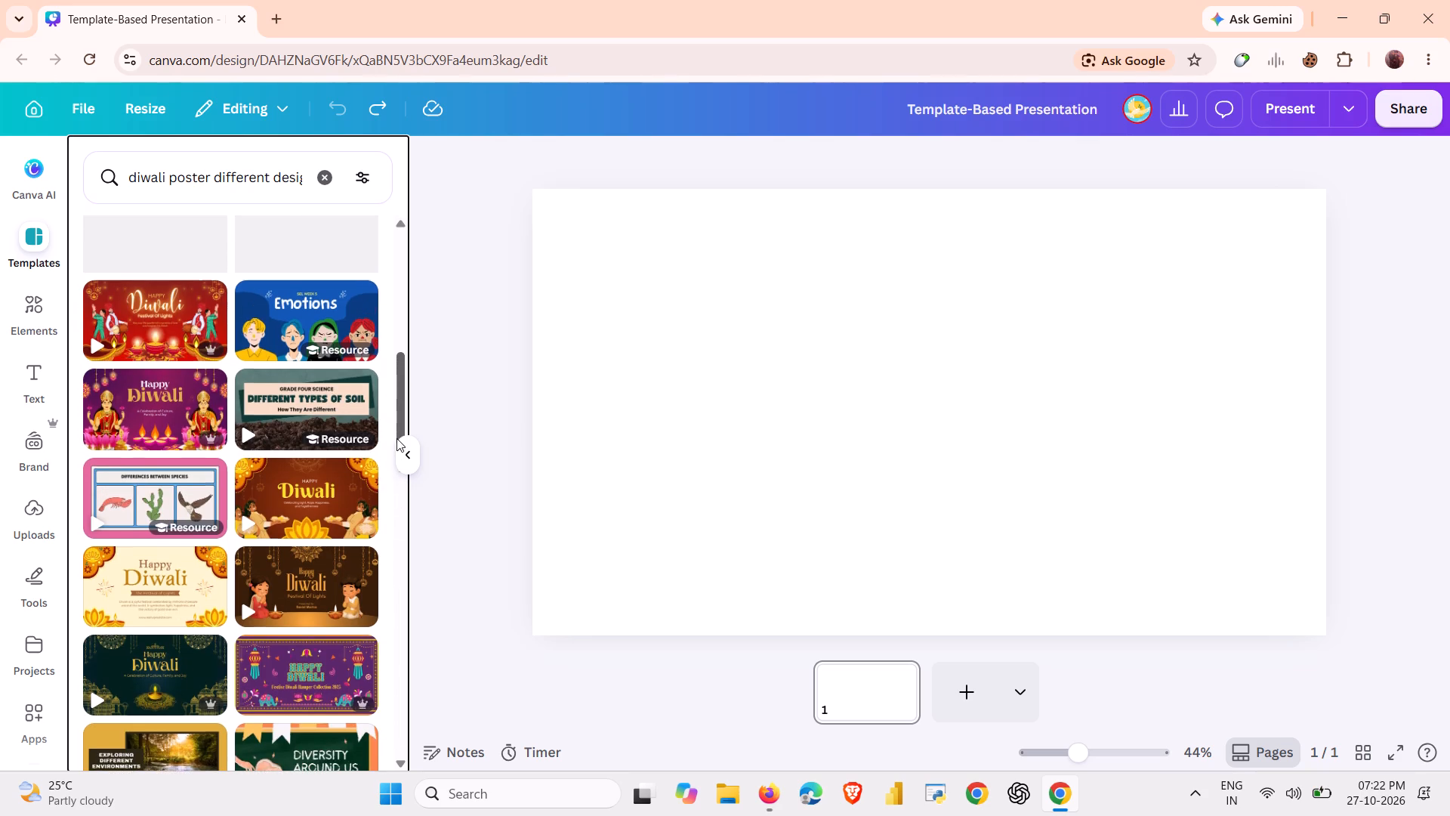
drag(396, 438, 396, 438)
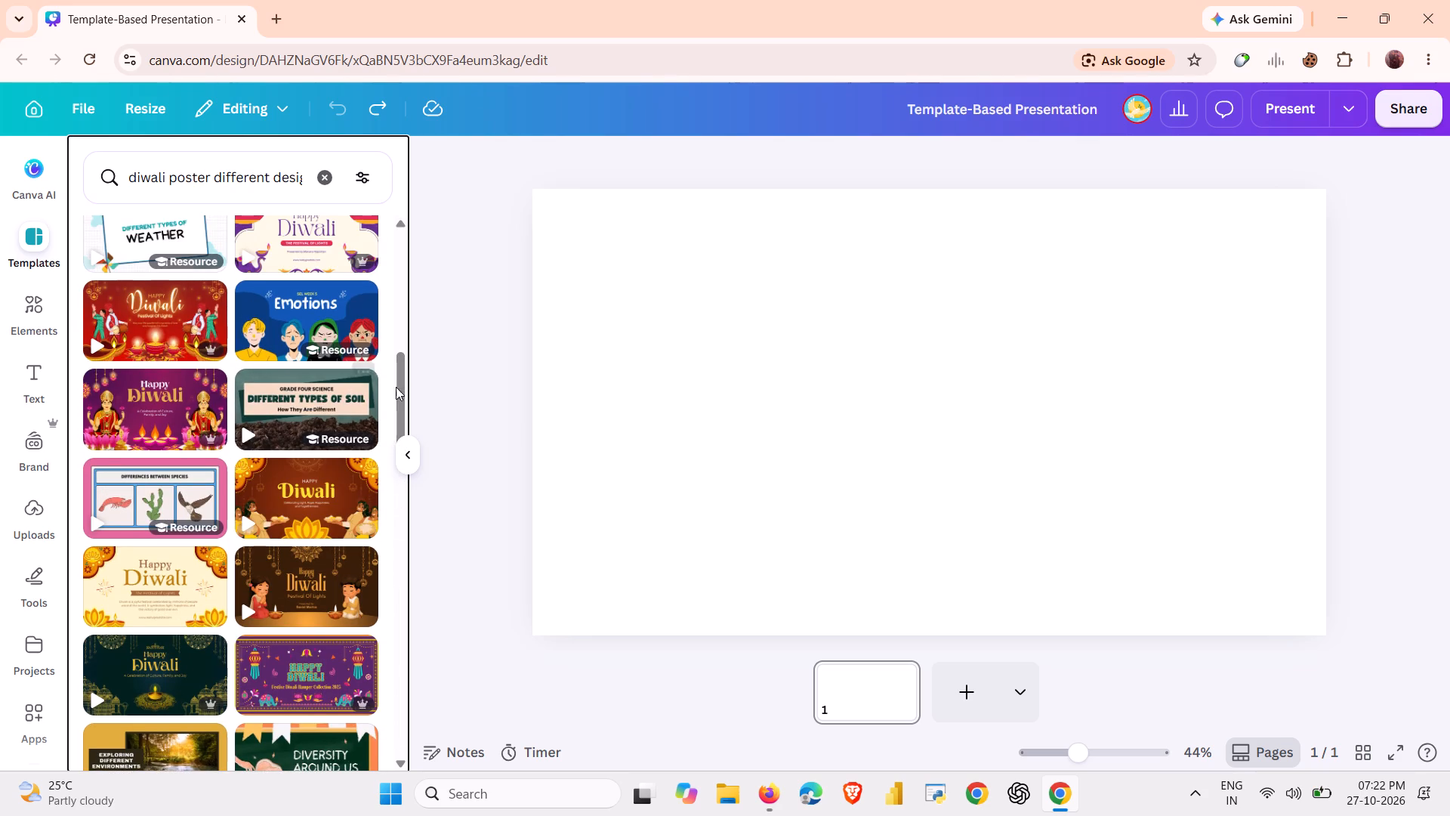
drag(393, 380, 395, 334)
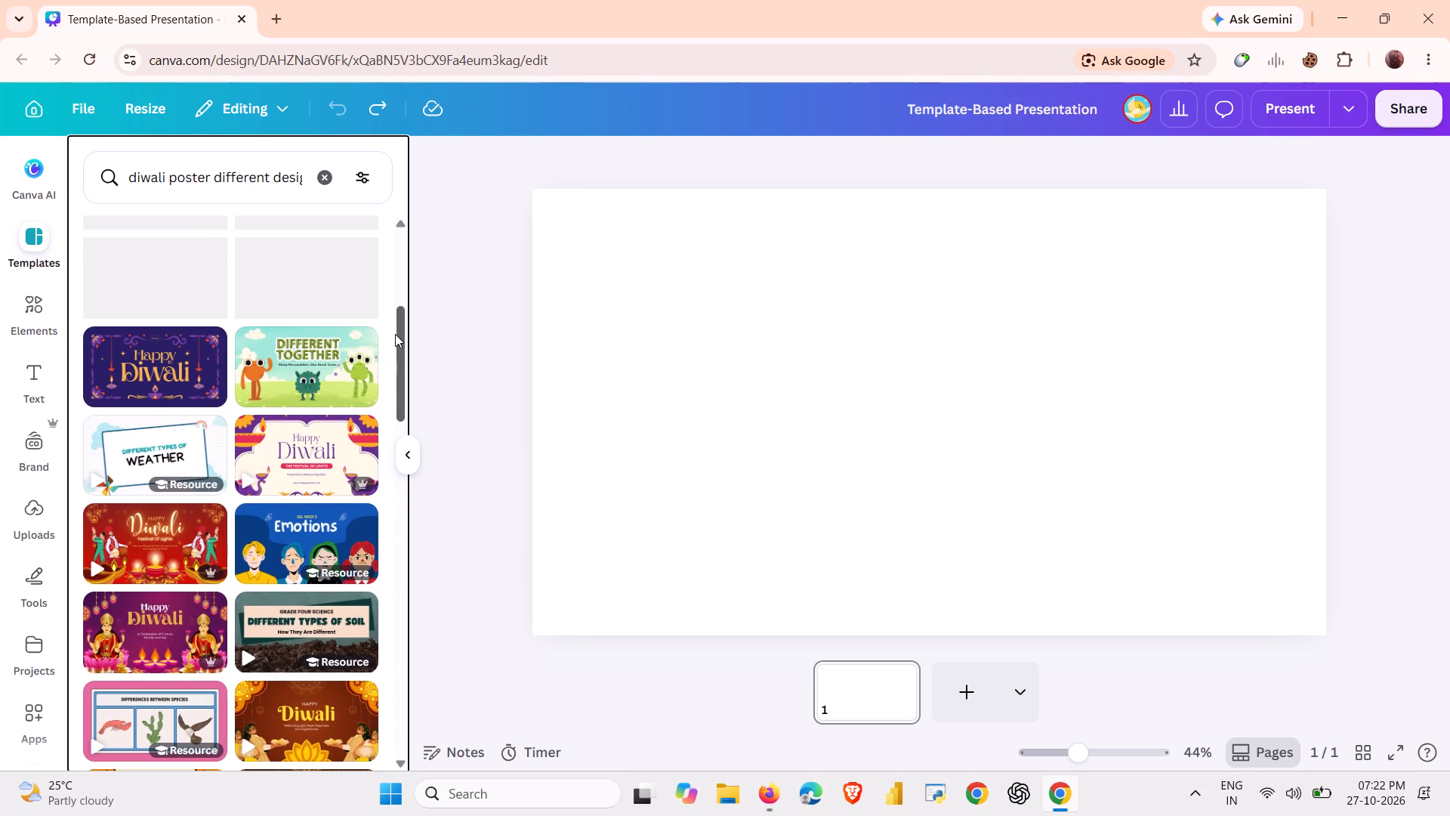
drag(399, 348, 396, 326)
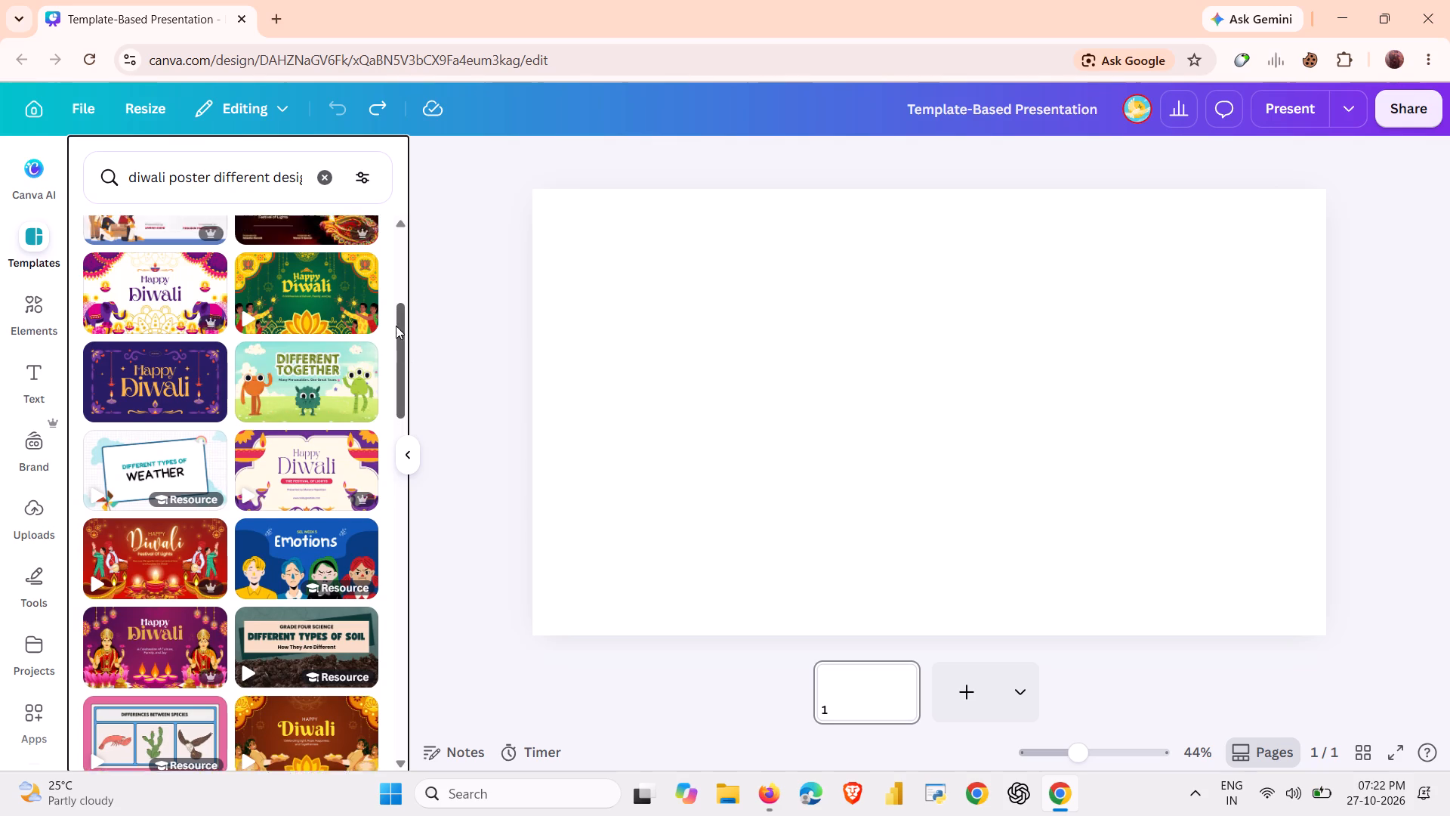
drag(396, 326, 391, 289)
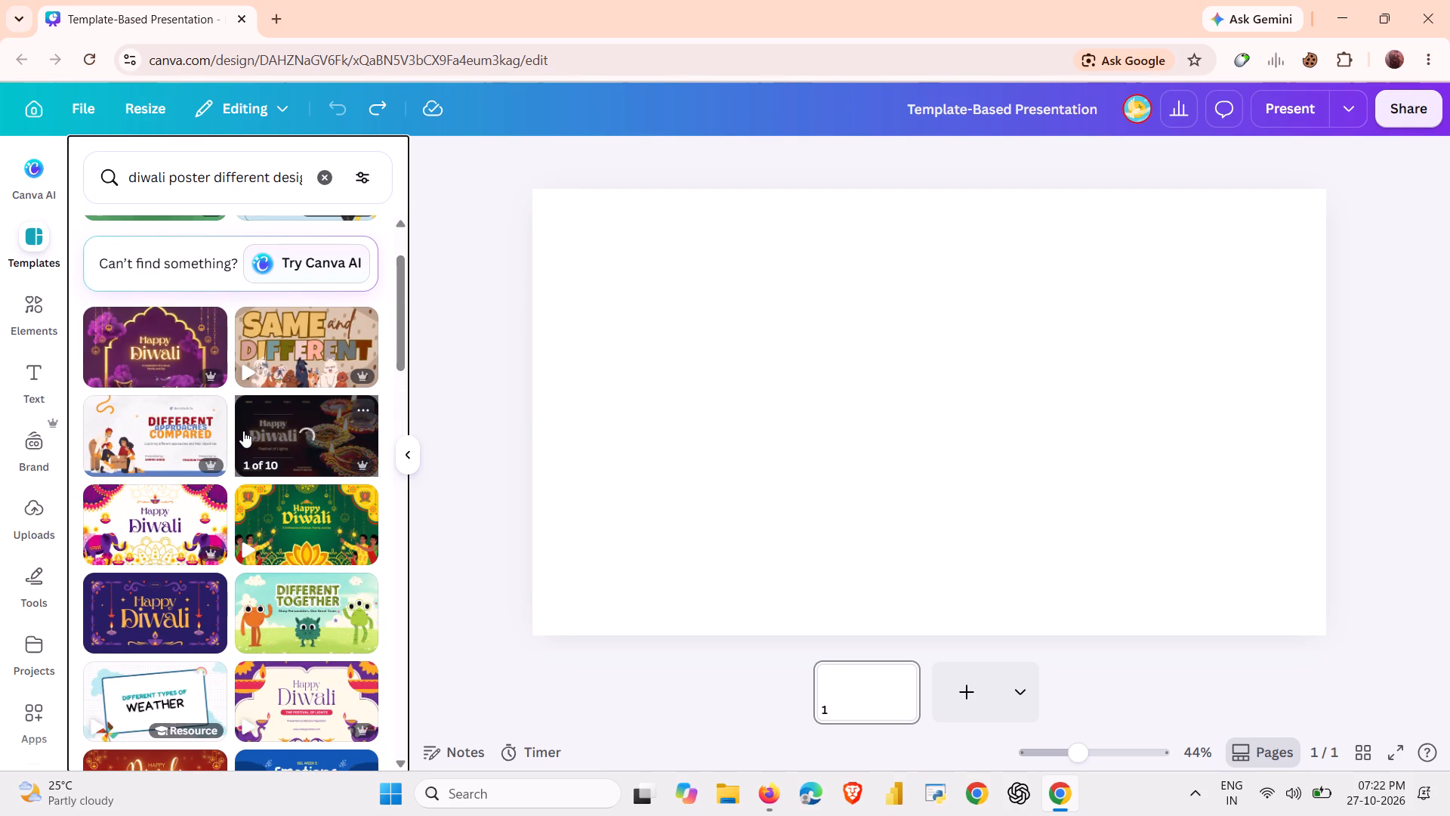
scroll(249, 431, up, 1)
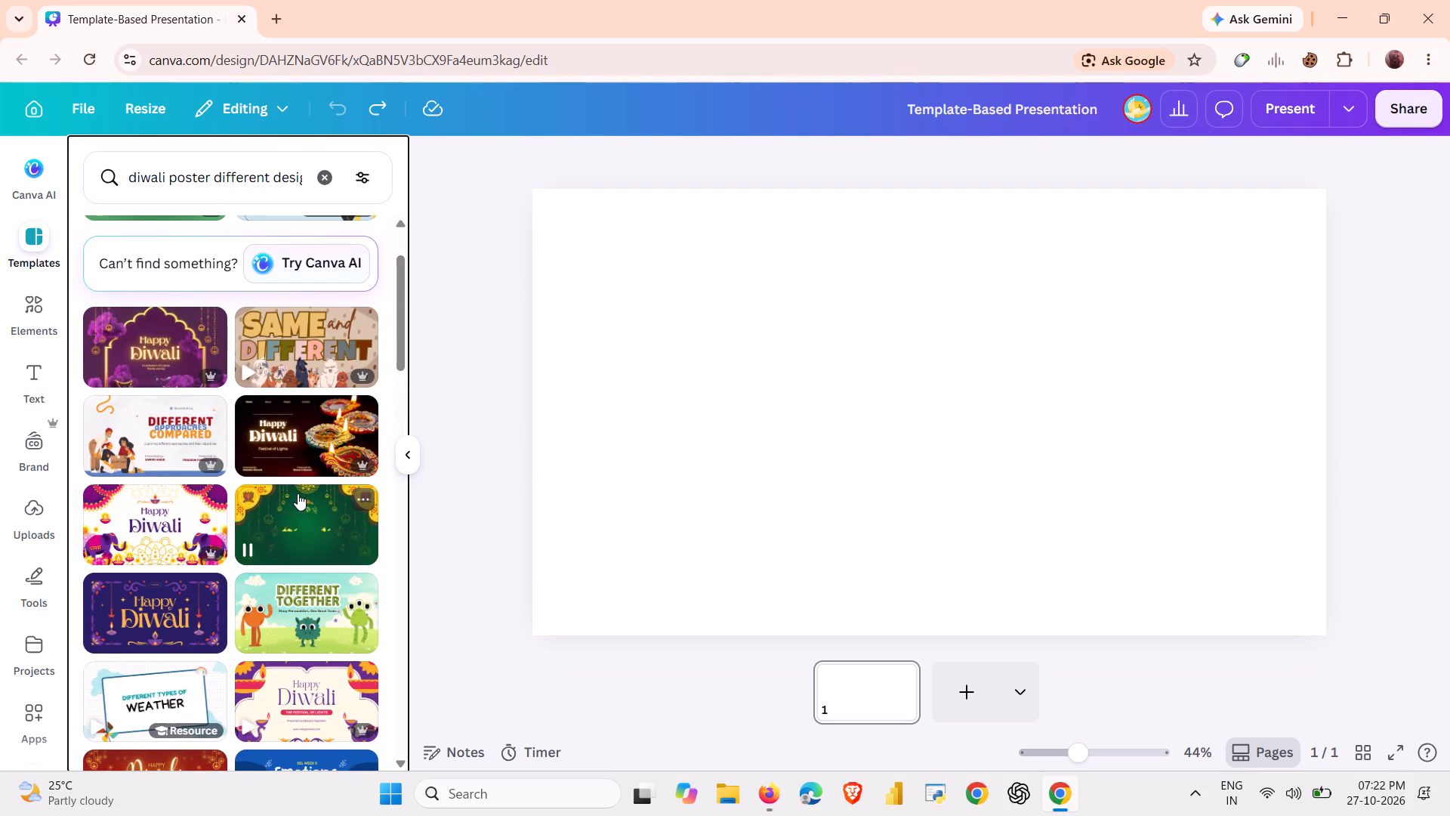
scroll(298, 493, up, 2)
click(280, 521)
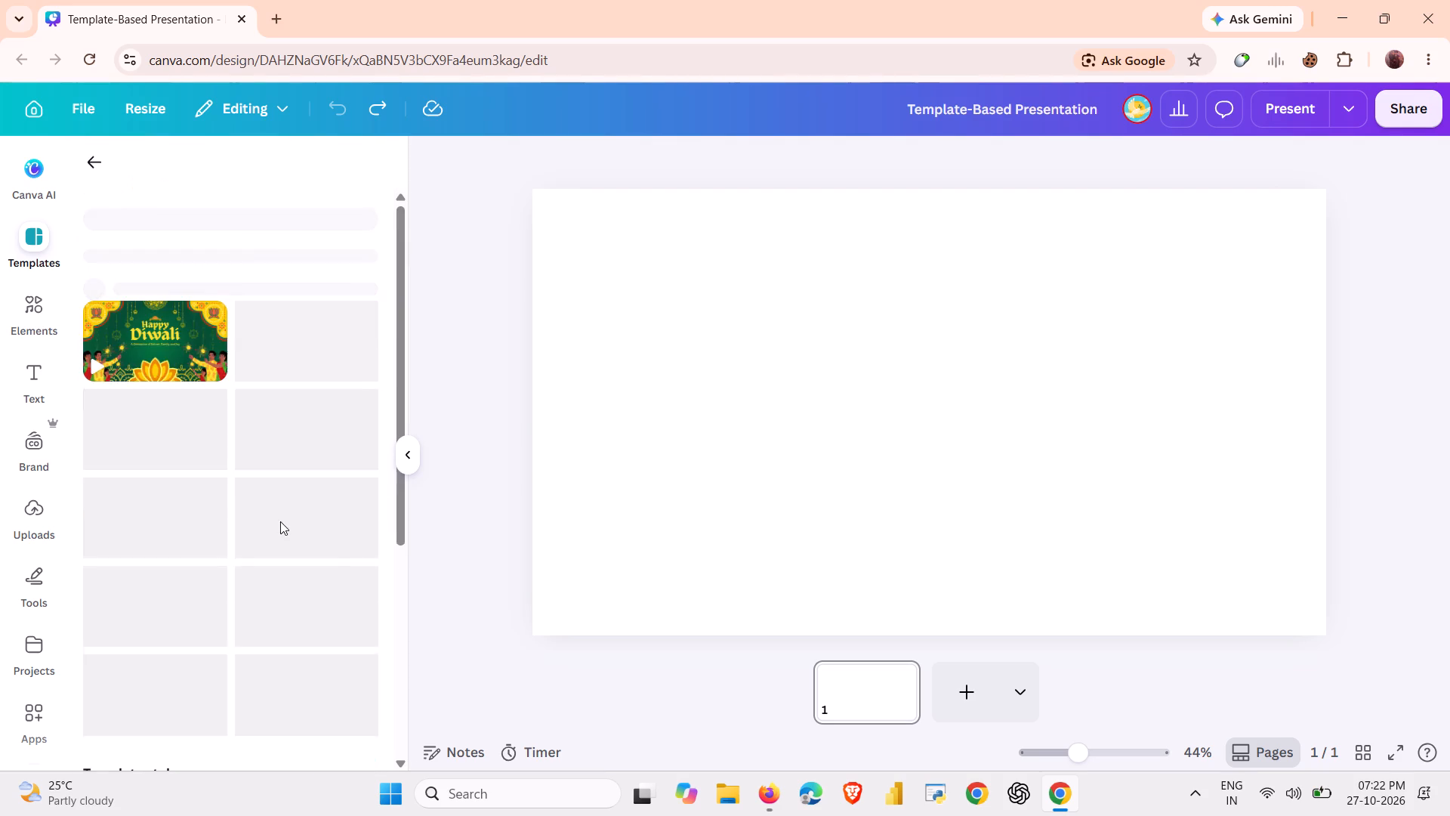
Apply all 10 pages of the Green and Yellow Illustrative Happy Diwali Presentation template to the design.
right_click(289, 394)
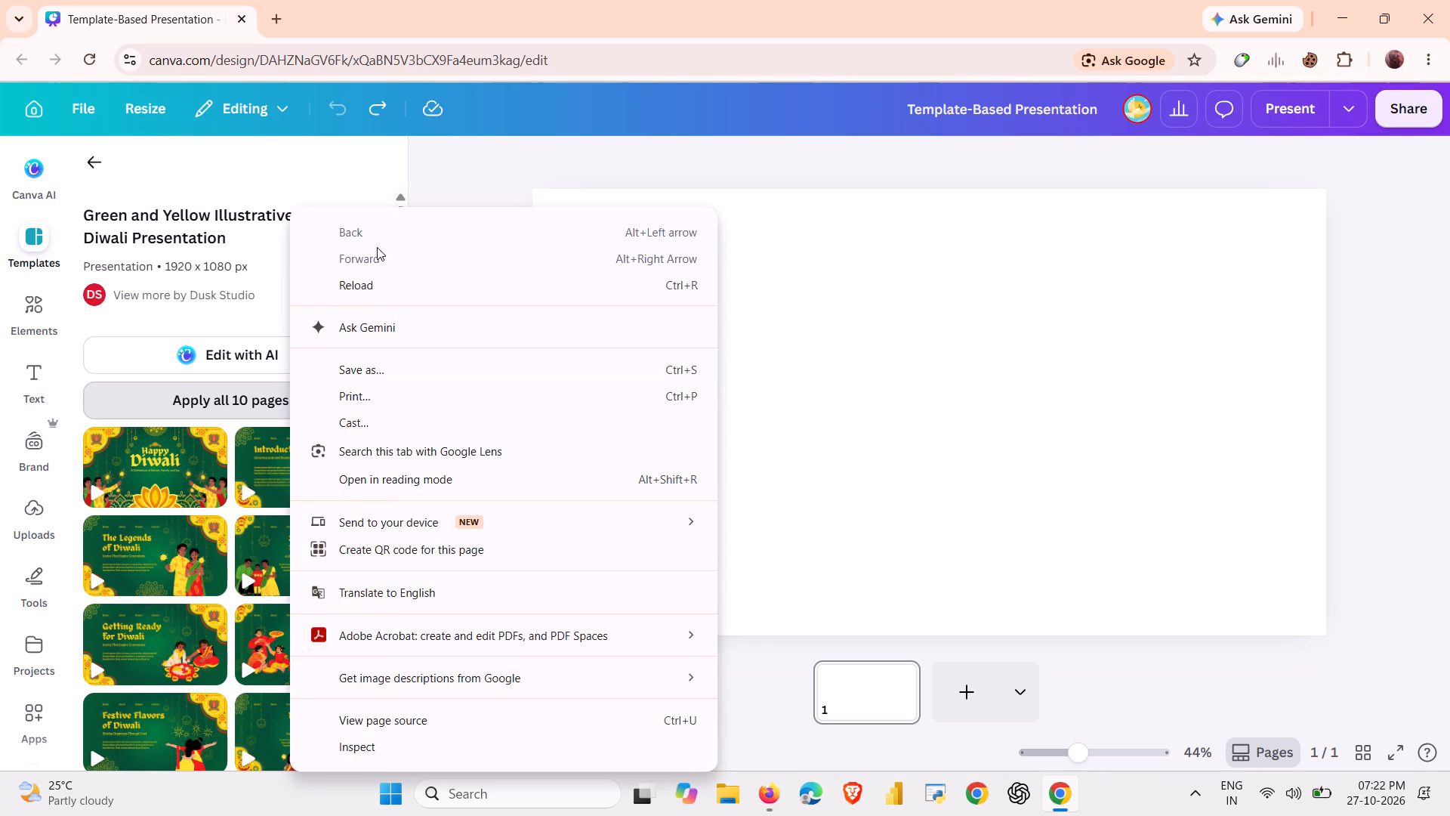
click(273, 465)
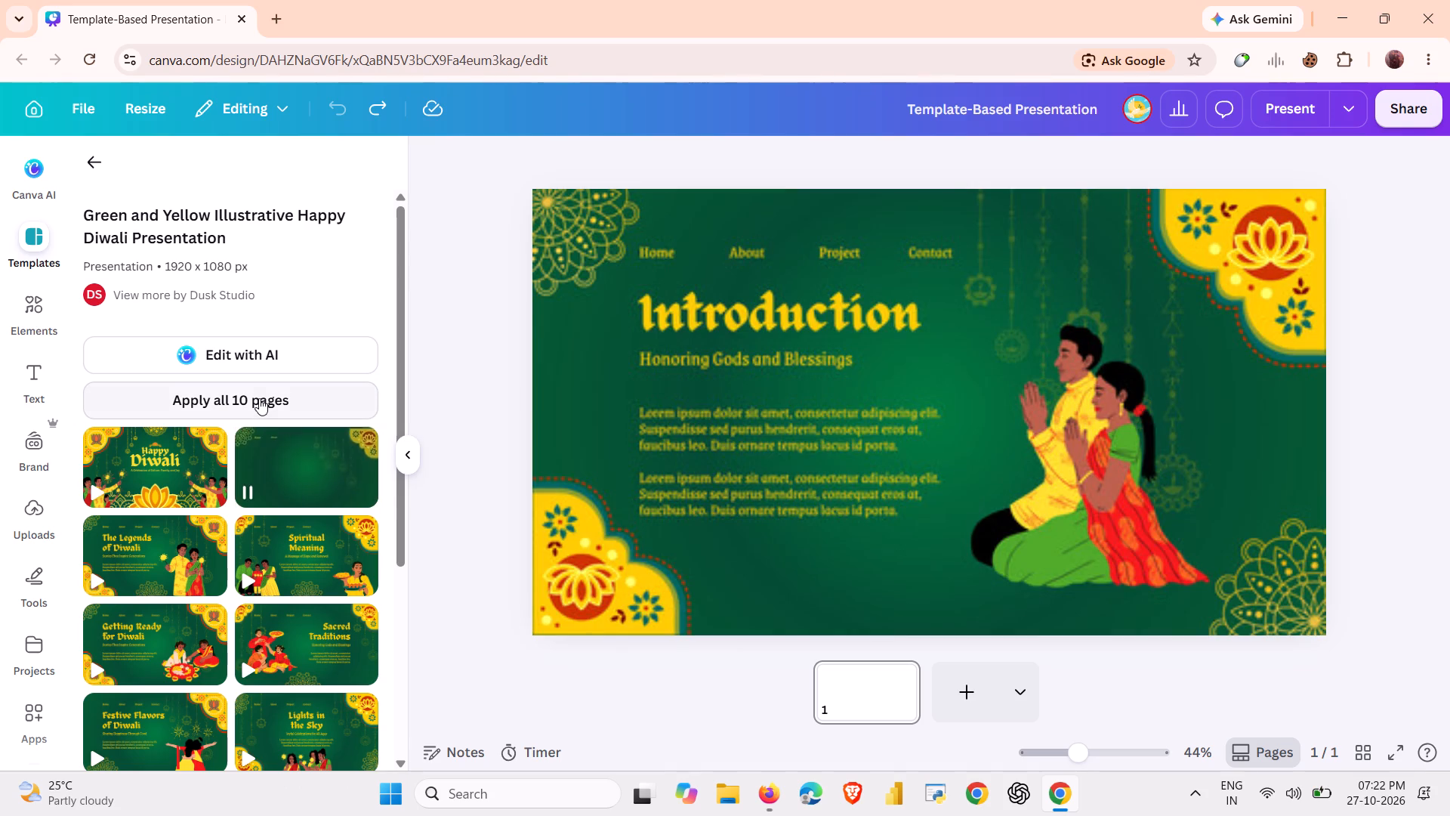
click(248, 397)
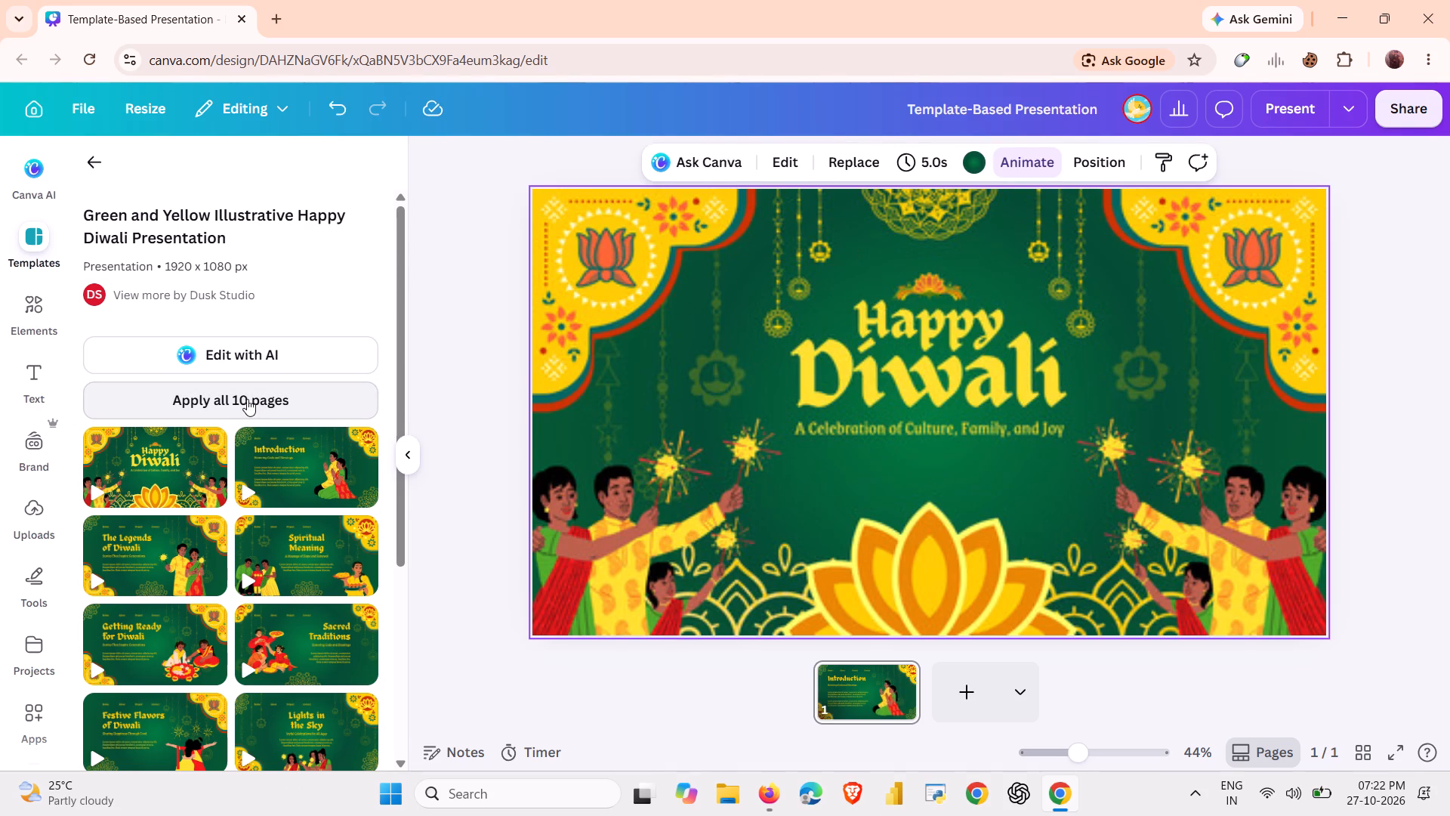
double_click(249, 395)
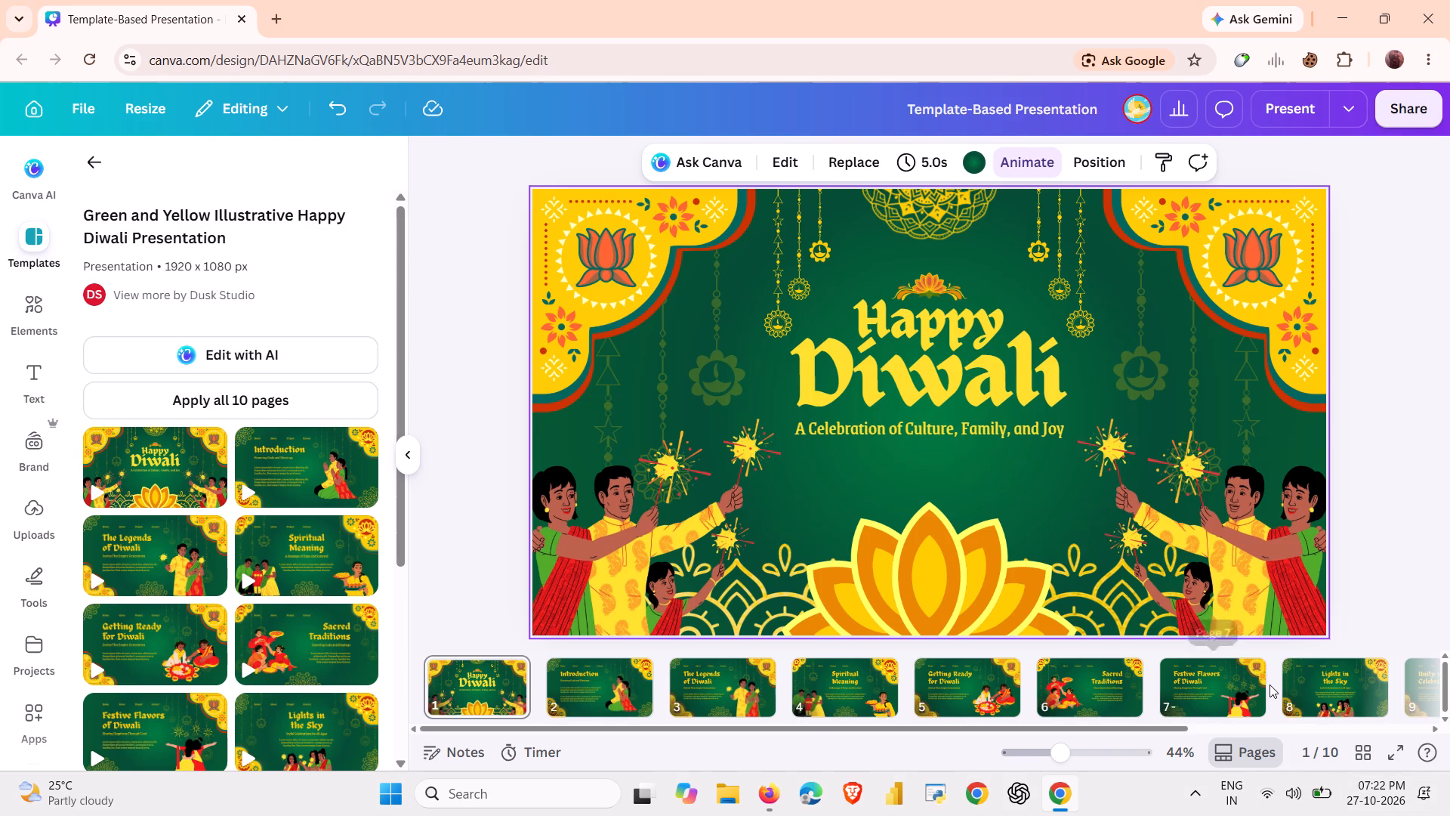
Look through the applied template's pages, viewing page 9, the cover page and page 2.
drag(1439, 681, 1404, 685)
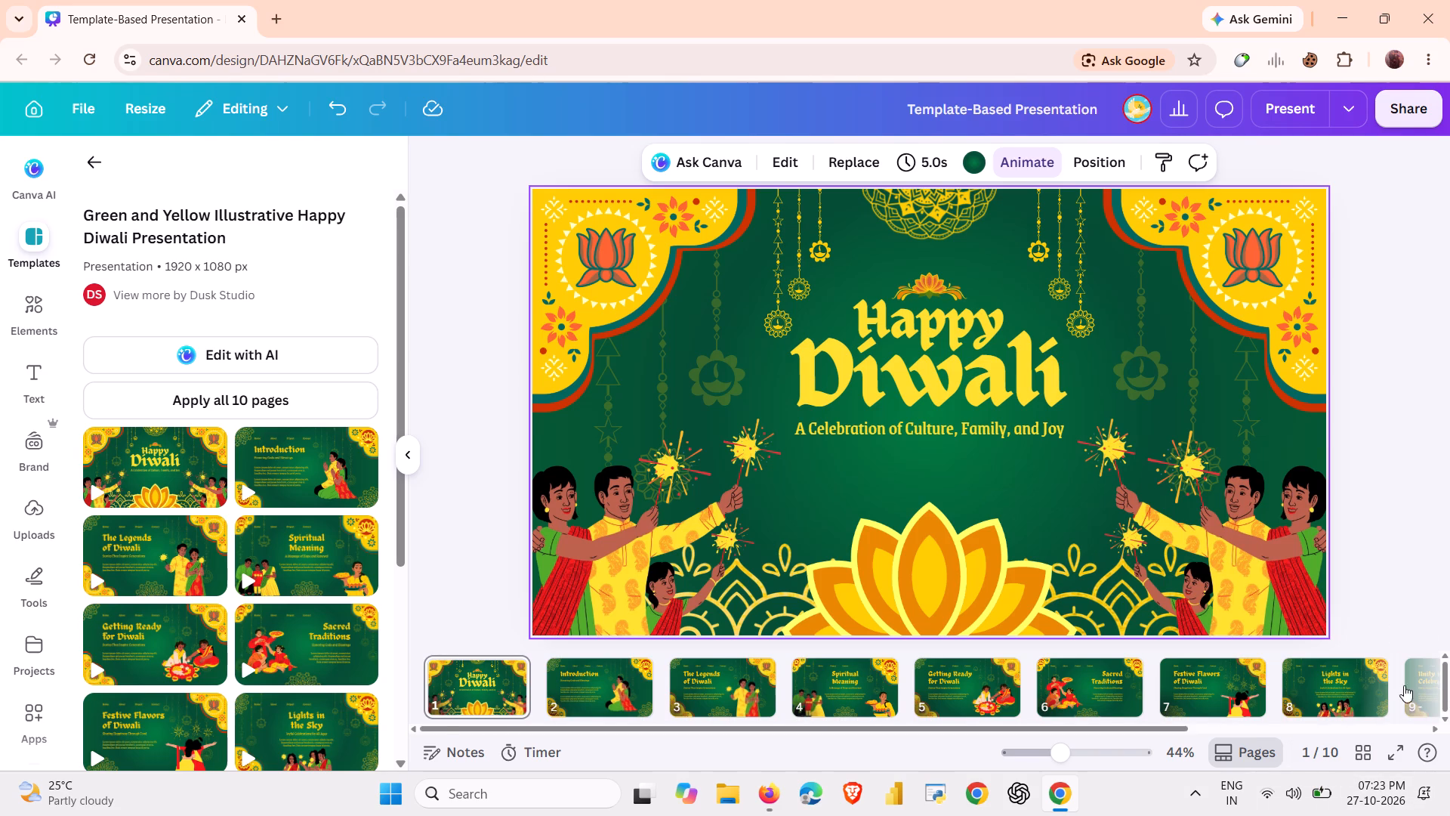
drag(1404, 685, 1299, 694)
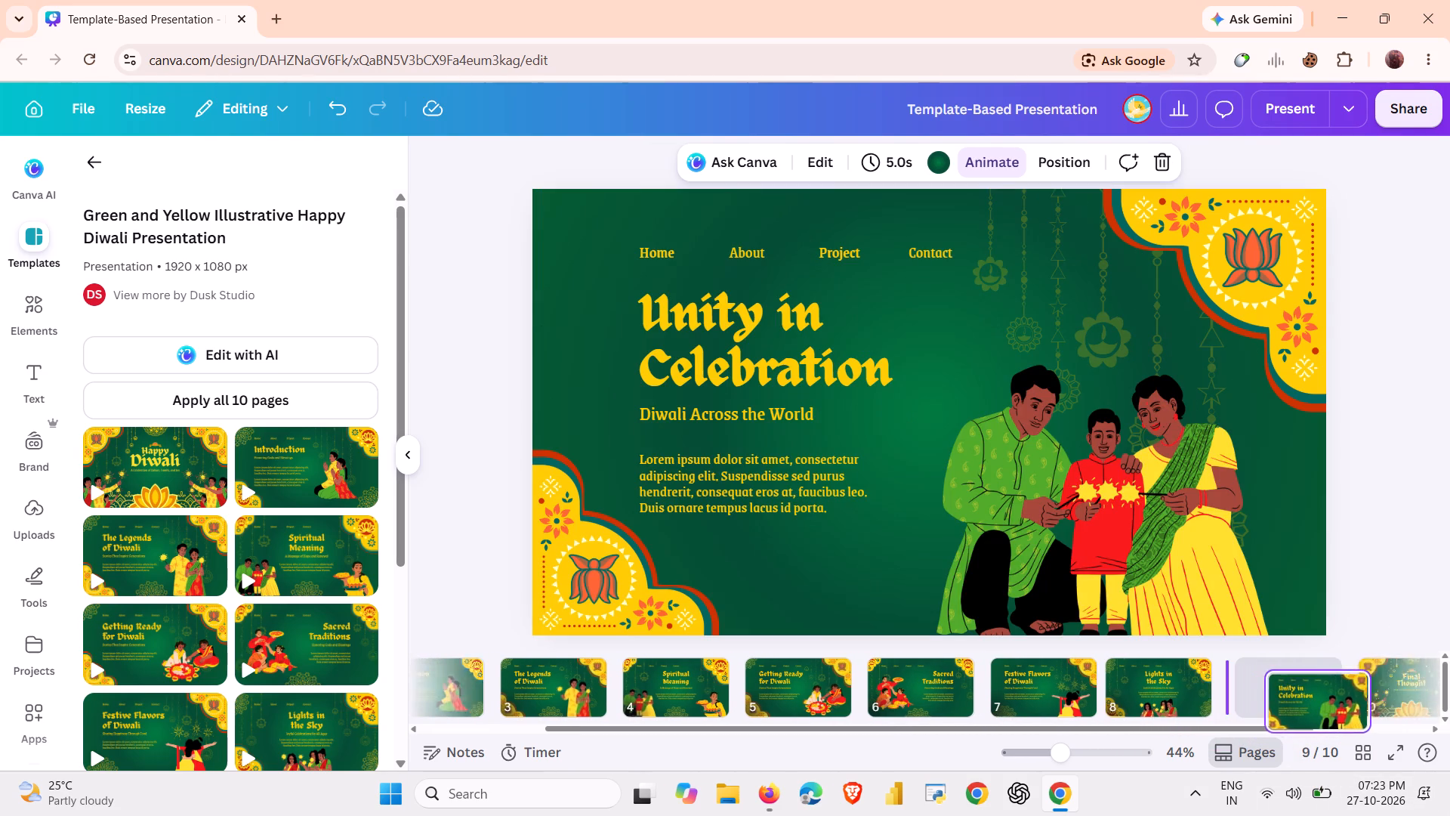
drag(1299, 694, 1236, 688)
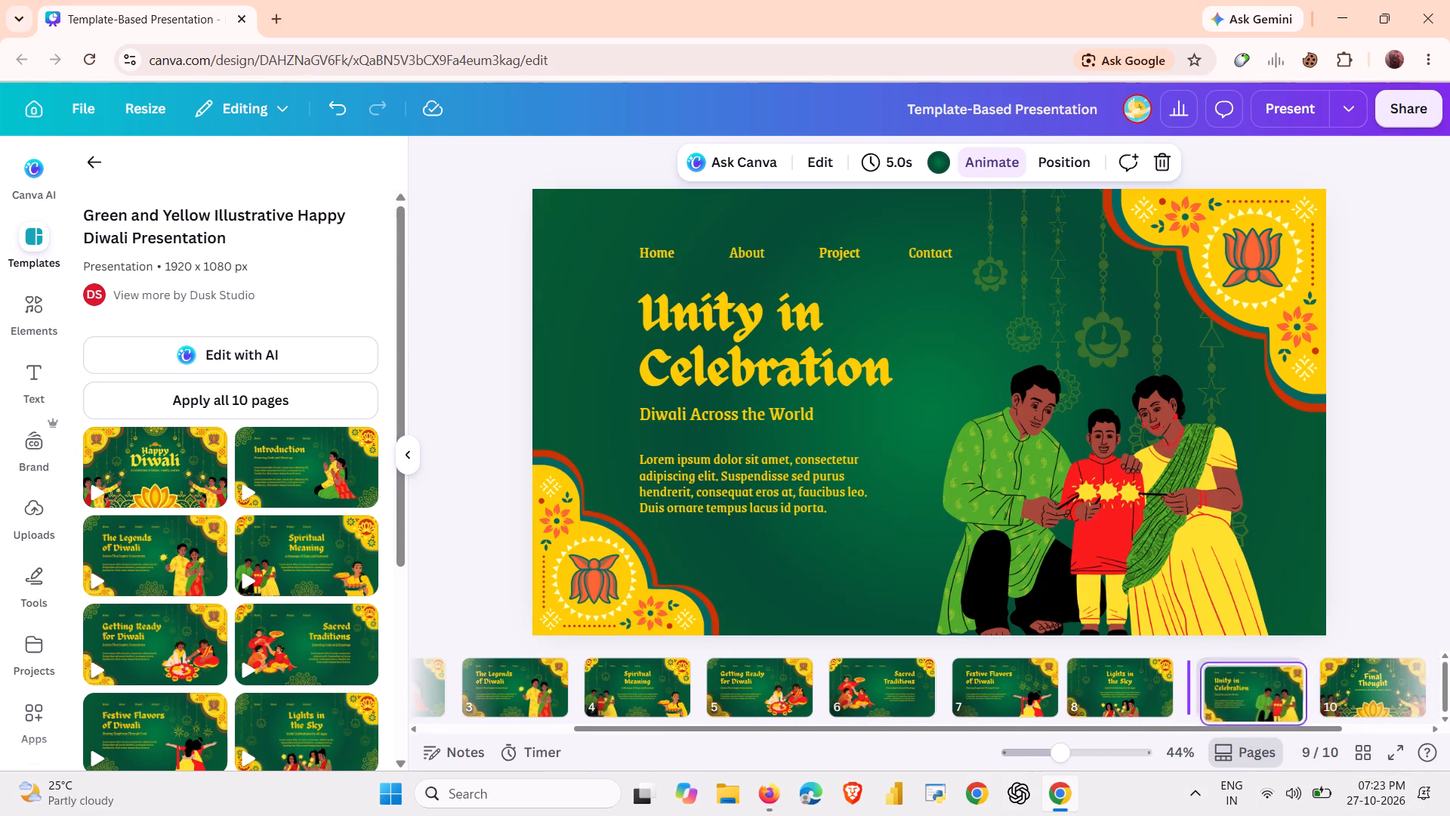
drag(1236, 688, 1236, 687)
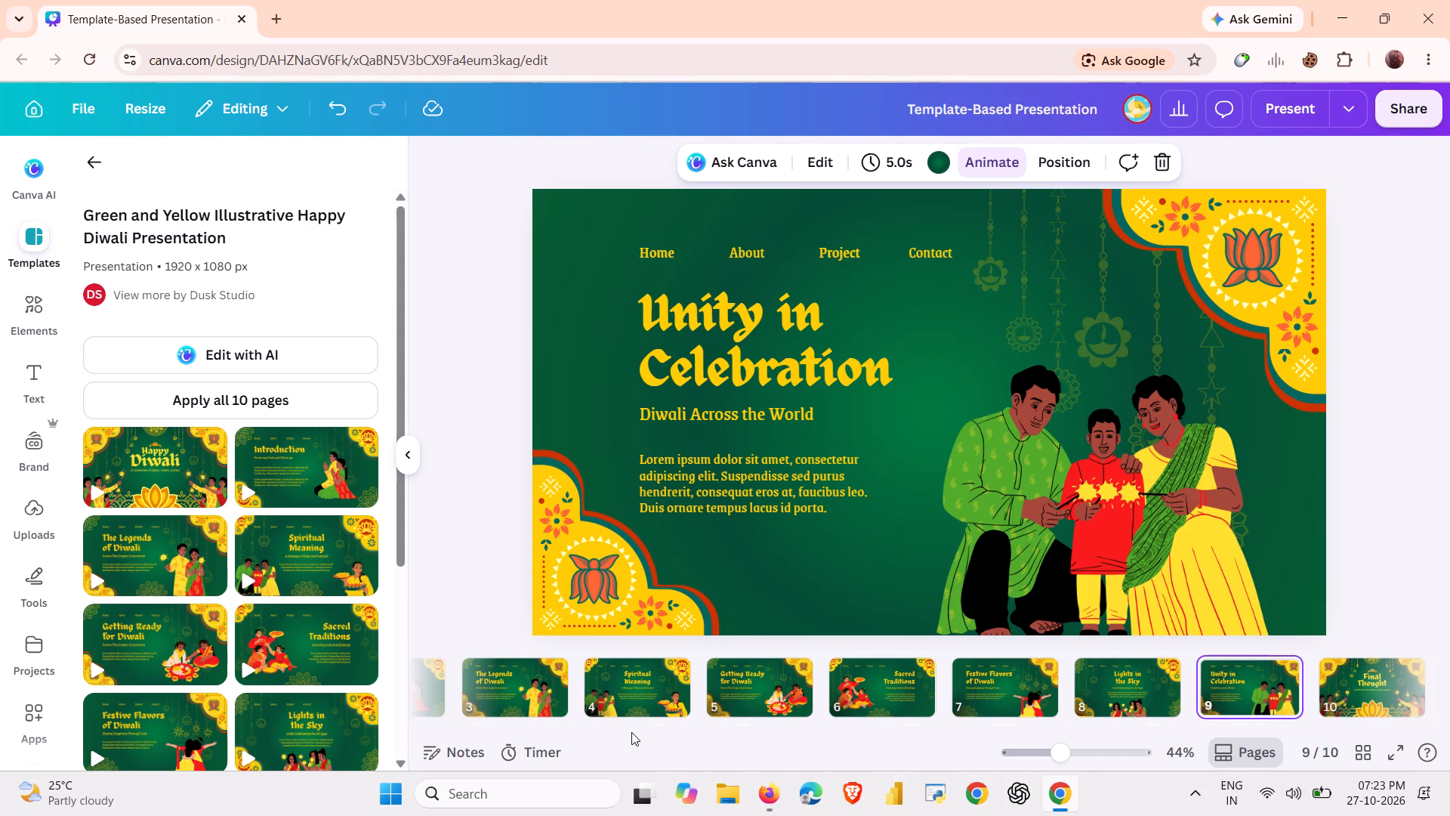
drag(627, 729, 429, 766)
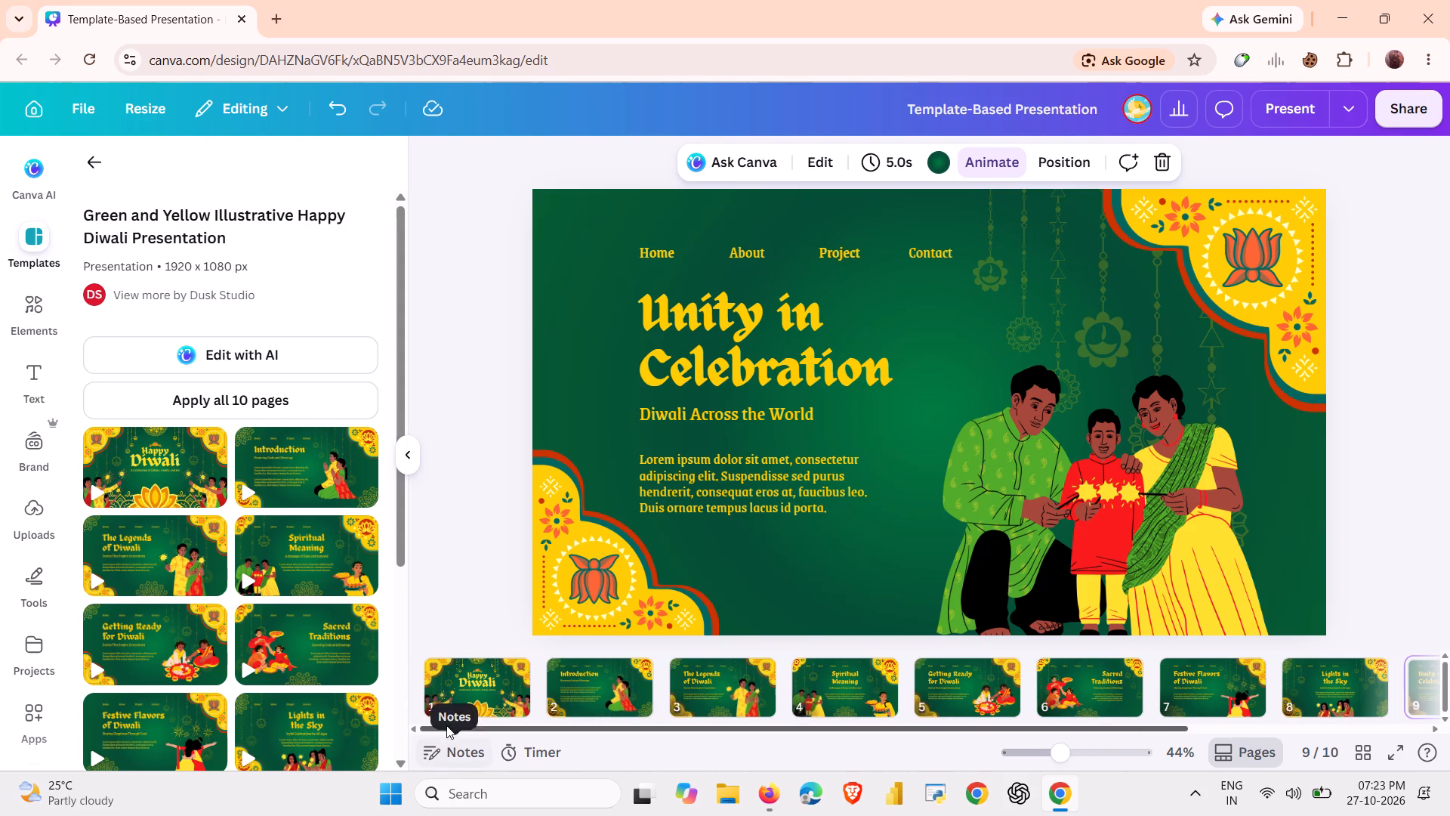
click(482, 682)
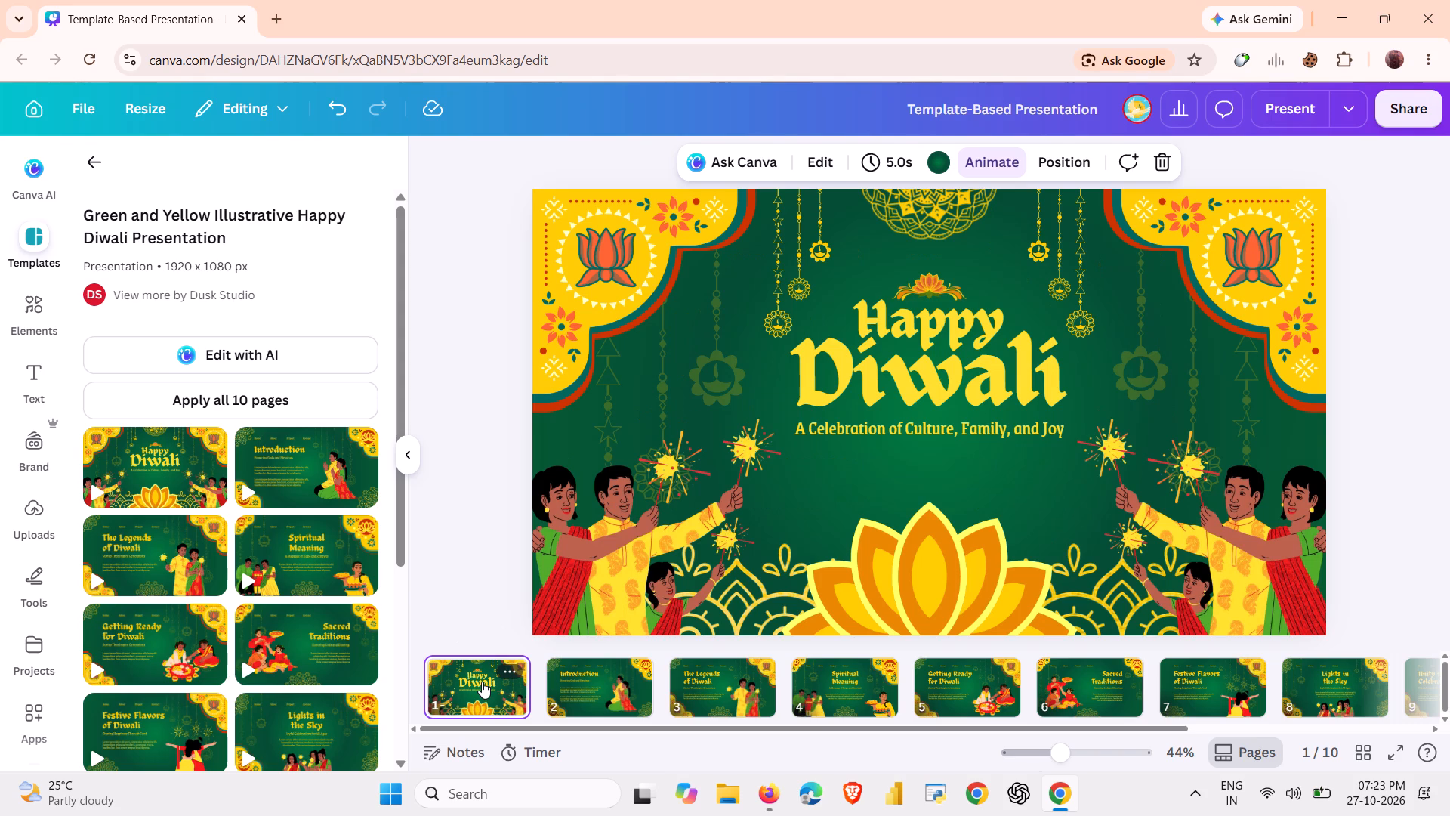
click(630, 709)
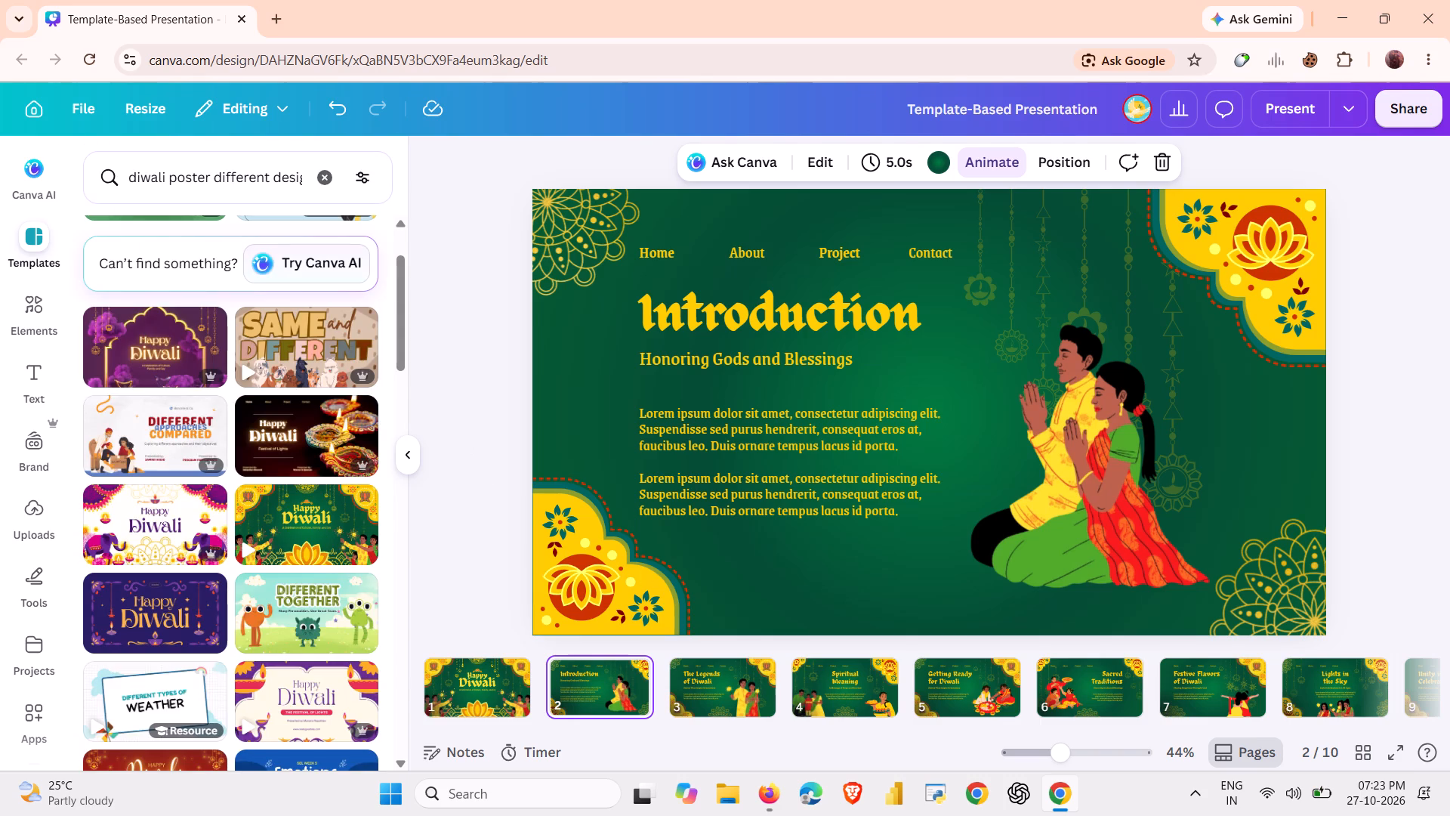
click(316, 179)
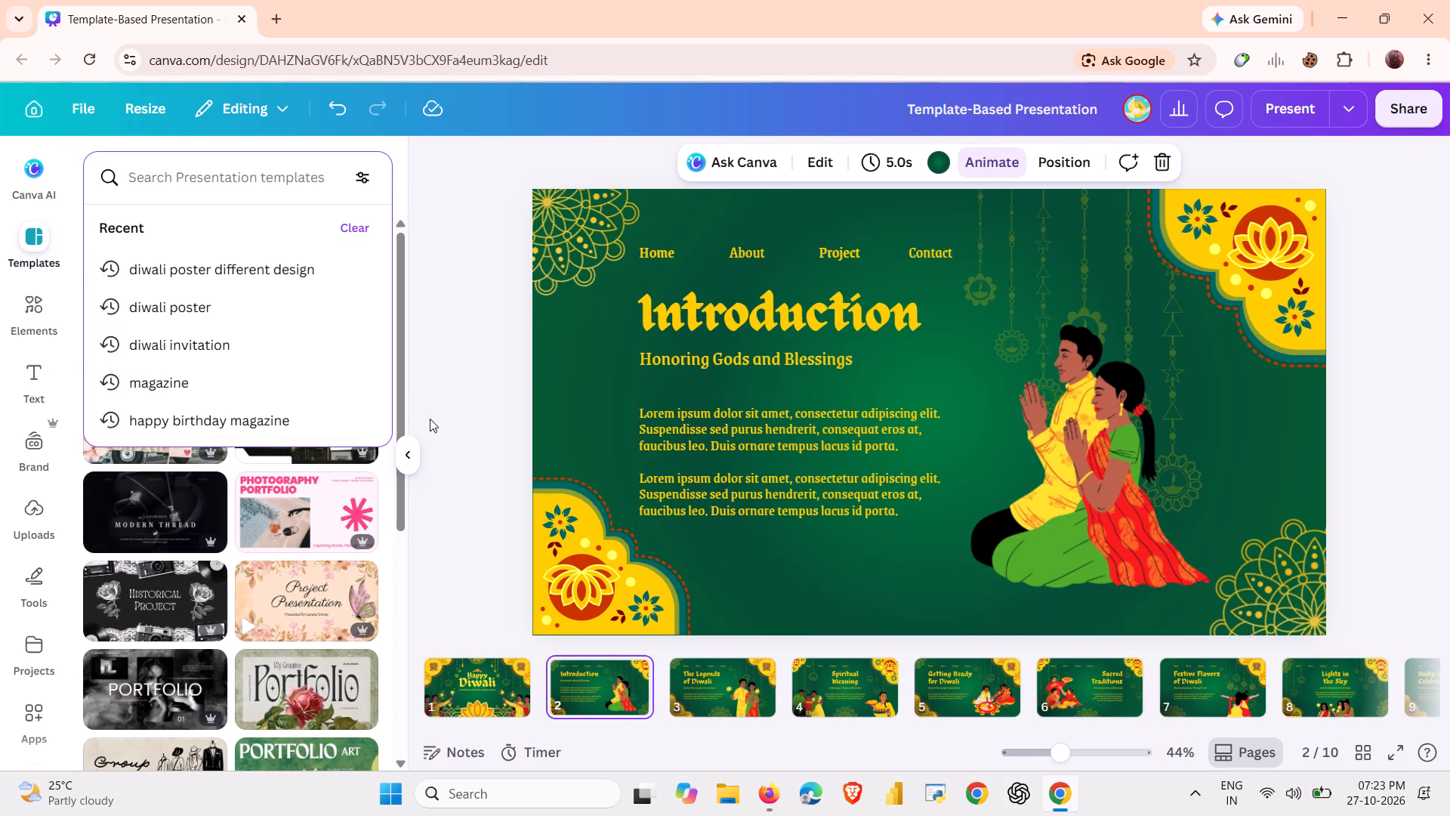
click(452, 448)
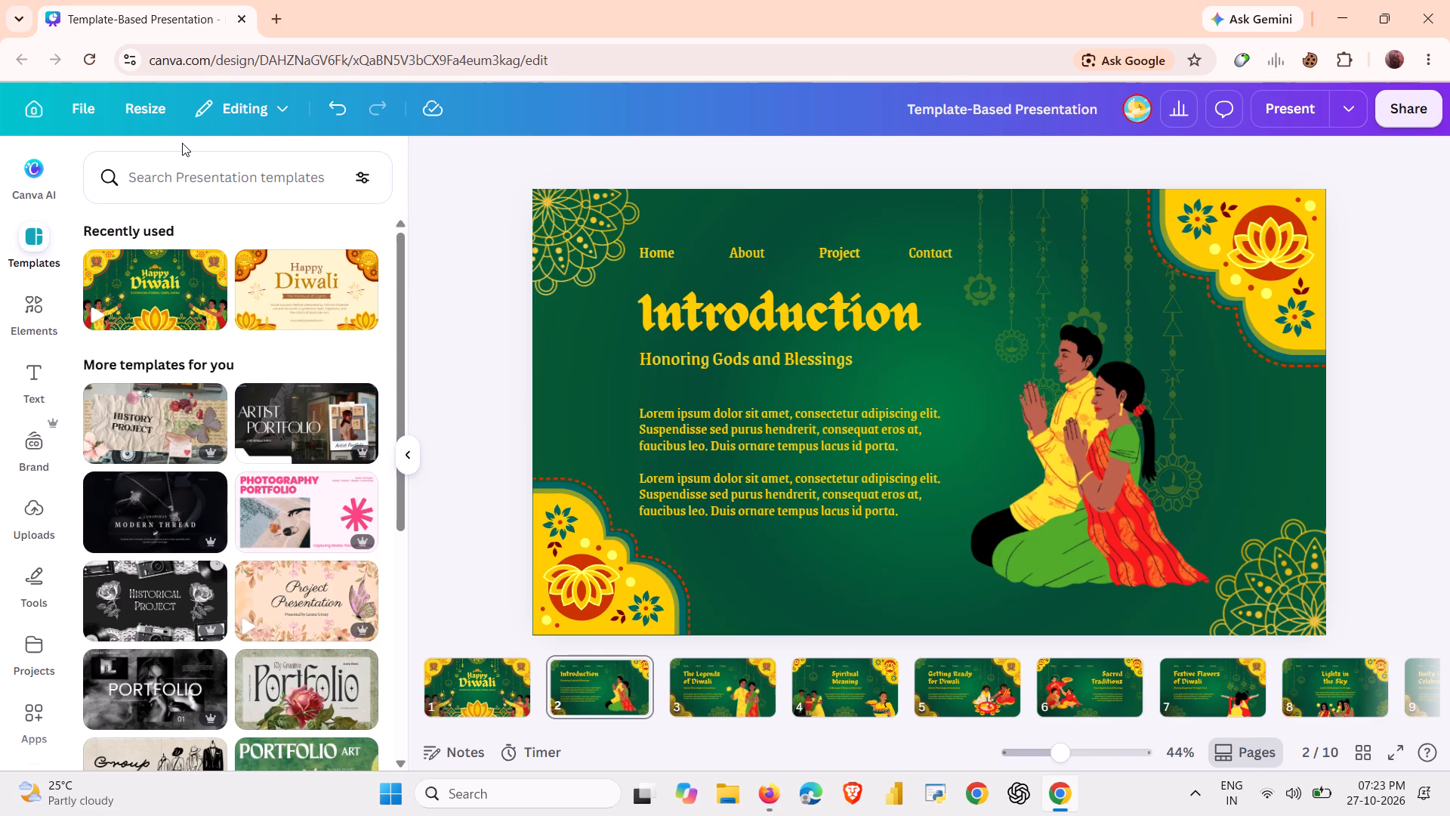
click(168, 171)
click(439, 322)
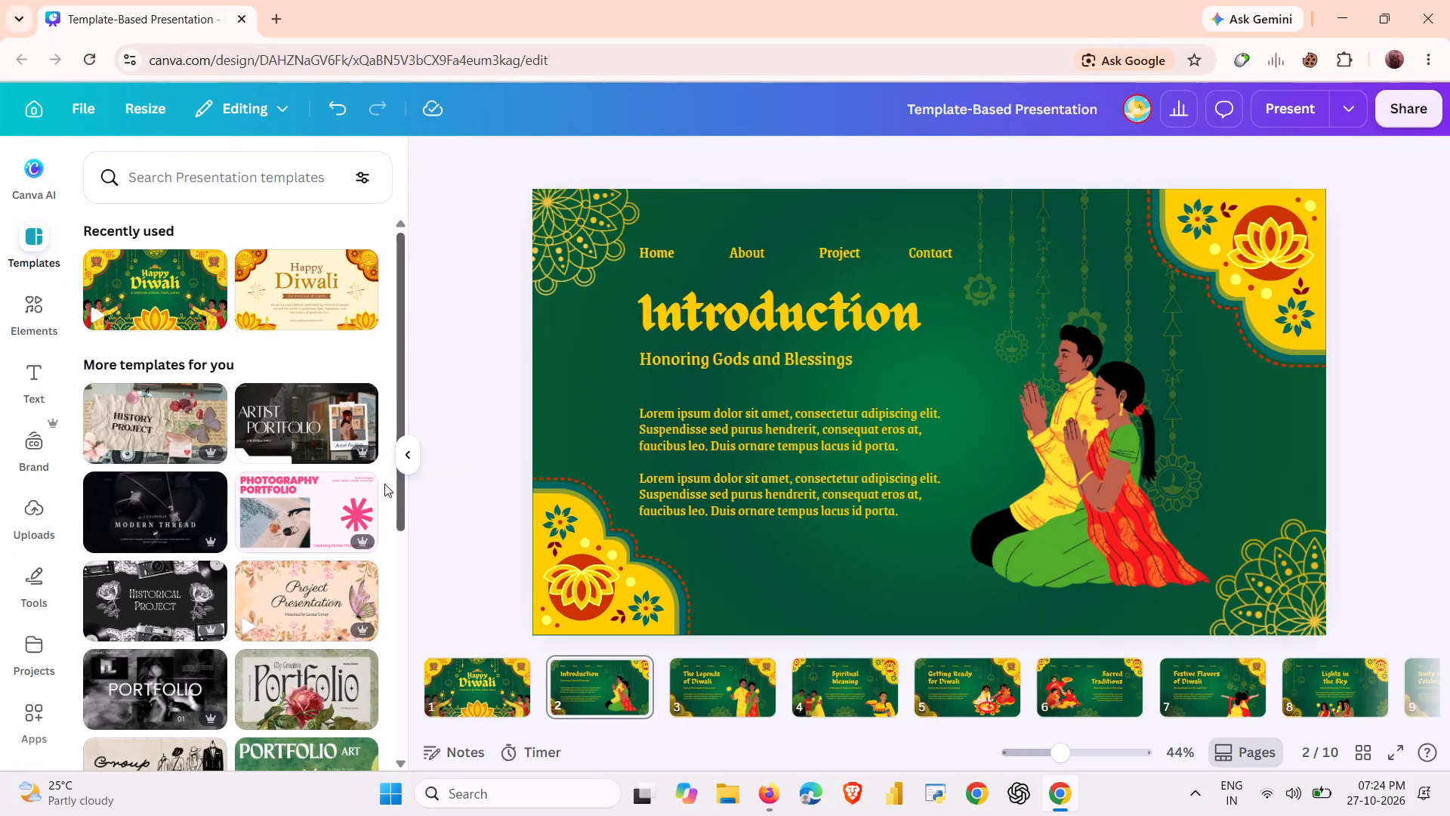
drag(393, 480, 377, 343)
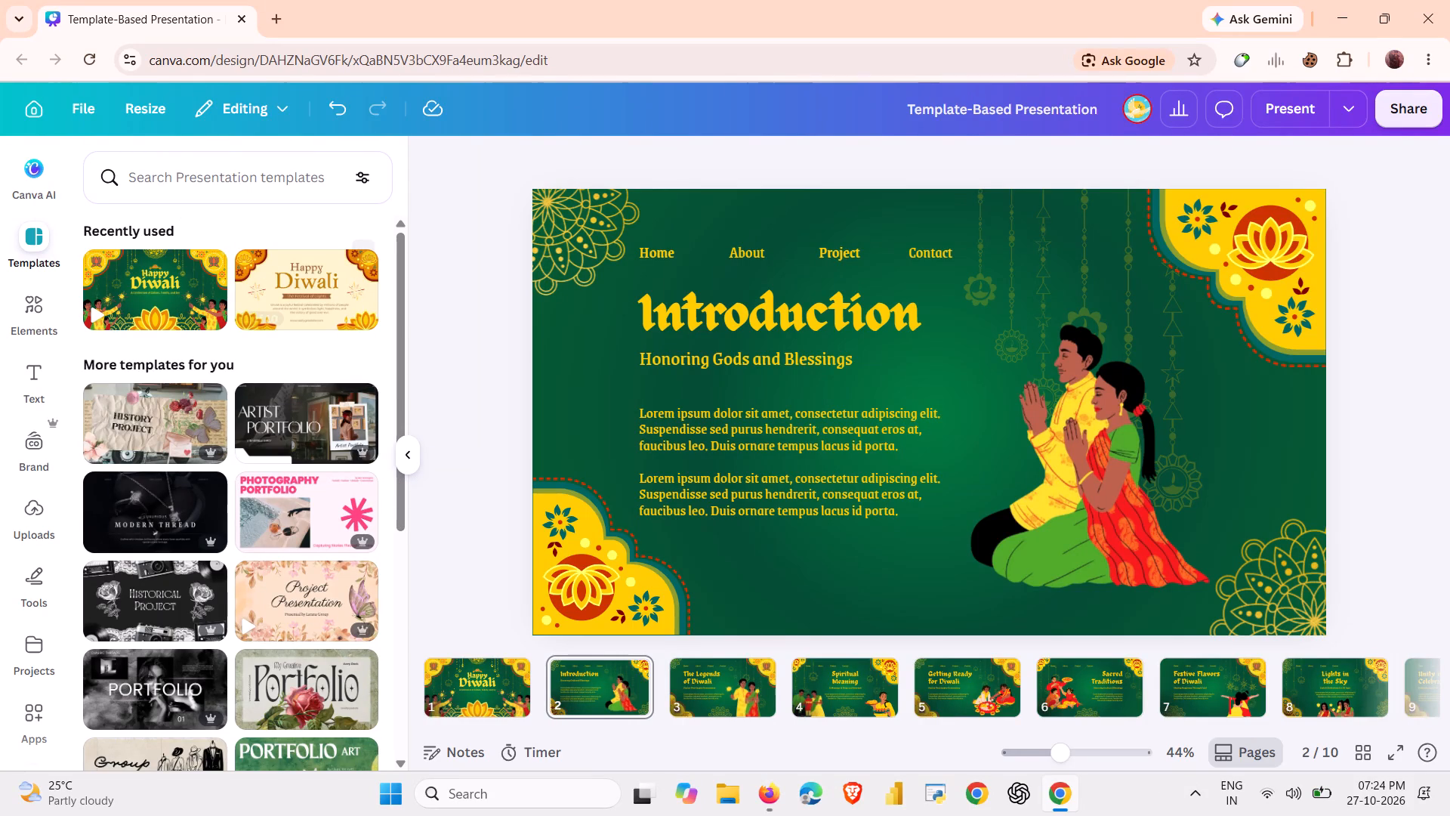
Add the recommended yellow and orange diya lamp element to the Introduction page.
click(20, 323)
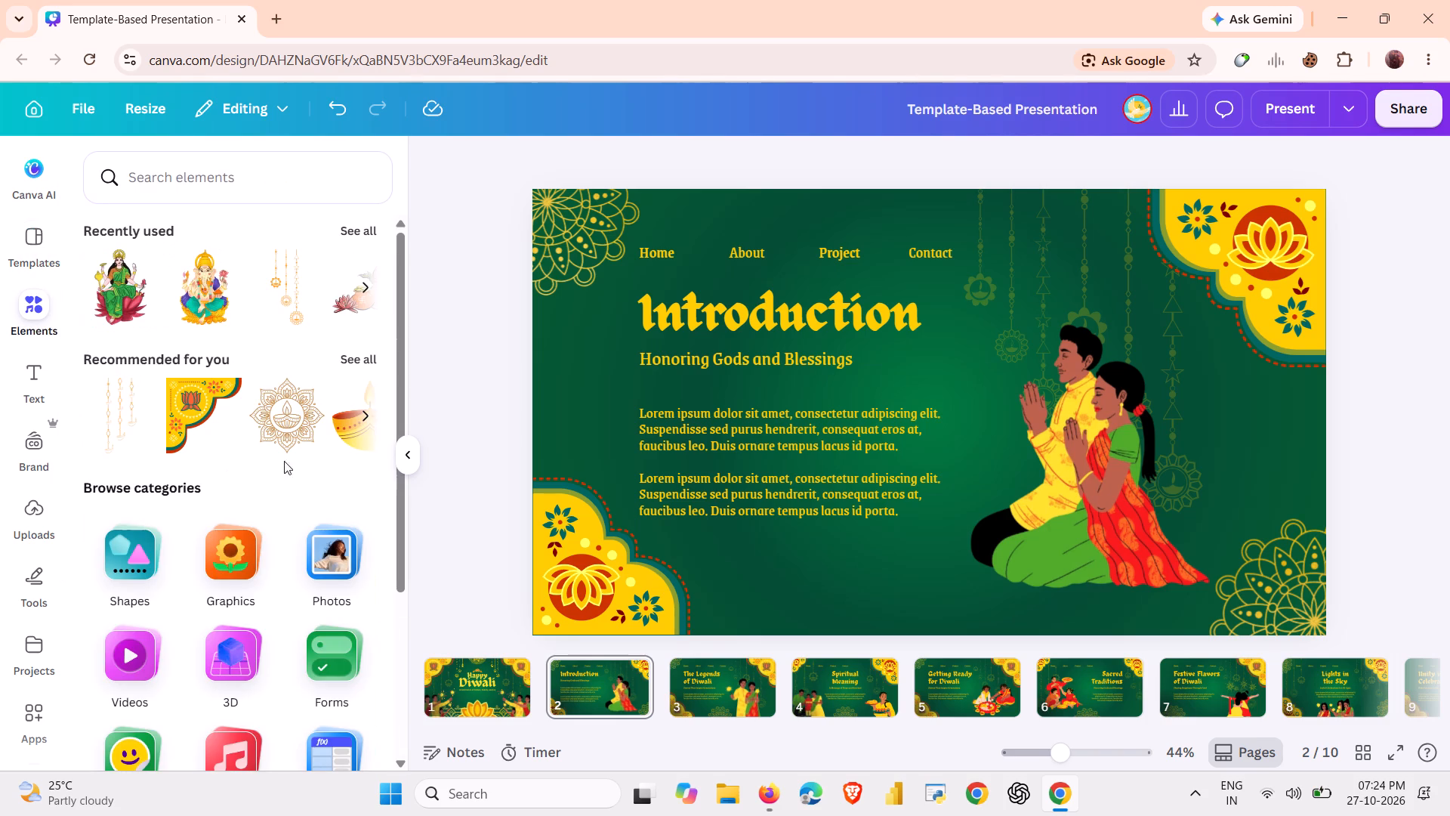
right_click(390, 414)
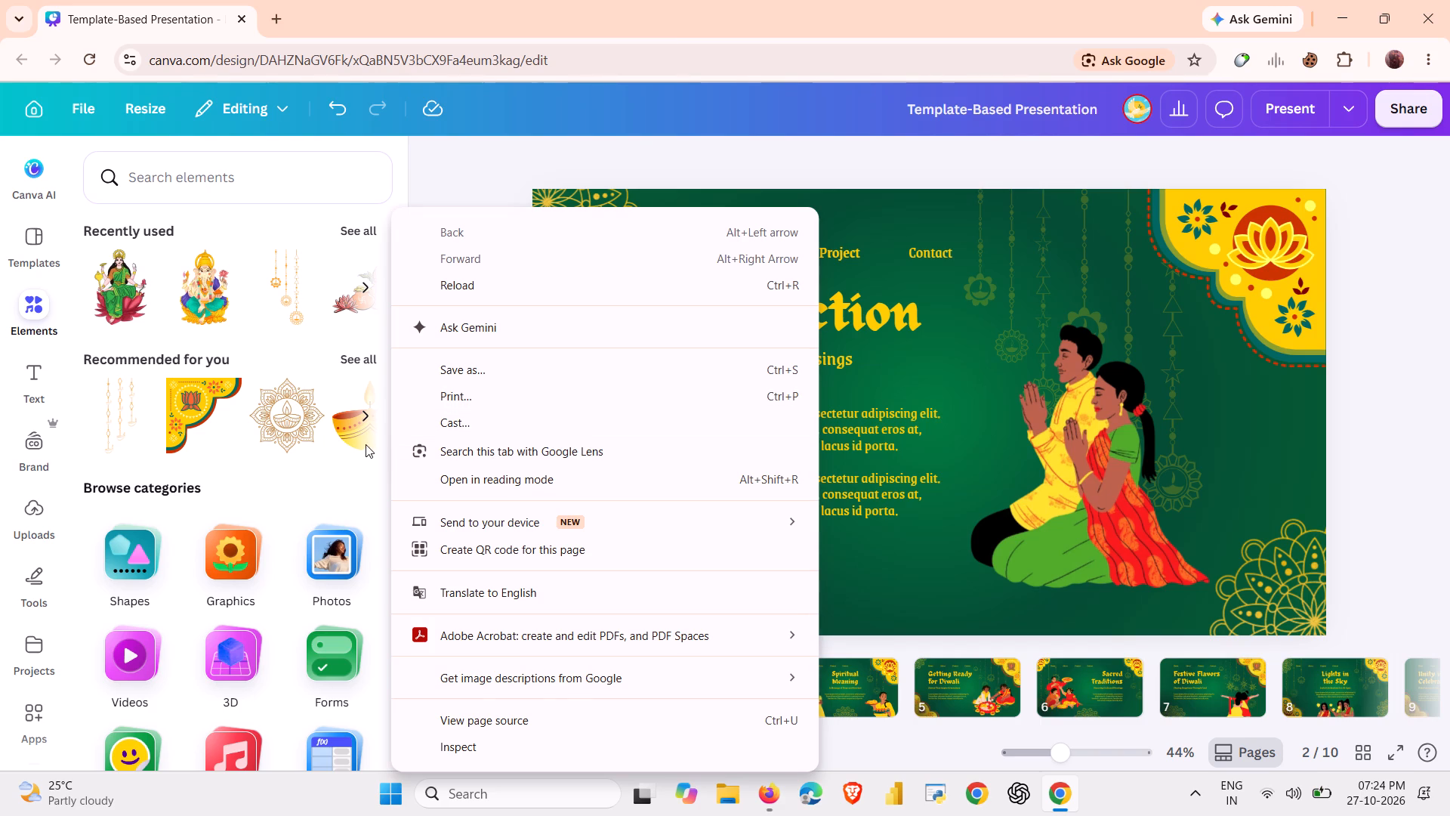
click(362, 447)
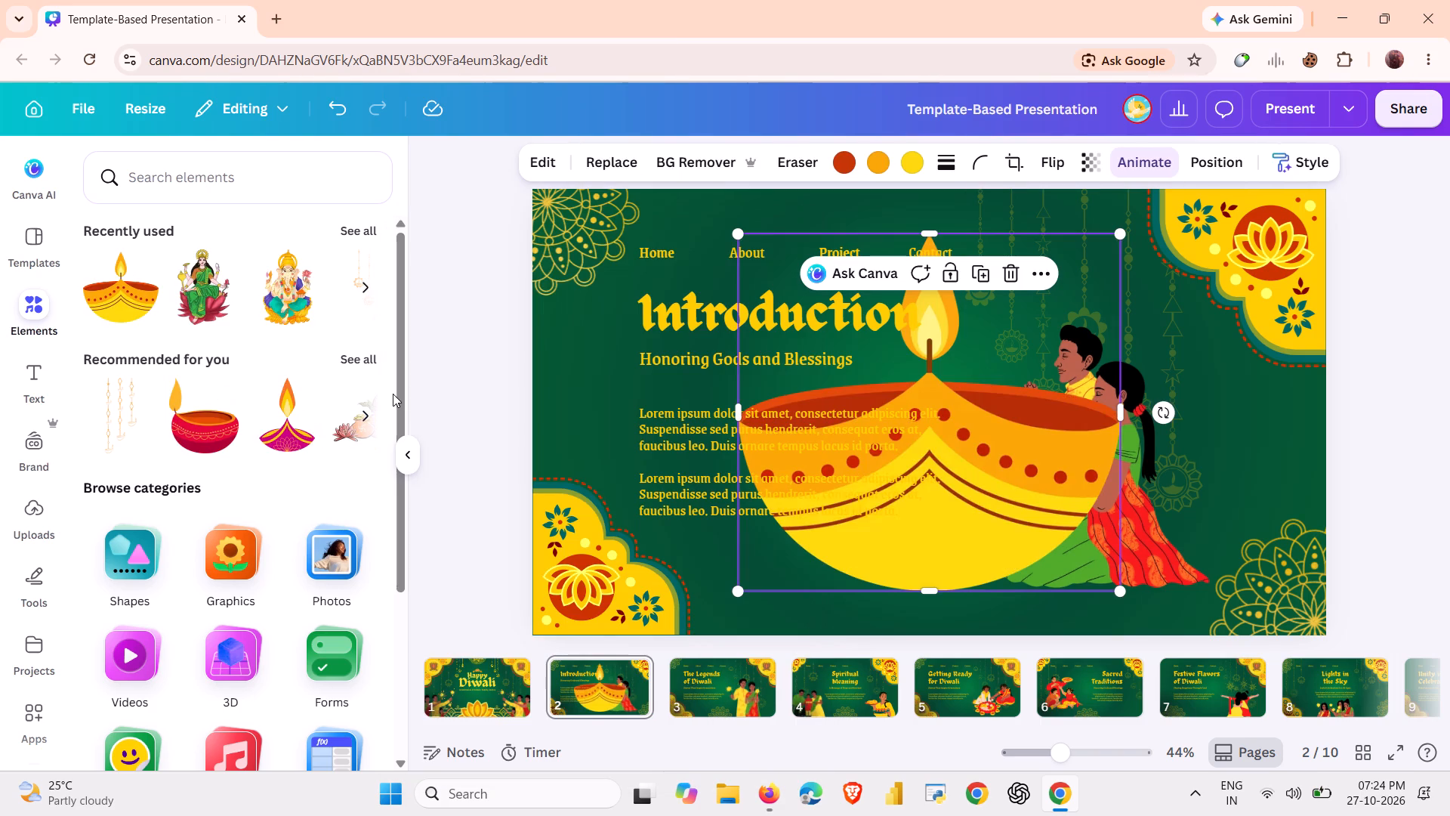
Browse the recommended elements and add the scalloped yellow flower garland to the Introduction page.
drag(397, 403, 375, 518)
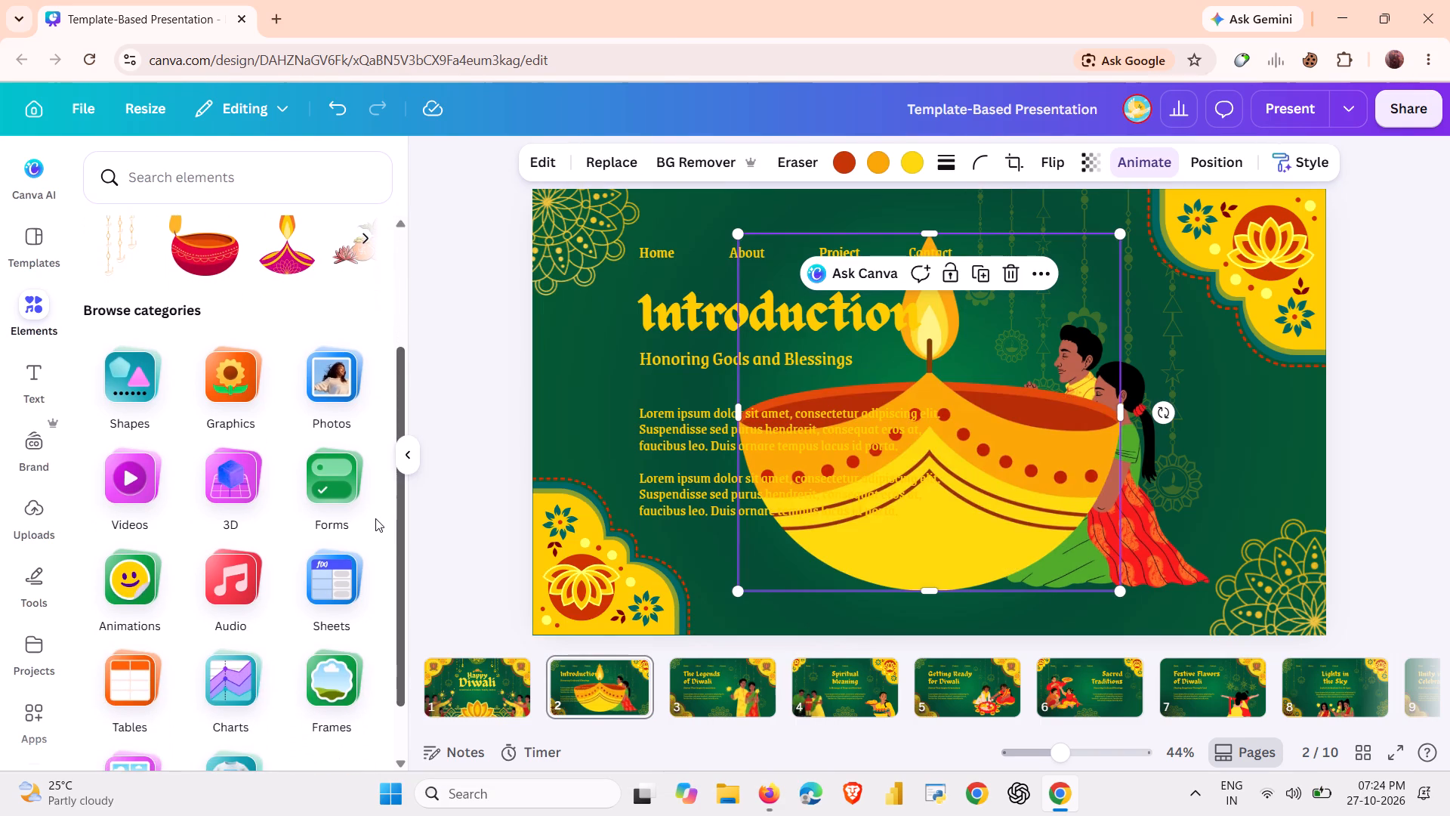
drag(375, 518, 375, 524)
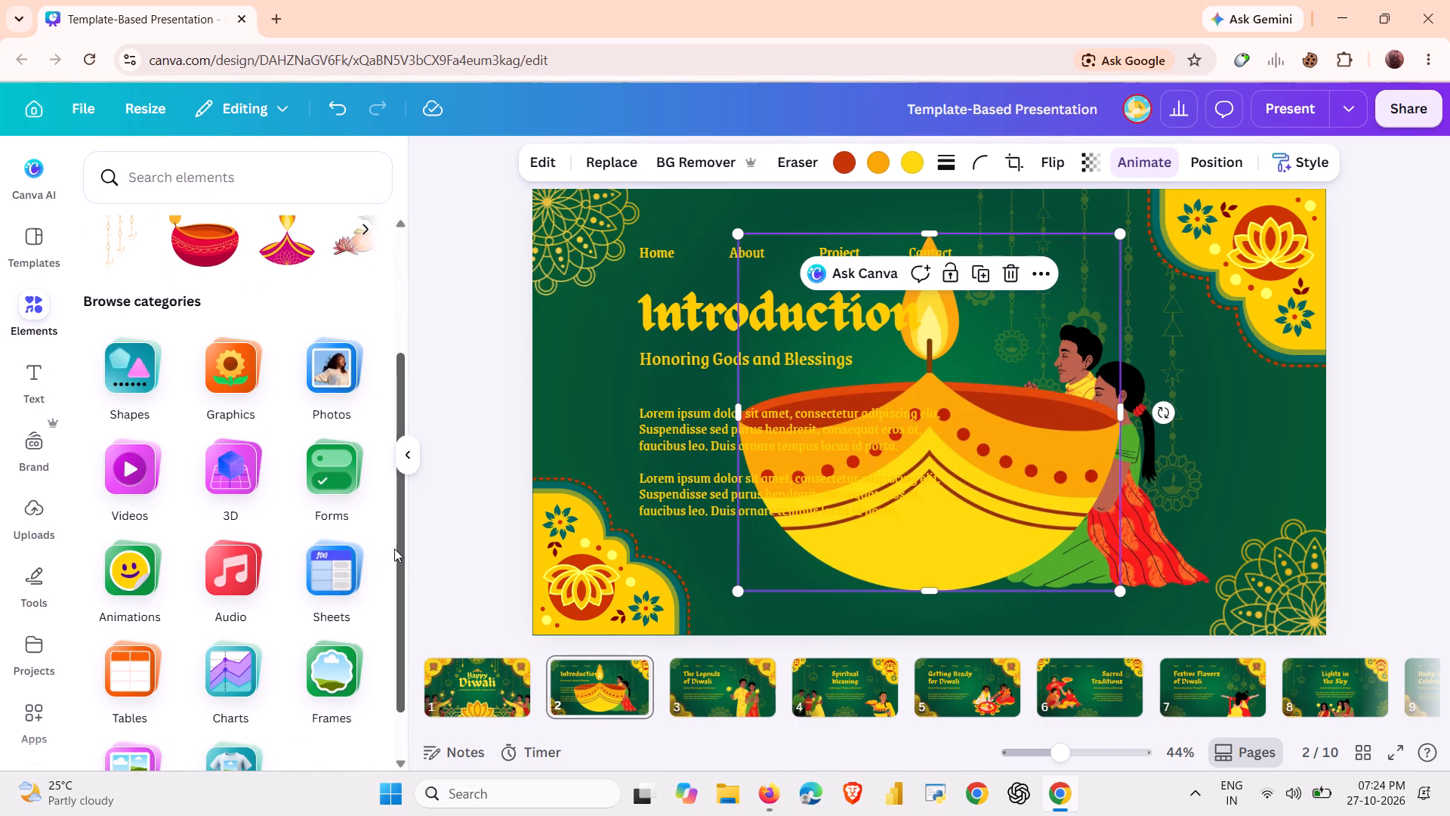
drag(394, 549, 400, 583)
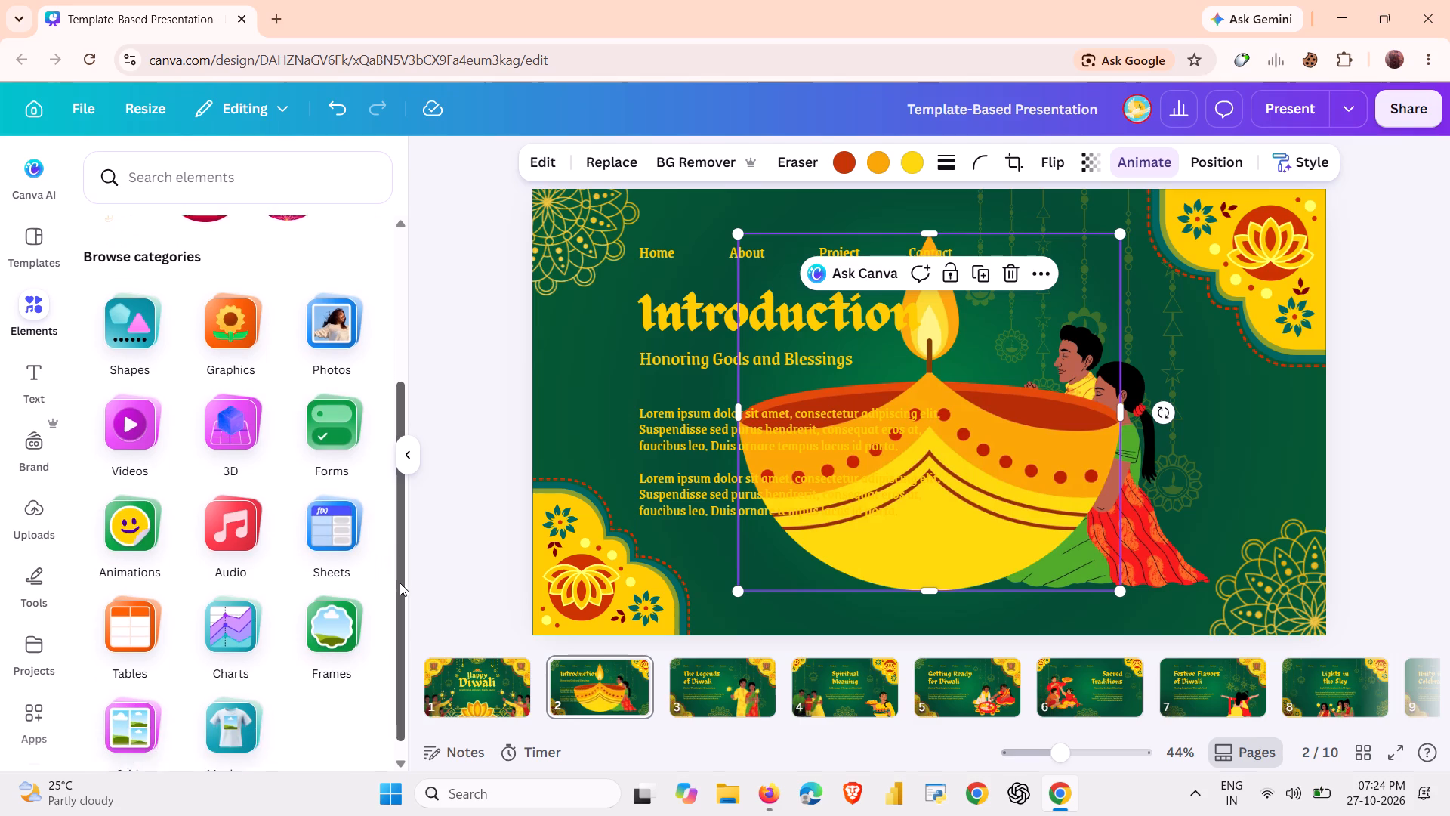
drag(400, 583, 406, 621)
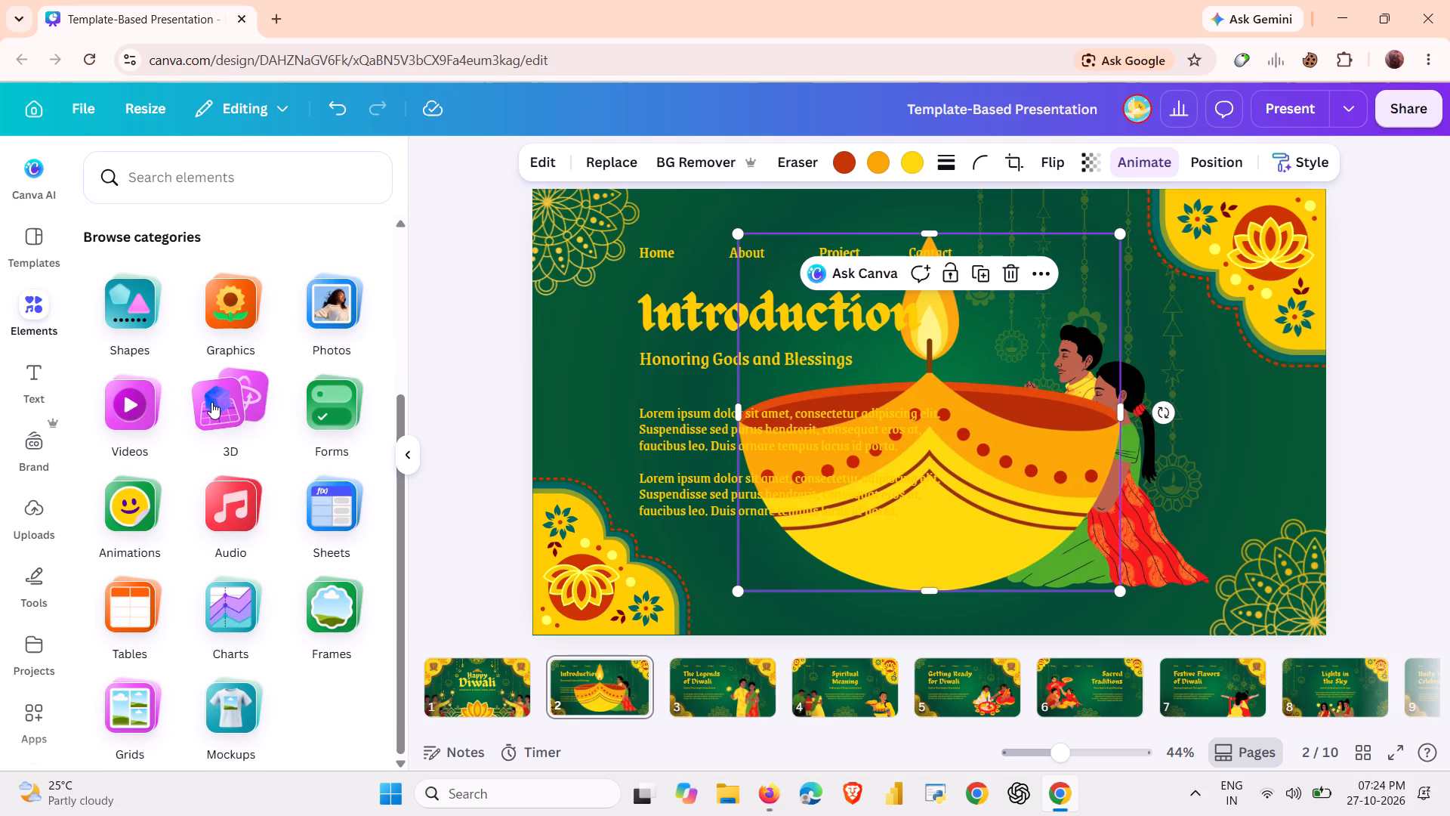
click(392, 406)
drag(396, 403, 388, 280)
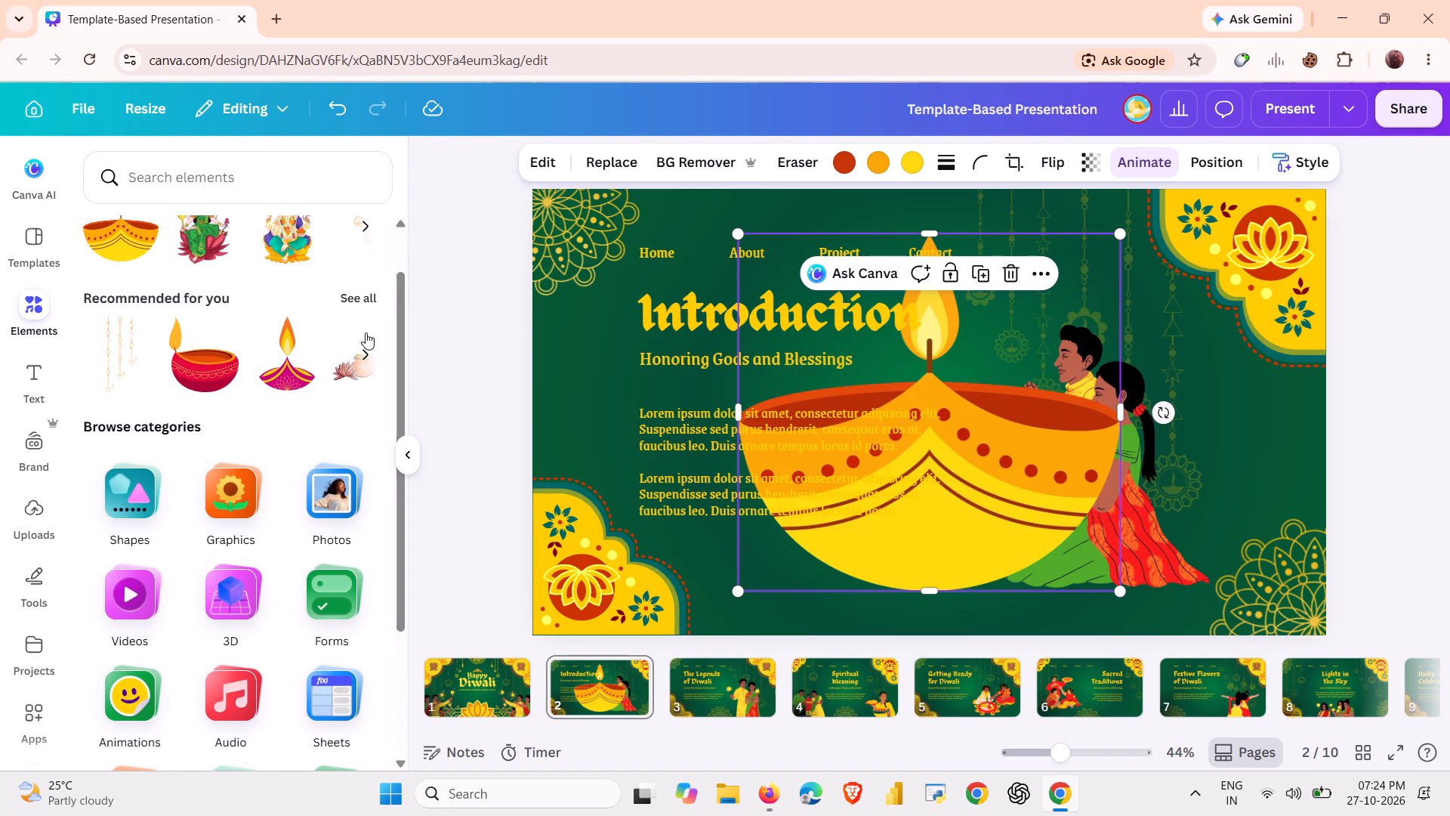
click(366, 355)
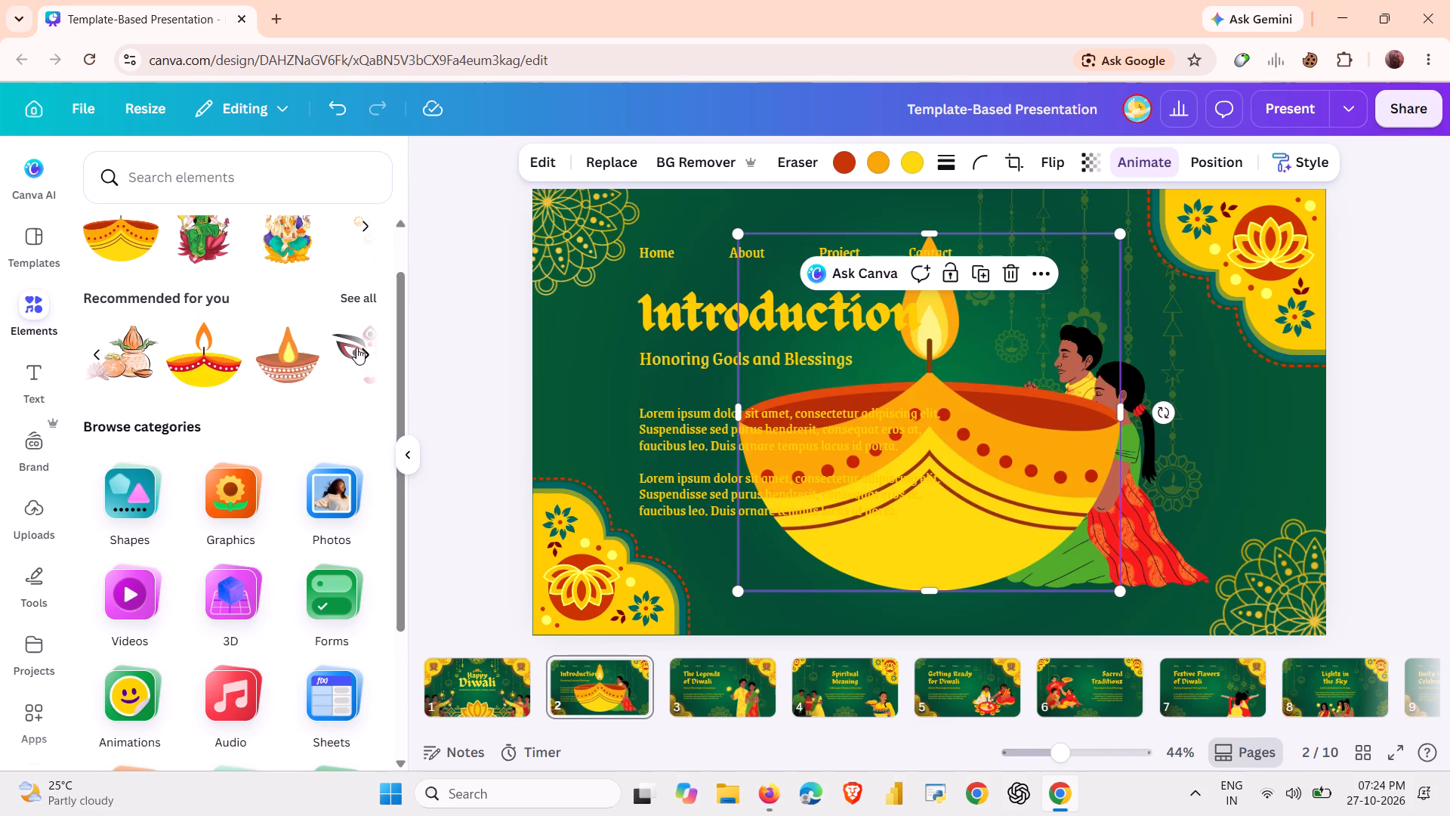
click(359, 342)
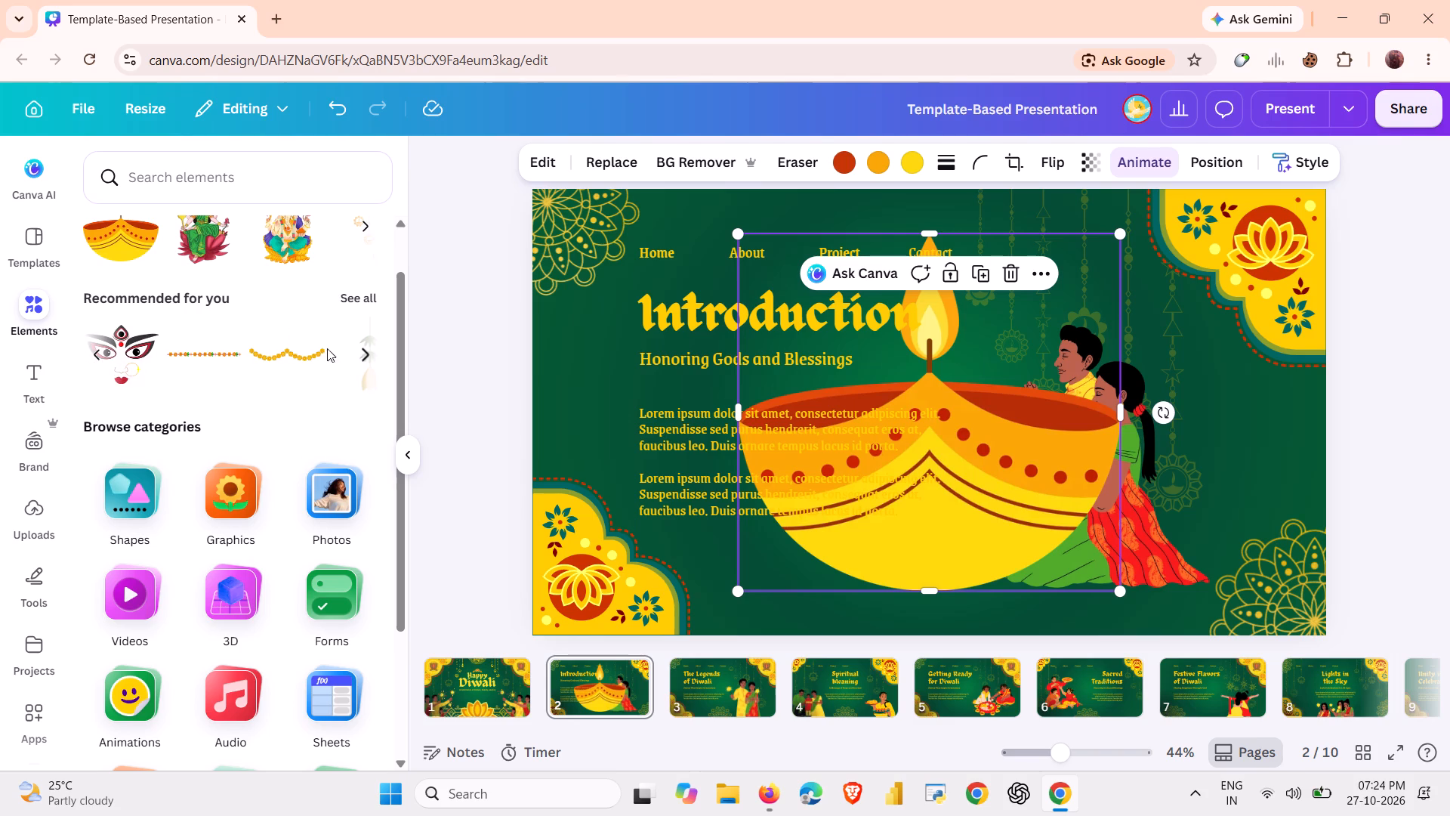
click(301, 348)
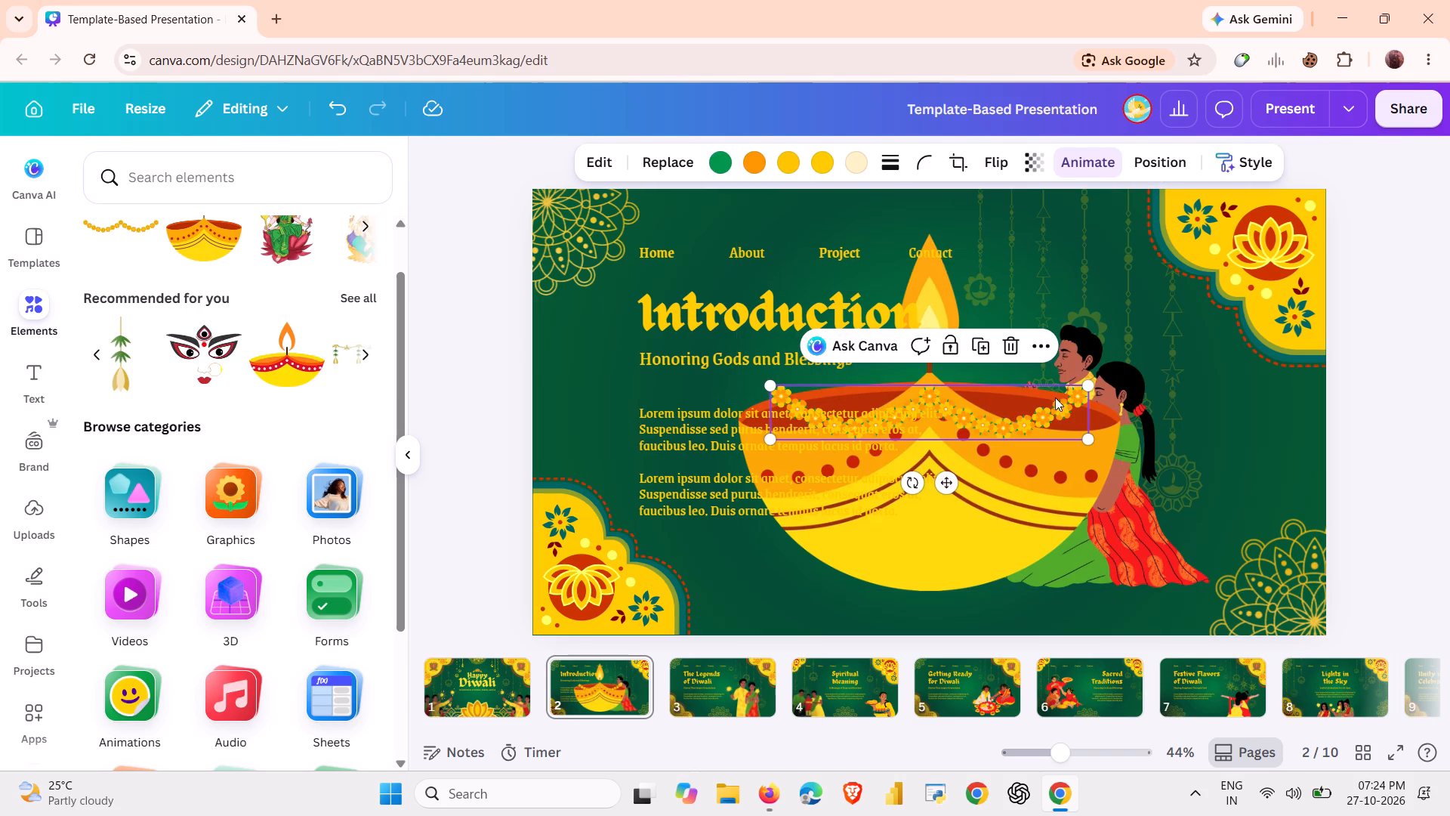
Move the flower garland to the top edge of the Introduction page, just left of the yellow lotus corner.
drag(1026, 406, 1059, 224)
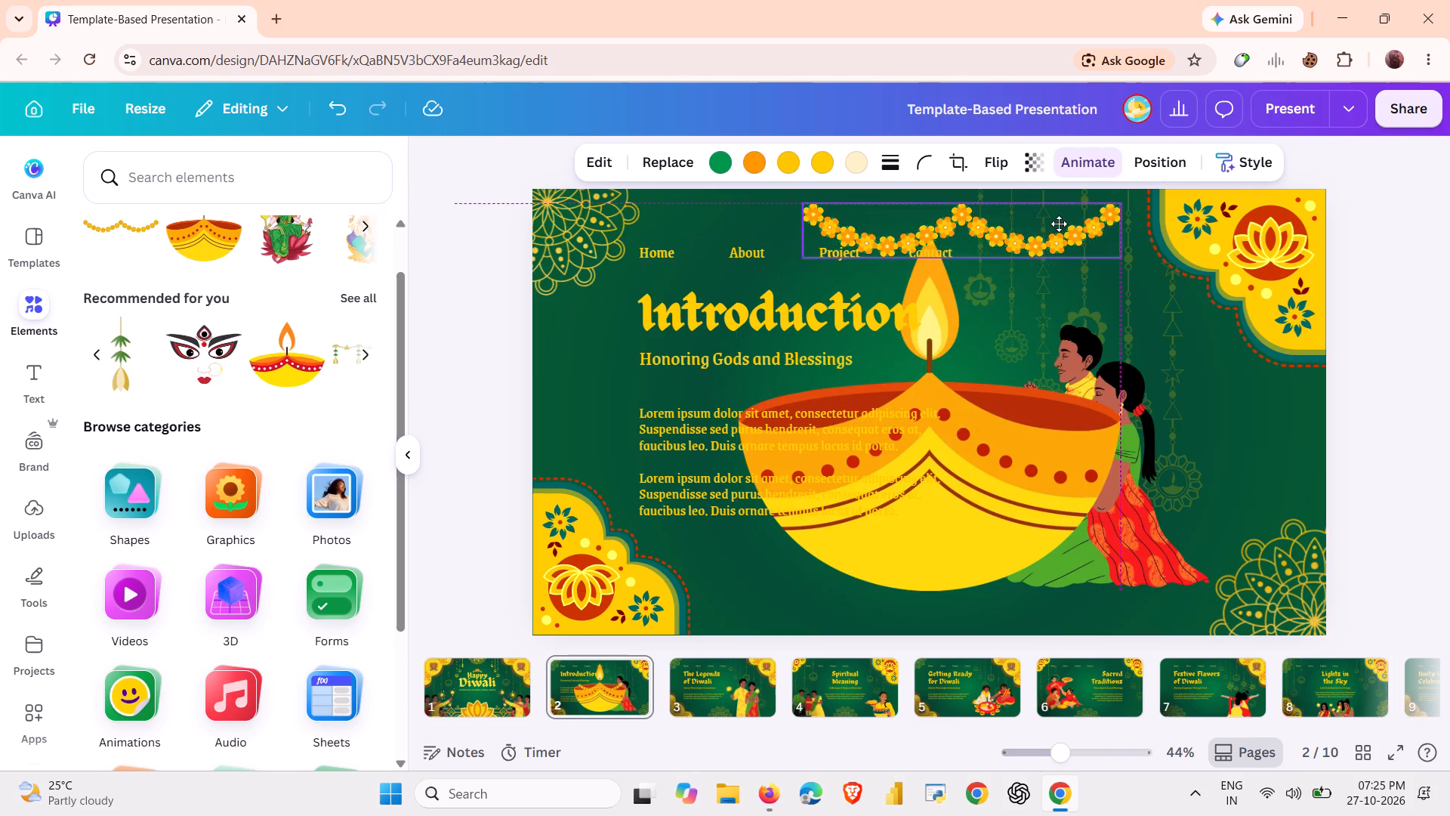
drag(1059, 224, 1113, 215)
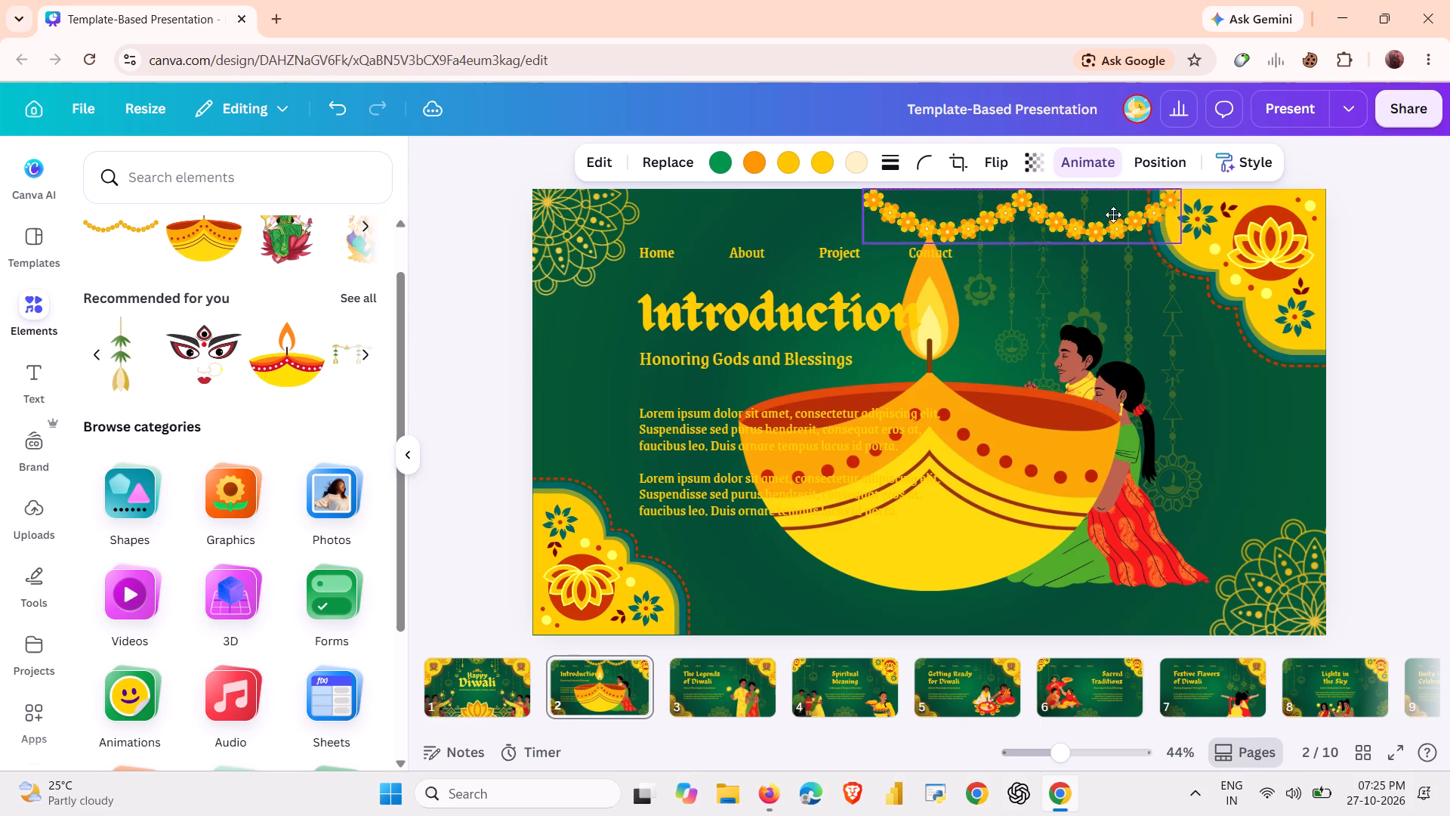
drag(1113, 215, 1100, 215)
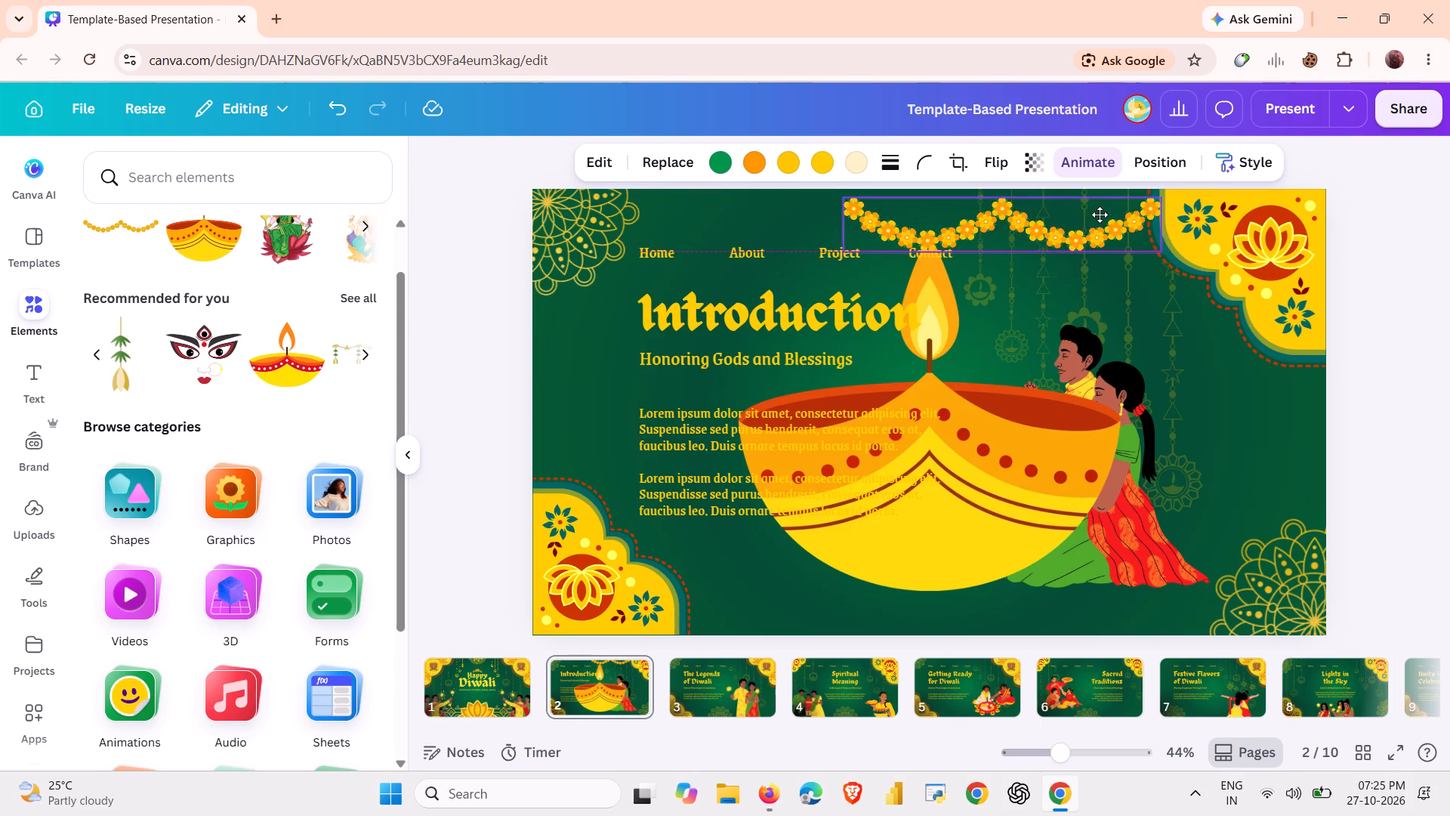
drag(1100, 215, 1088, 205)
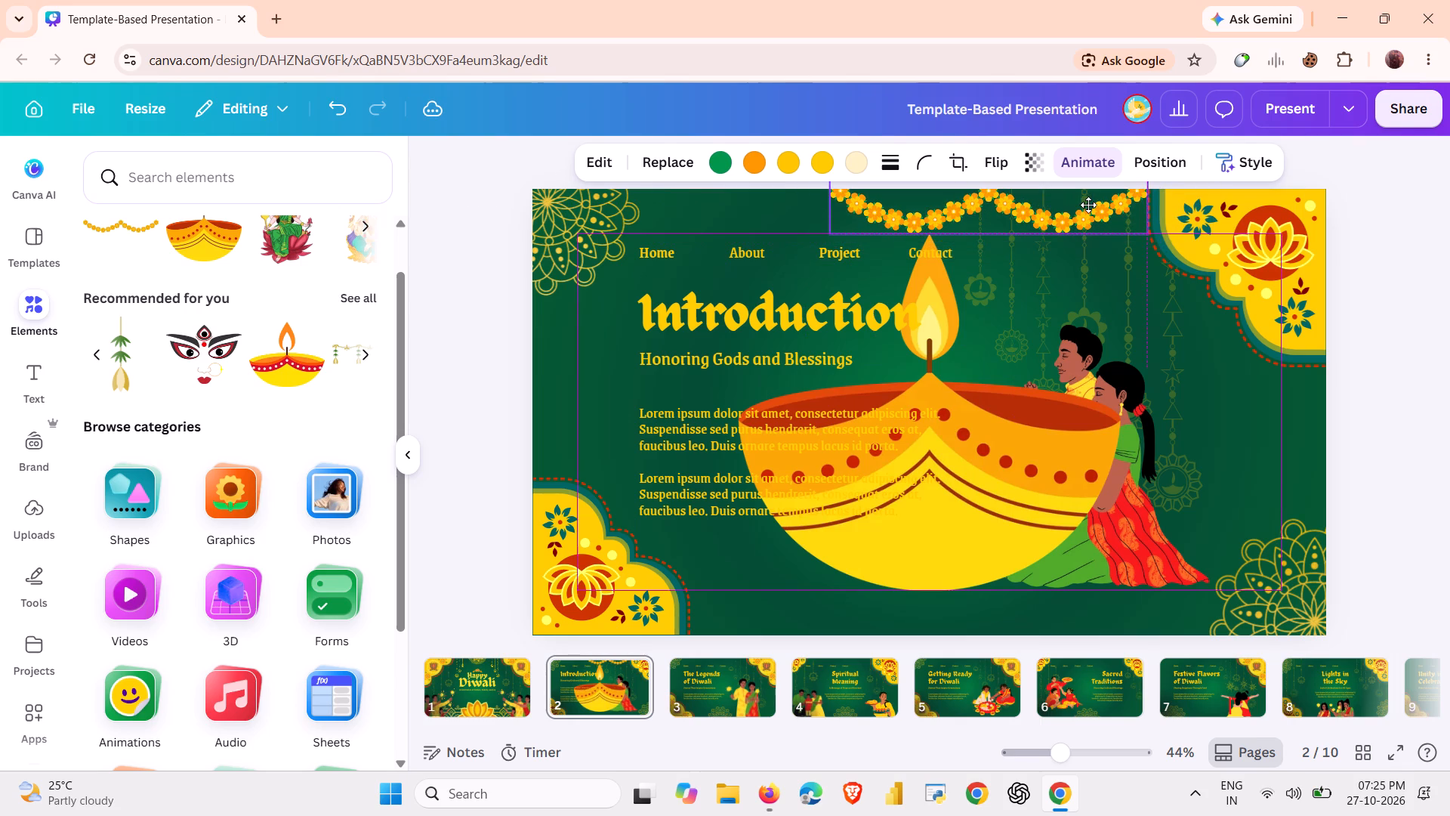
drag(1088, 205, 1096, 206)
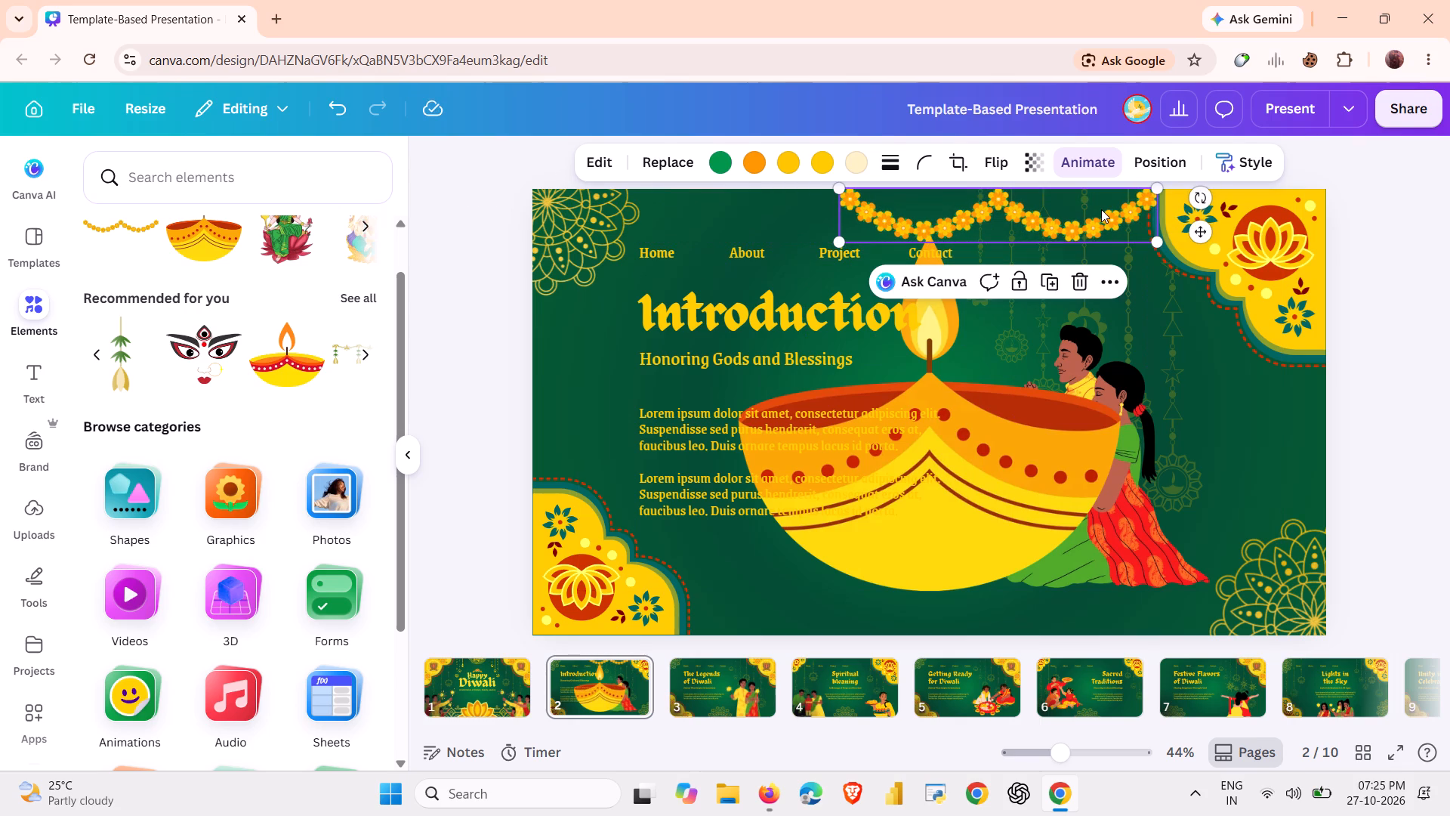
drag(1100, 206, 1080, 206)
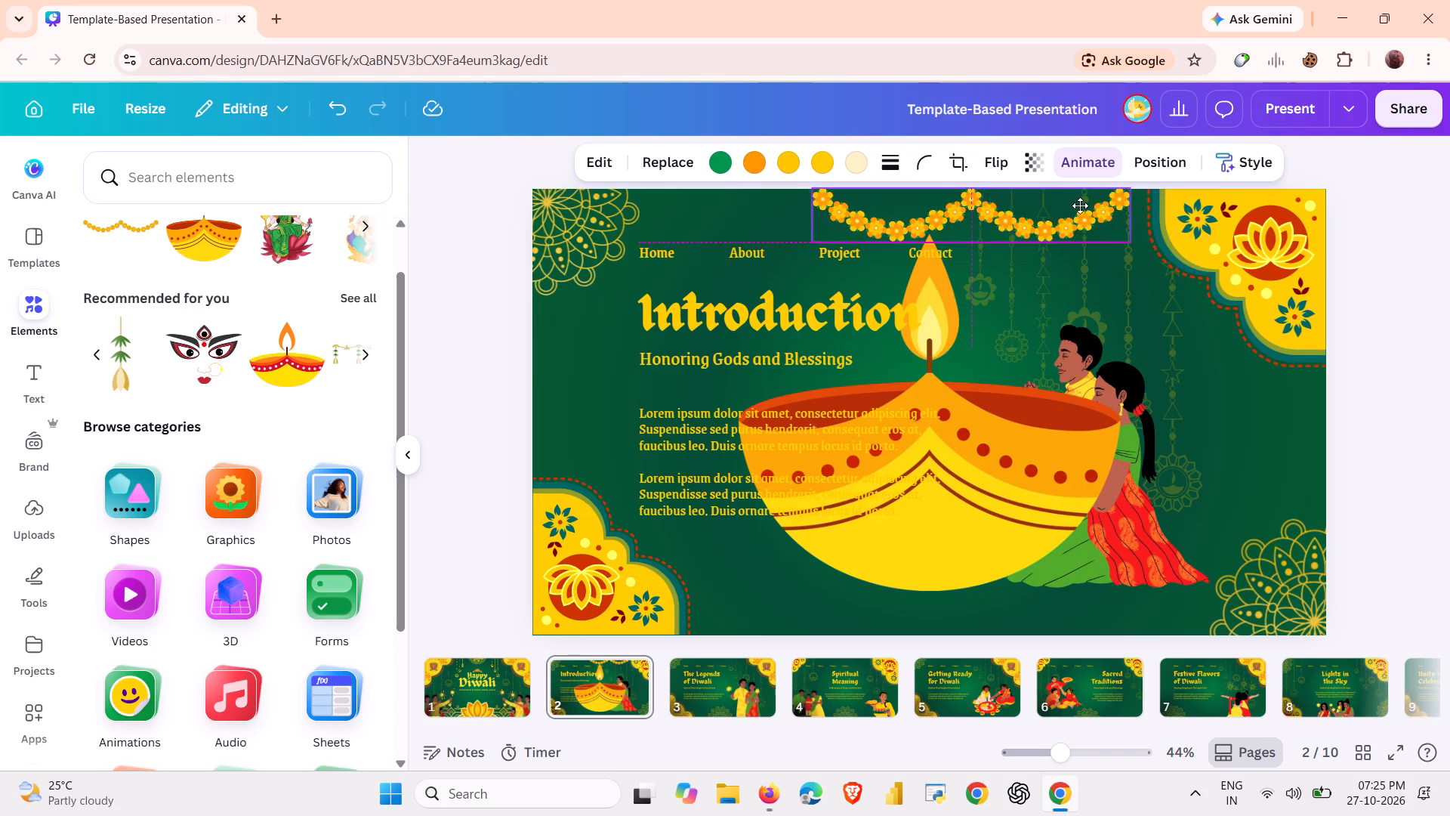
drag(1080, 206, 1087, 199)
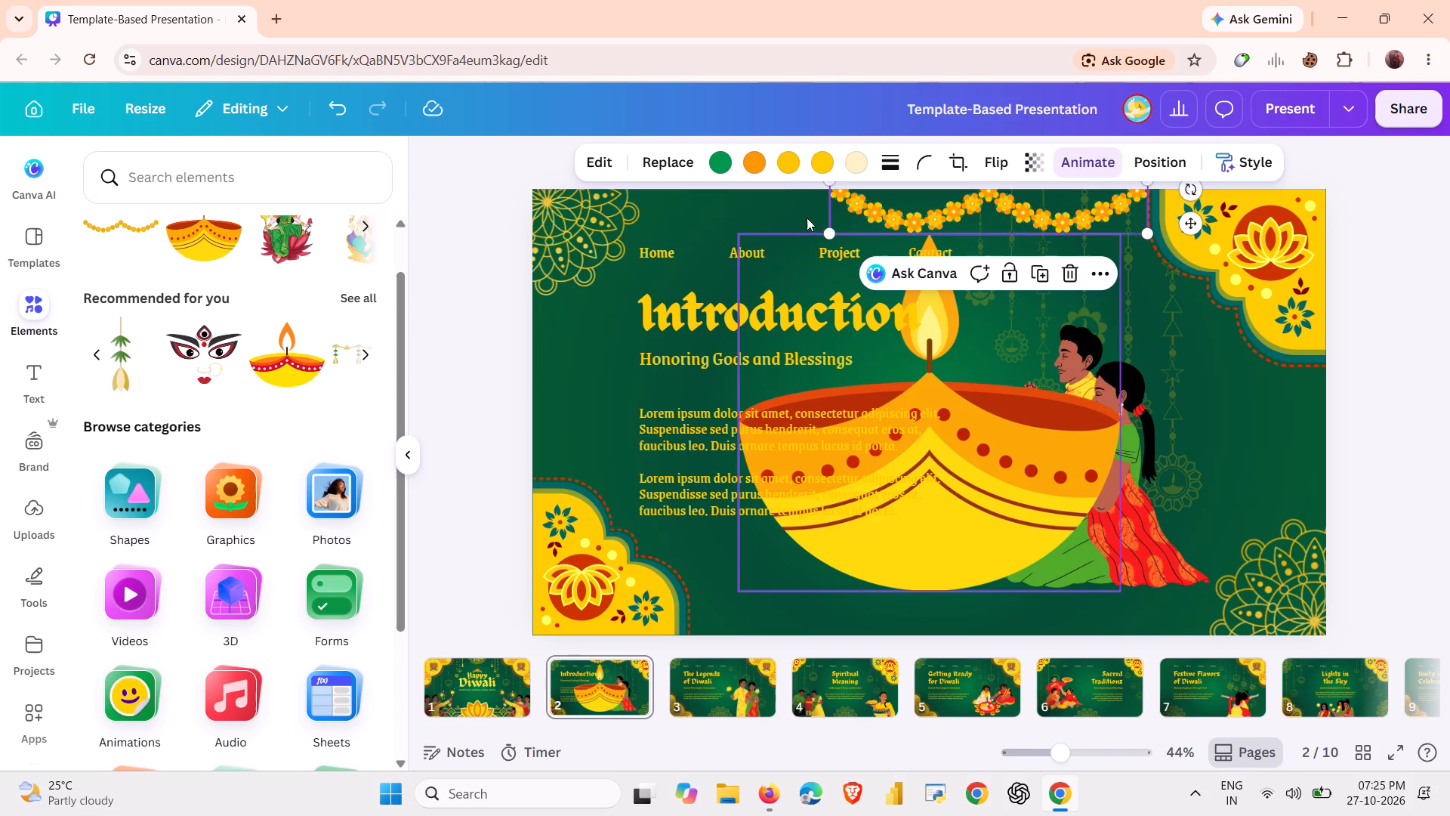
click(801, 199)
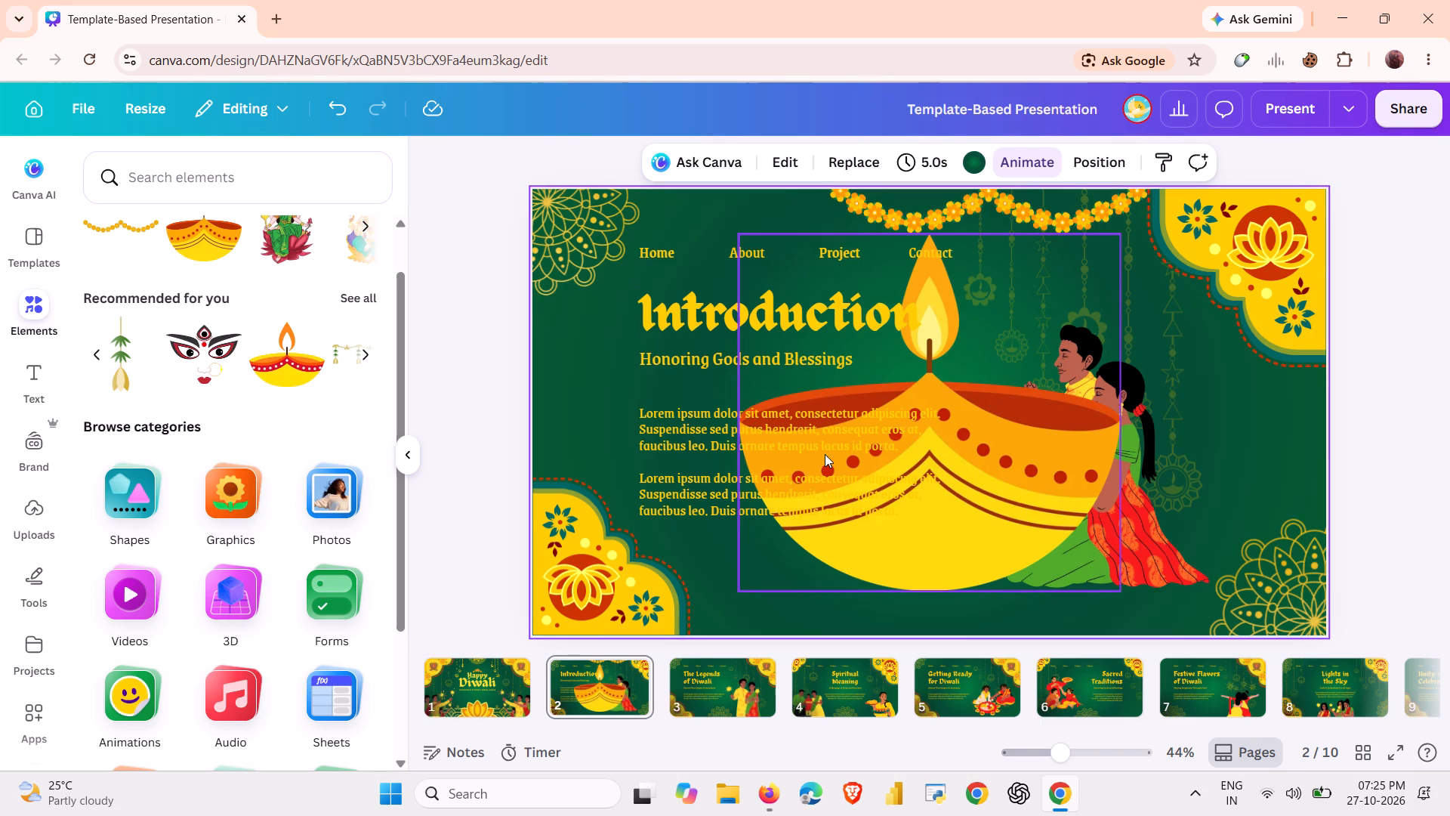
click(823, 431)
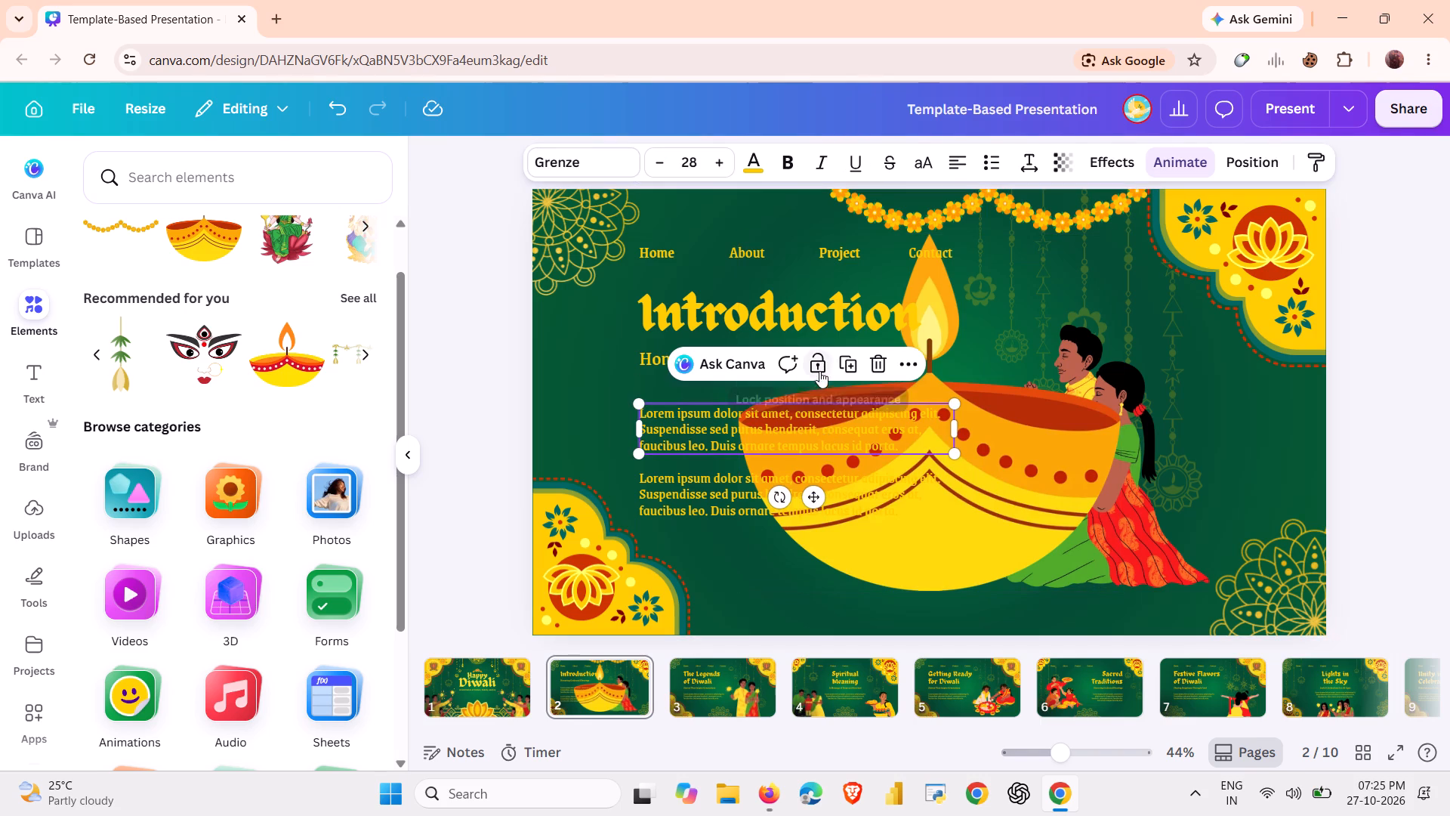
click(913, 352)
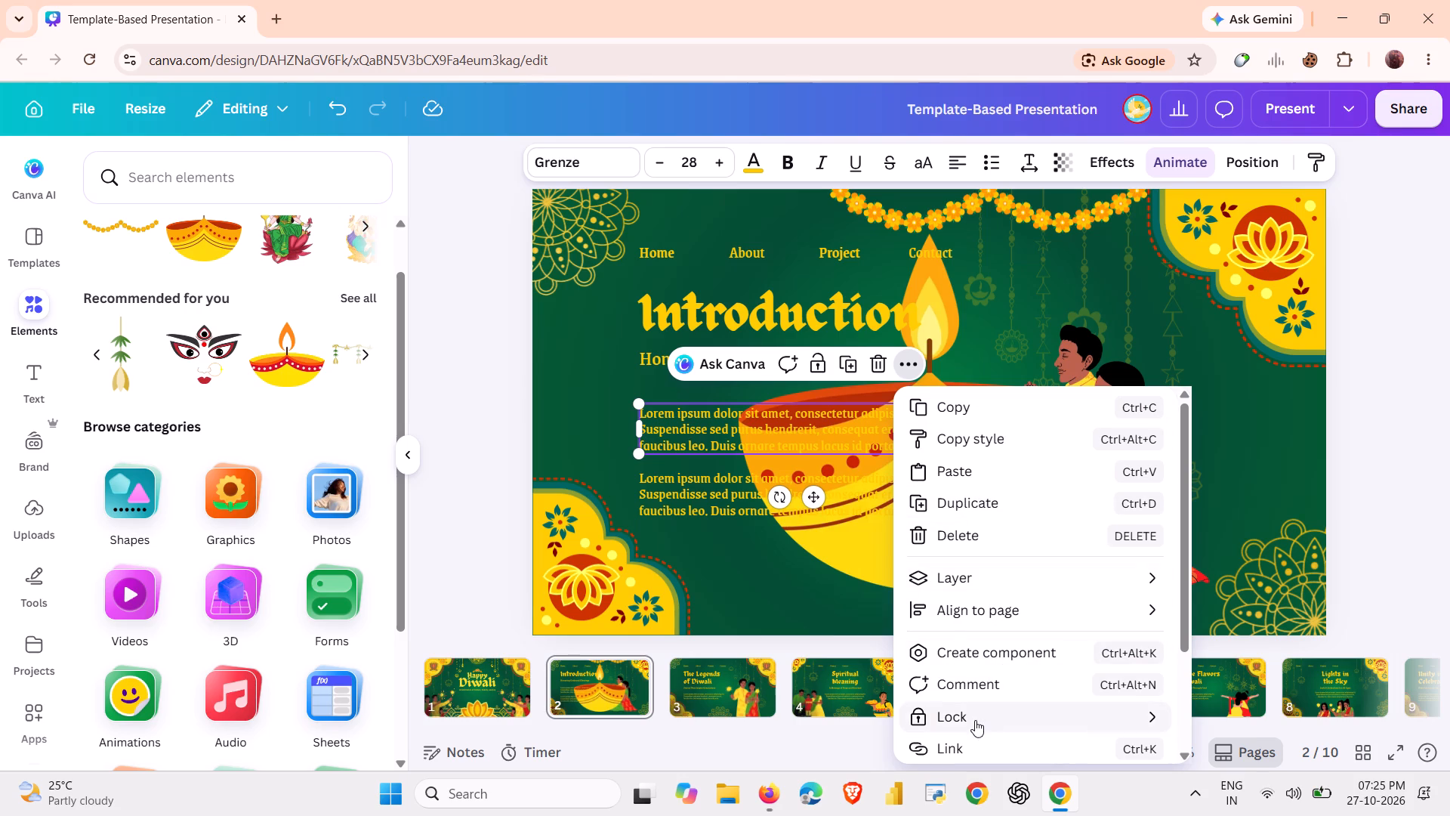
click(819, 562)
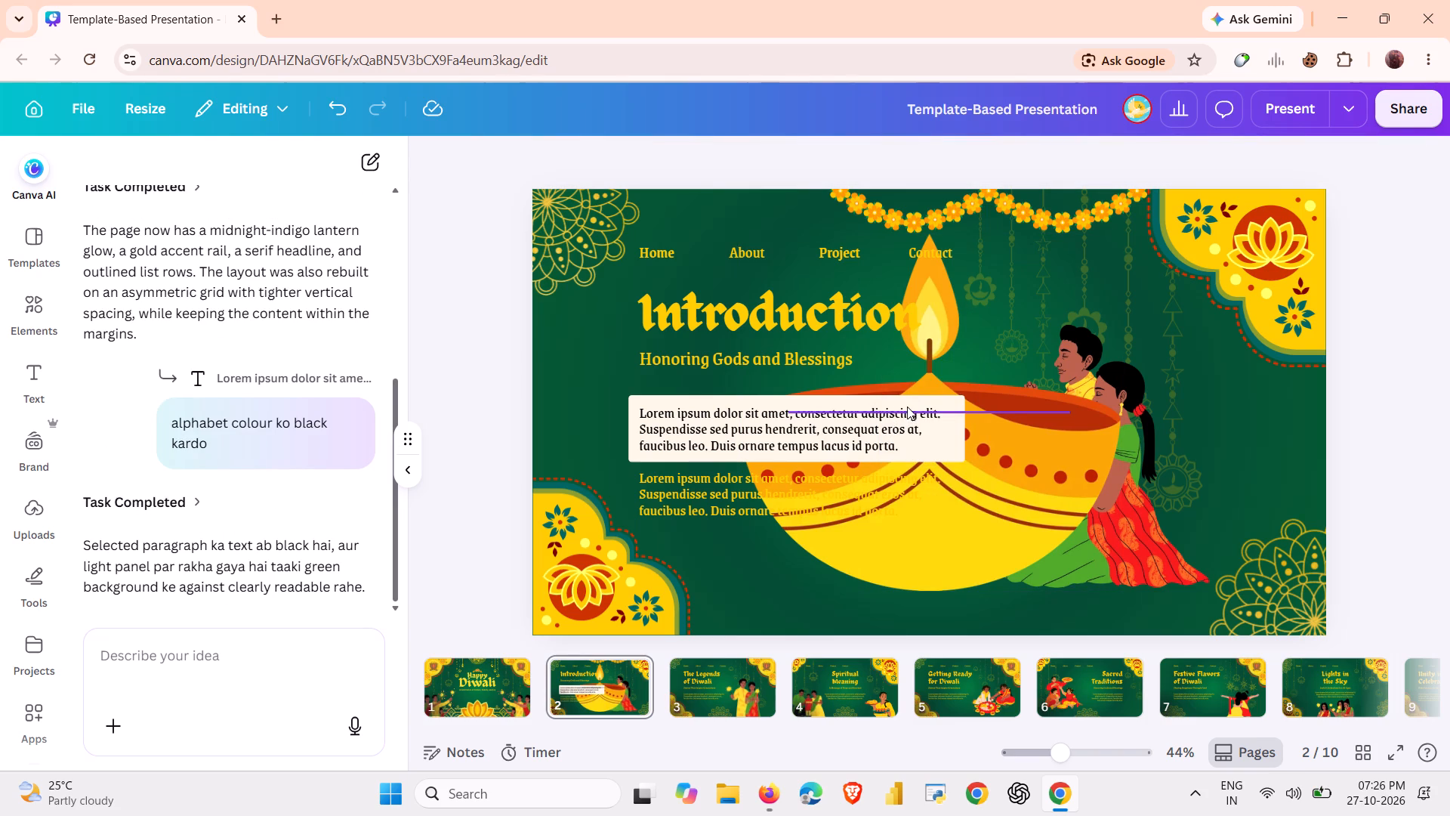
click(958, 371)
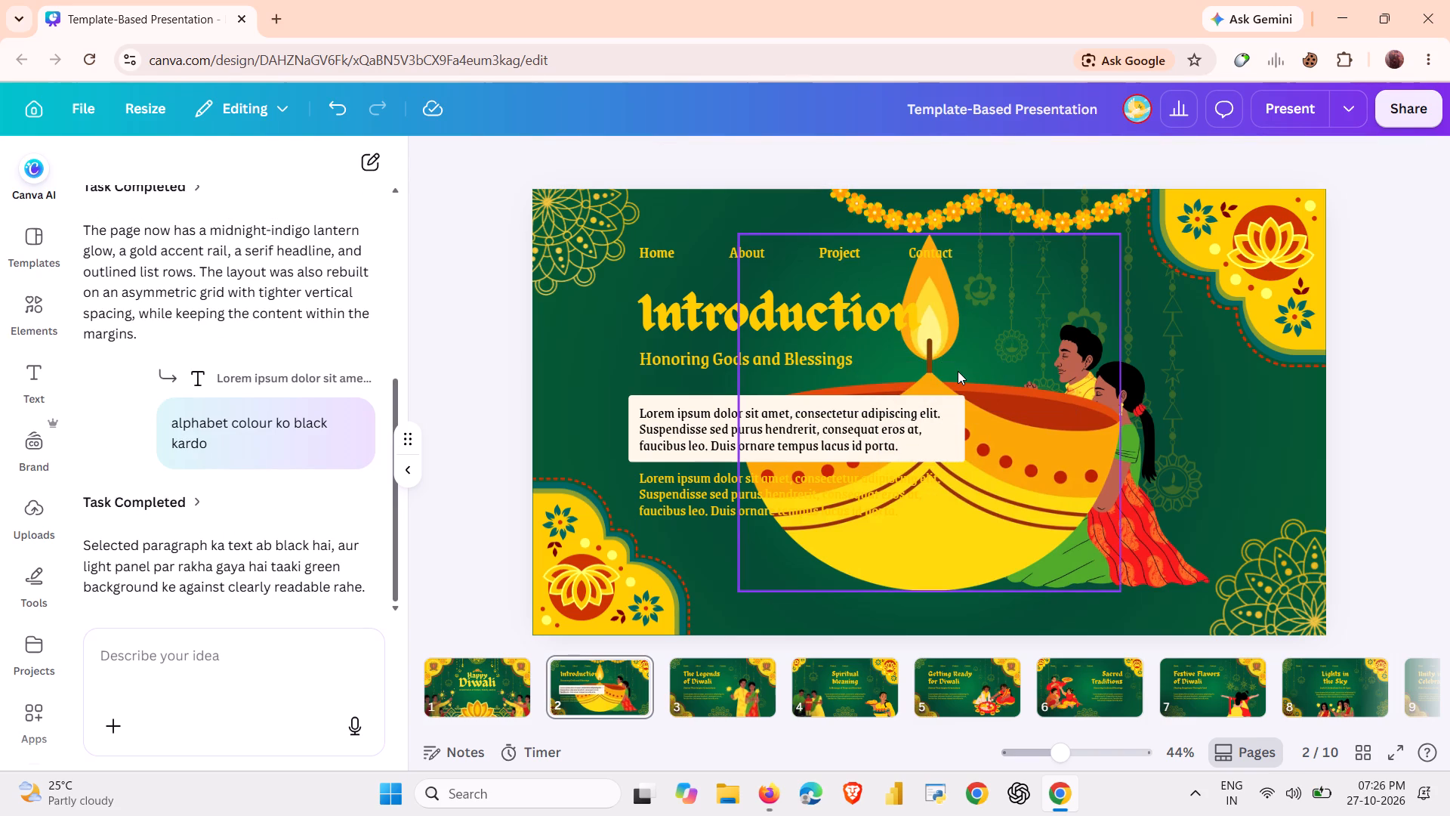
Add a new page after page 10 at the end of the presentation.
click(959, 431)
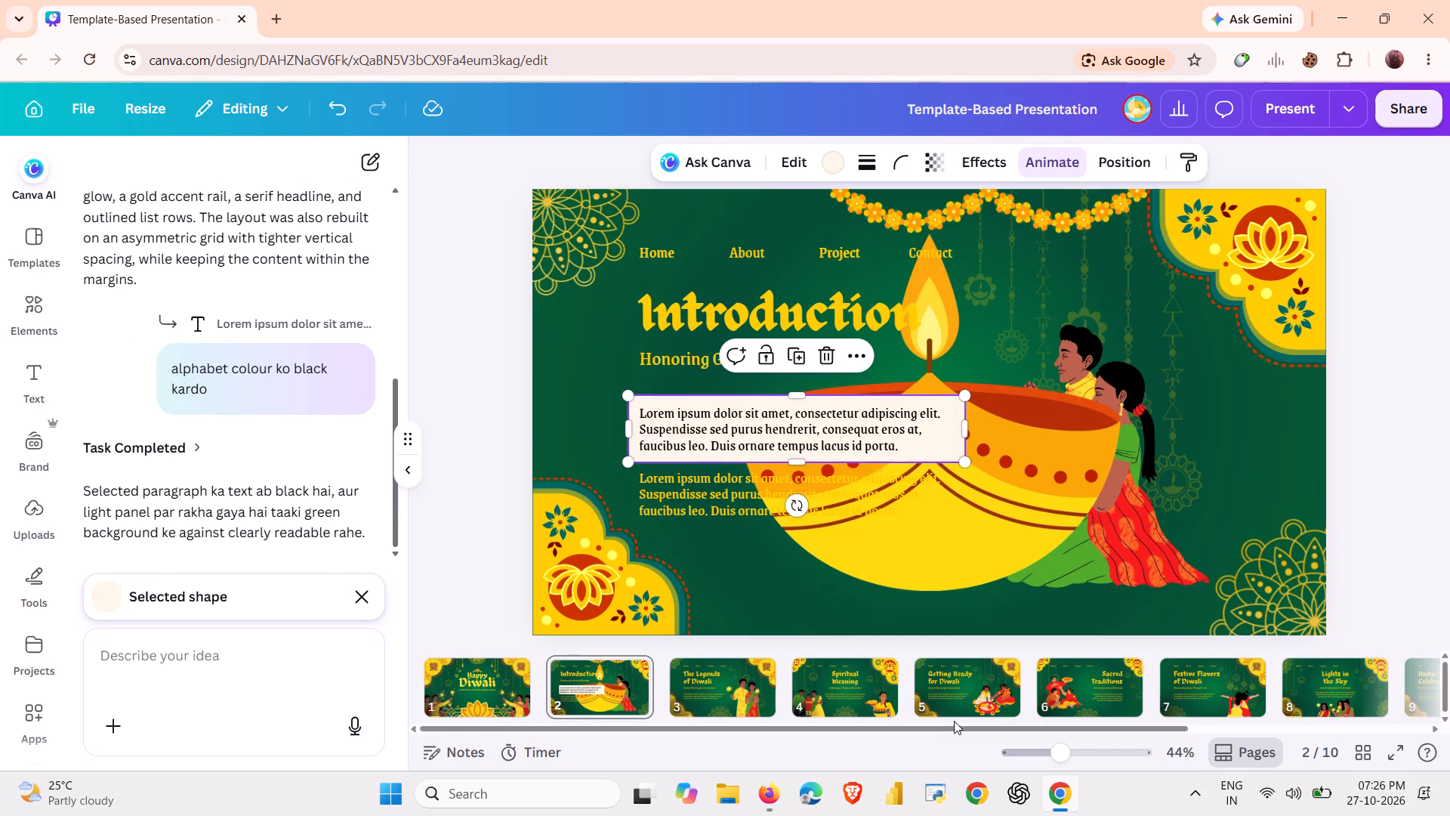
scroll(1013, 654, left, 6)
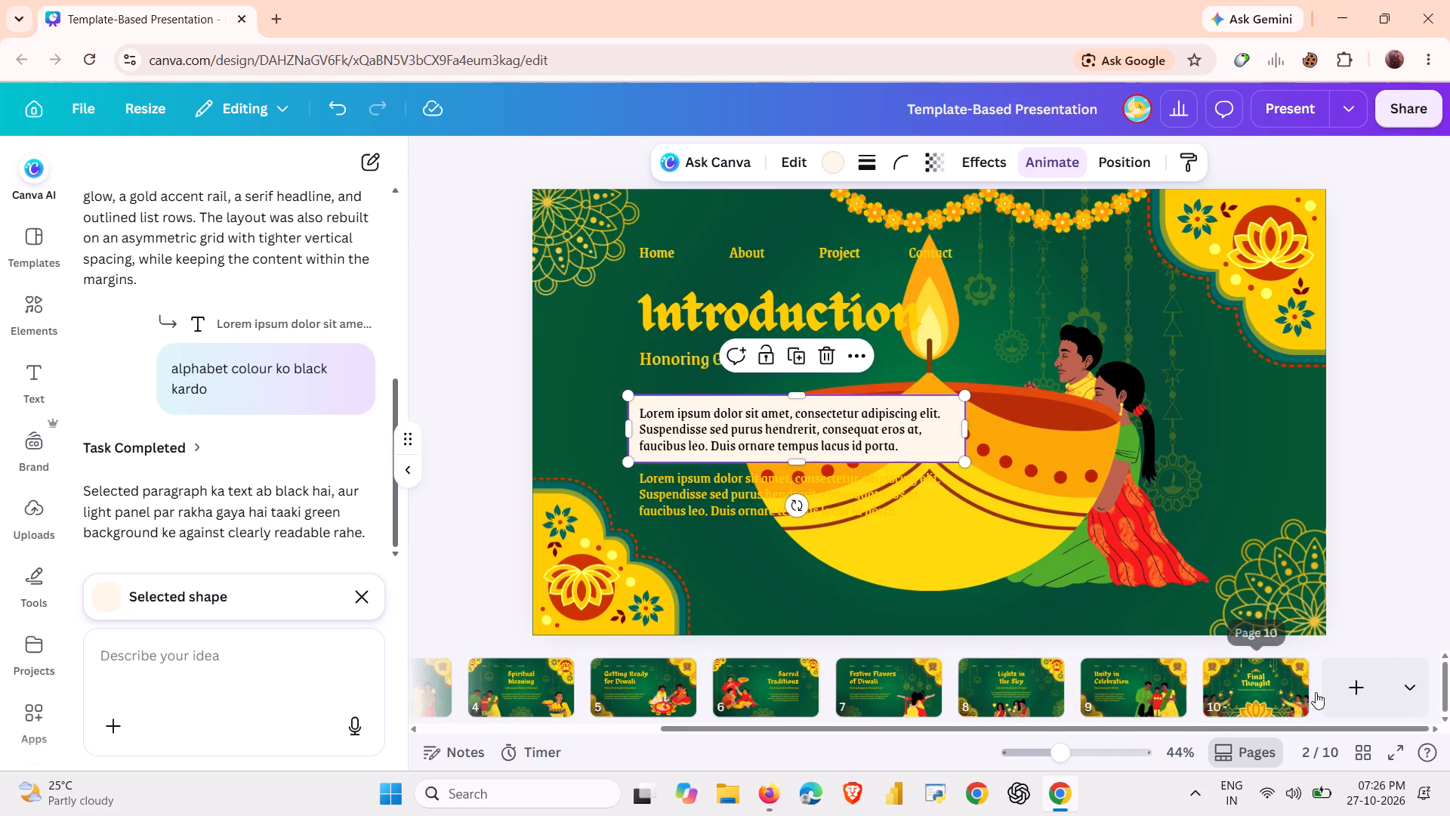
click(1331, 688)
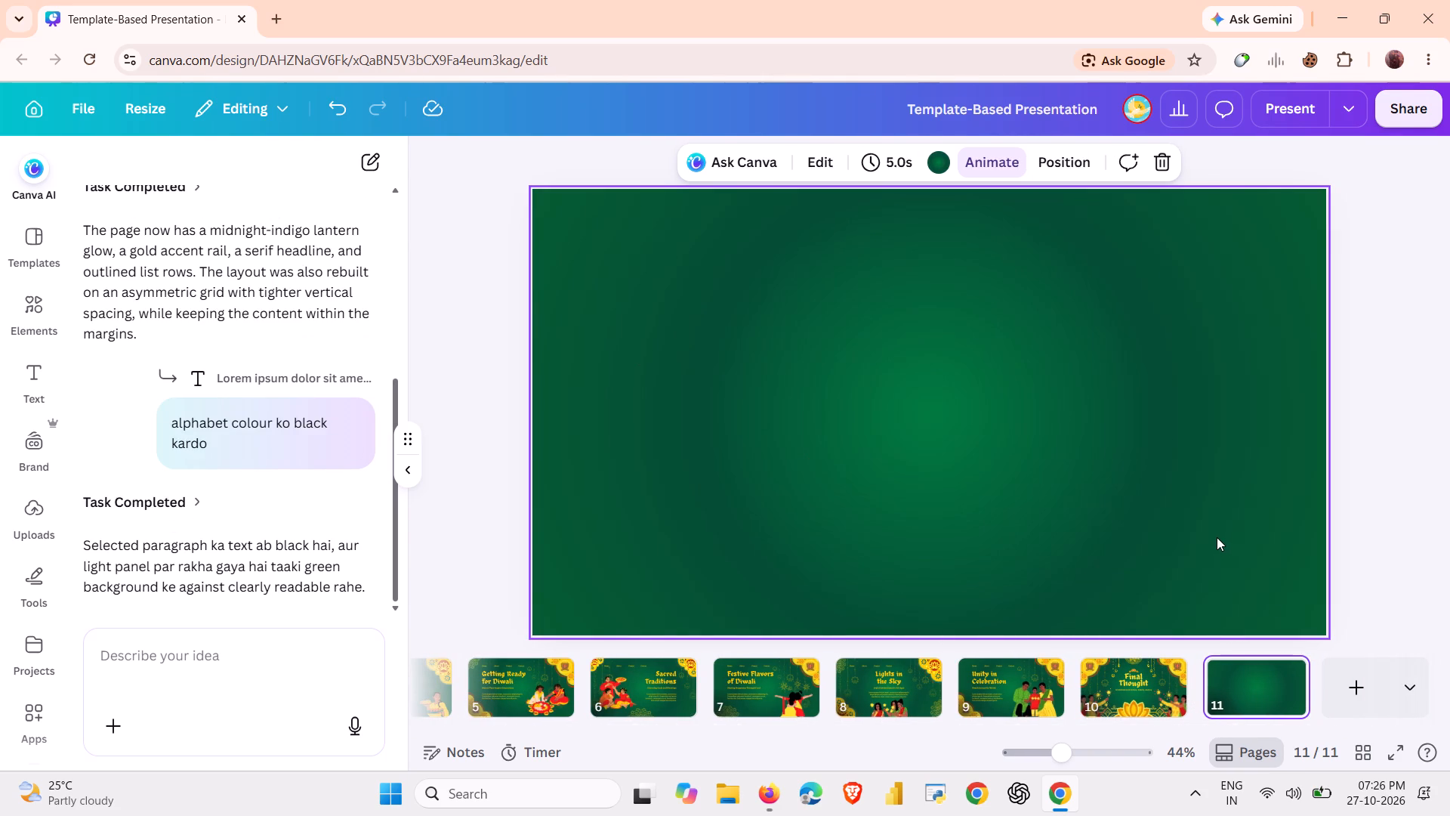
Add the recently used yellow flower garland to page 11 and place it in the page's top-left corner.
click(37, 308)
scroll(221, 403, up, 7)
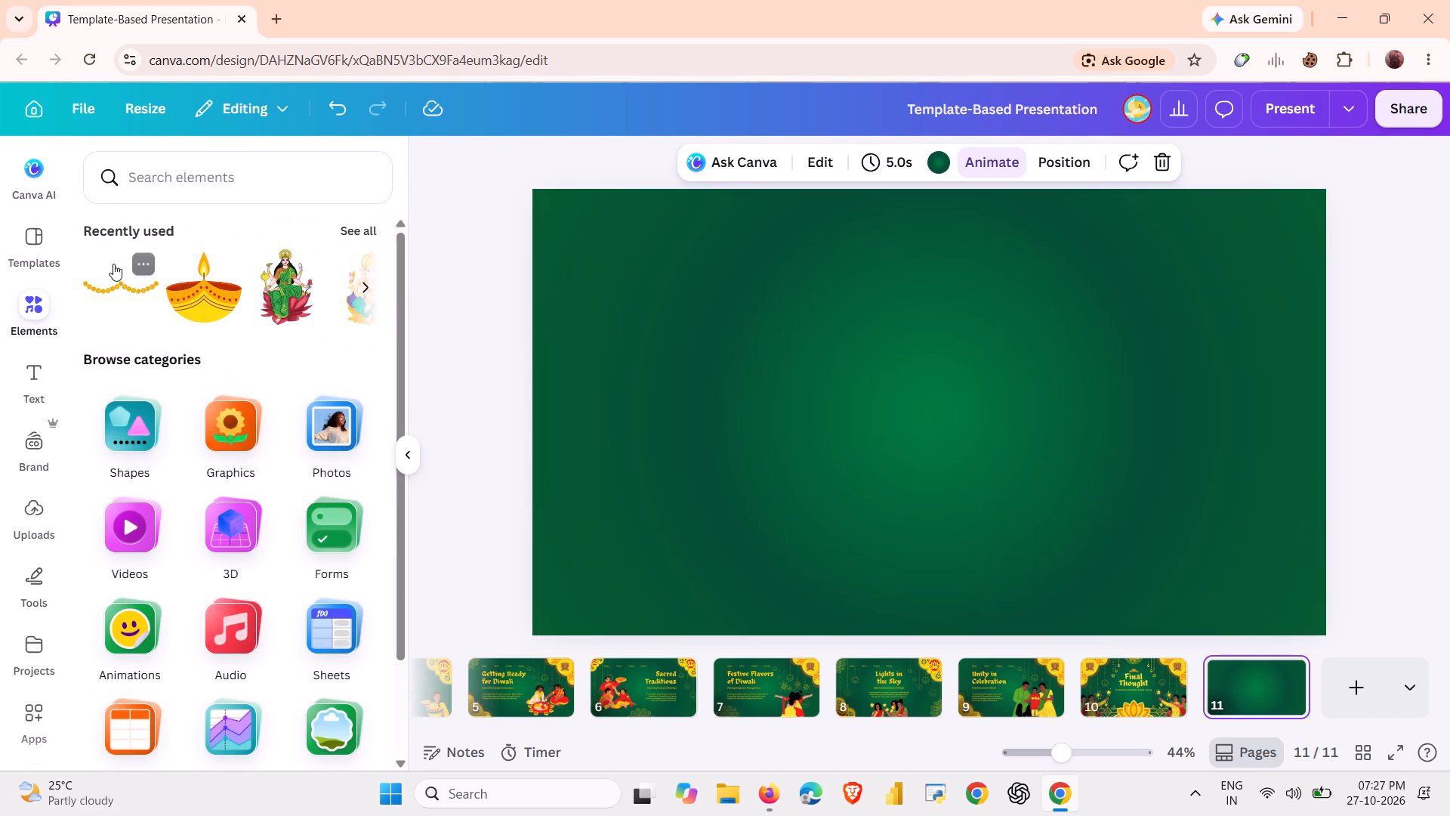
click(123, 279)
drag(797, 395, 733, 351)
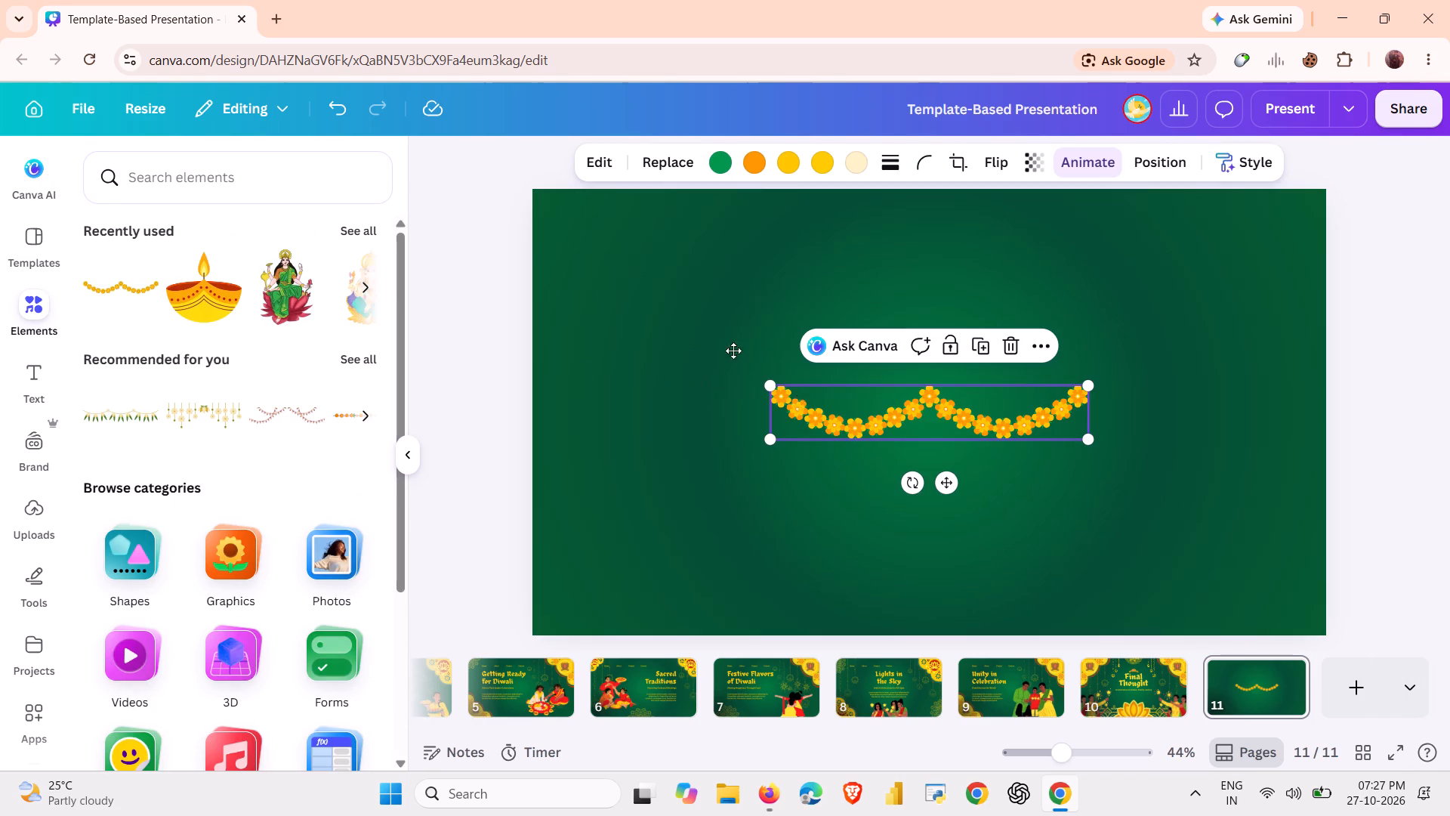
drag(733, 351, 560, 209)
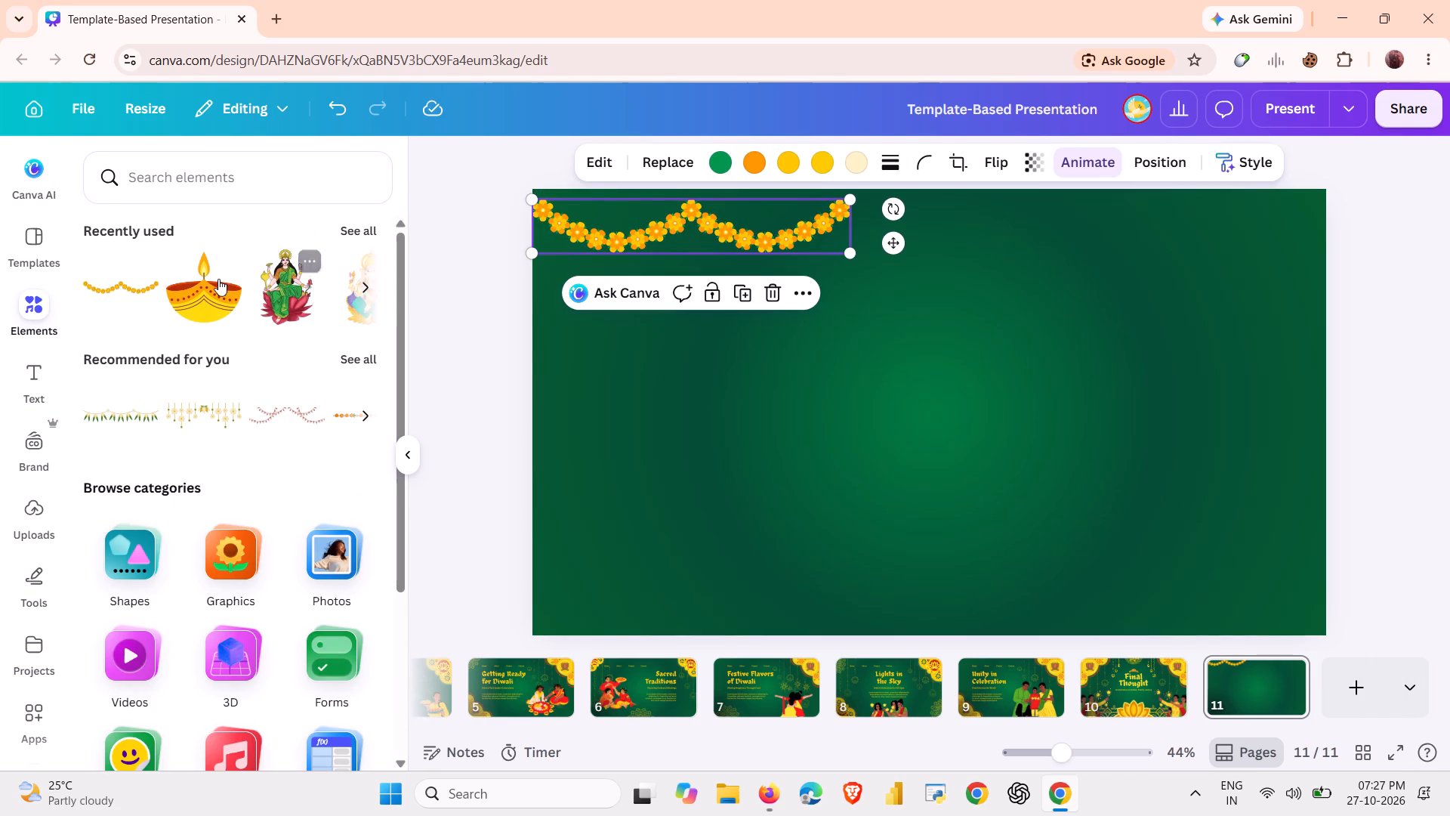
Add a second yellow flower garland to page 11 and align it end to end with the first along the top edge.
click(128, 297)
drag(1031, 423, 1035, 413)
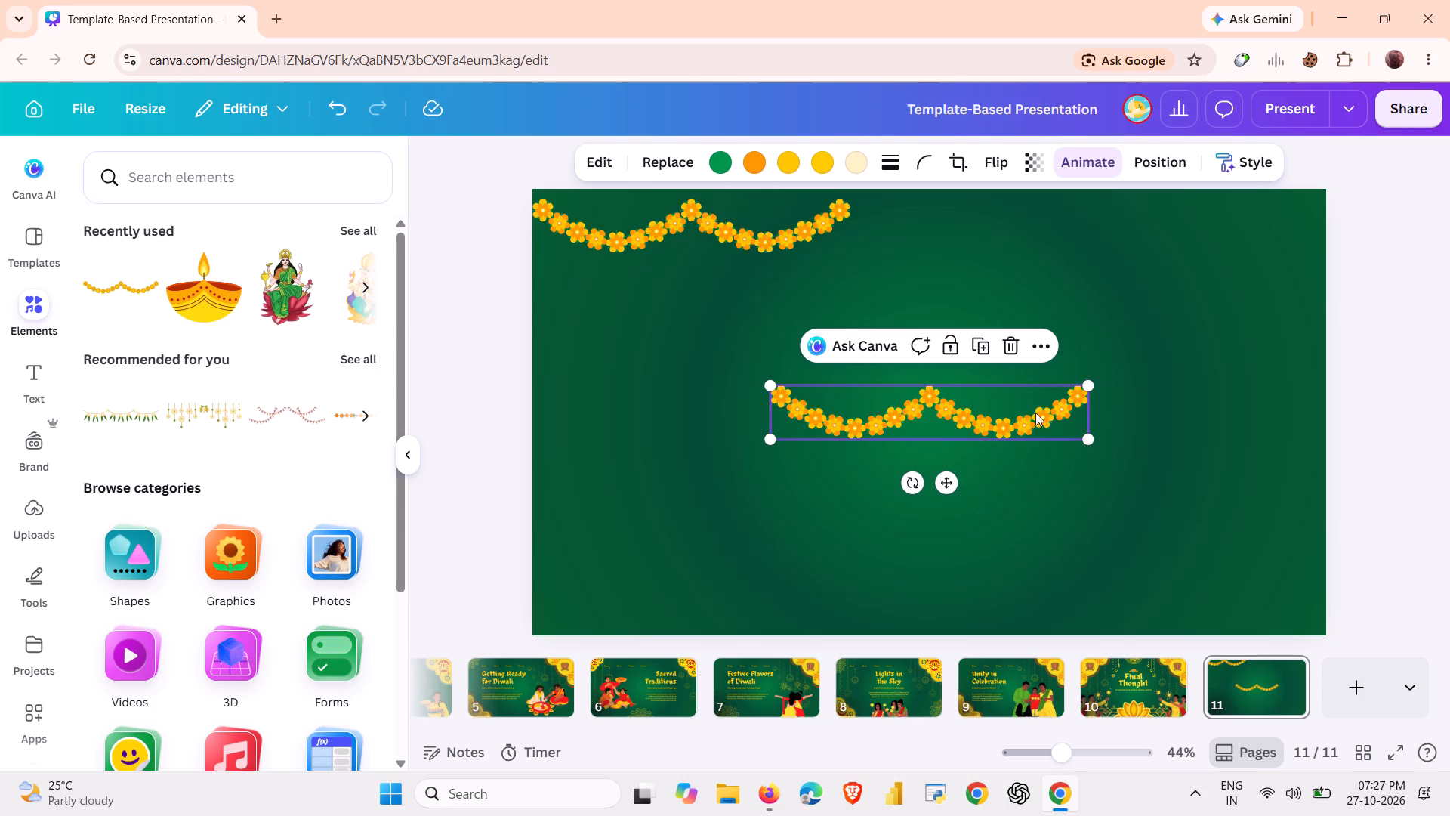
drag(1035, 413, 1106, 246)
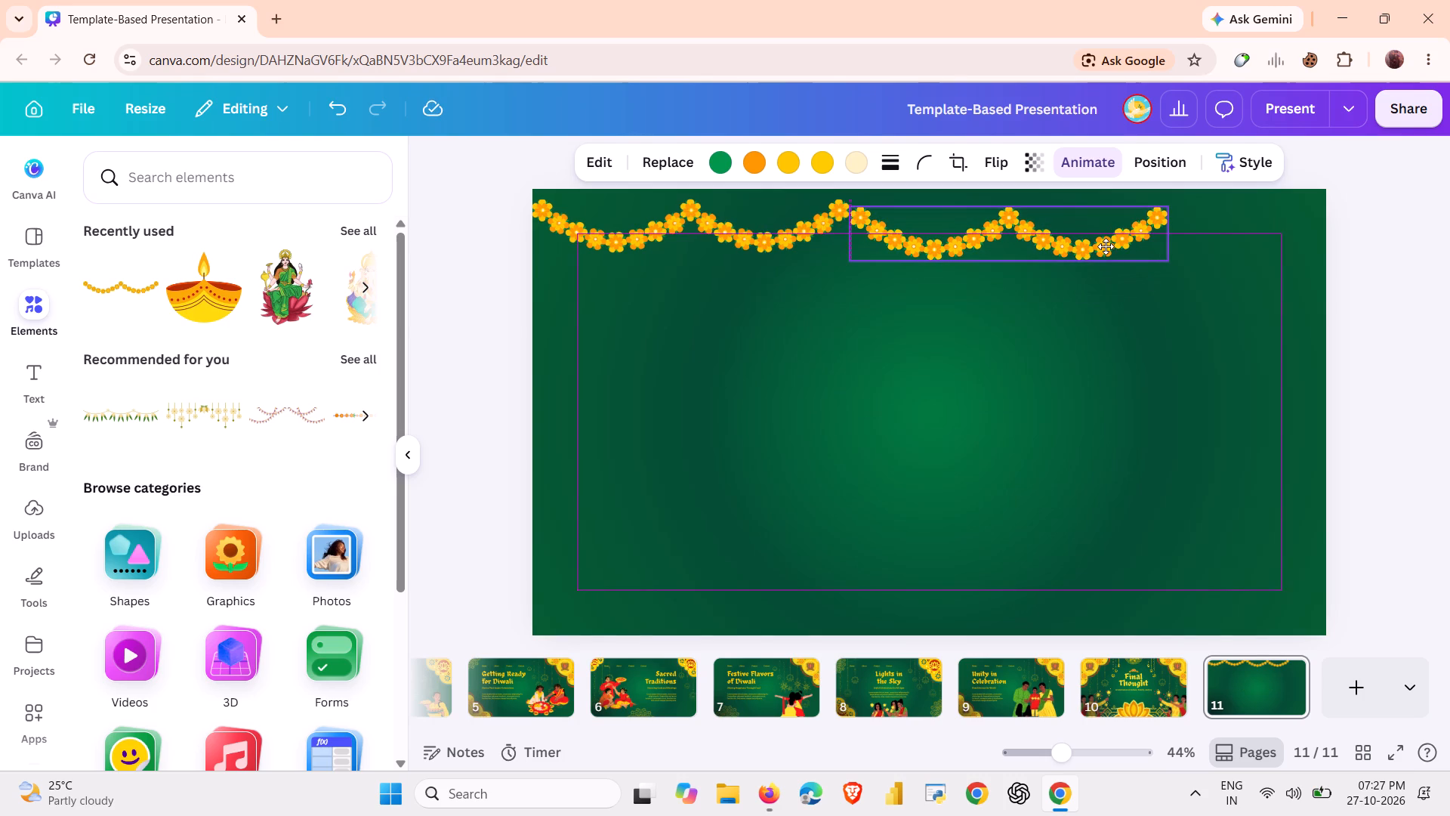
drag(1106, 246, 1114, 239)
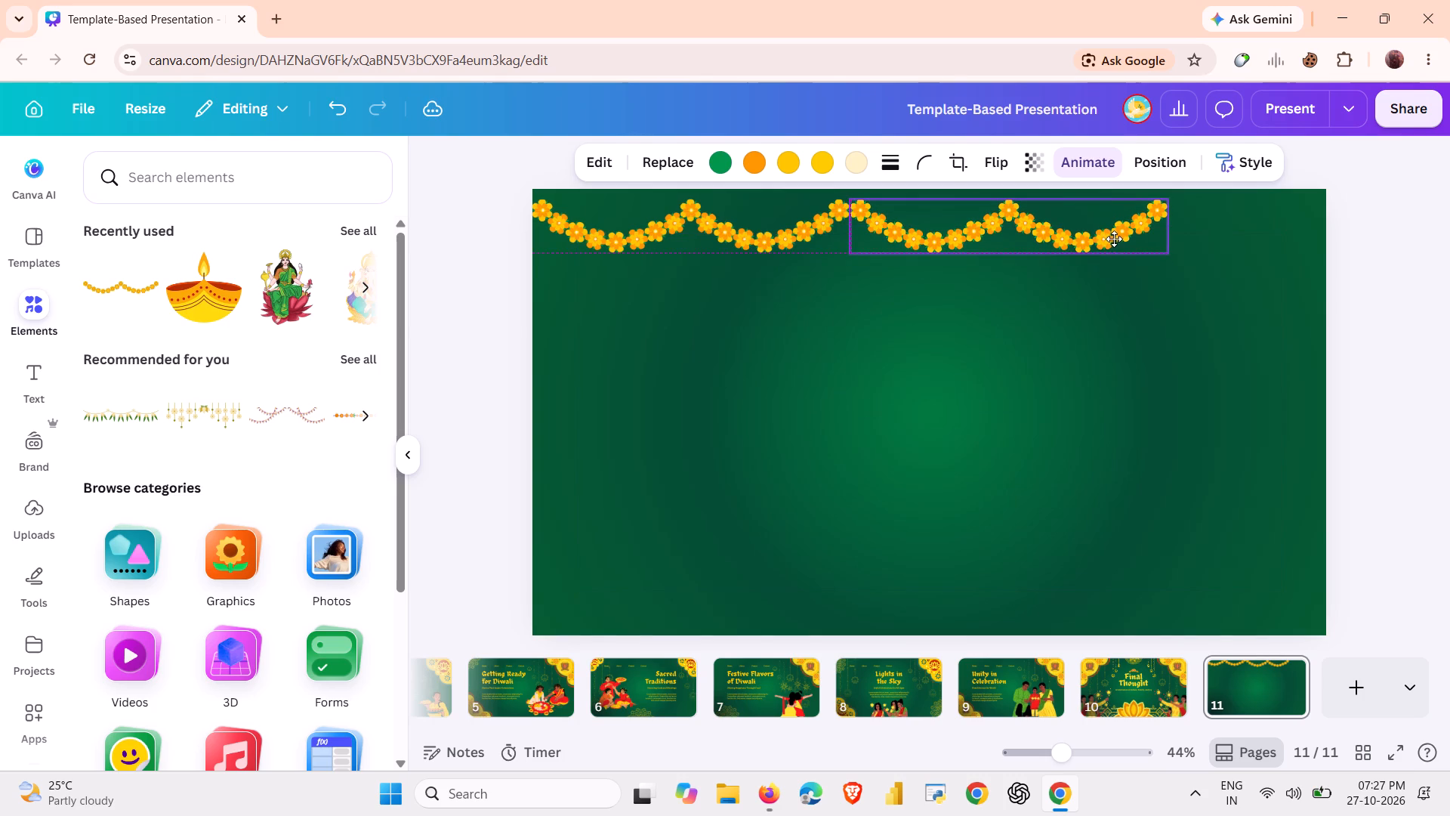
drag(1114, 239, 1114, 244)
click(1112, 244)
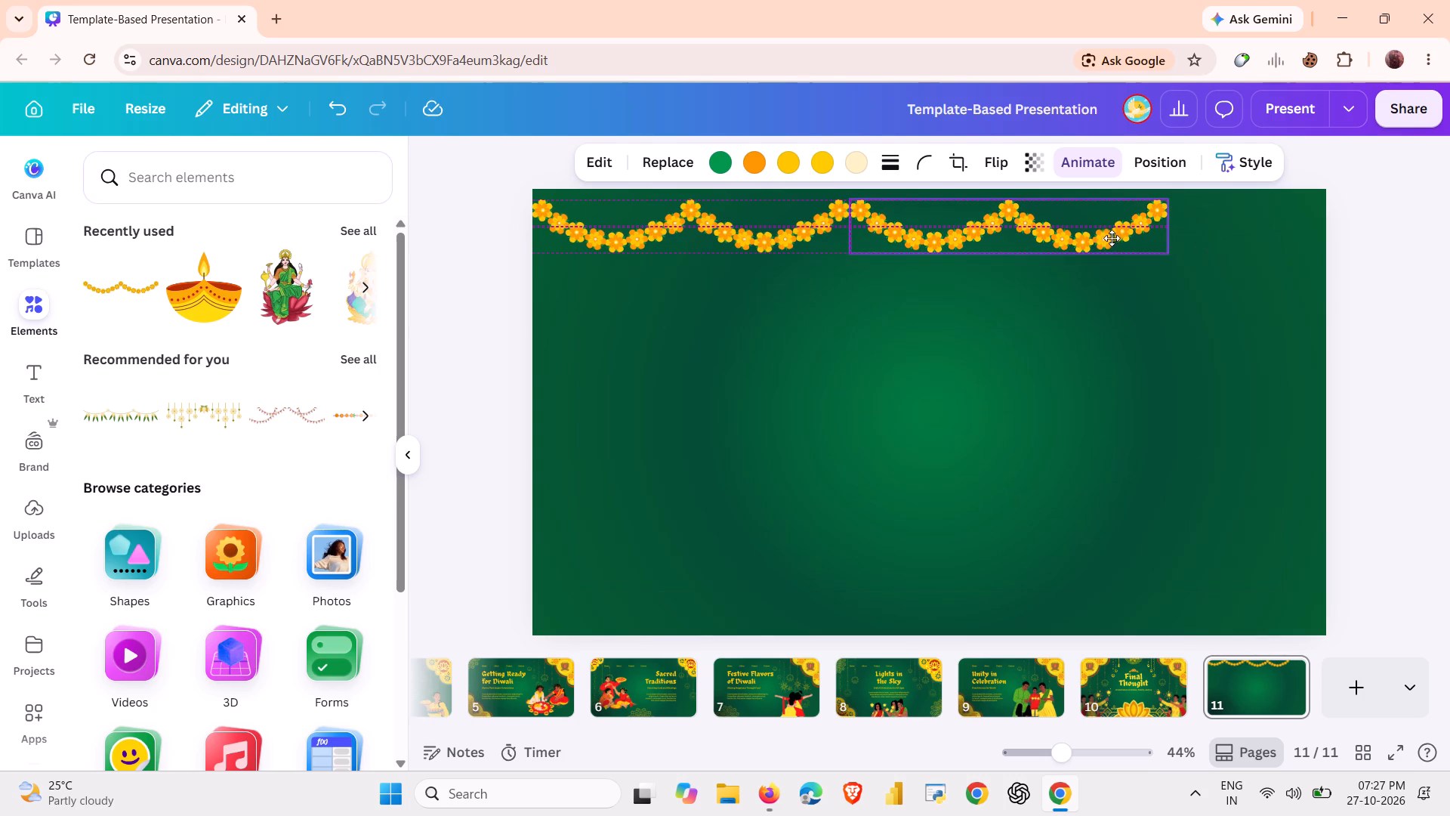
click(1292, 367)
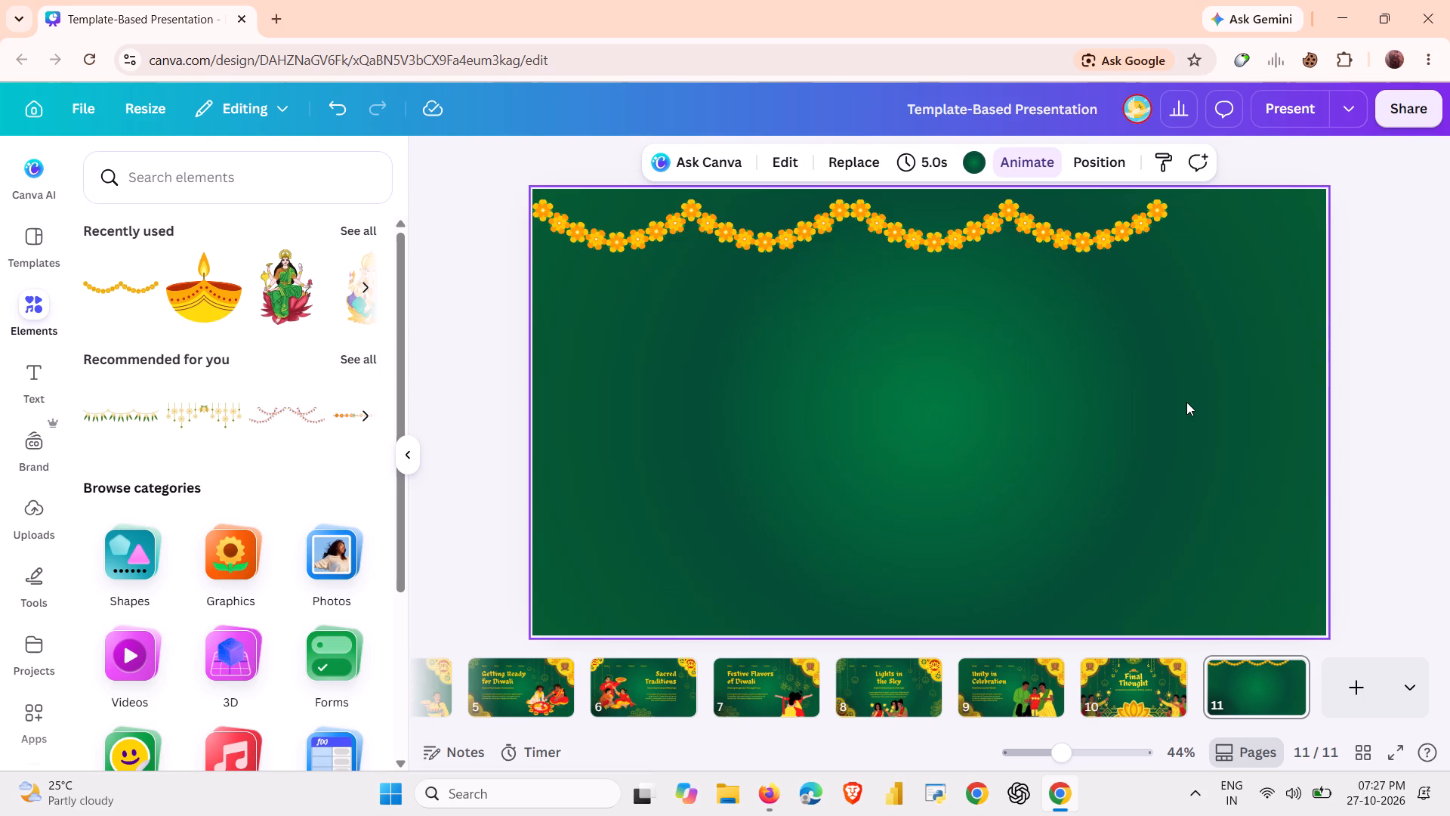
double_click(1007, 214)
click(1004, 212)
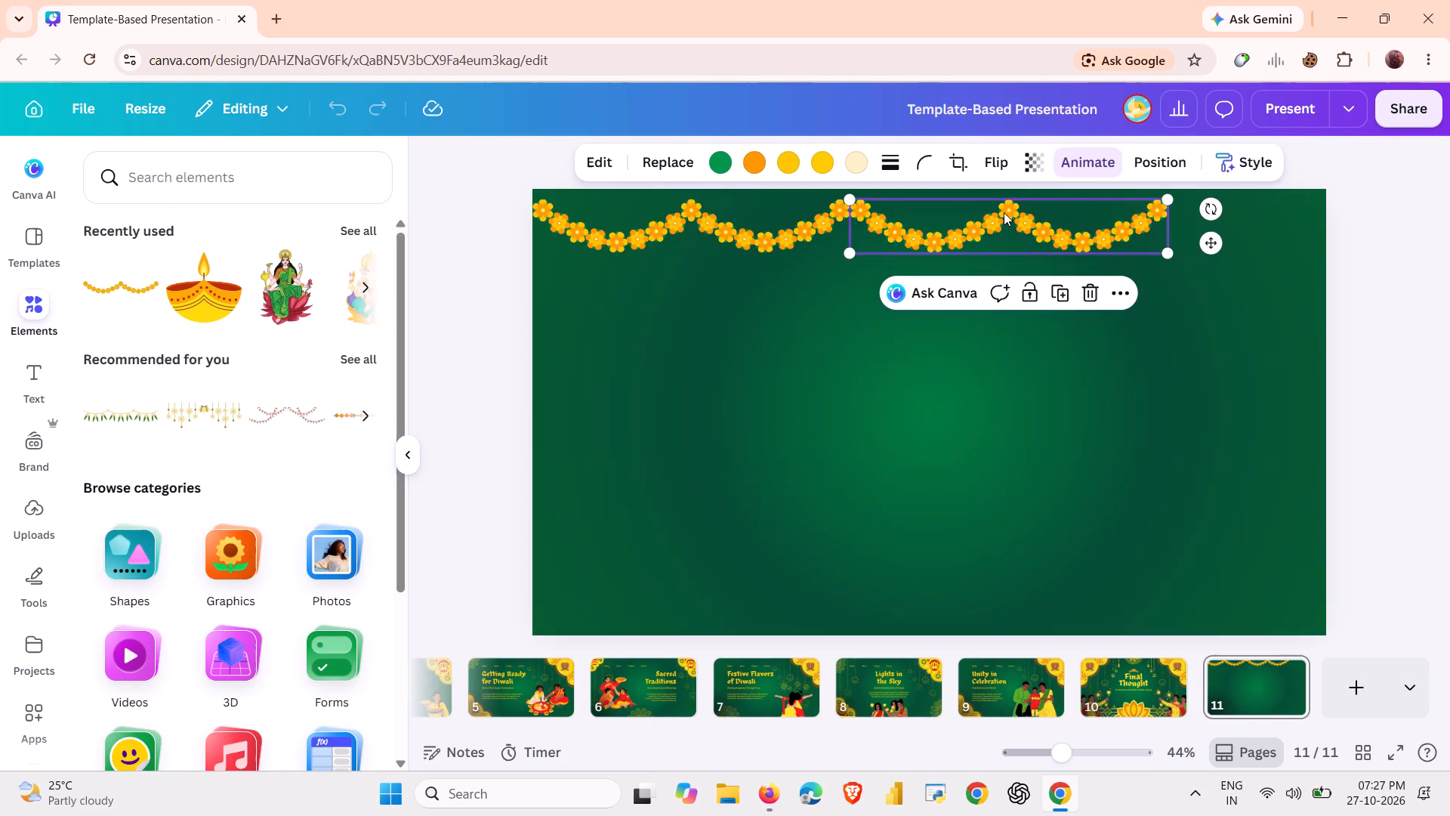
click(752, 373)
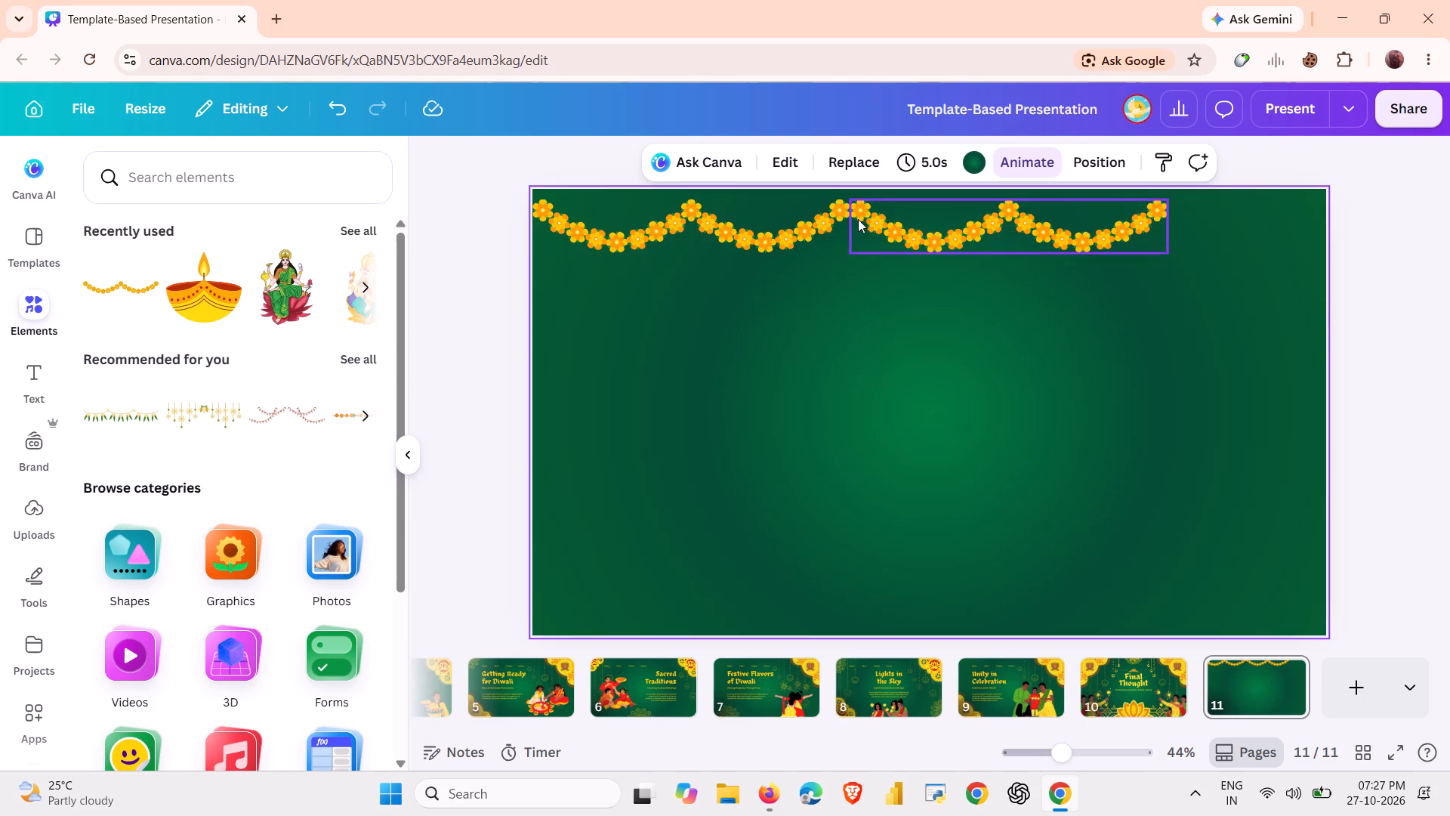
Add the gold hanging diya ornaments with three strands from the recommended elements to page 11.
click(364, 408)
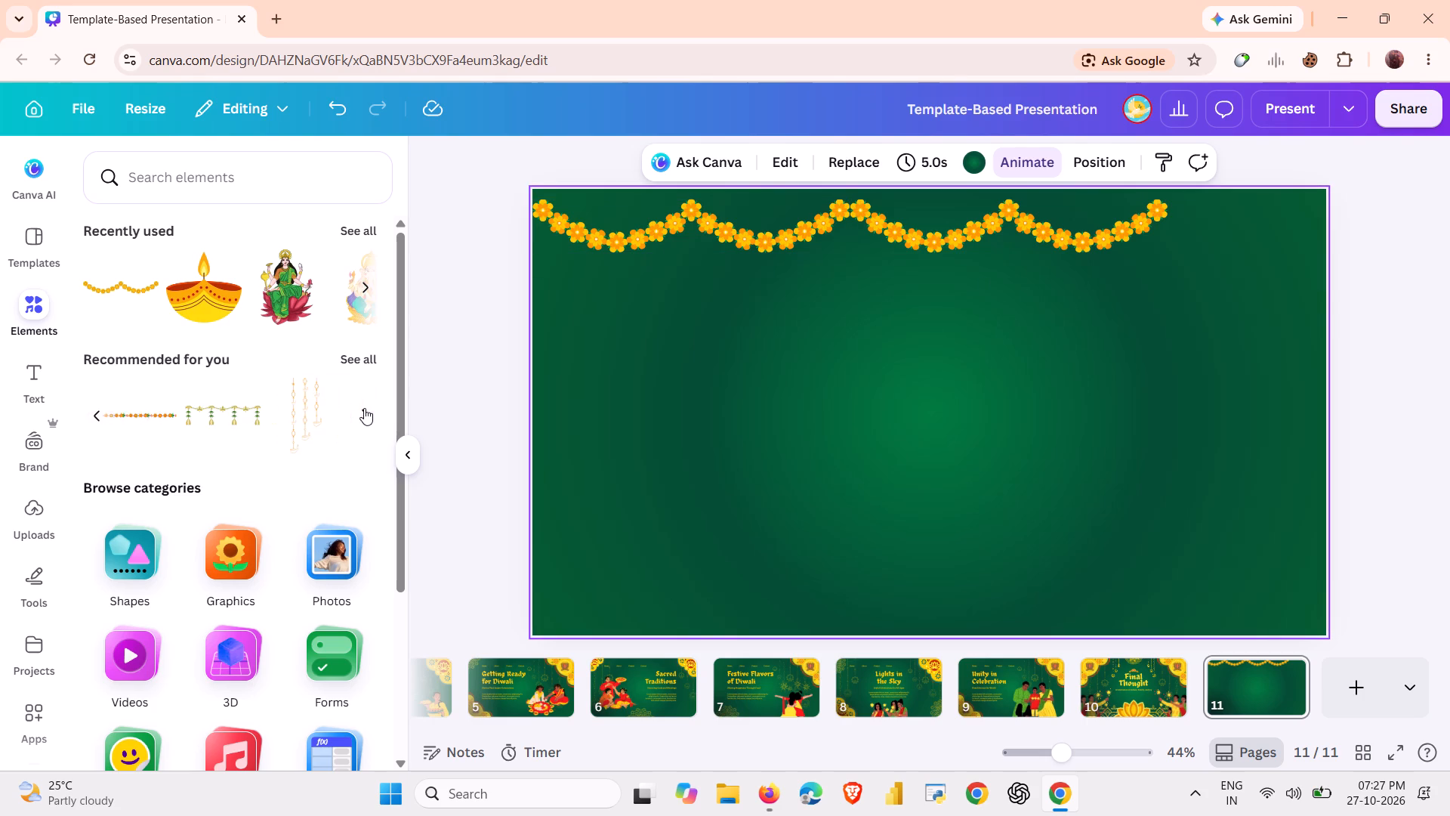
click(370, 409)
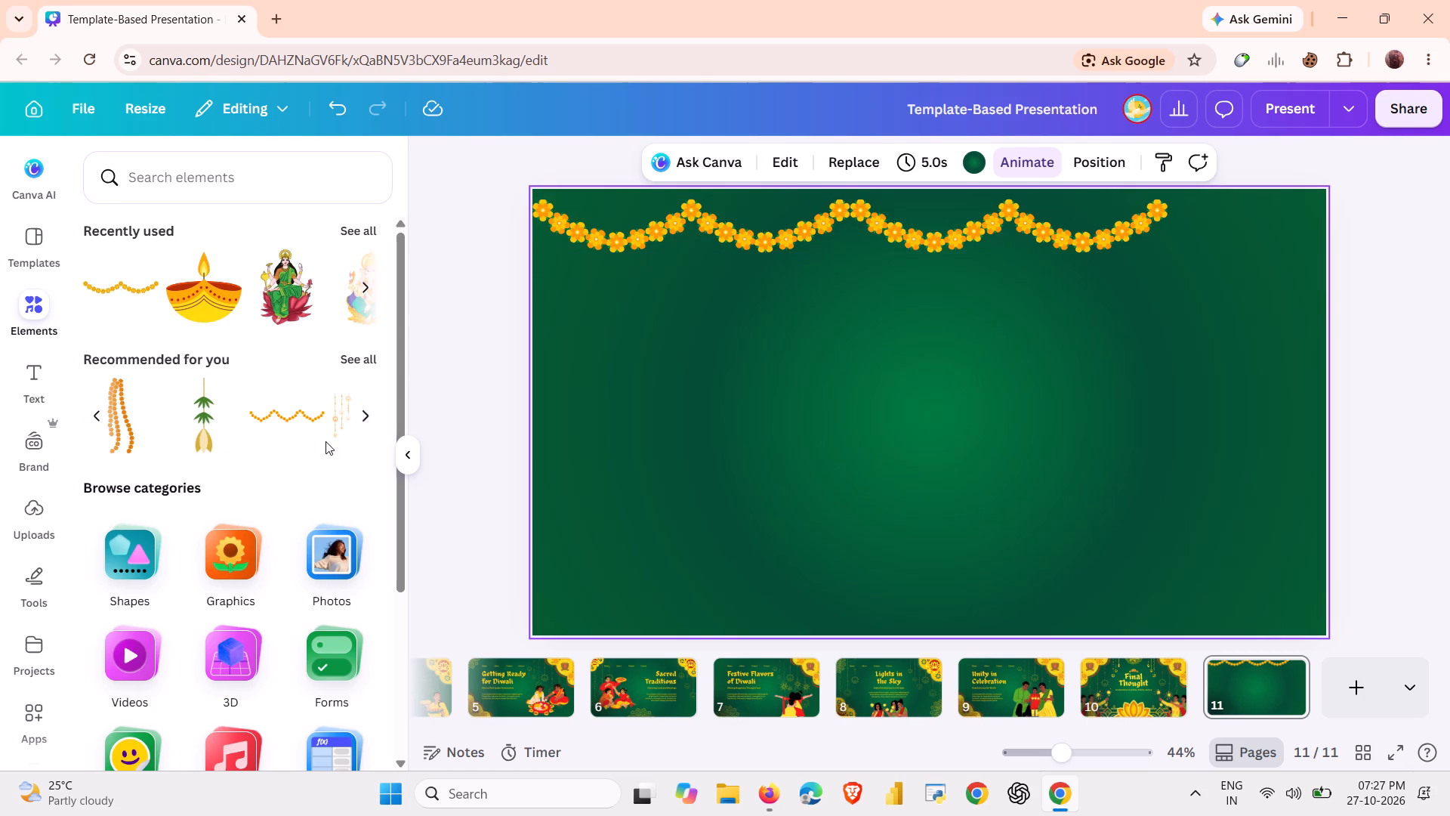
click(359, 401)
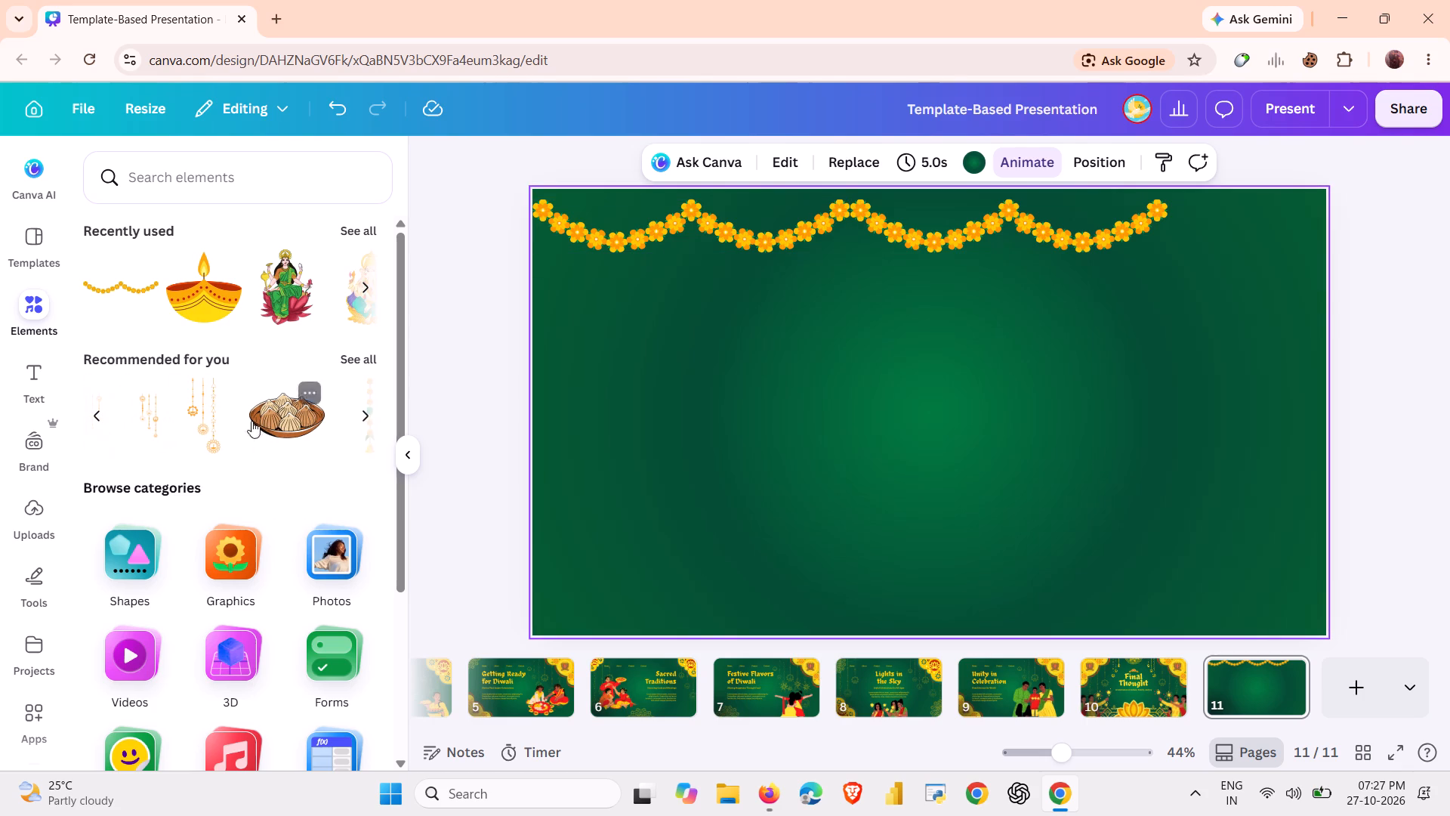
click(210, 421)
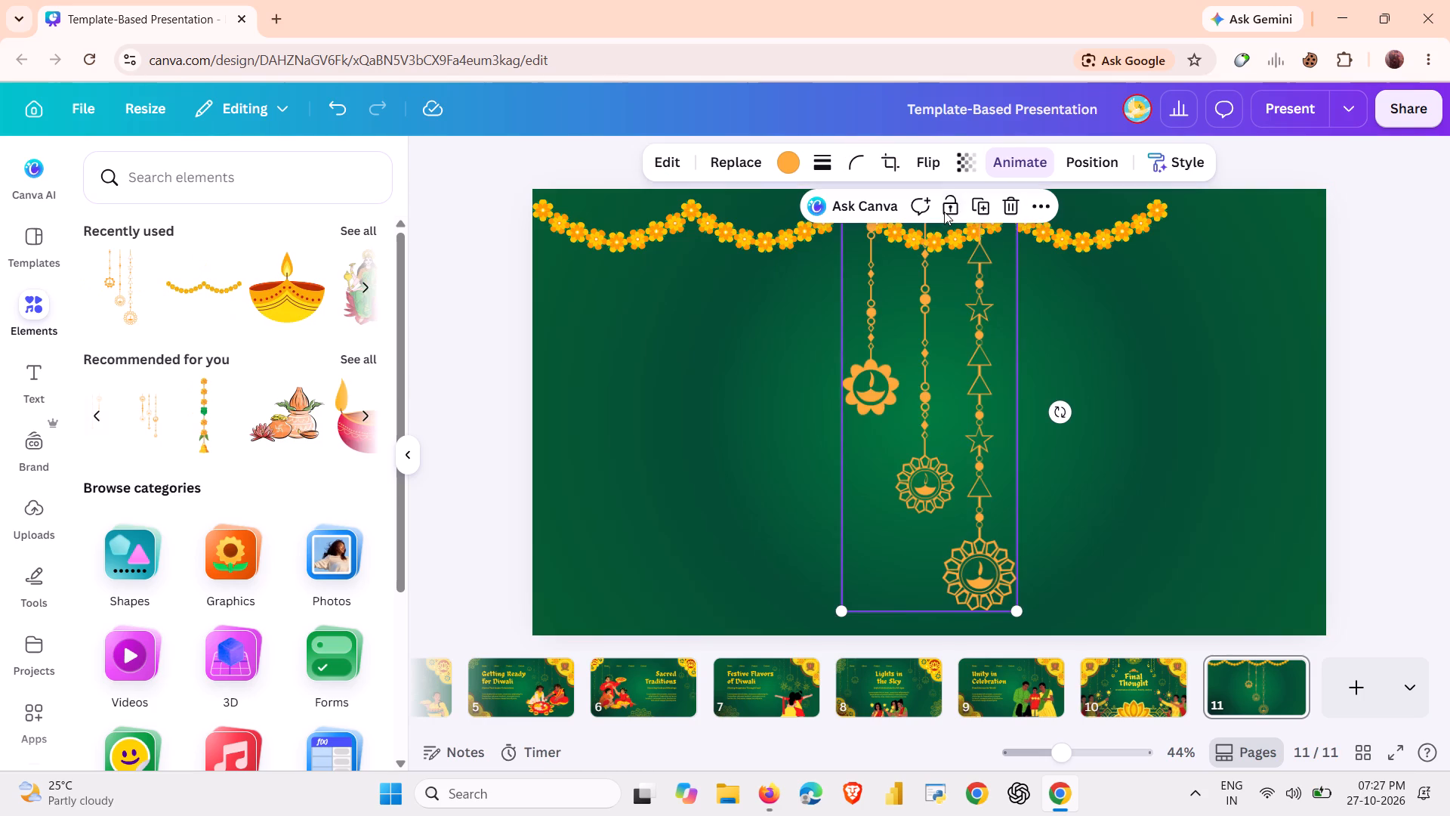
click(1000, 289)
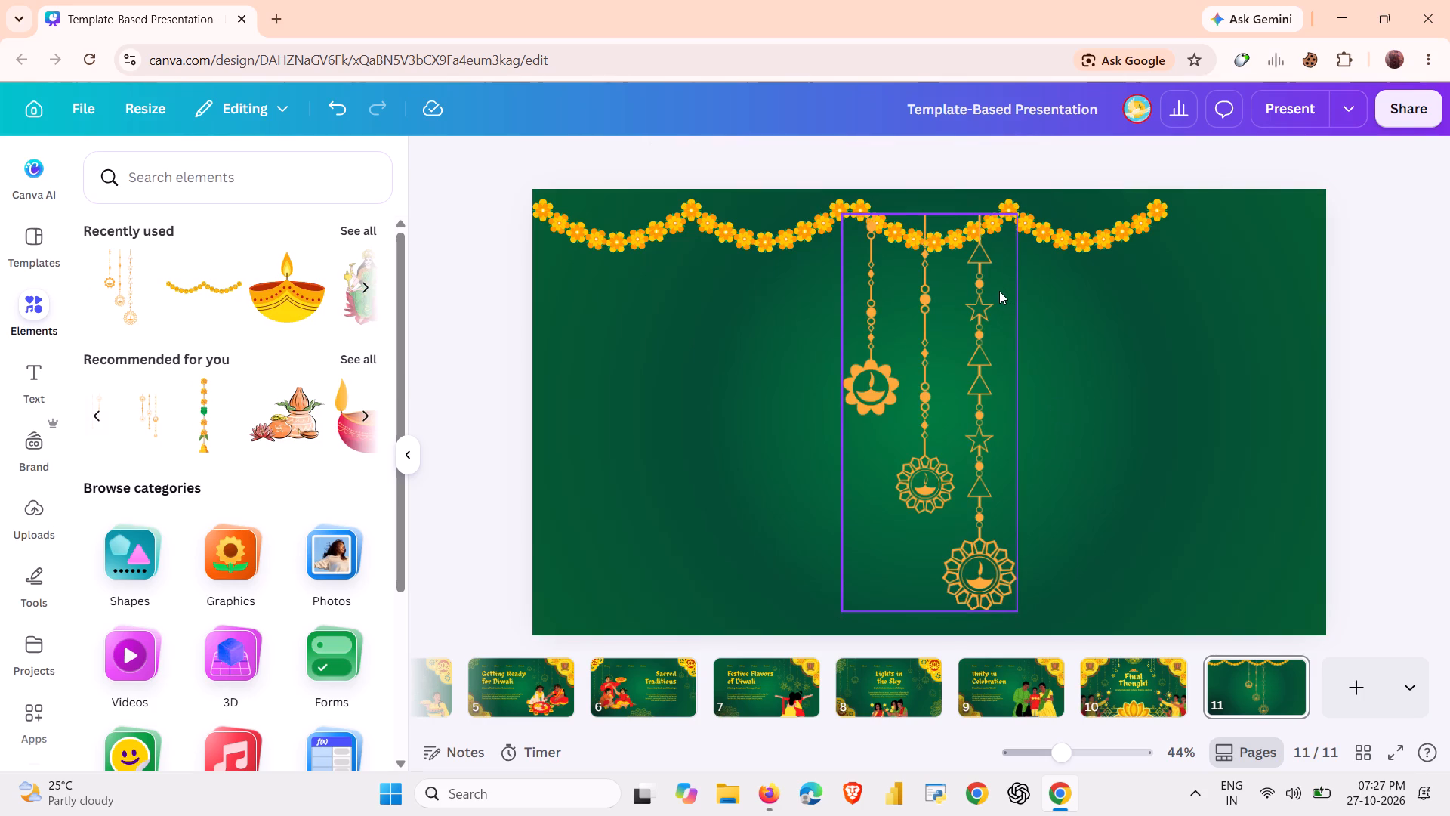
click(994, 264)
click(1001, 254)
click(987, 283)
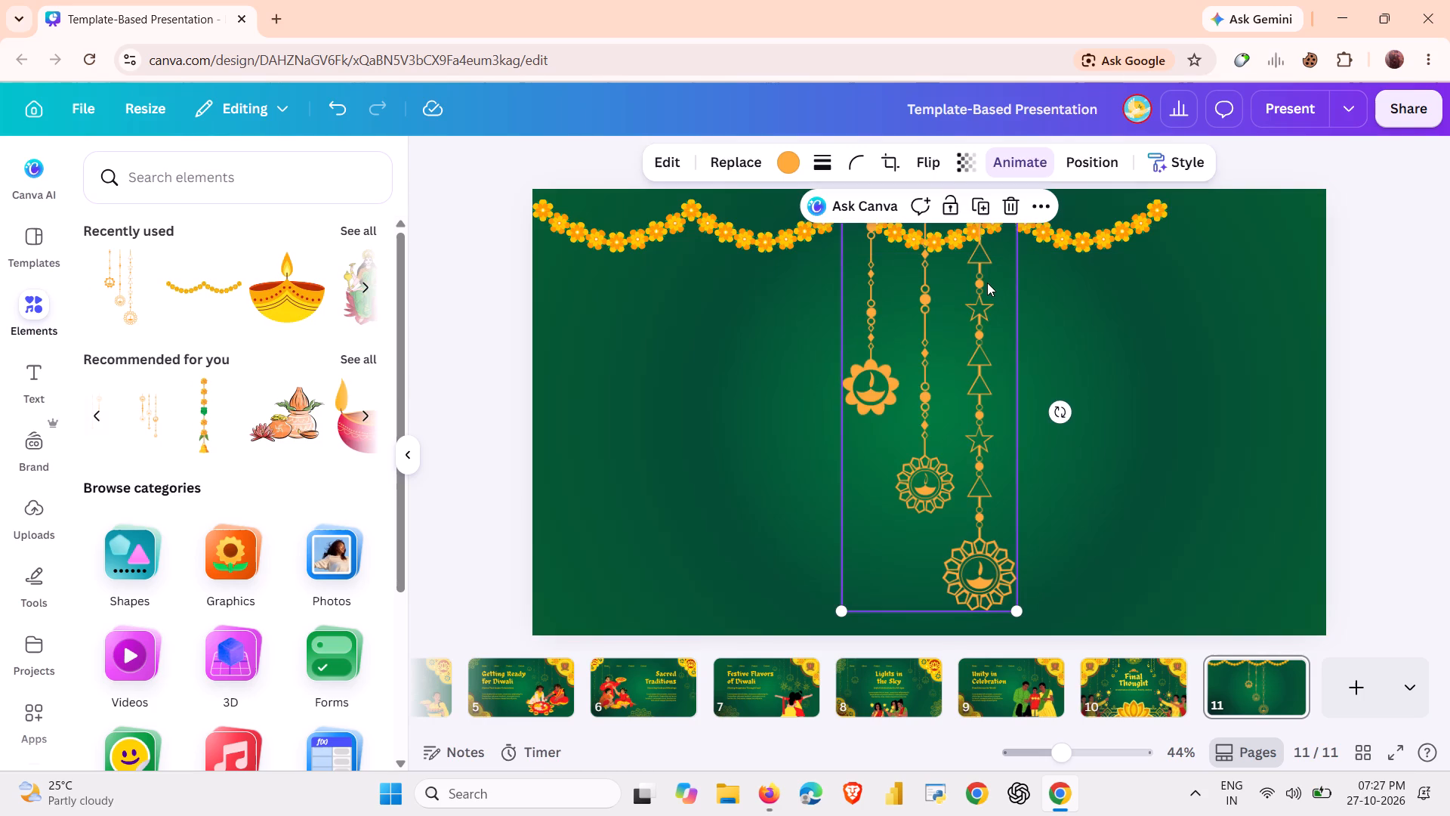
Shrink the hanging diya ornaments and place them flush in the top-right corner of page 11.
drag(985, 283, 1068, 419)
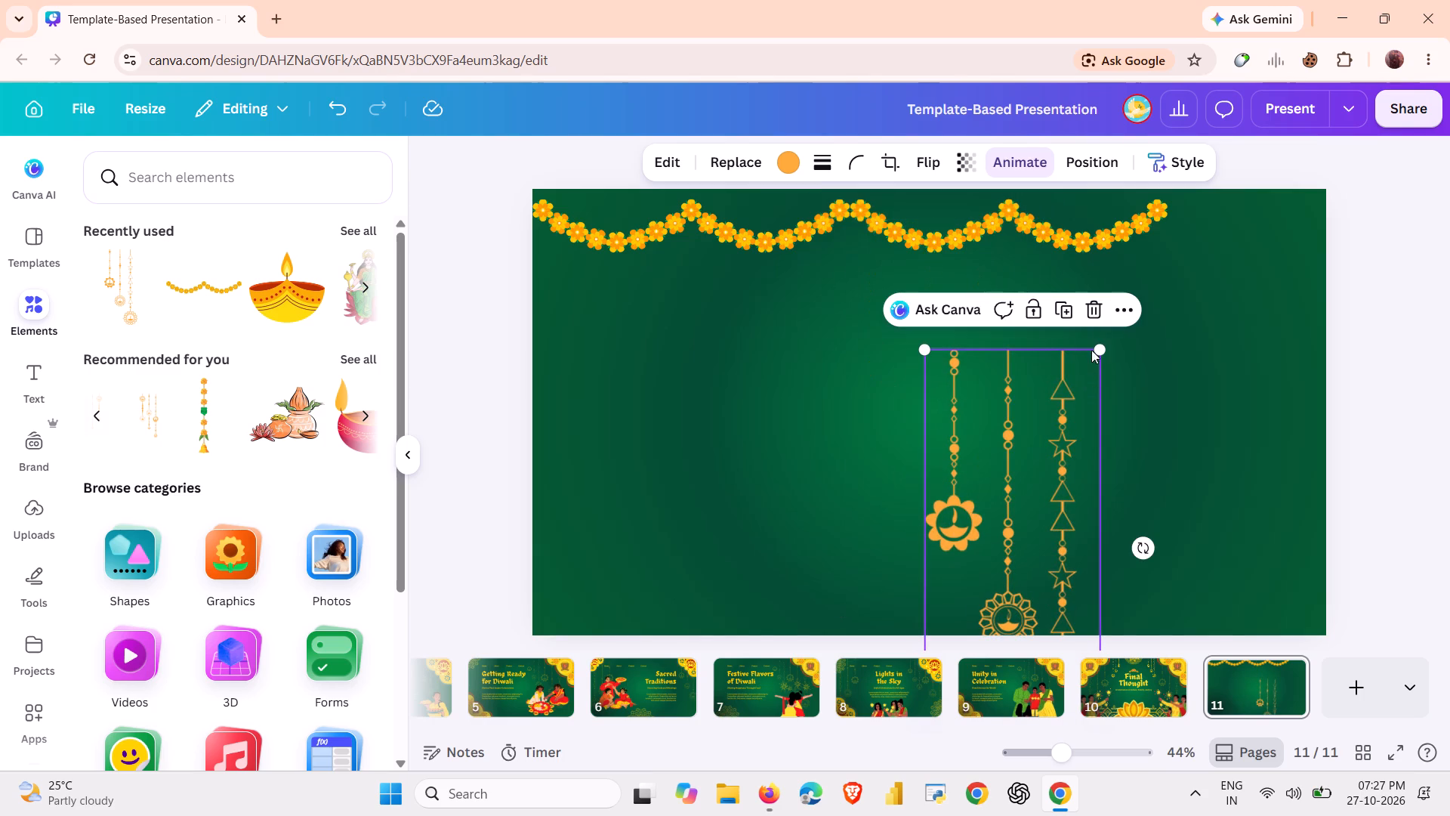
drag(1097, 349, 1049, 482)
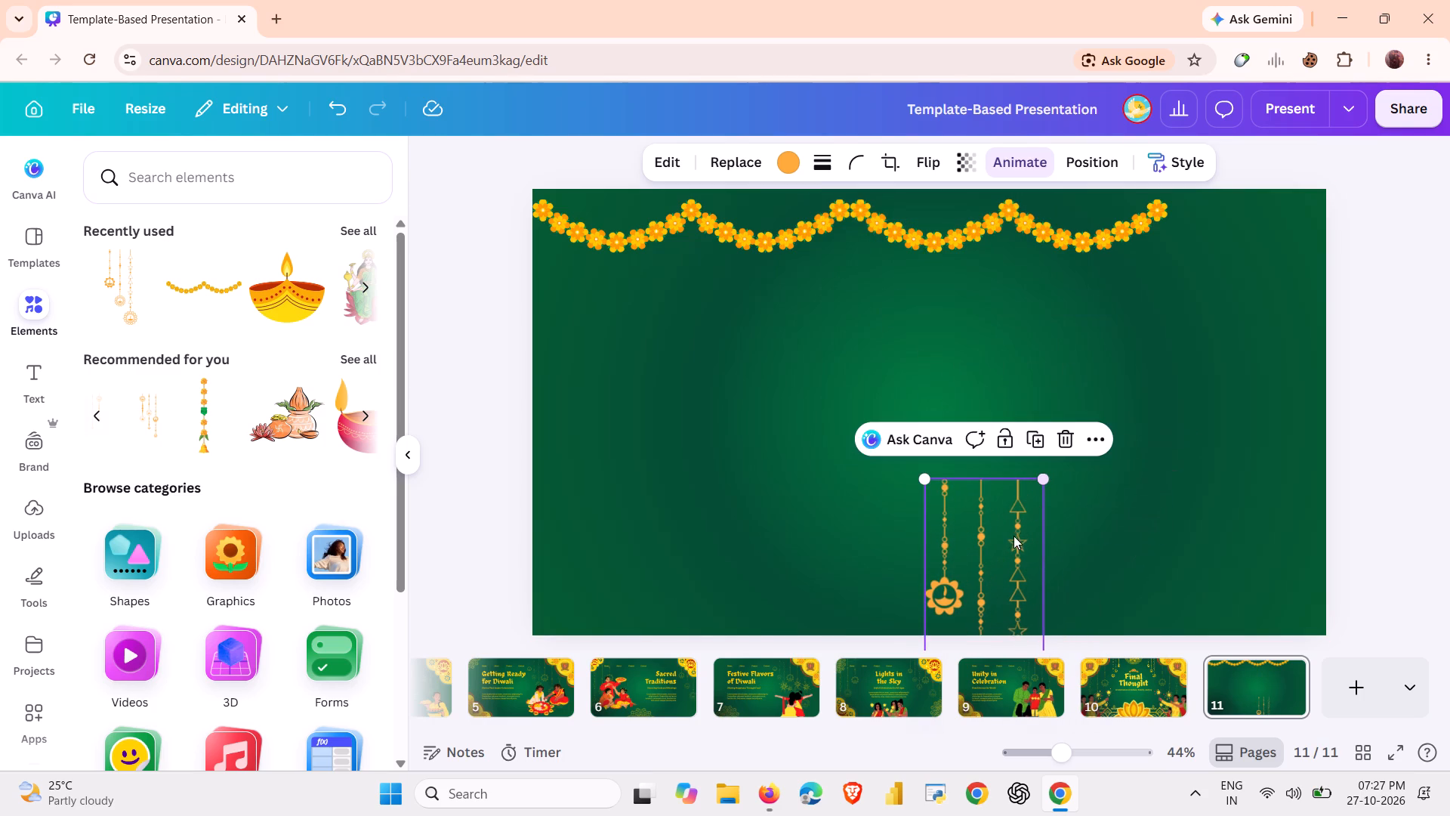
drag(1012, 533, 1285, 267)
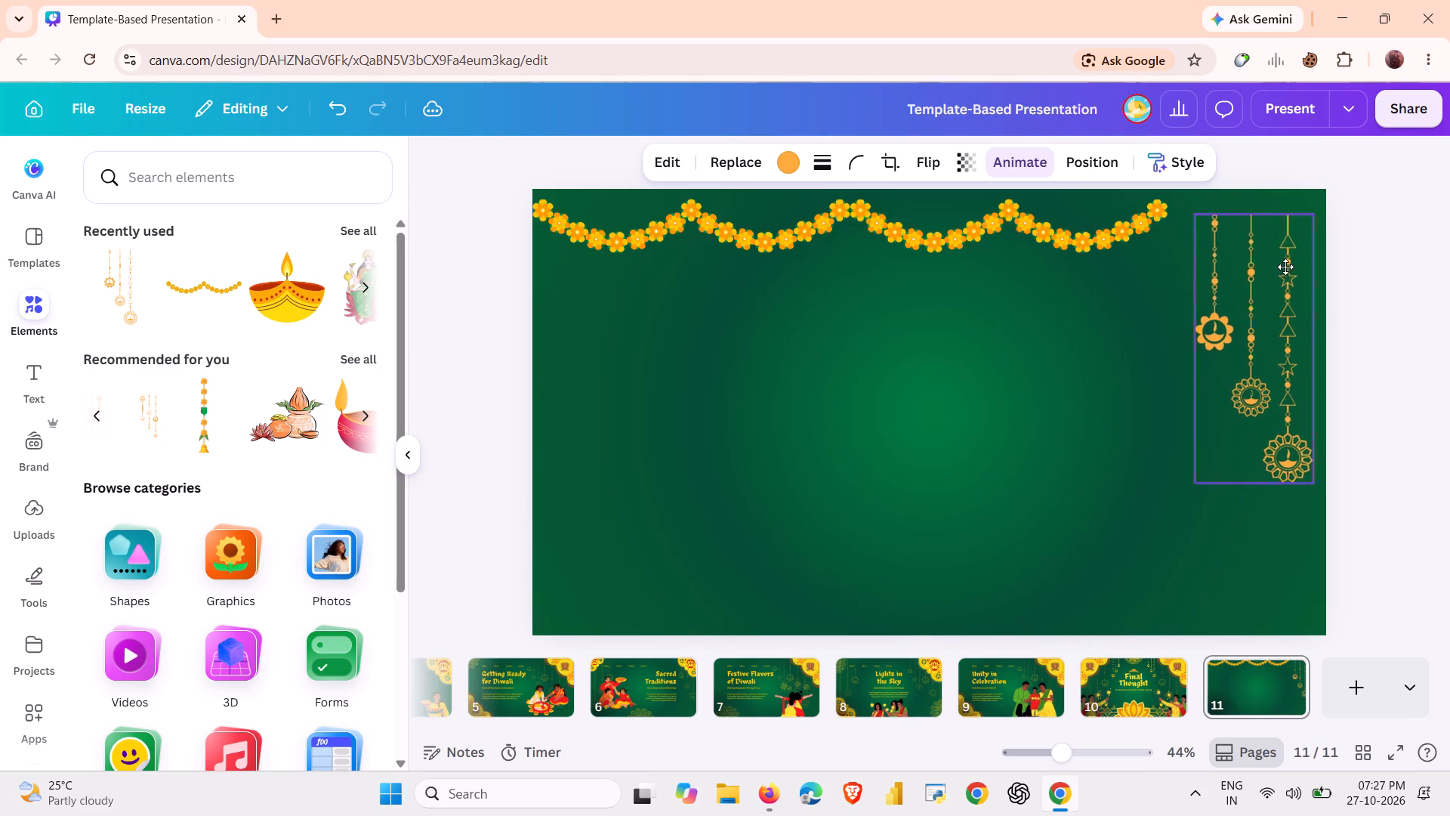
drag(1285, 267, 1268, 278)
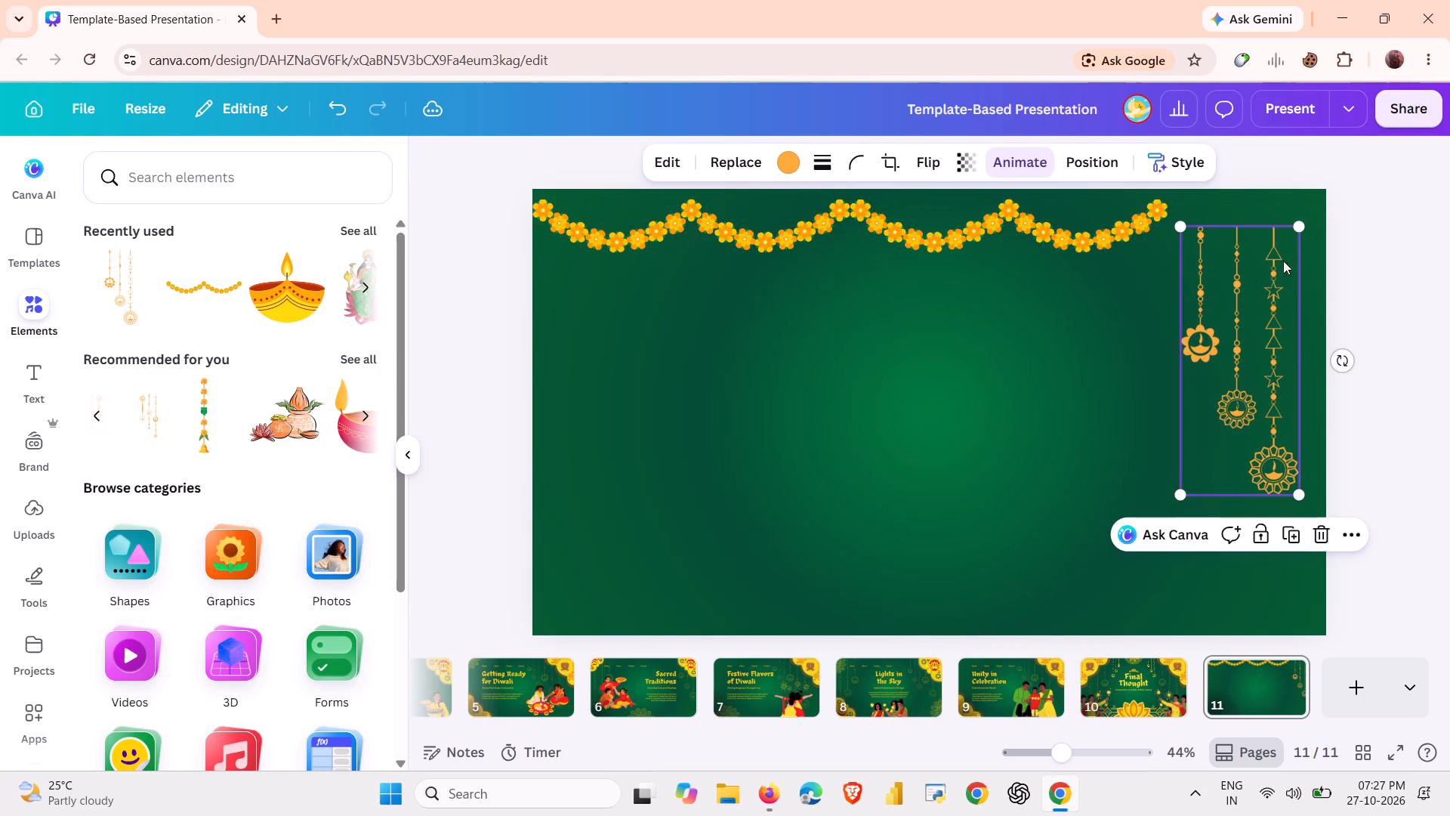
drag(1296, 230, 1316, 208)
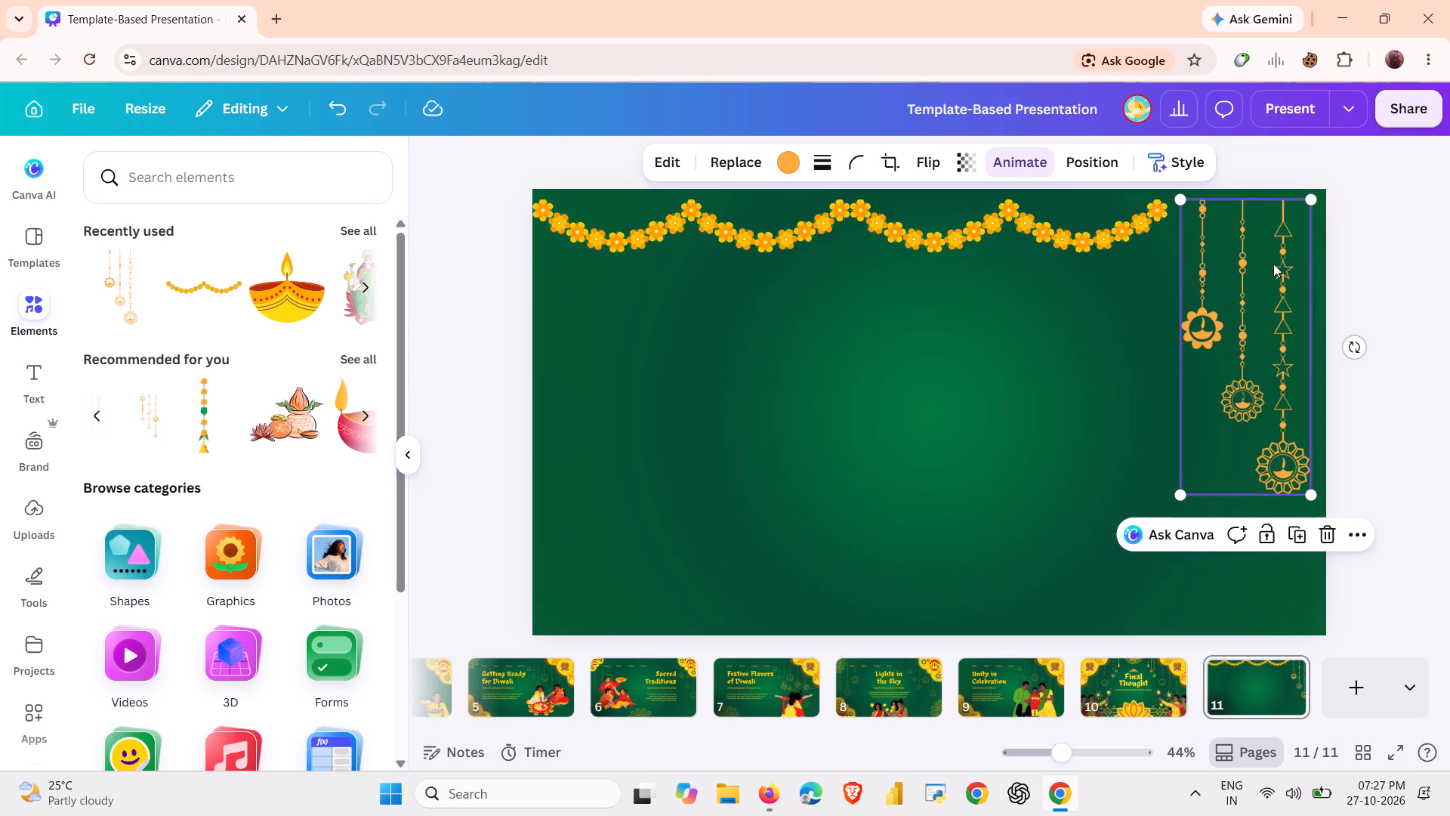
click(1266, 266)
click(1253, 274)
drag(1307, 202, 1314, 196)
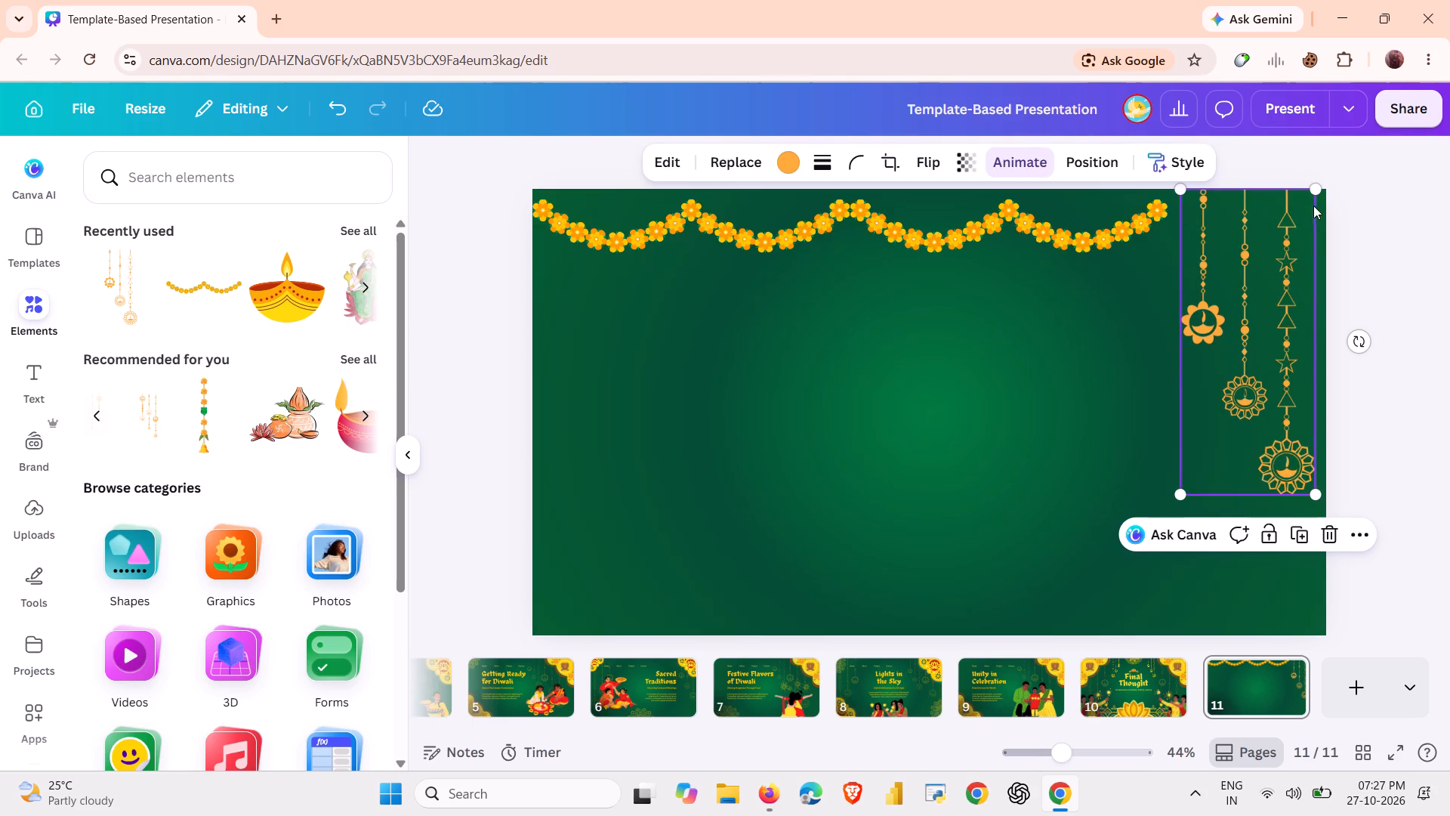
drag(1266, 261, 1273, 260)
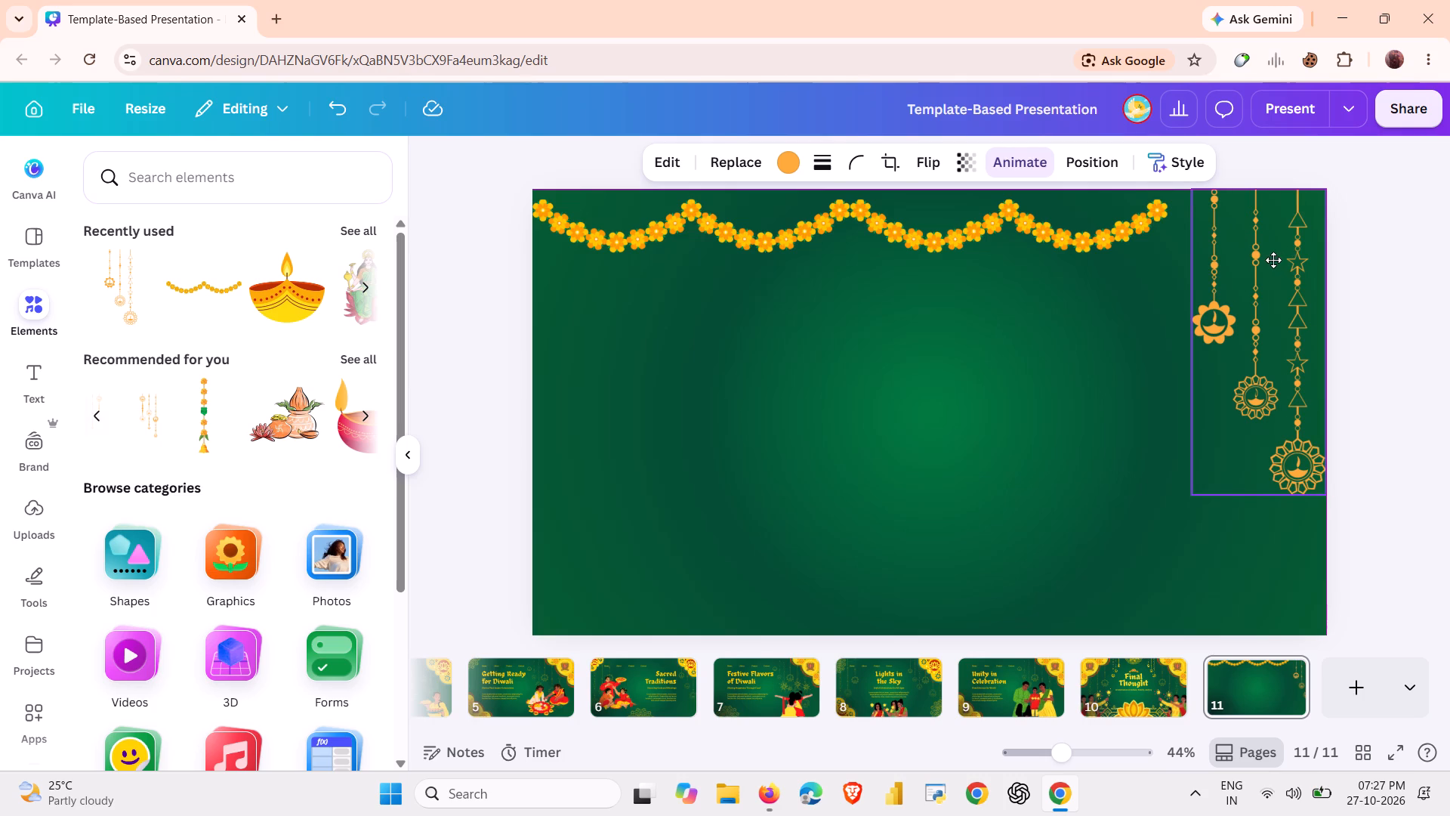
drag(1273, 260, 1278, 259)
click(1127, 322)
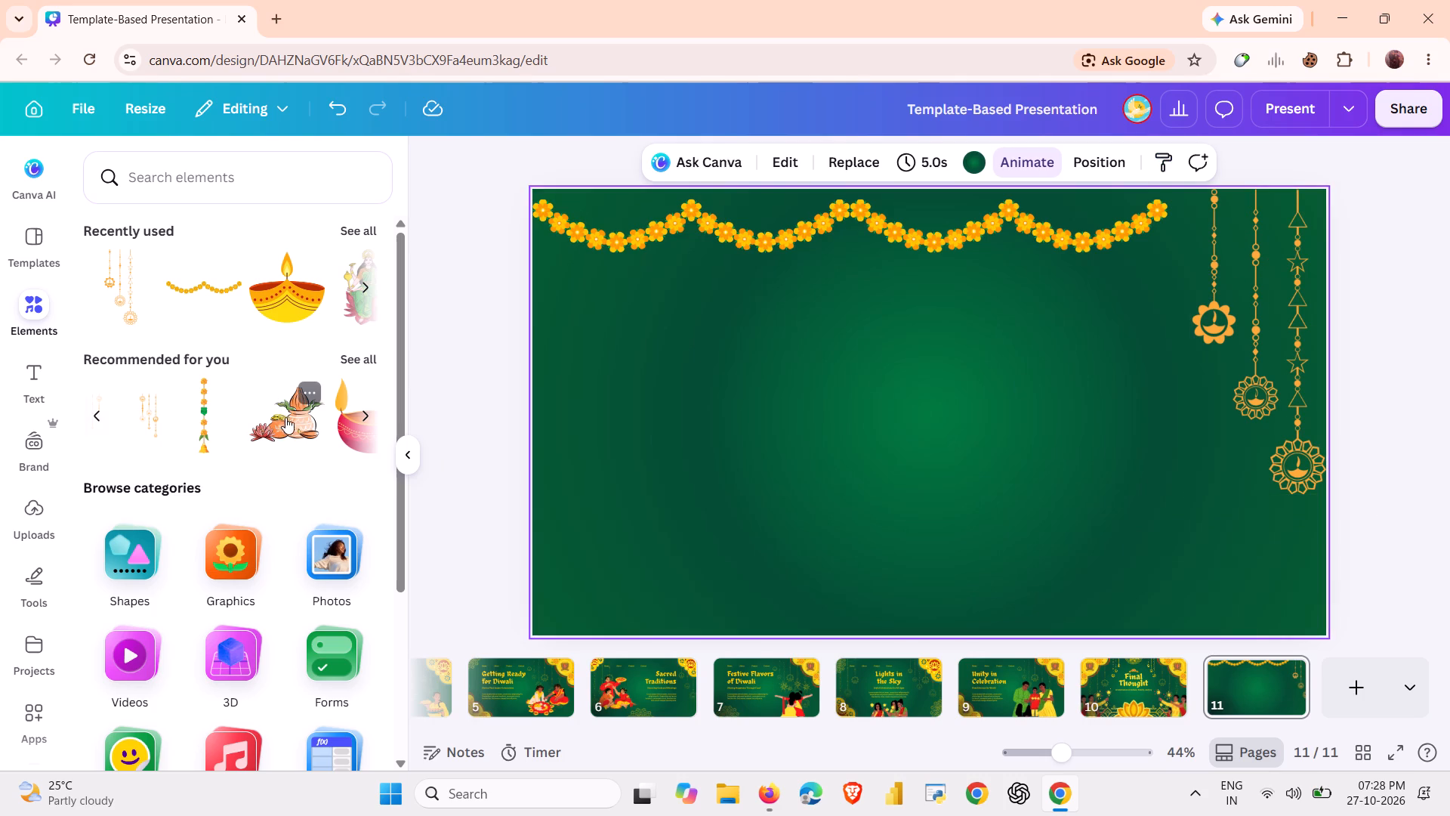
Add the recommended vertical marigold string with a bell to page 11 and move it towards the page's left side.
click(197, 430)
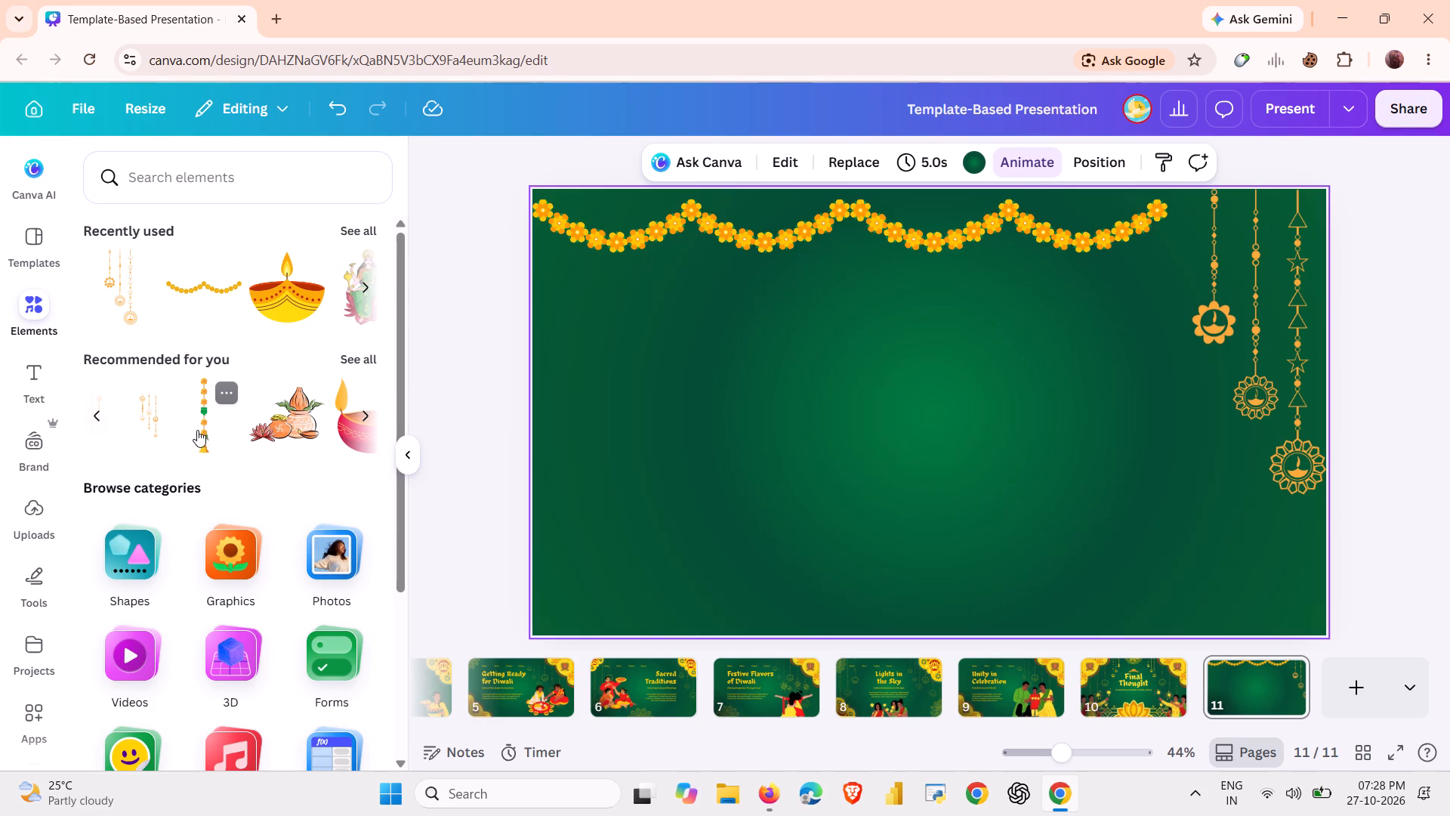
click(809, 338)
drag(914, 318, 808, 350)
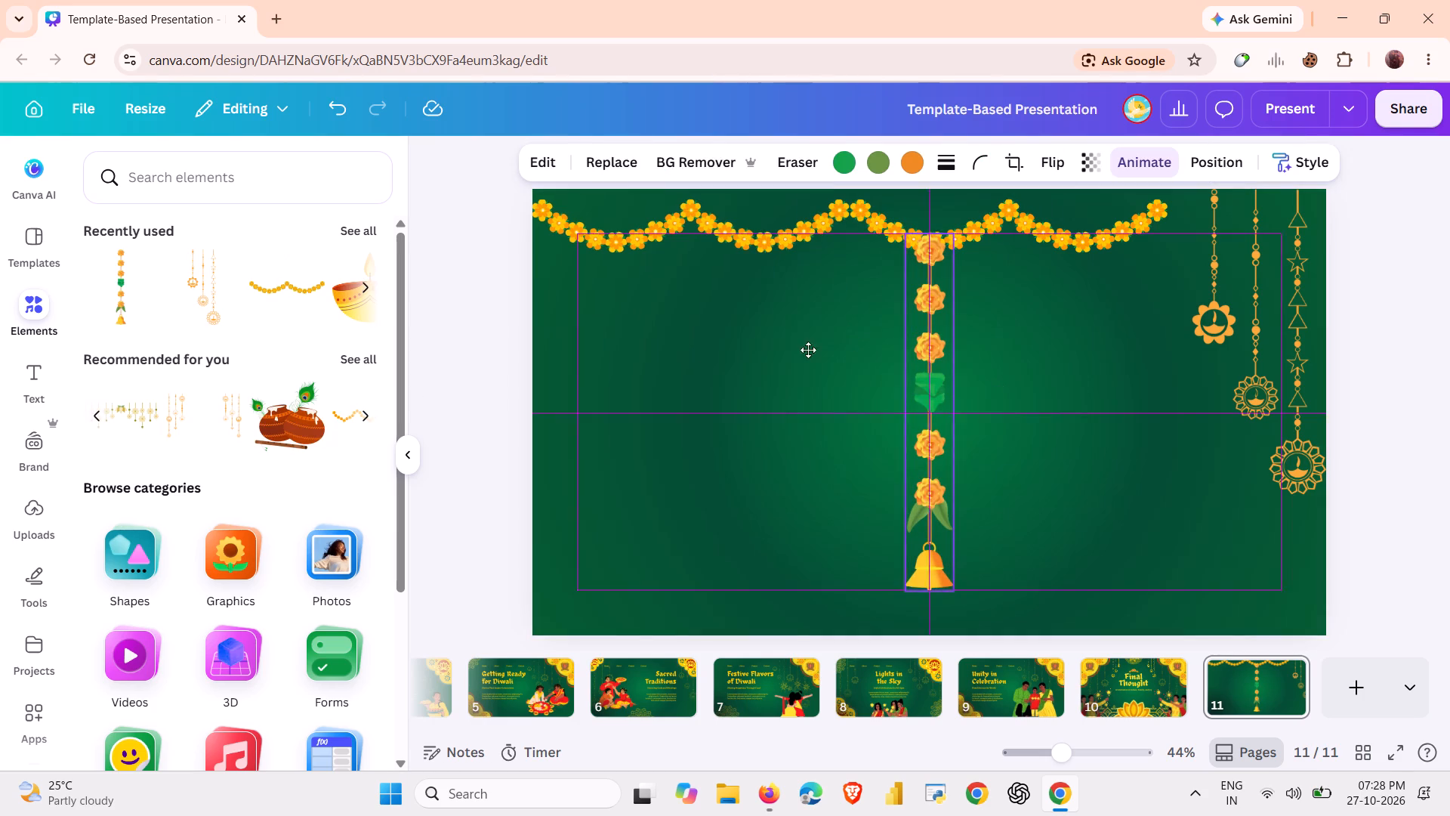
drag(808, 350, 614, 422)
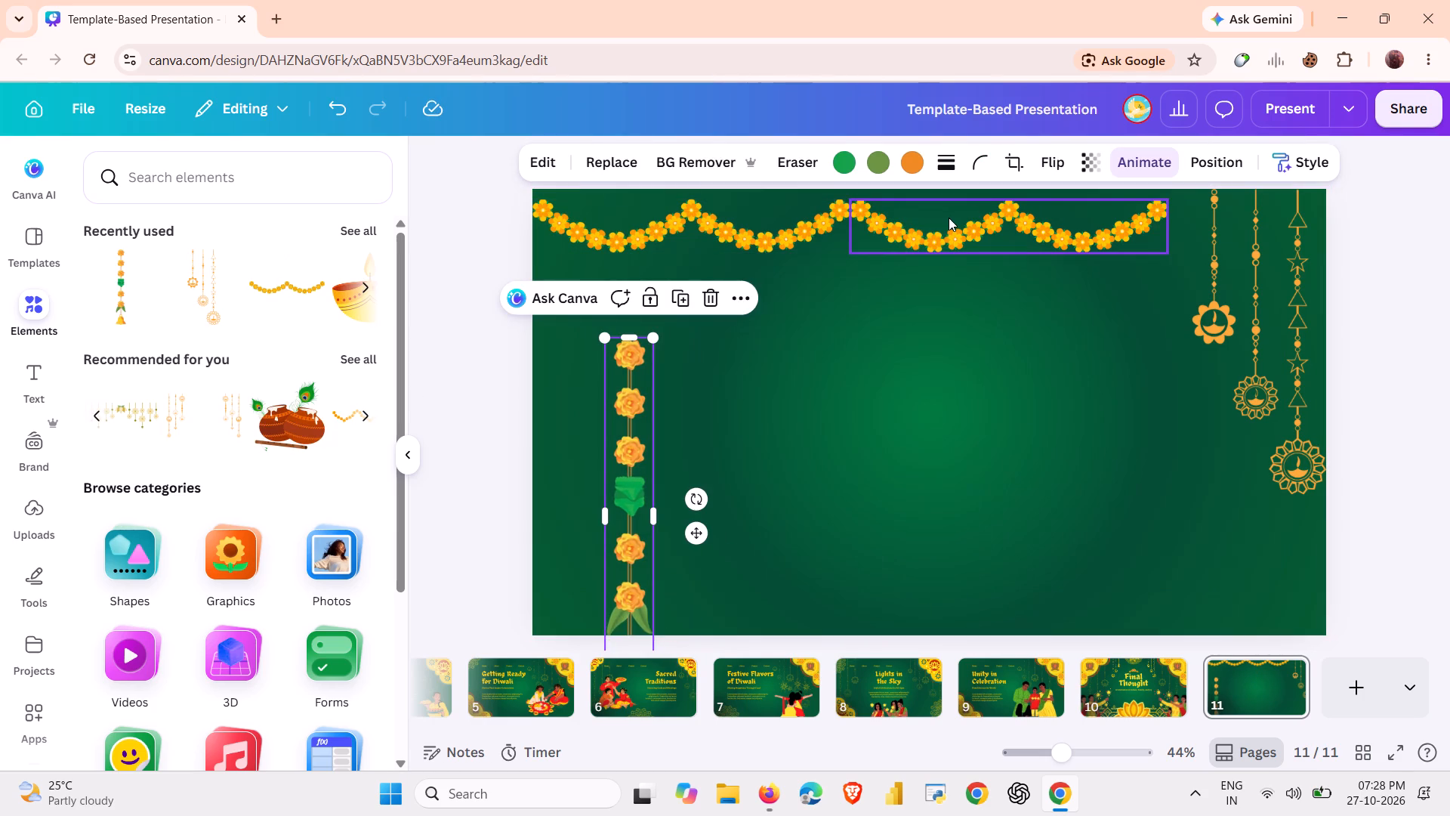
Move both yellow flower garlands up to the page's top edge and align them end to end beside the hanging diya ornaments.
click(949, 218)
drag(949, 218, 989, 220)
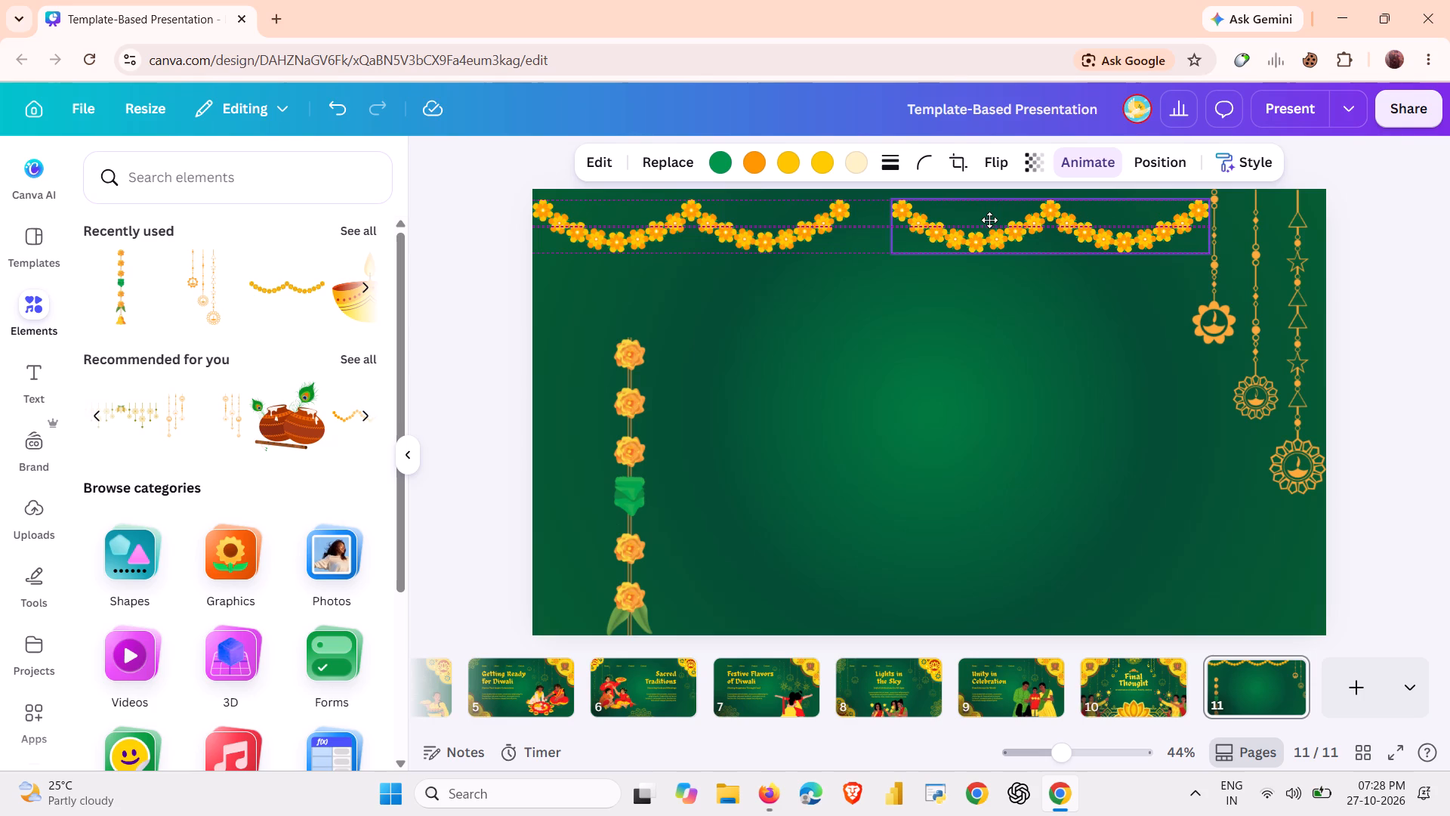
drag(989, 220, 984, 209)
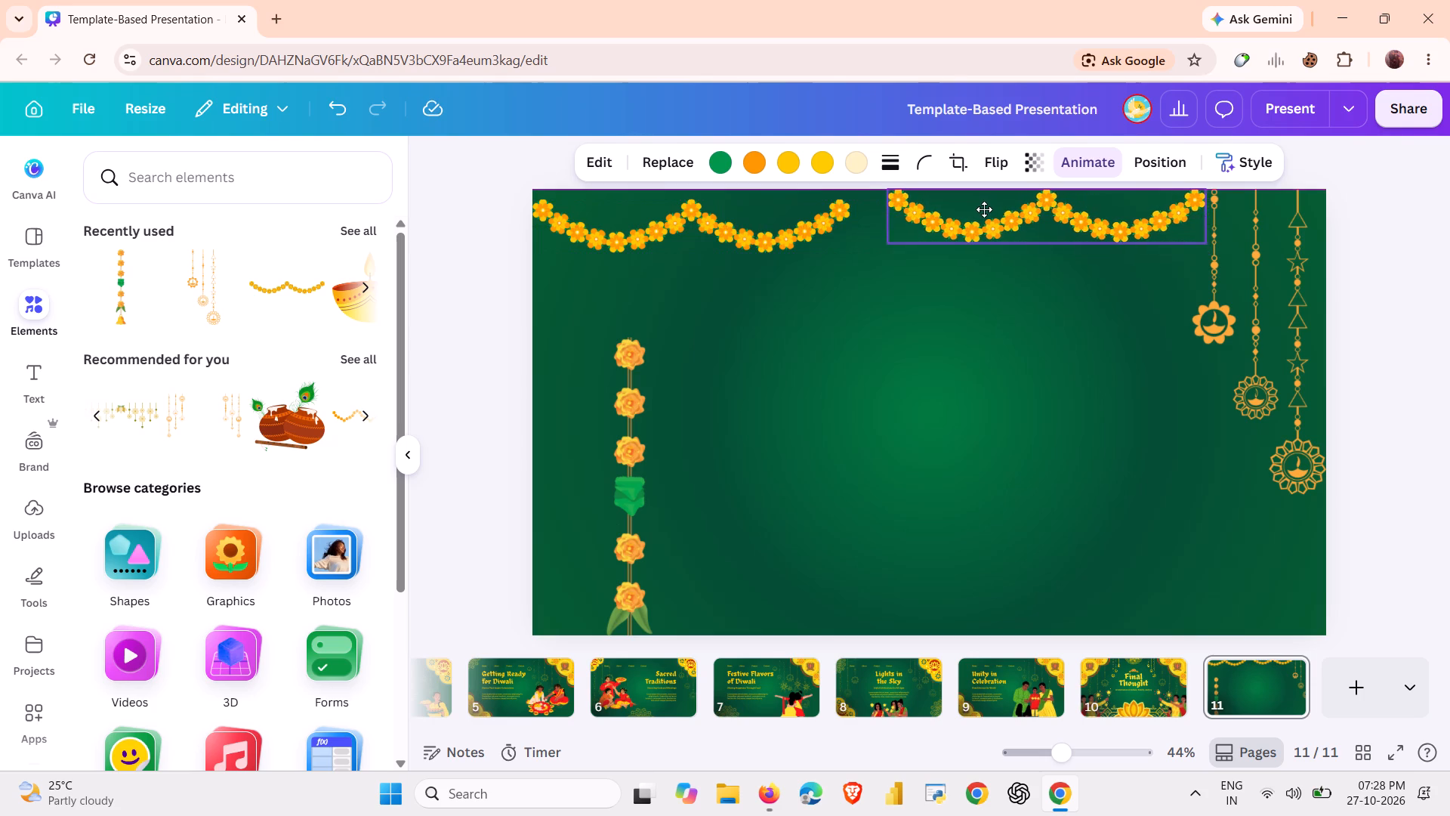
drag(984, 209, 973, 210)
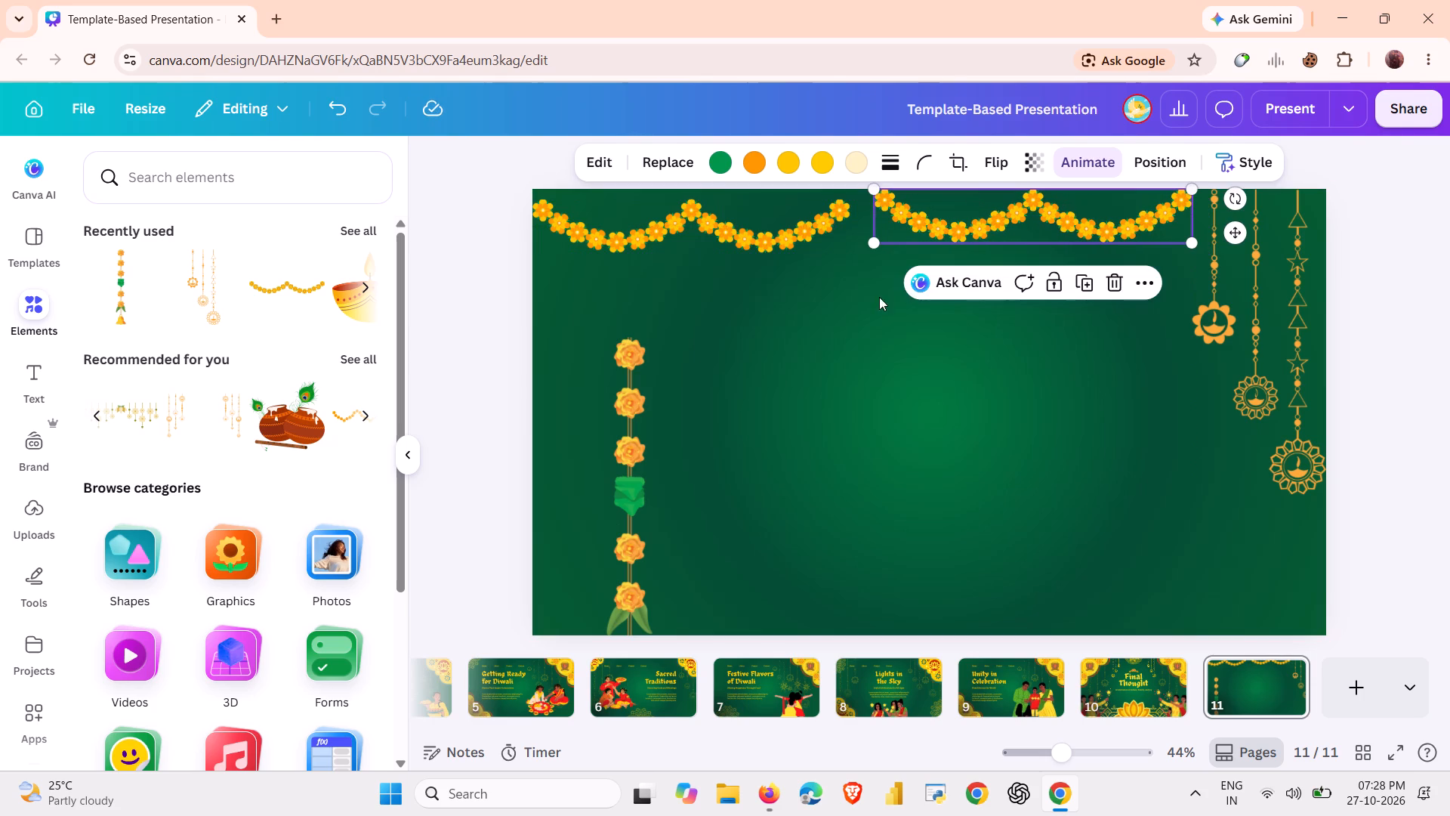
click(819, 320)
drag(809, 233, 822, 224)
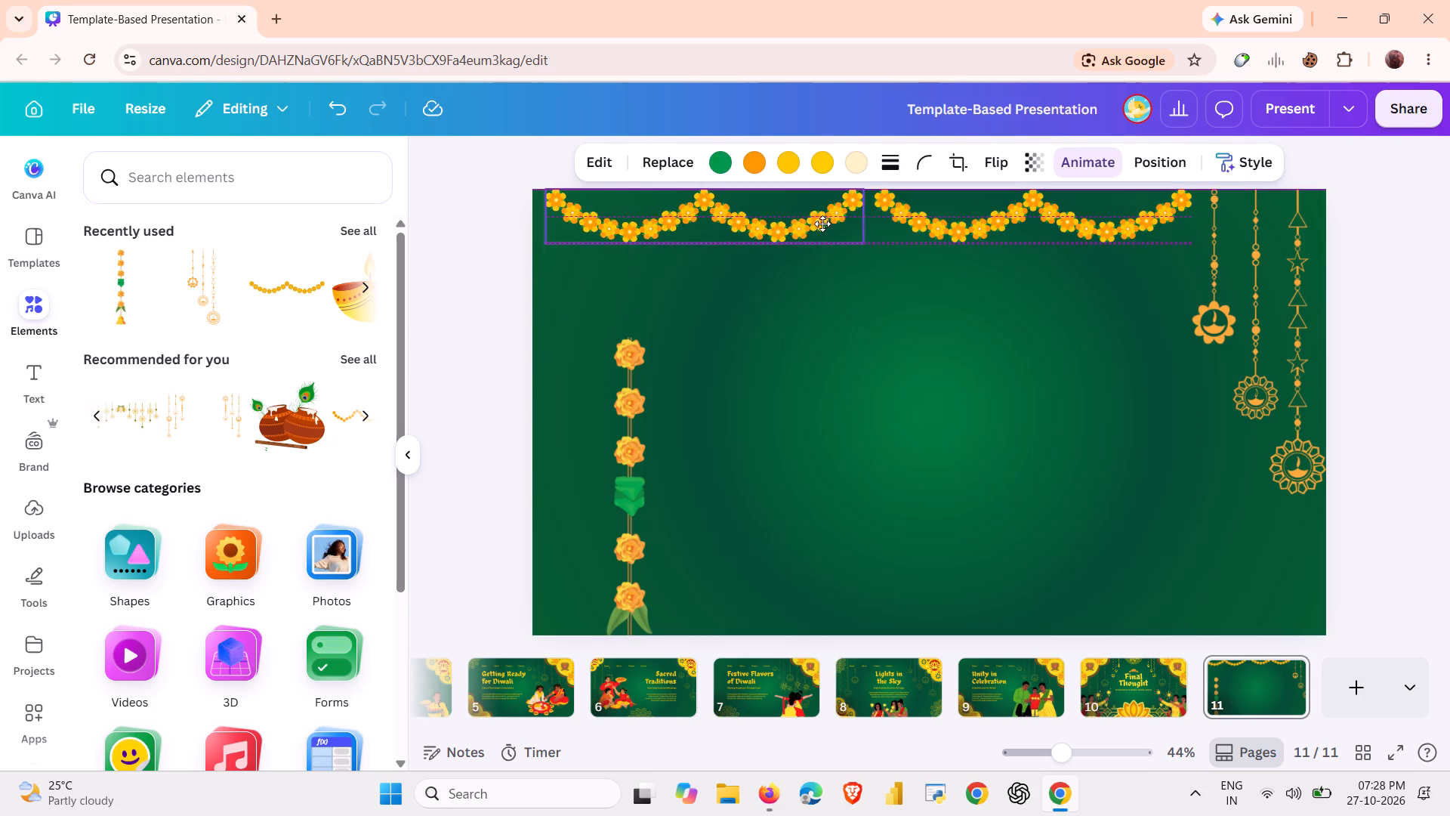
drag(822, 224, 827, 224)
click(756, 338)
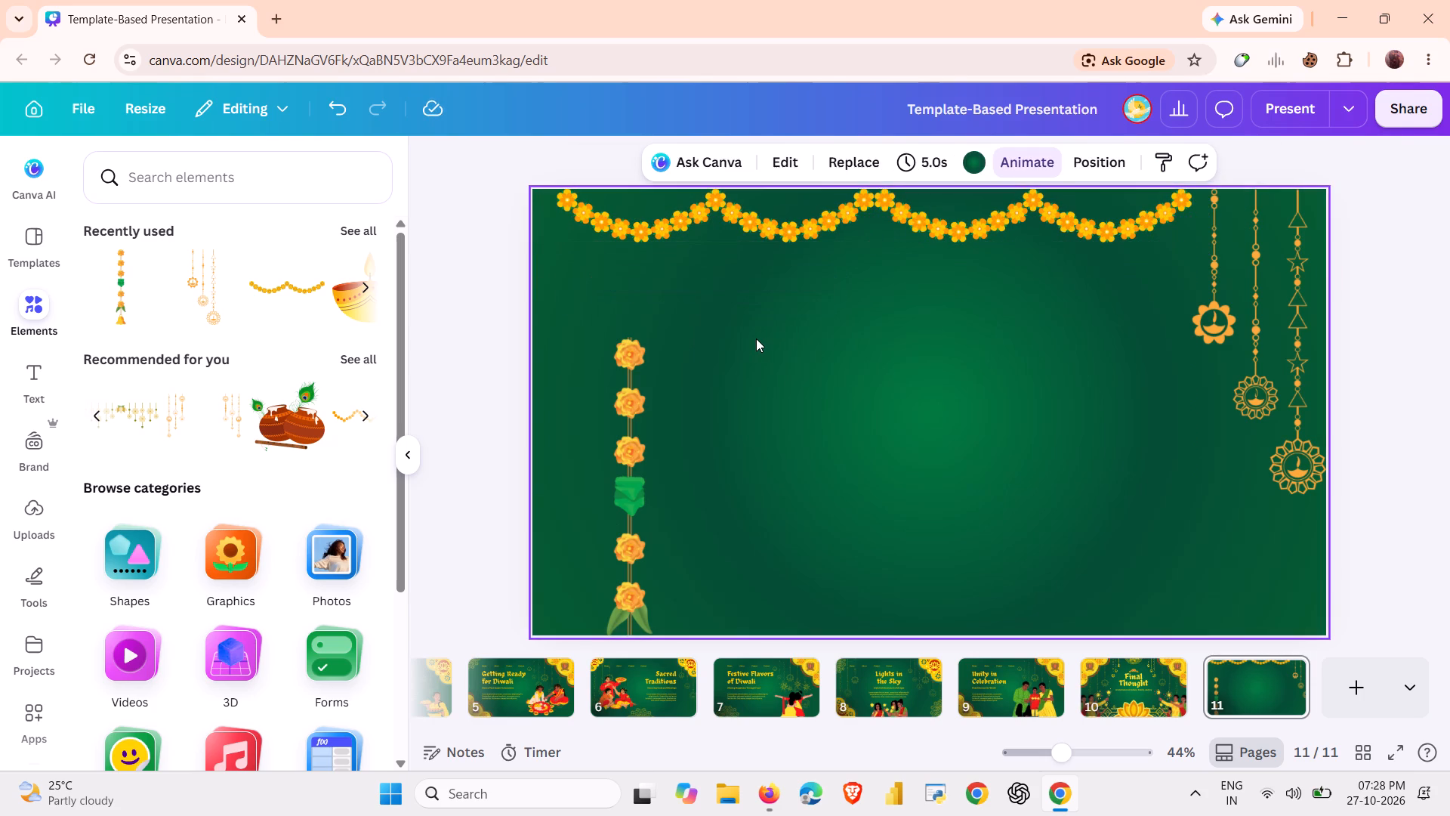
Place the marigold string with the bell along the page's left edge, just below the start of the flower garland.
drag(615, 387, 538, 263)
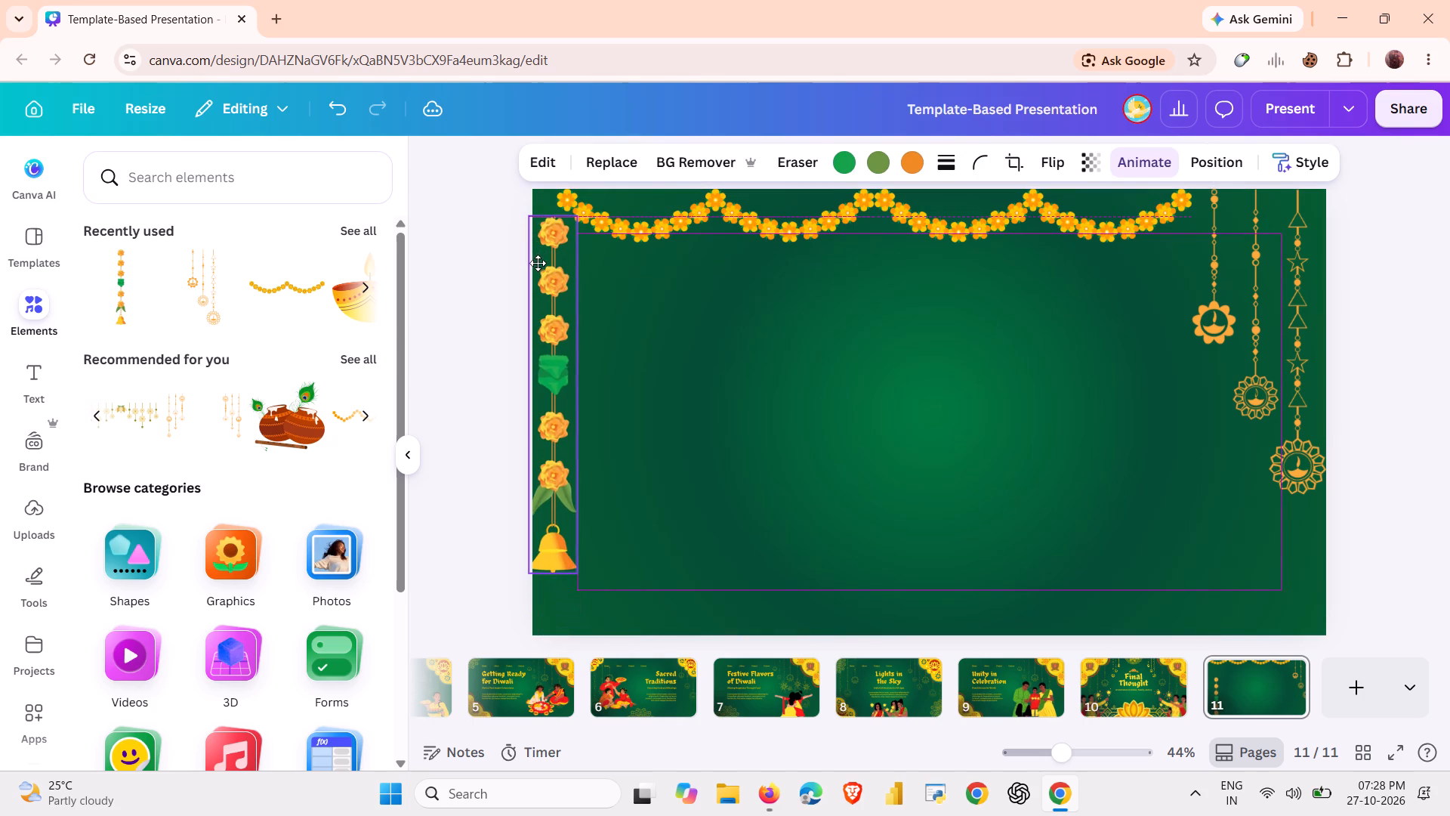
drag(538, 263, 542, 264)
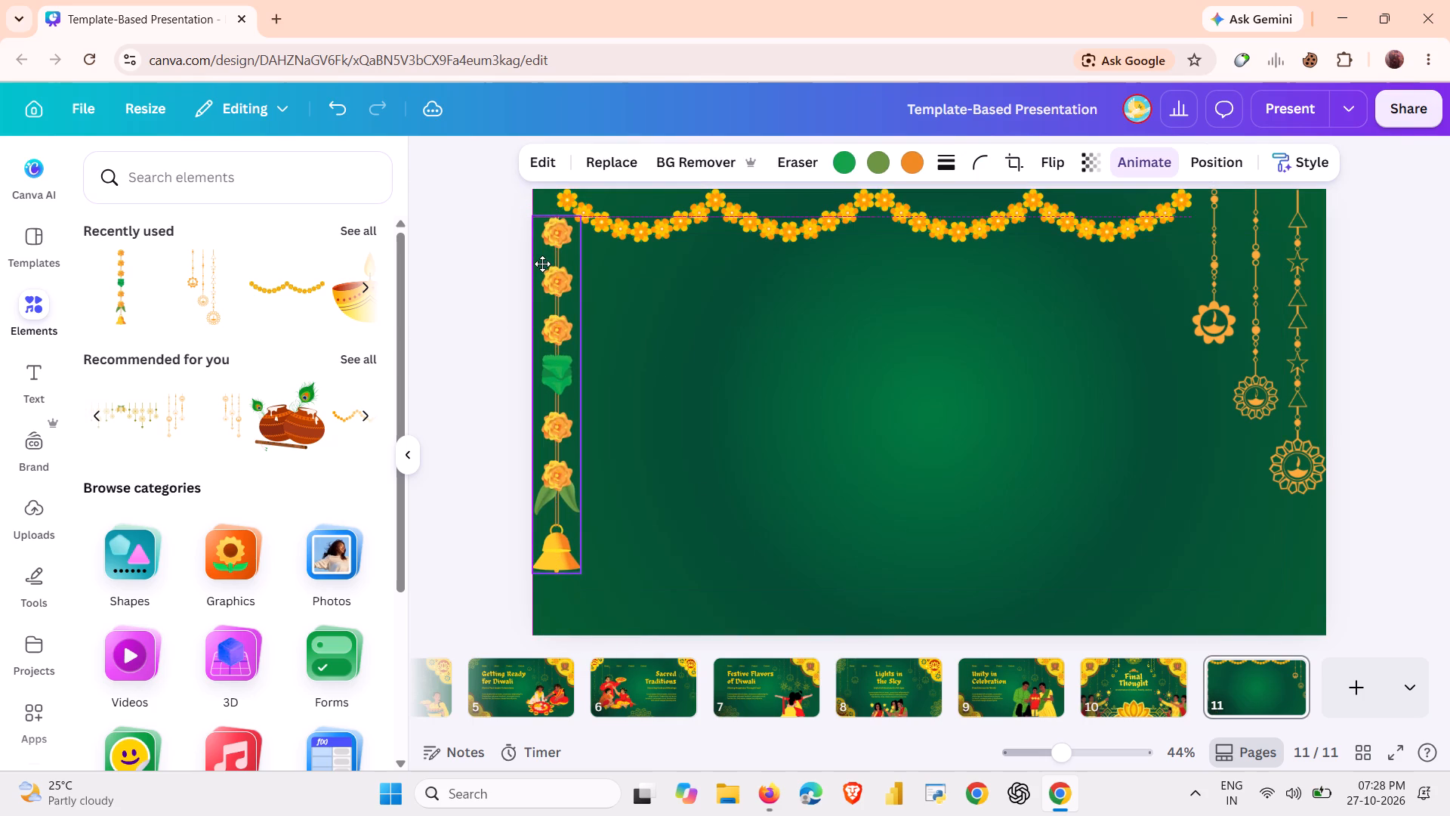
drag(542, 264, 542, 262)
click(763, 345)
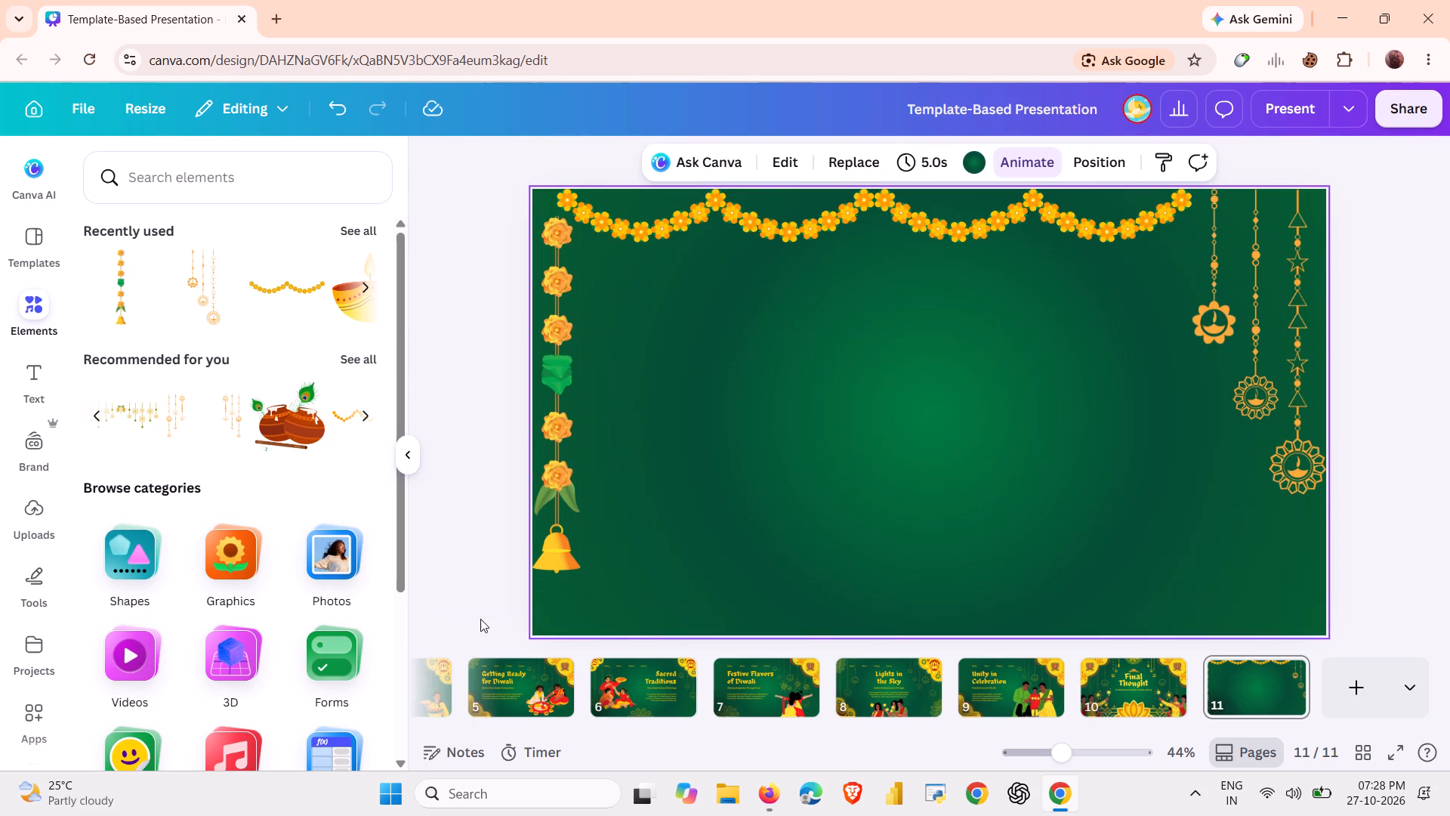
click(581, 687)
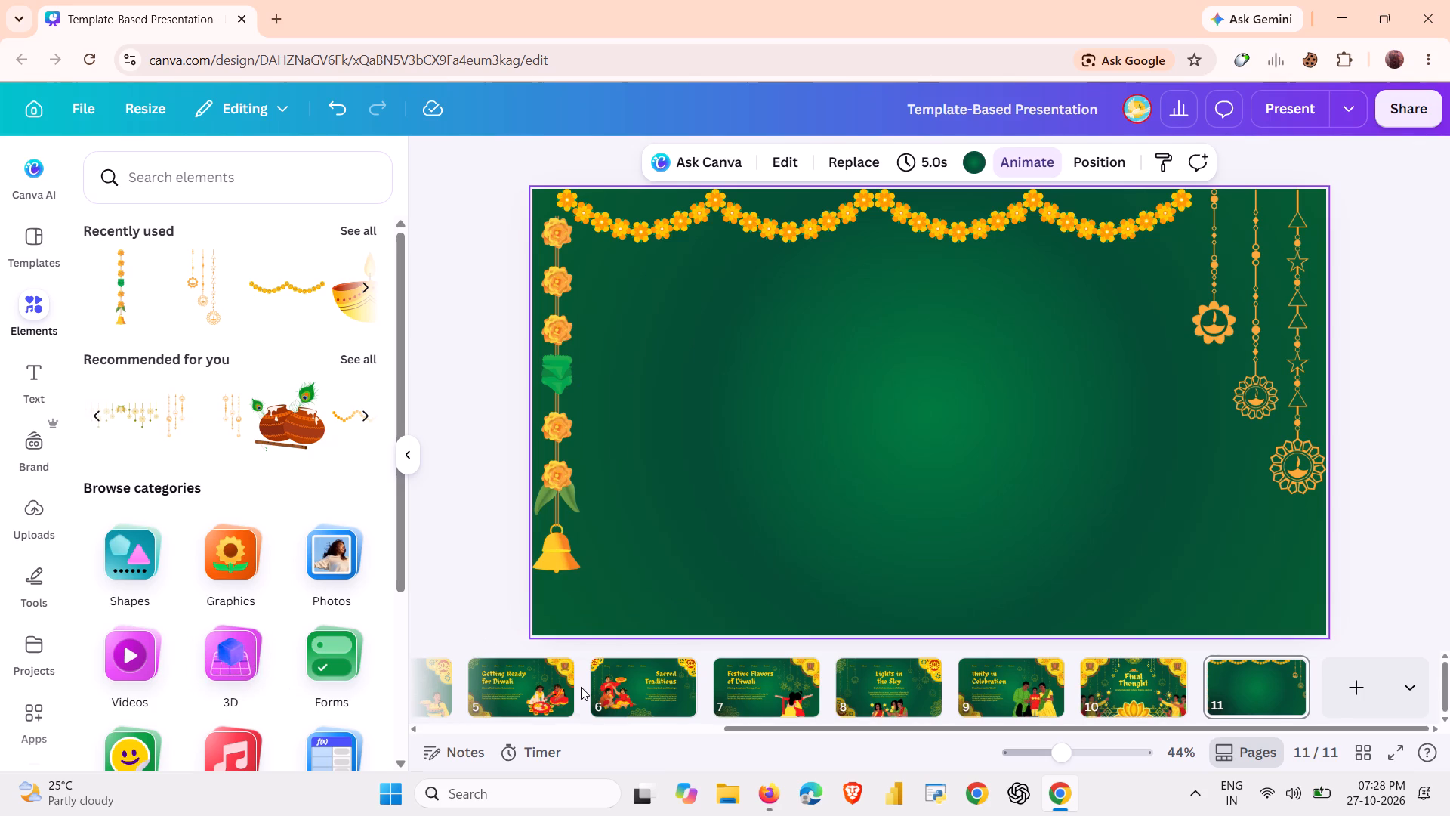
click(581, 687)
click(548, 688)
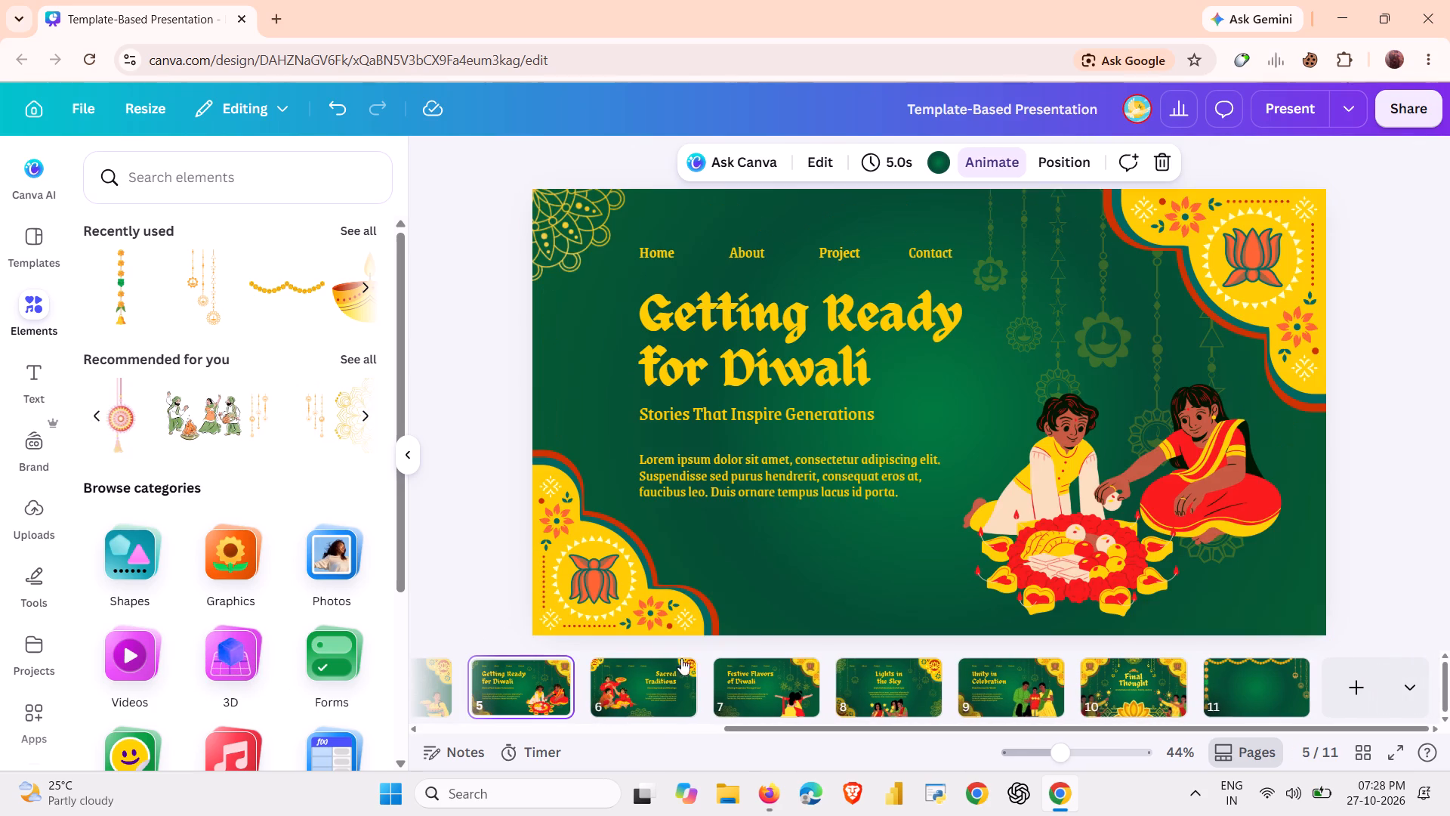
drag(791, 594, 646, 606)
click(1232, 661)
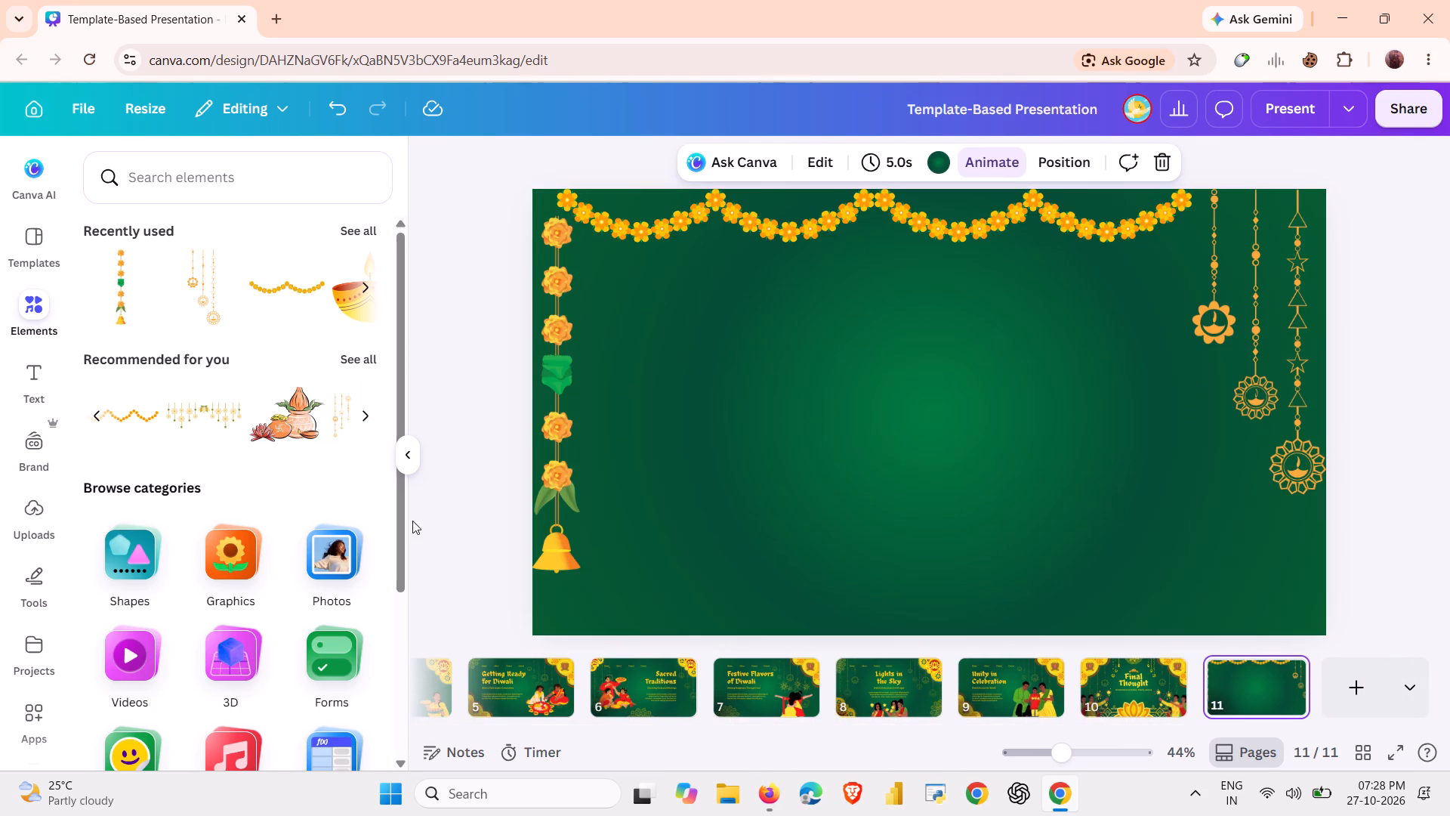
Search the elements for "happy diwali text", refined to "happy diwali text hindi ma red colour".
click(146, 184)
text(happy diwali)
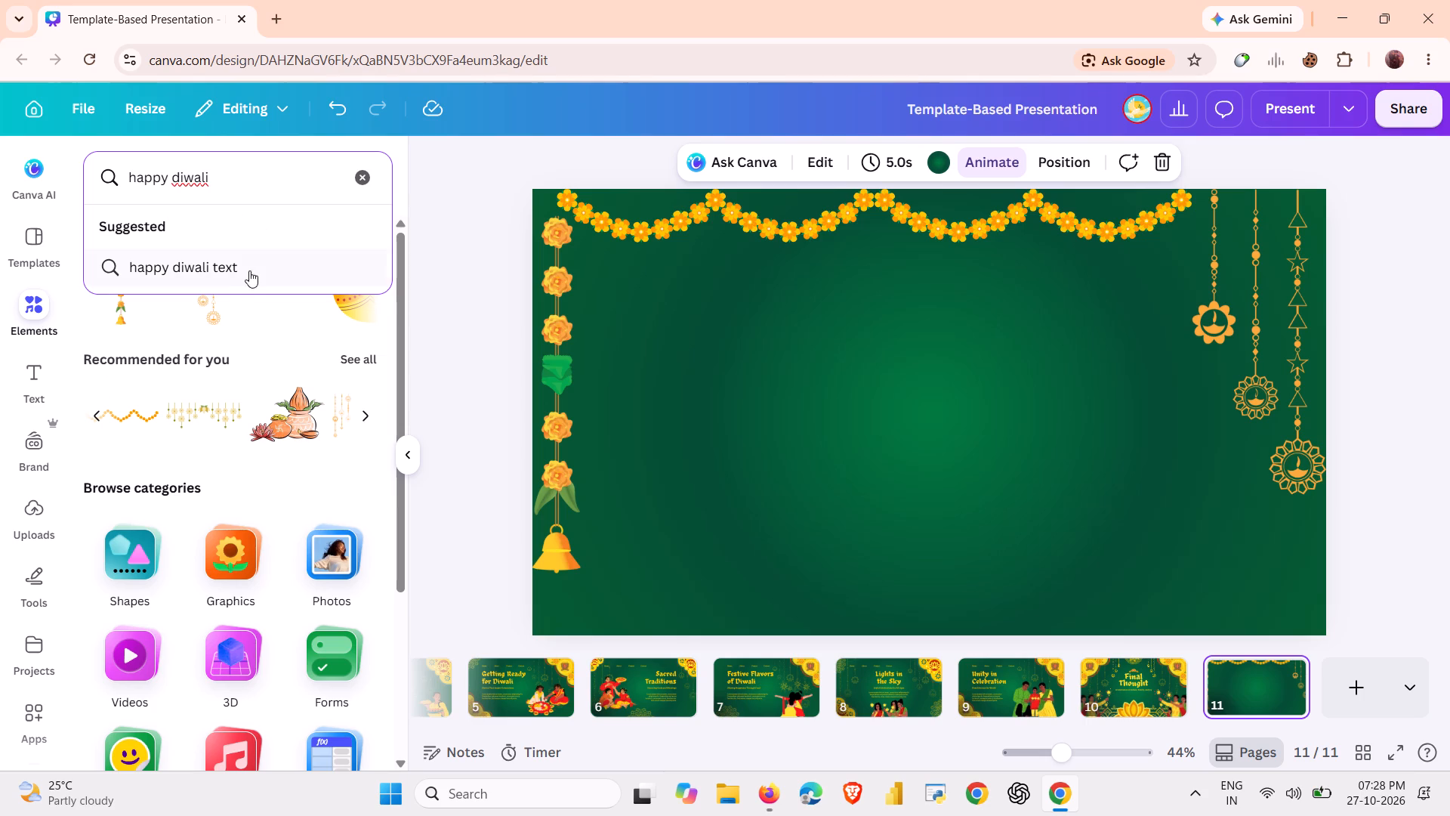
click(239, 270)
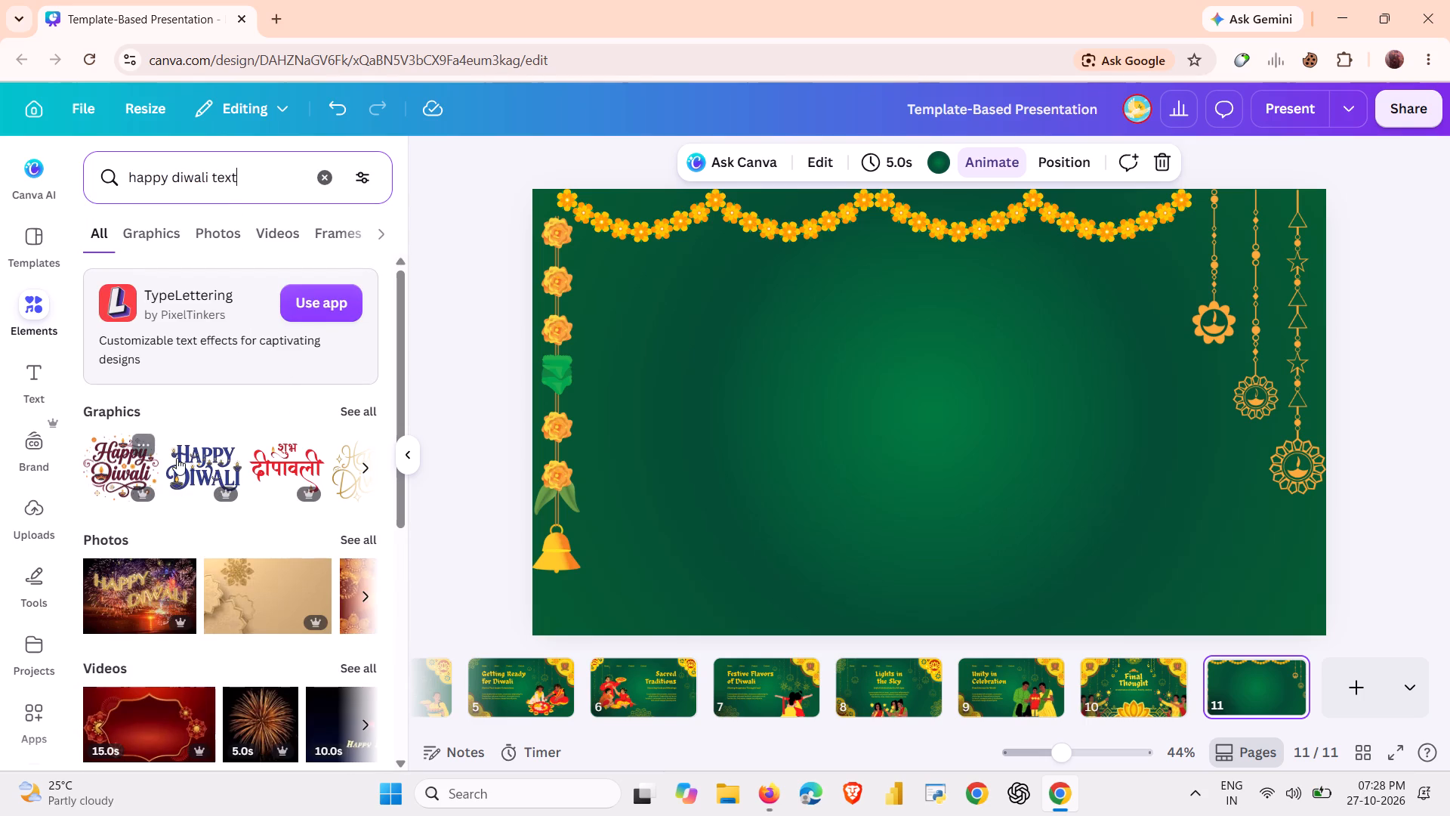
click(257, 162)
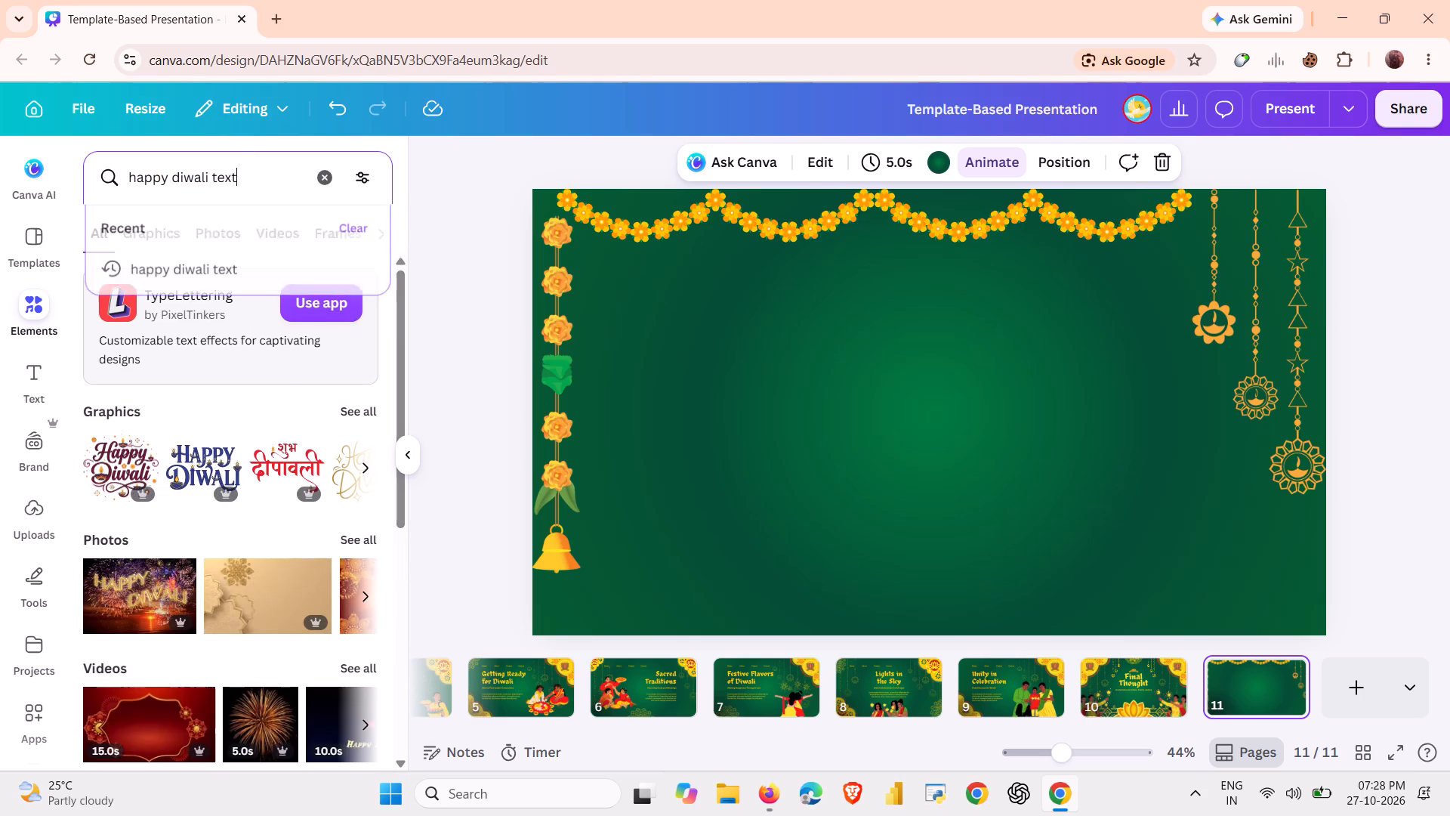
click(257, 172)
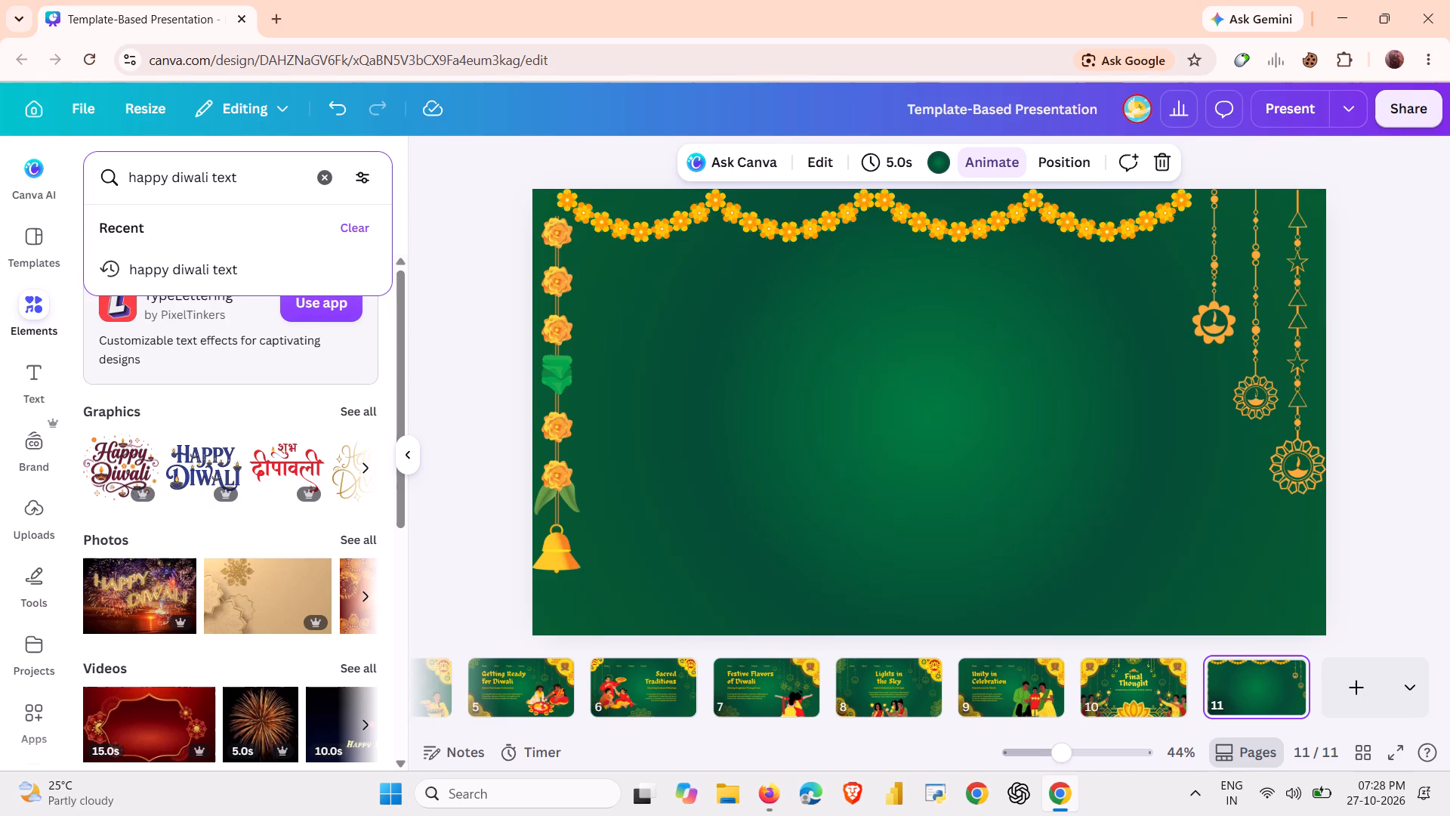
key(space)
text(re)
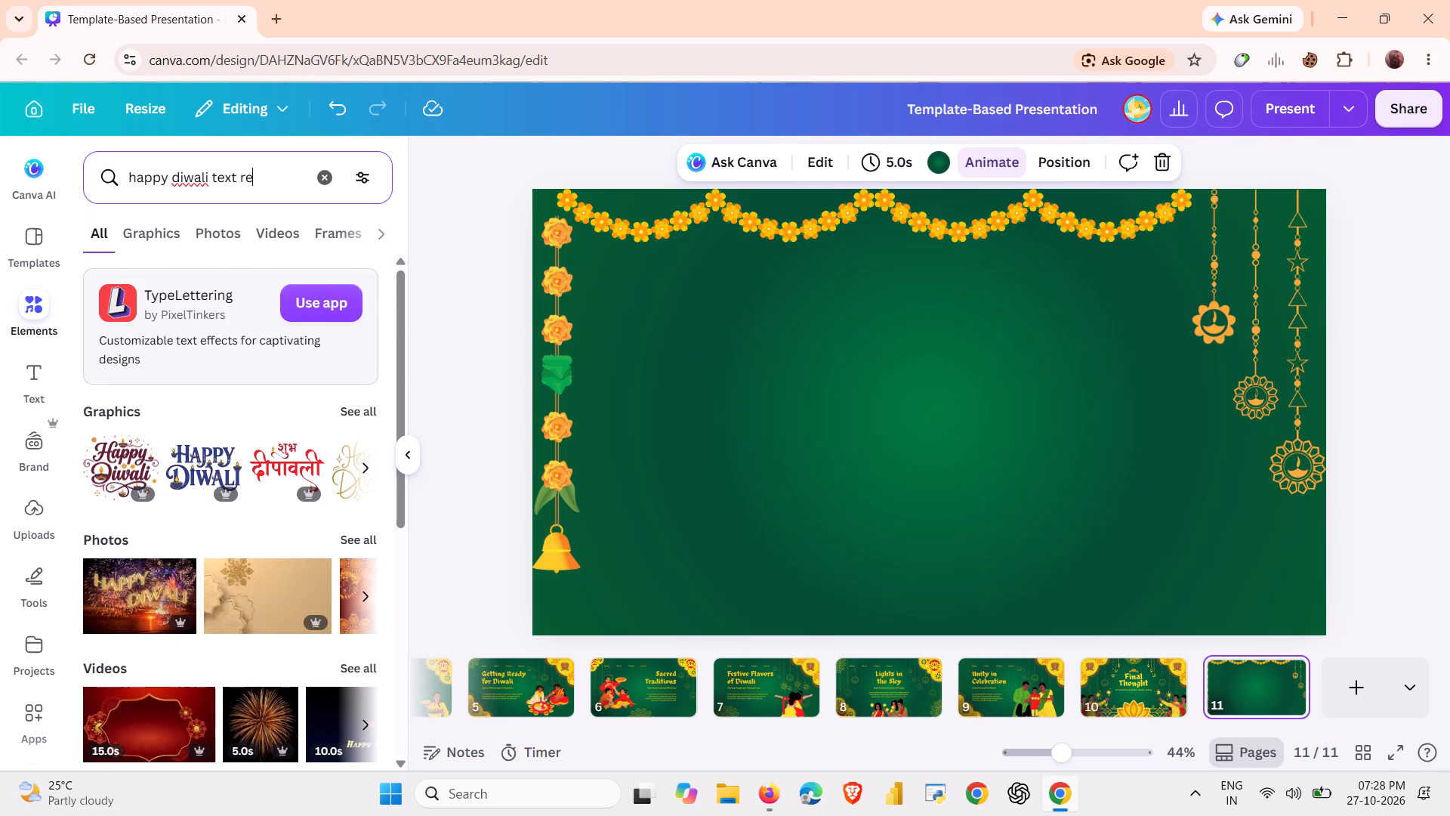
key(BackSpace)
key(BackSpace)
text(hin)
text(di ma)
key(space)
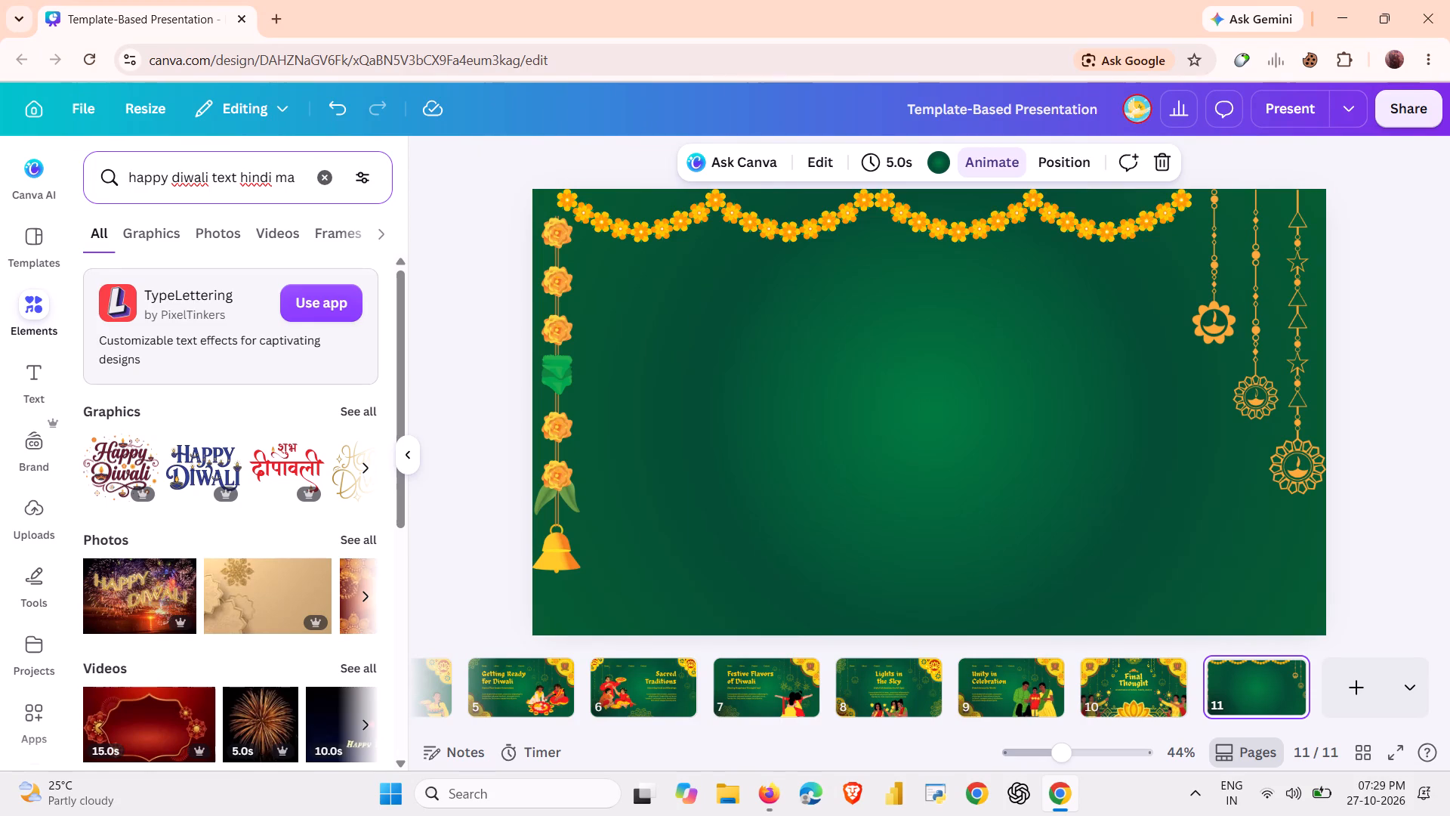
text(re)
key(d)
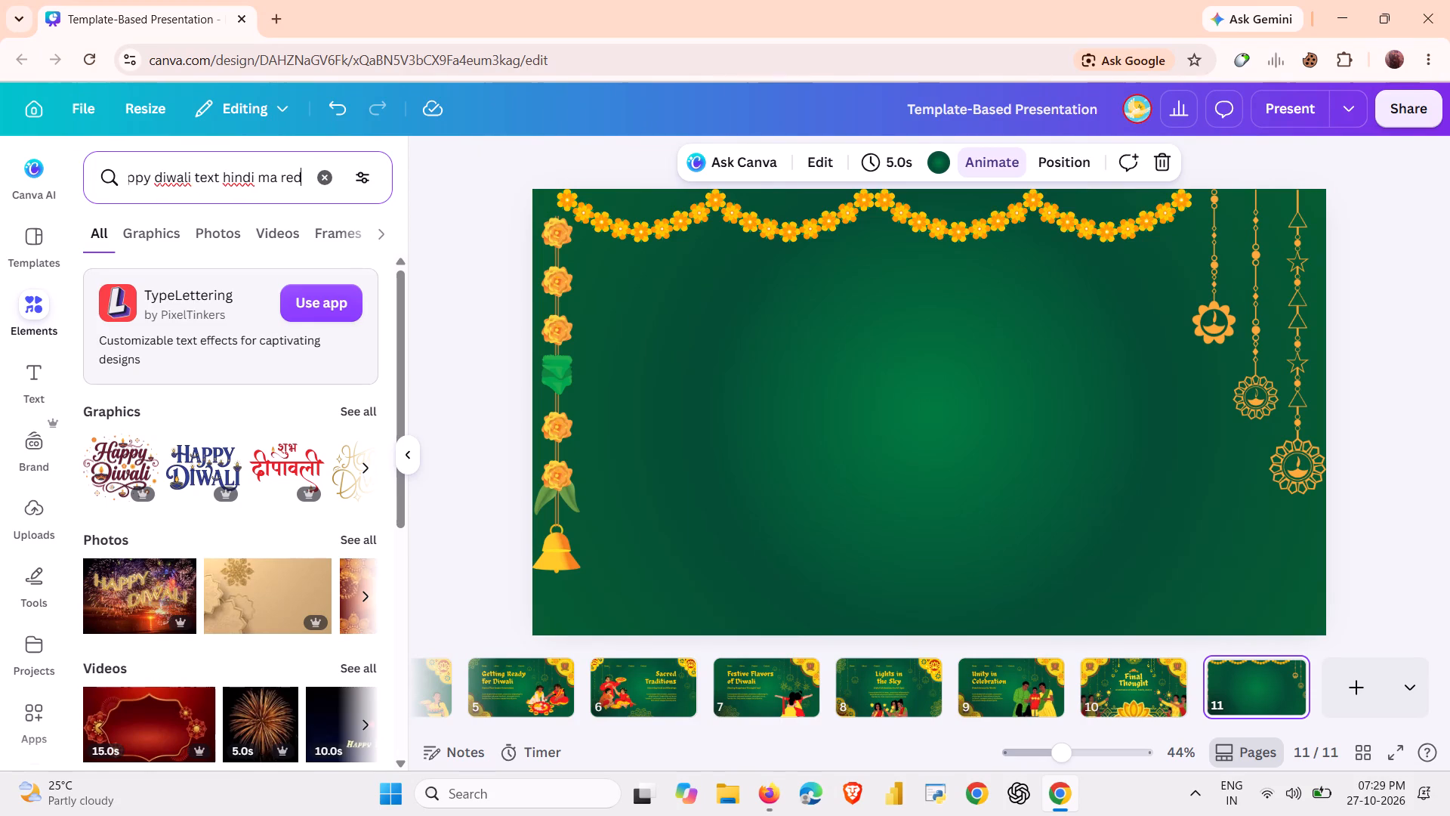
key(space)
text(colo)
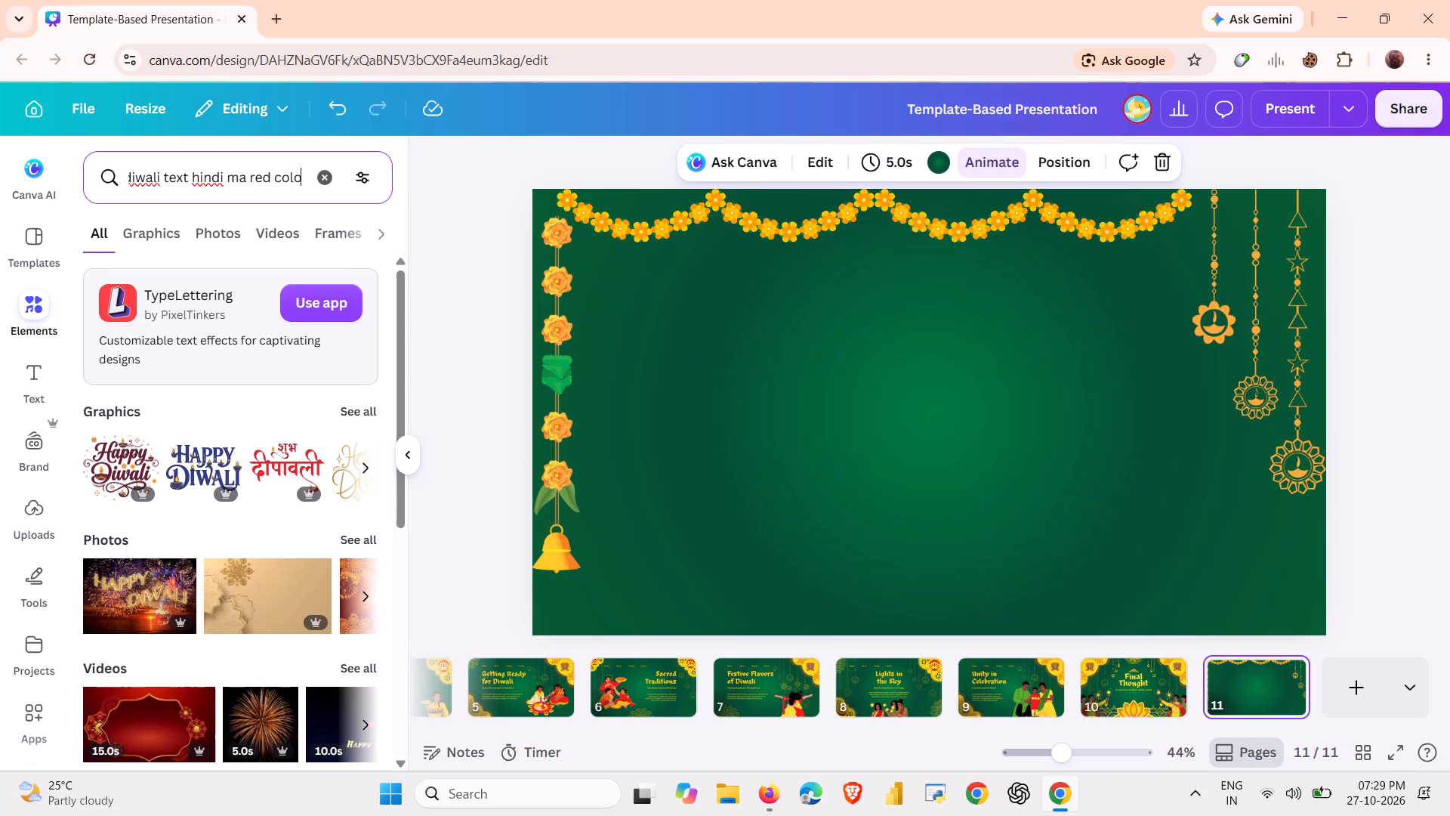
text(ur)
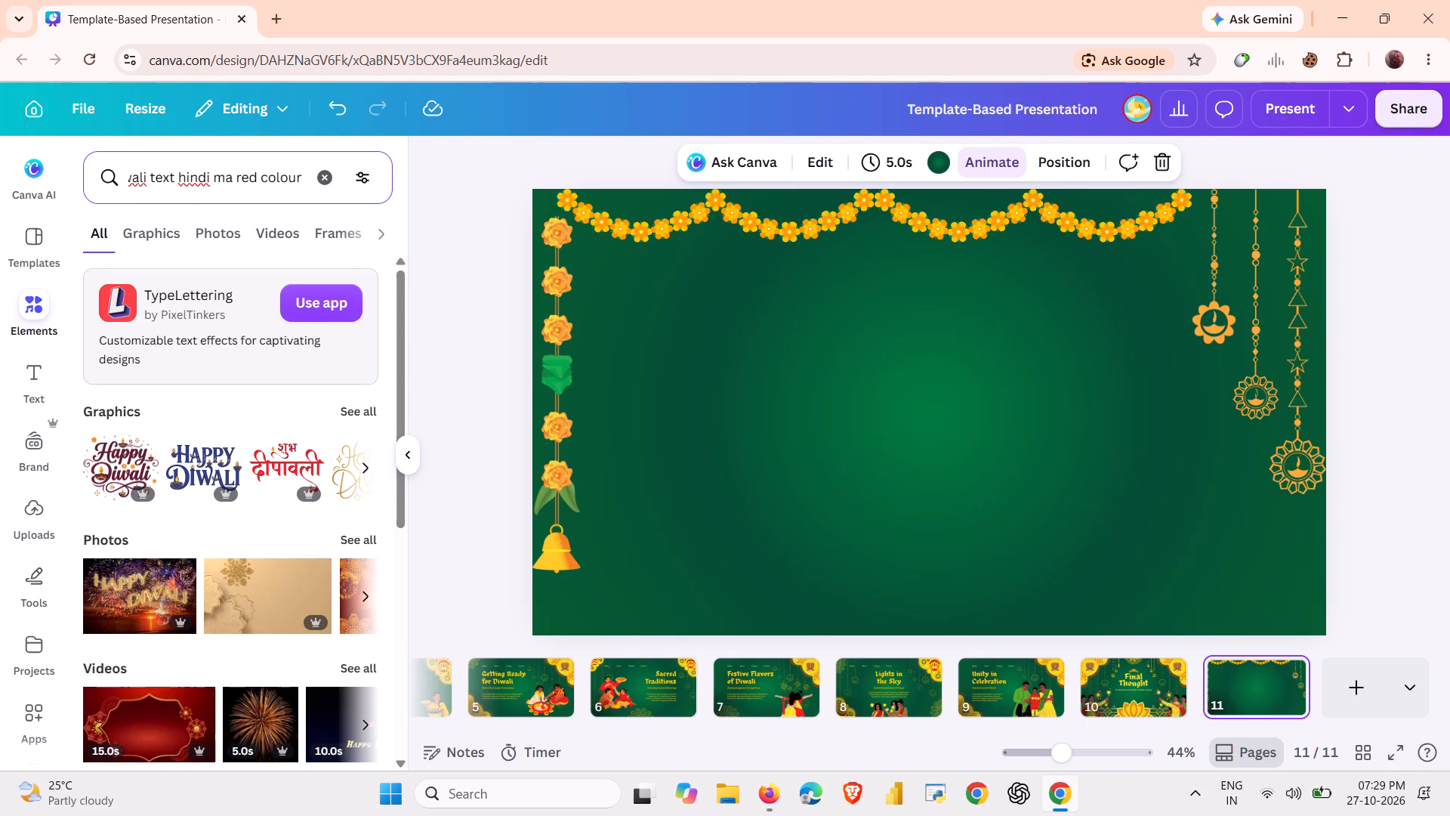
key(Return)
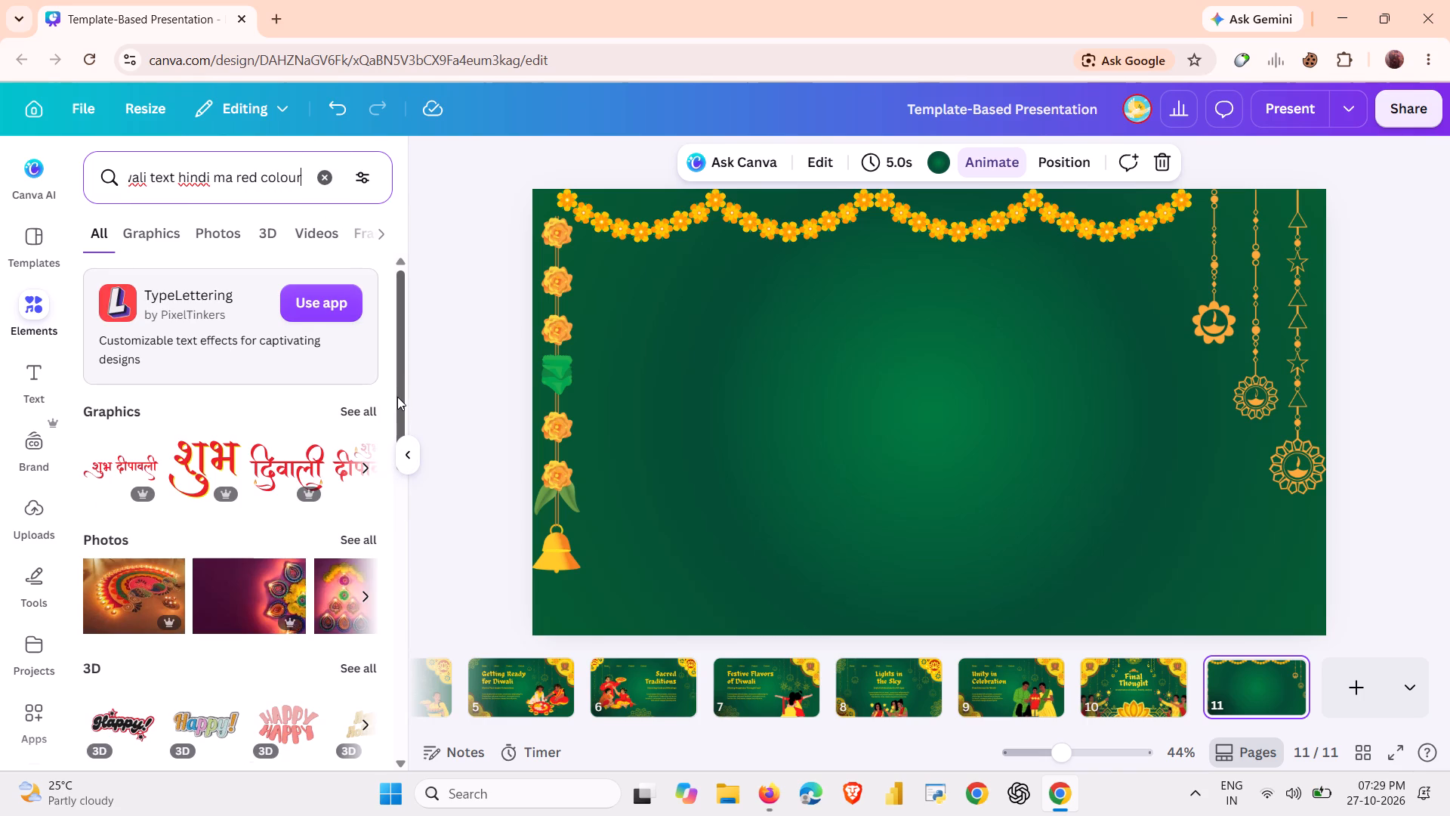
Add the red "शुभ दीपावली" lettering with small flames to page 11 and place it slightly left of and below the page's centre.
drag(397, 397, 397, 458)
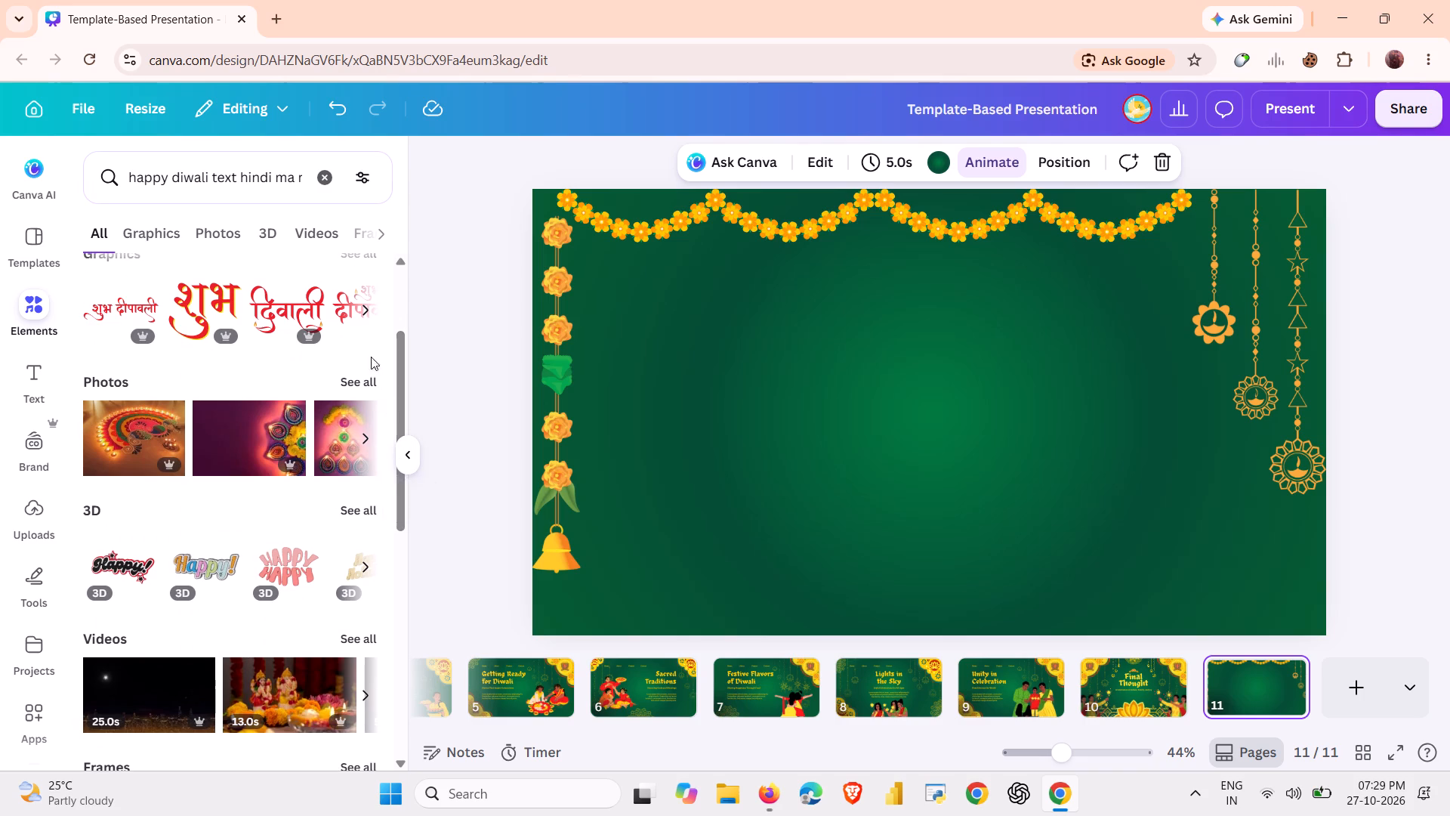
click(363, 315)
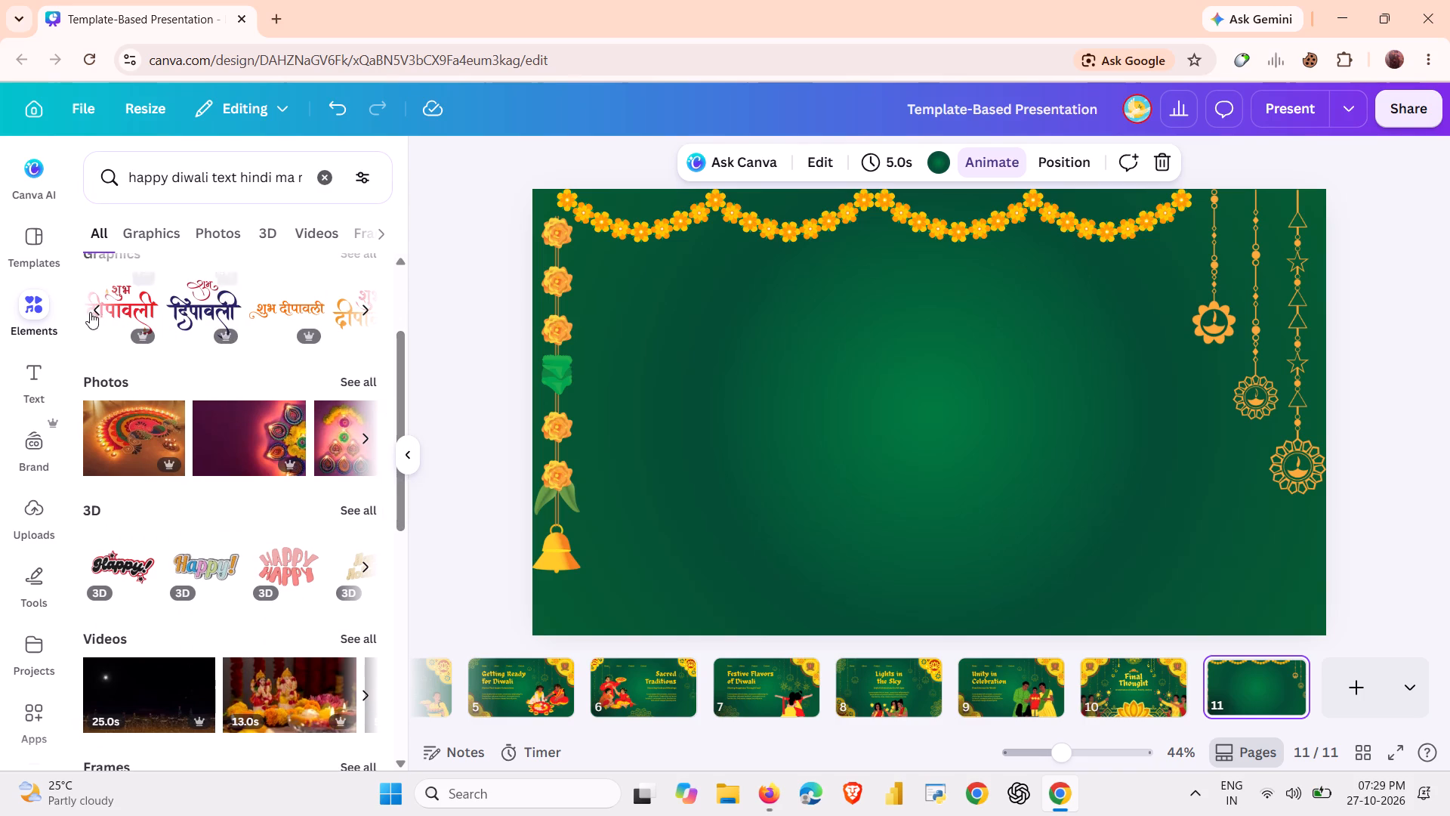
click(106, 302)
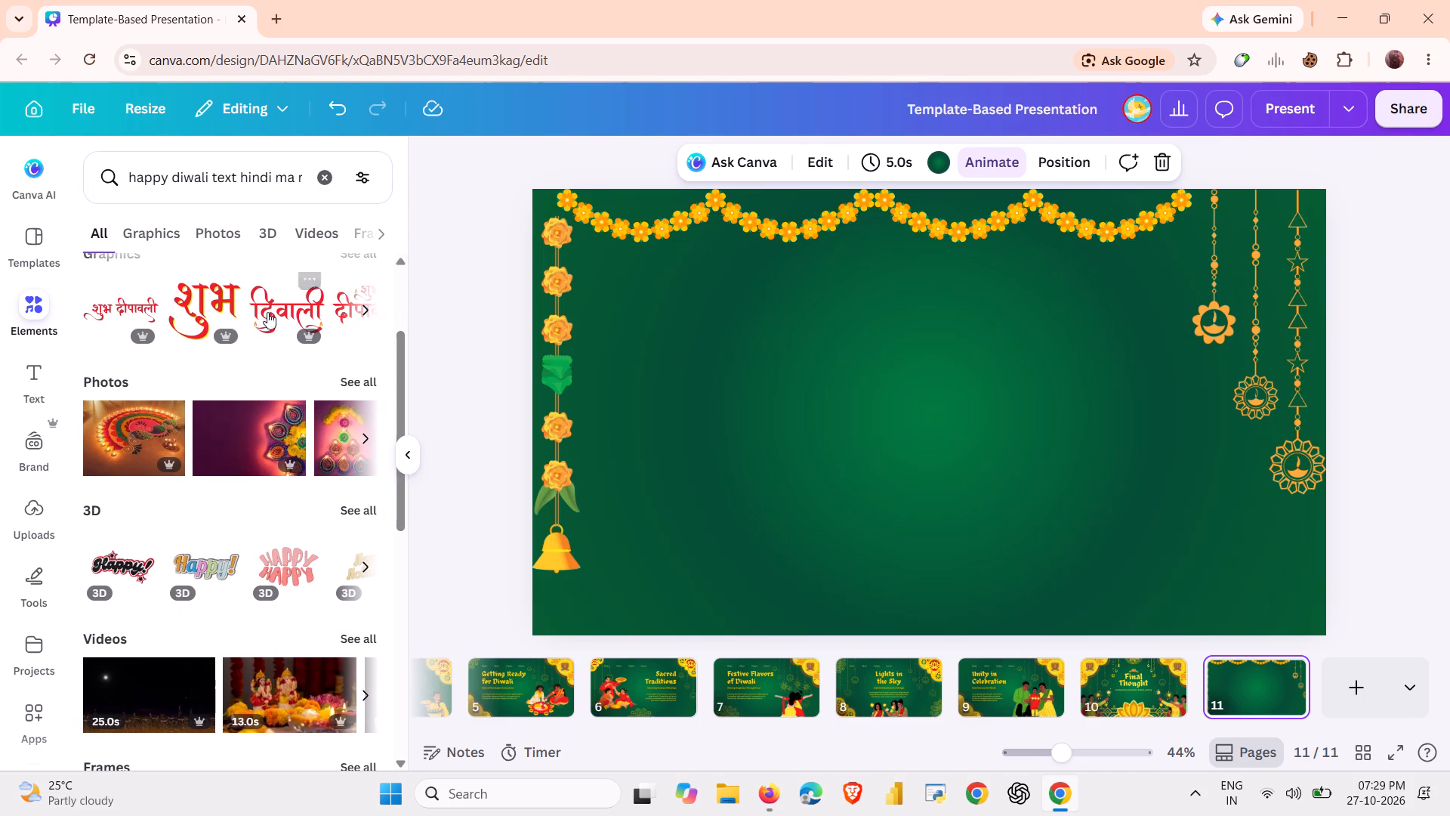
click(333, 303)
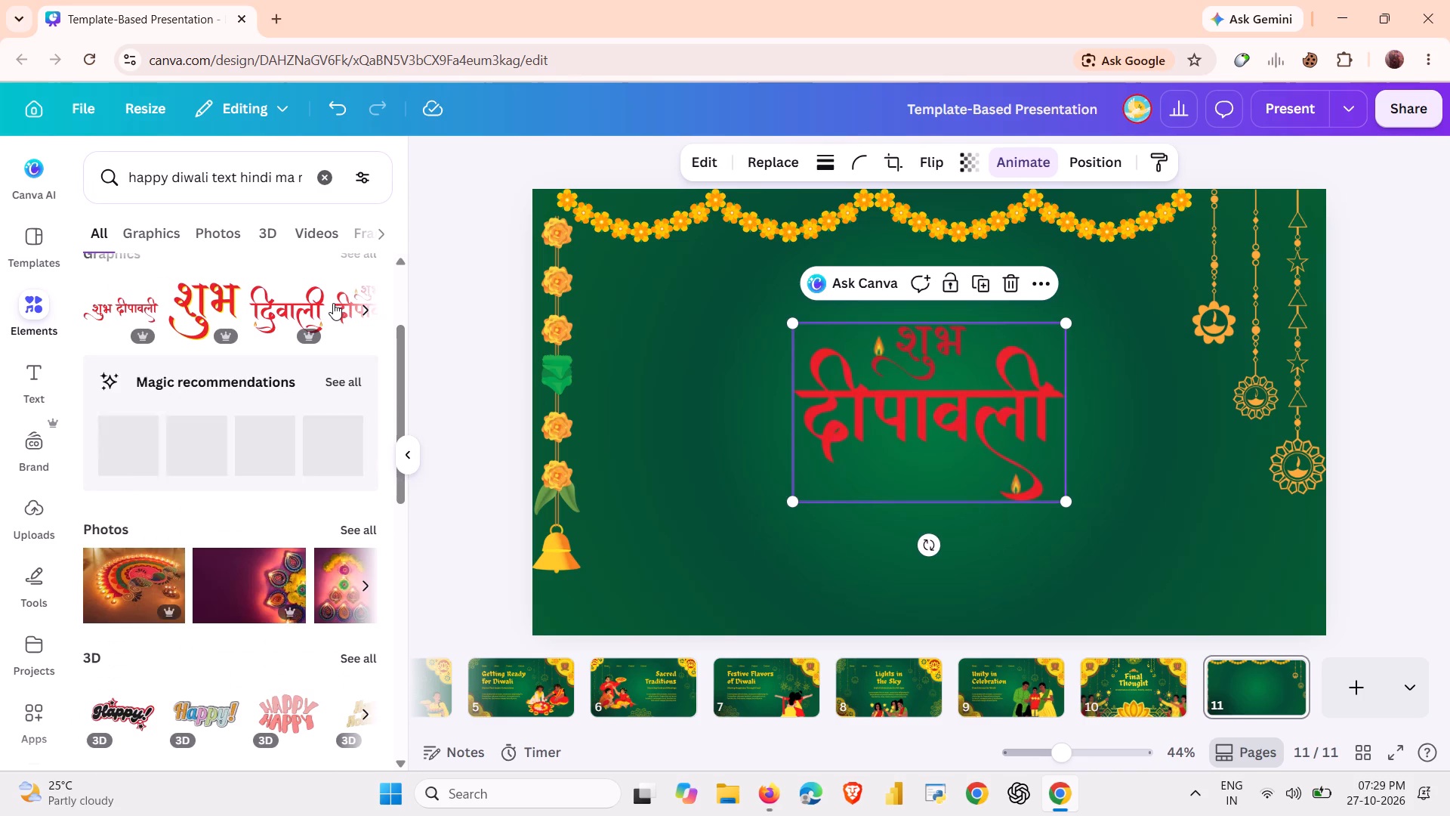
drag(870, 396, 822, 394)
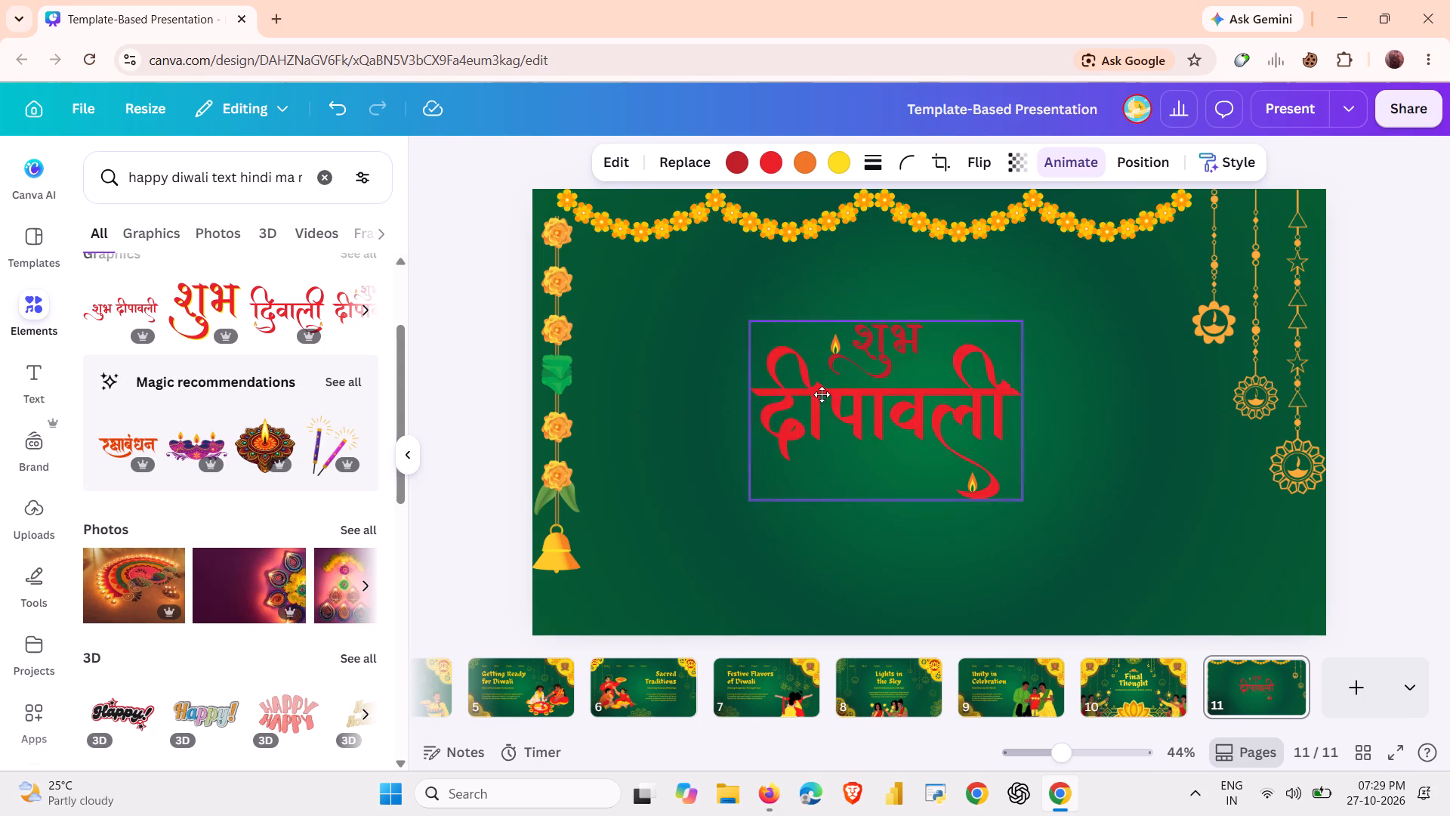
drag(822, 394, 835, 415)
click(717, 423)
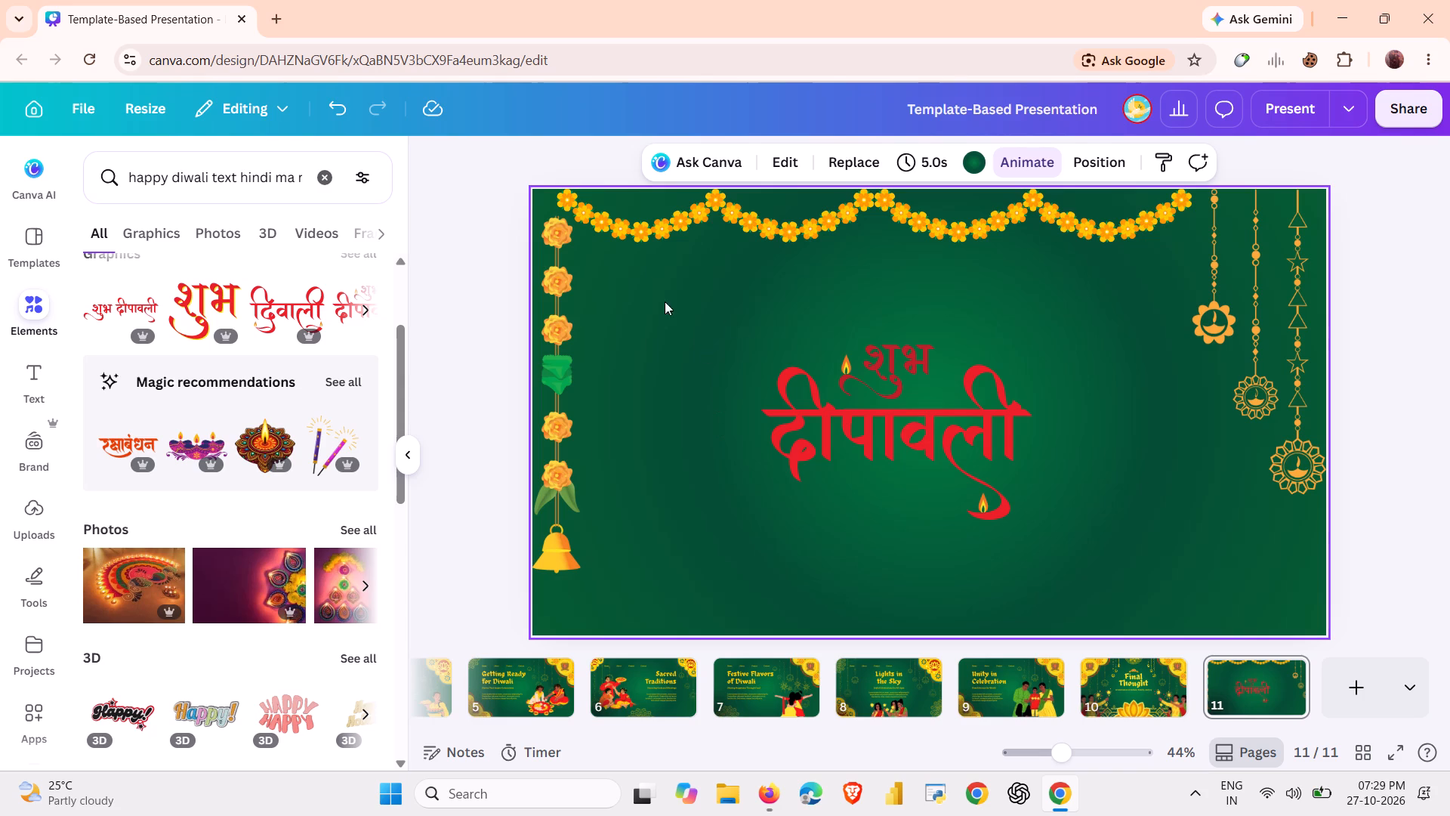
Search the elements for "diwali par lines text" and look through the matching graphics.
click(315, 175)
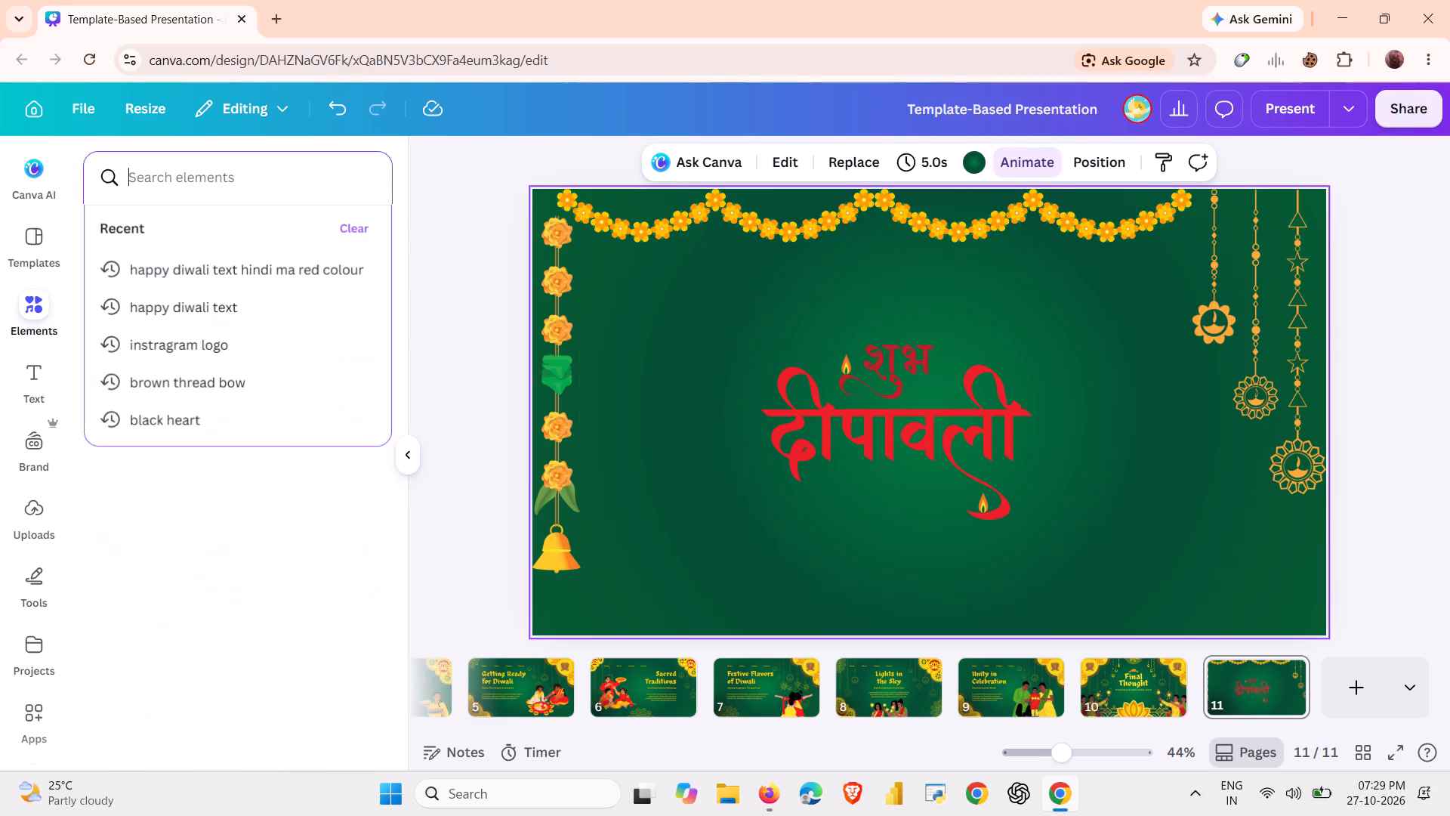
click(254, 178)
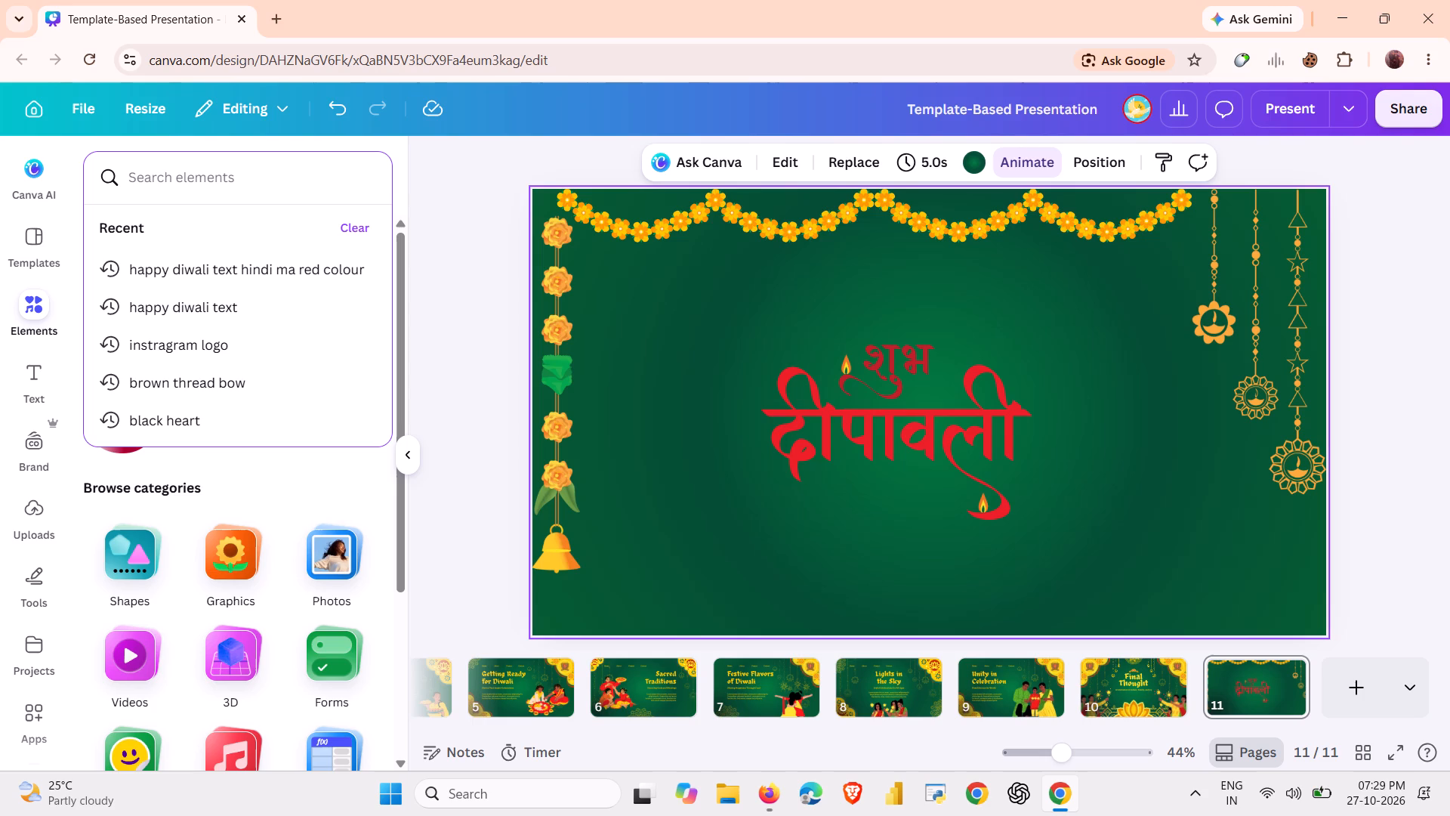
text(diwali poem)
key(space)
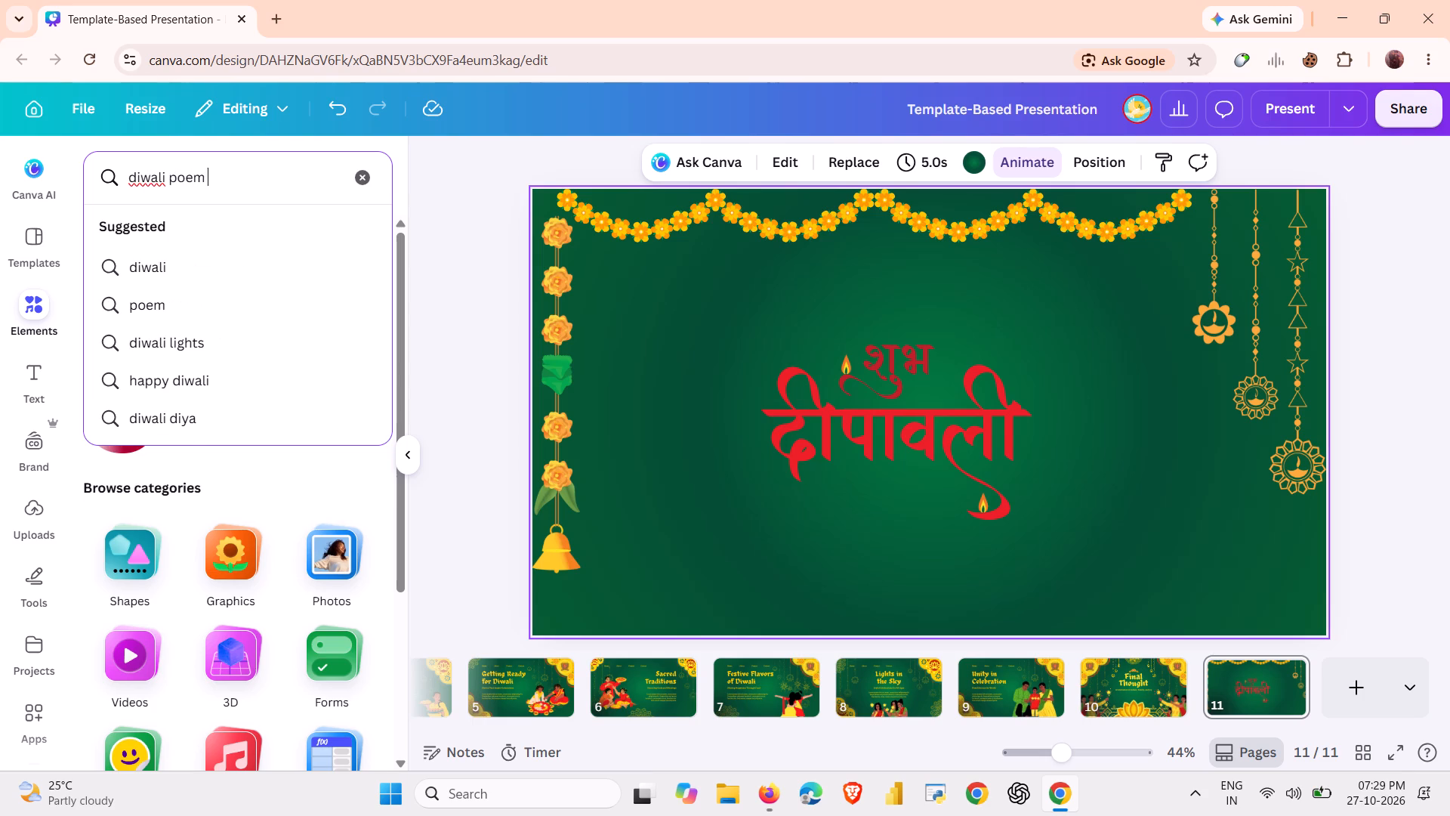
key(BackSpace)
key(BackSpace)
key(BackSpace)
key(BackSpace)
key(BackSpace)
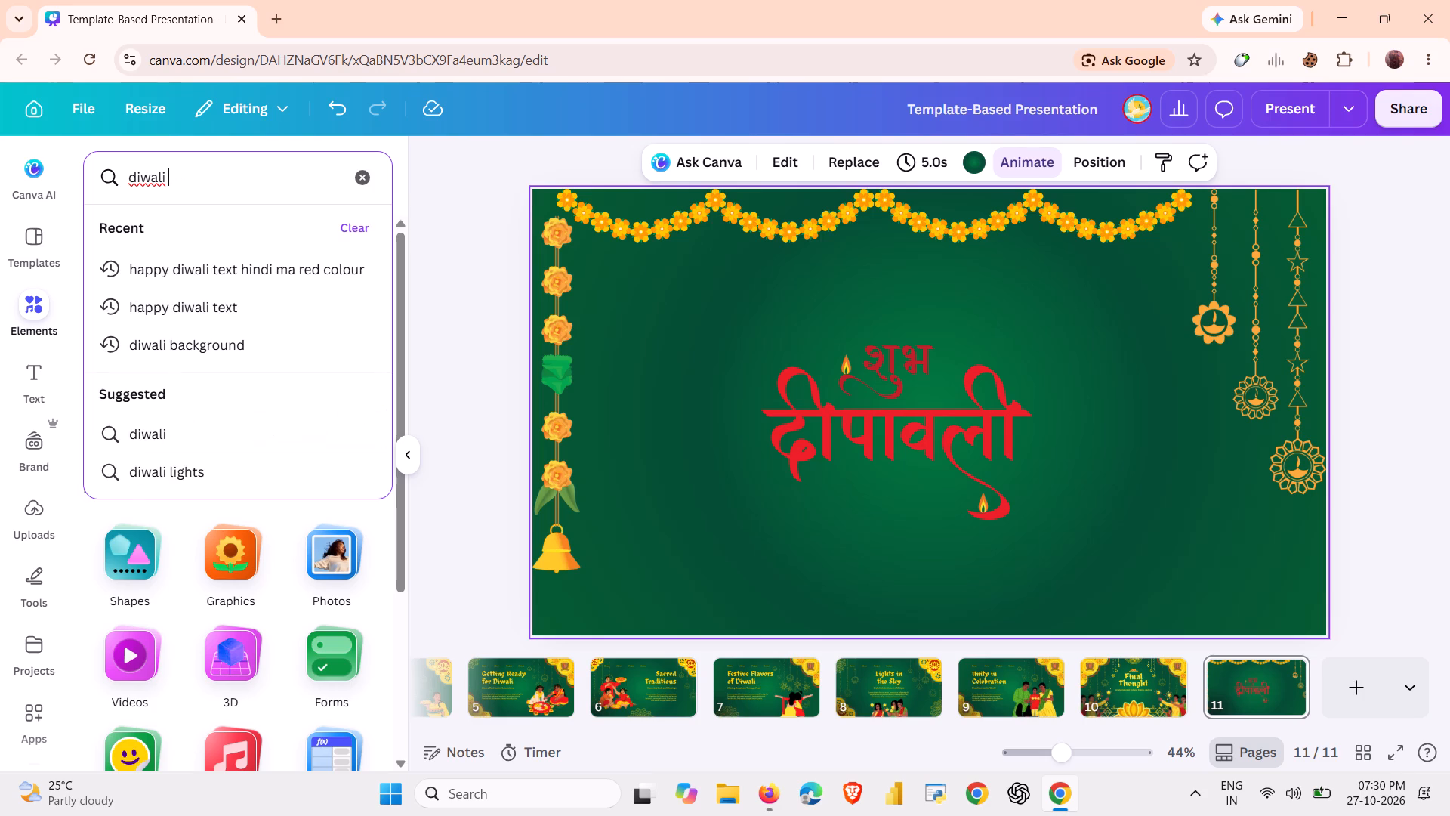
text(lines)
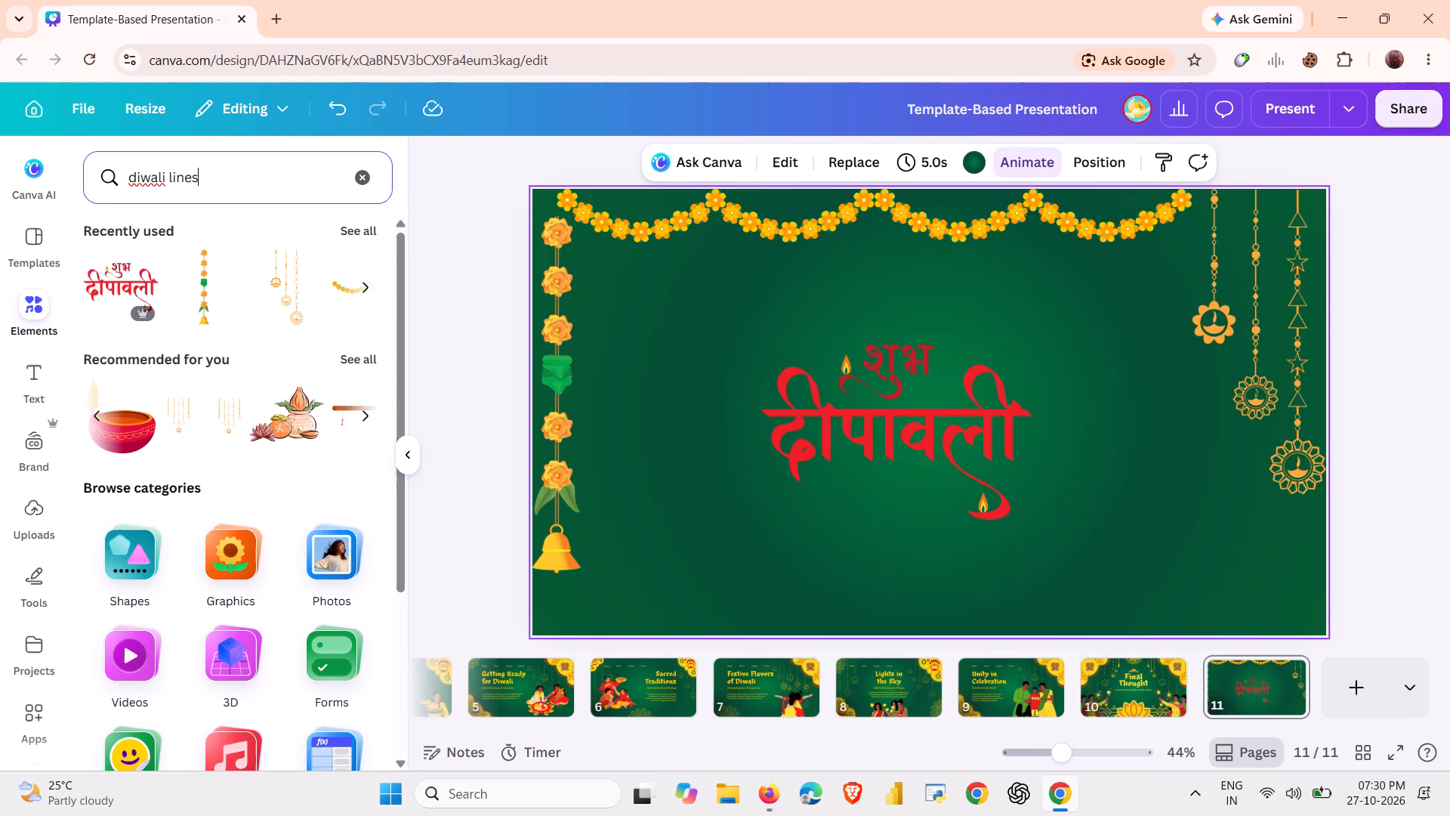
key(BackSpace)
key(BackSpace)
key(BackSpace)
key(BackSpace)
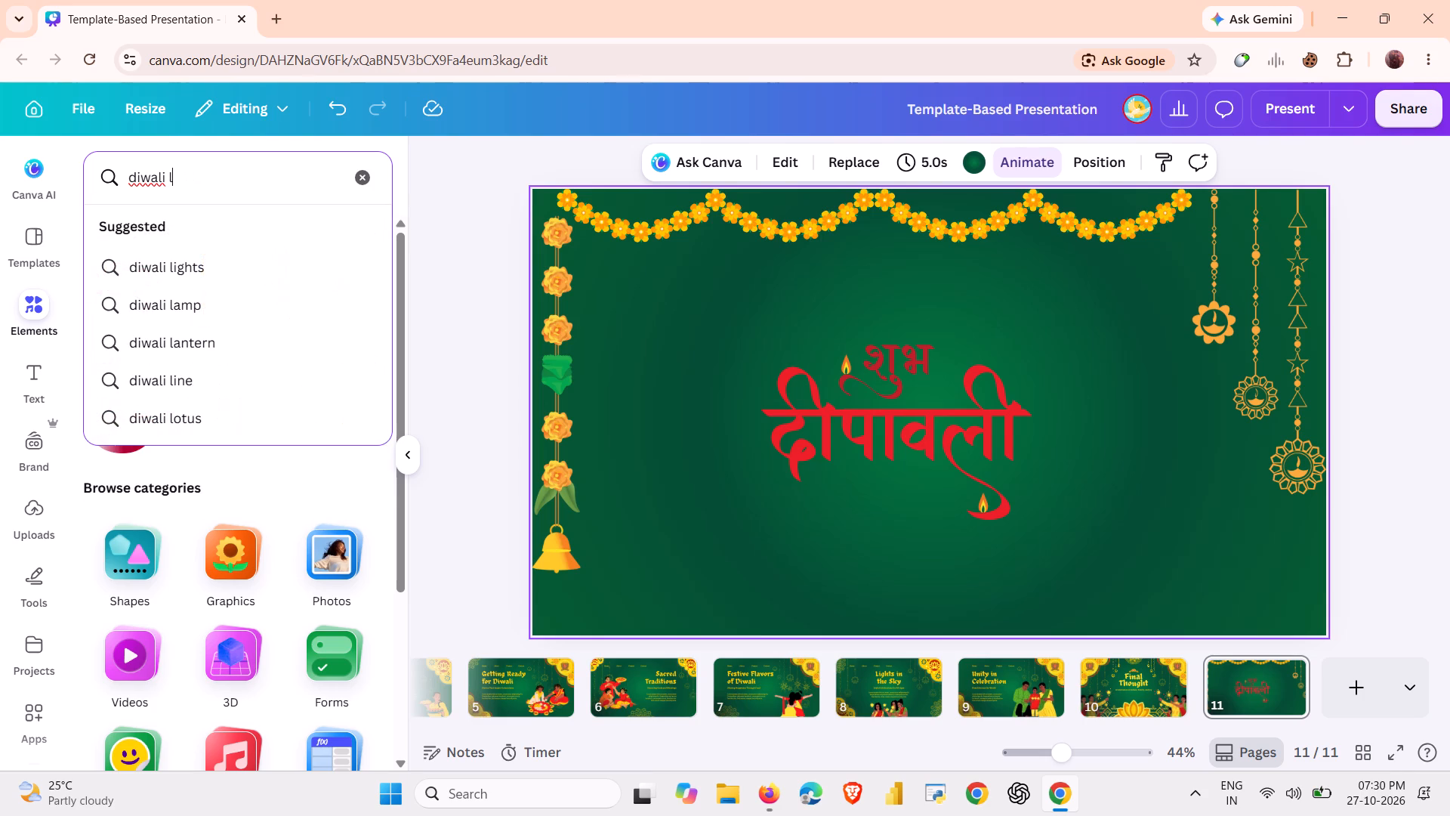
key(BackSpace)
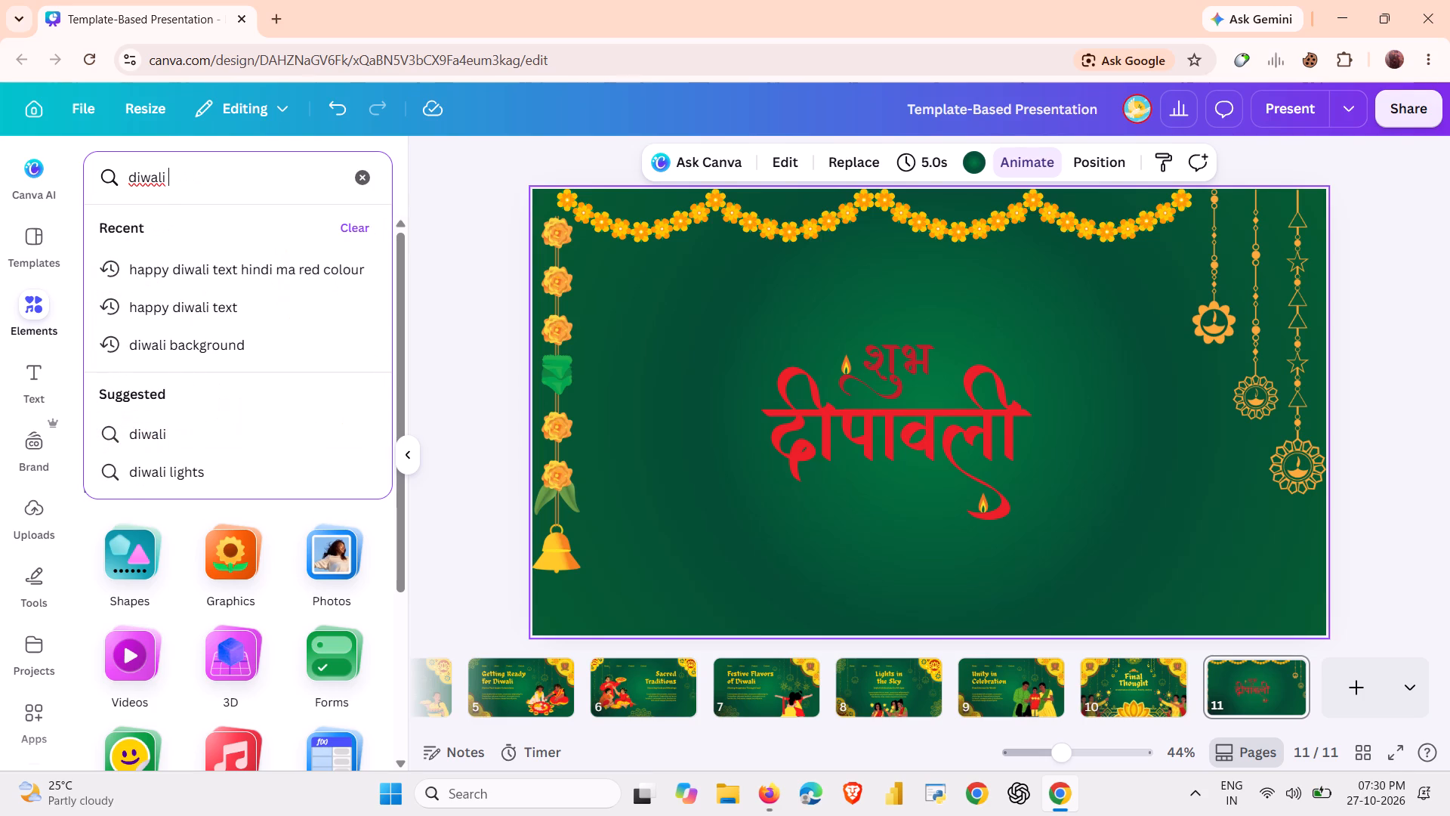
text(par lines)
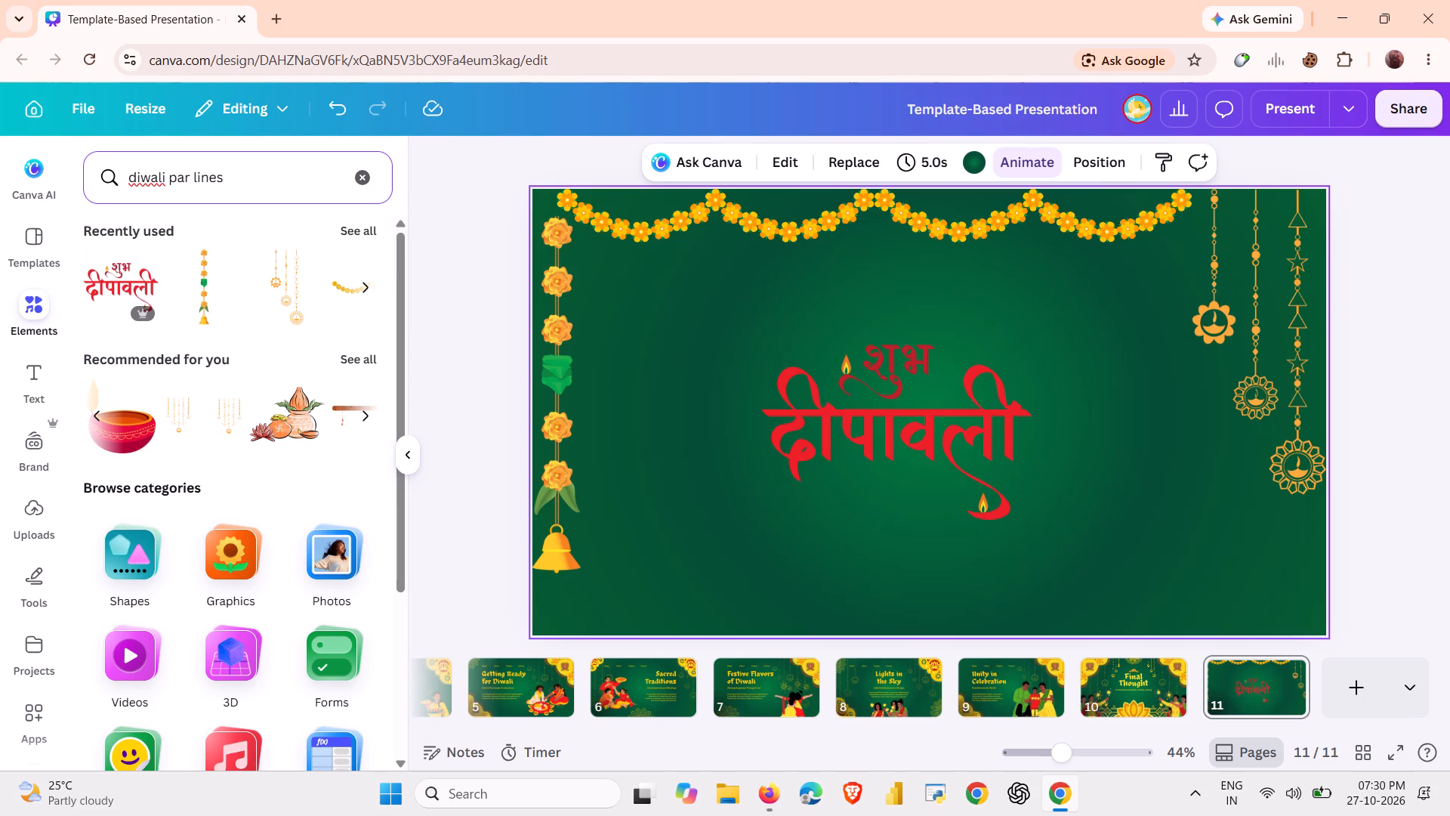
key(space)
text(tex)
key(t)
key(Return)
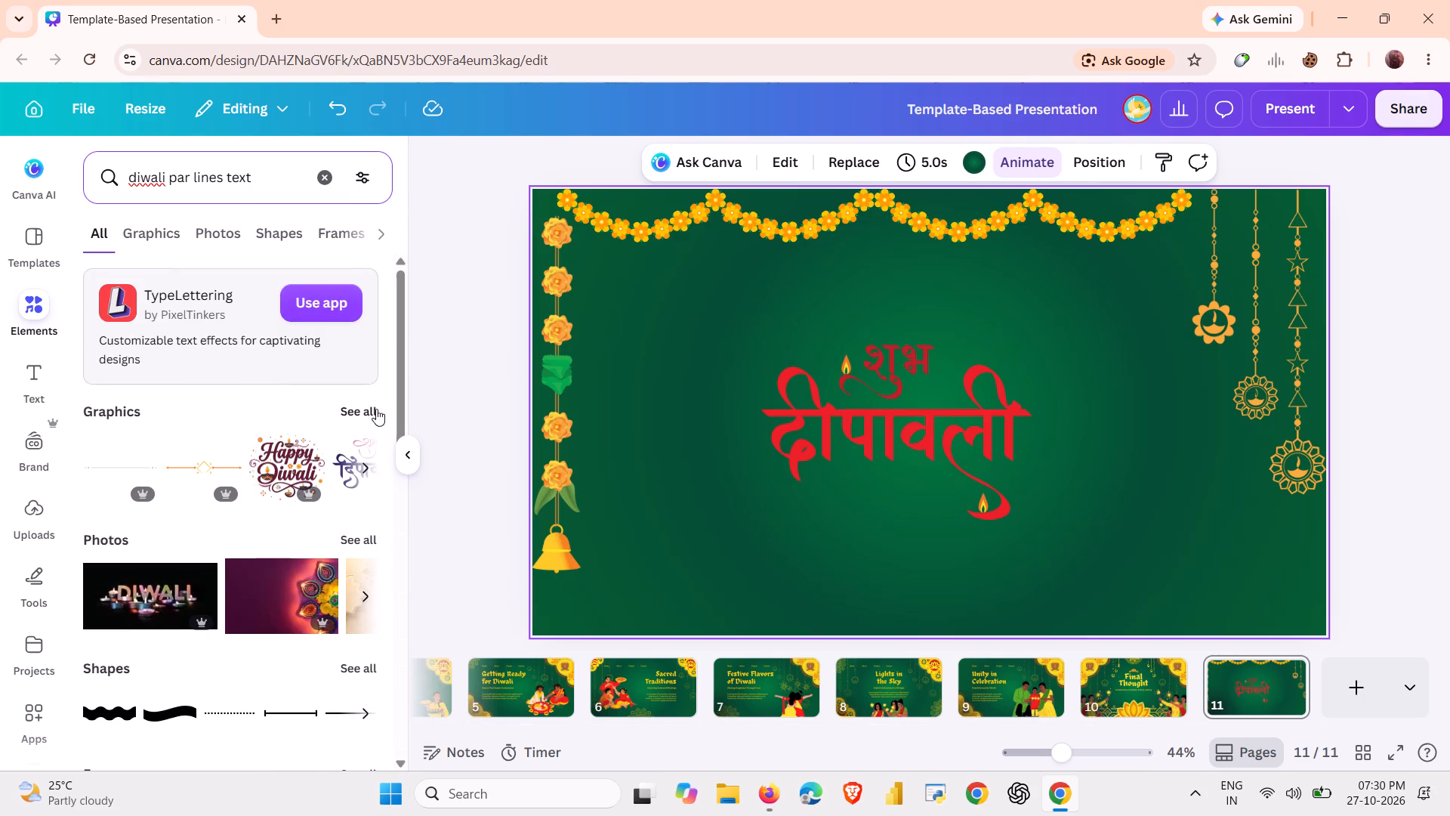
drag(393, 397, 390, 408)
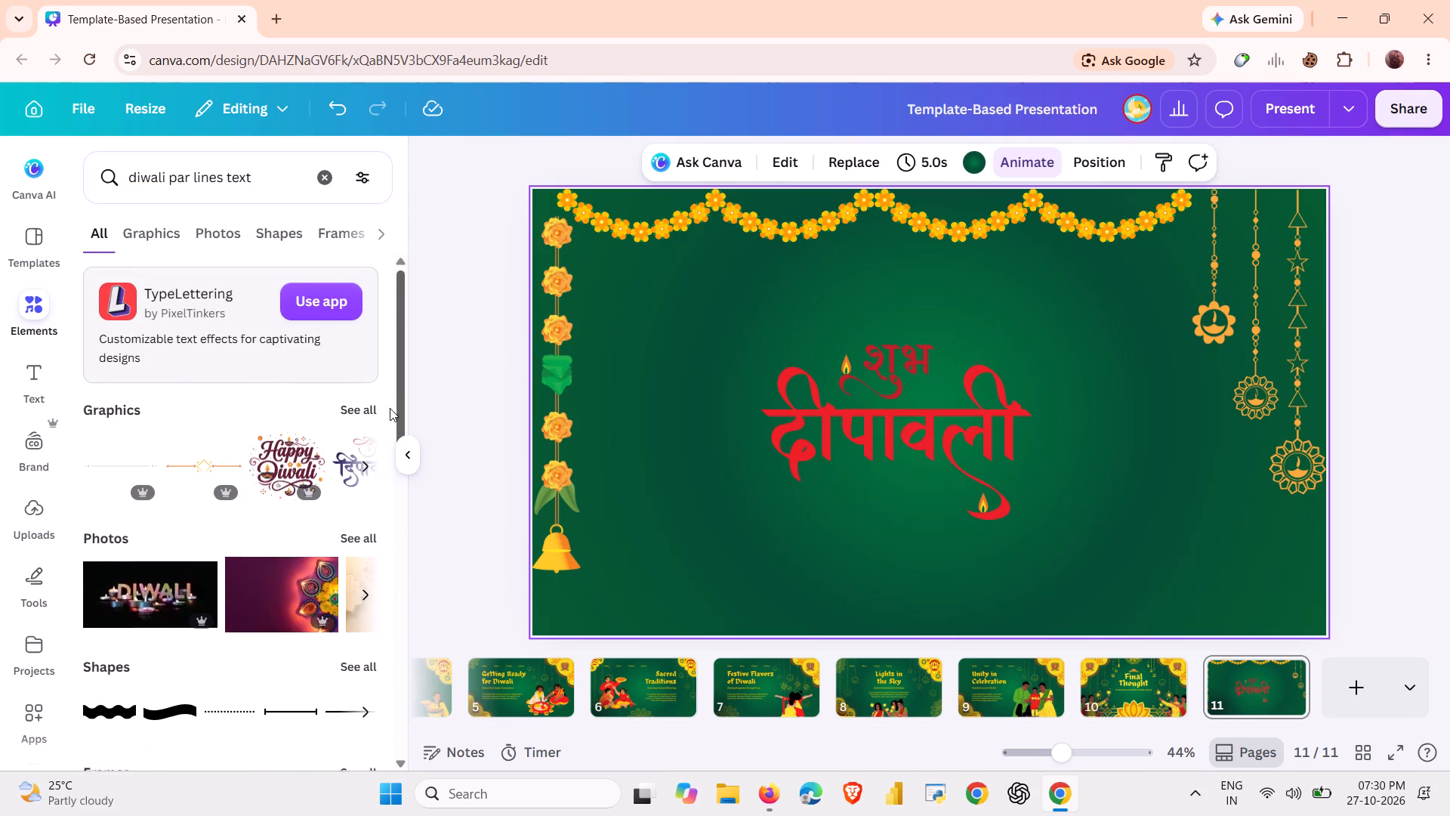
drag(390, 408, 390, 430)
click(361, 378)
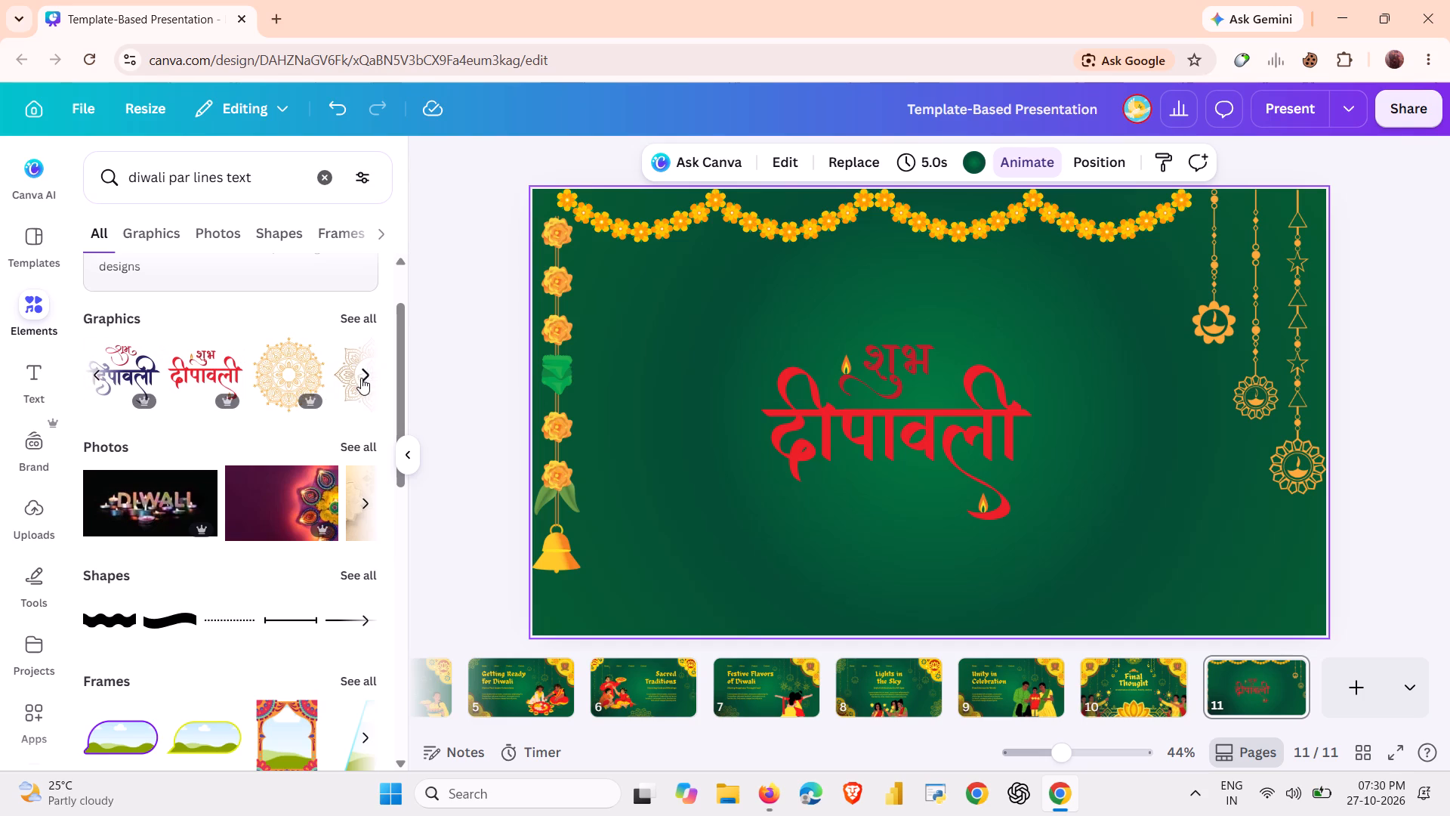
Search the elements for "diwali par 5 lines" and look through the matching photos.
click(261, 176)
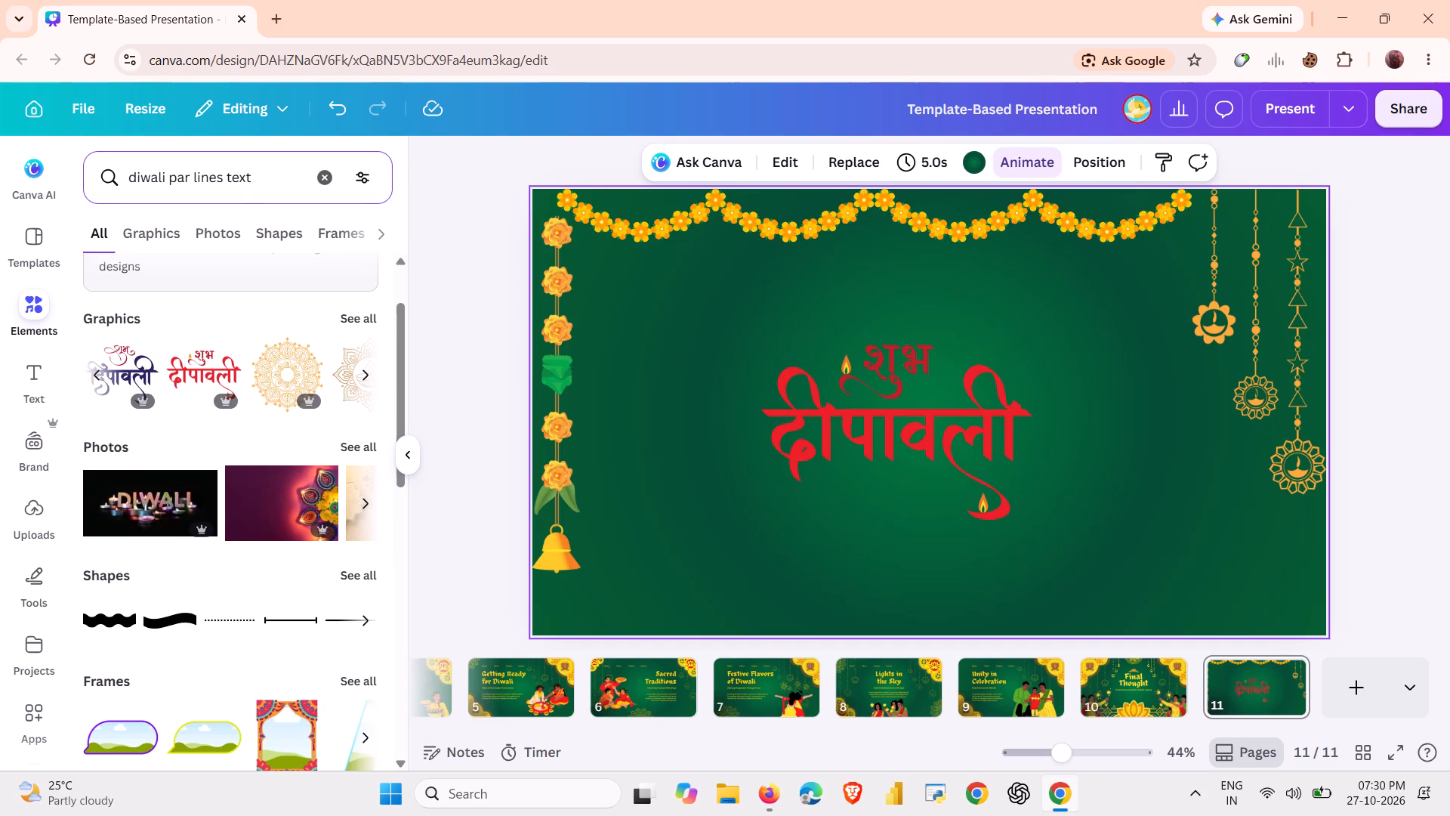
key(BackSpace)
key(BackSpace)
key(BackSpace)
key(BackSpace)
key(BackSpace)
key(BackSpace)
key(BackSpace)
key(BackSpace)
key(BackSpace)
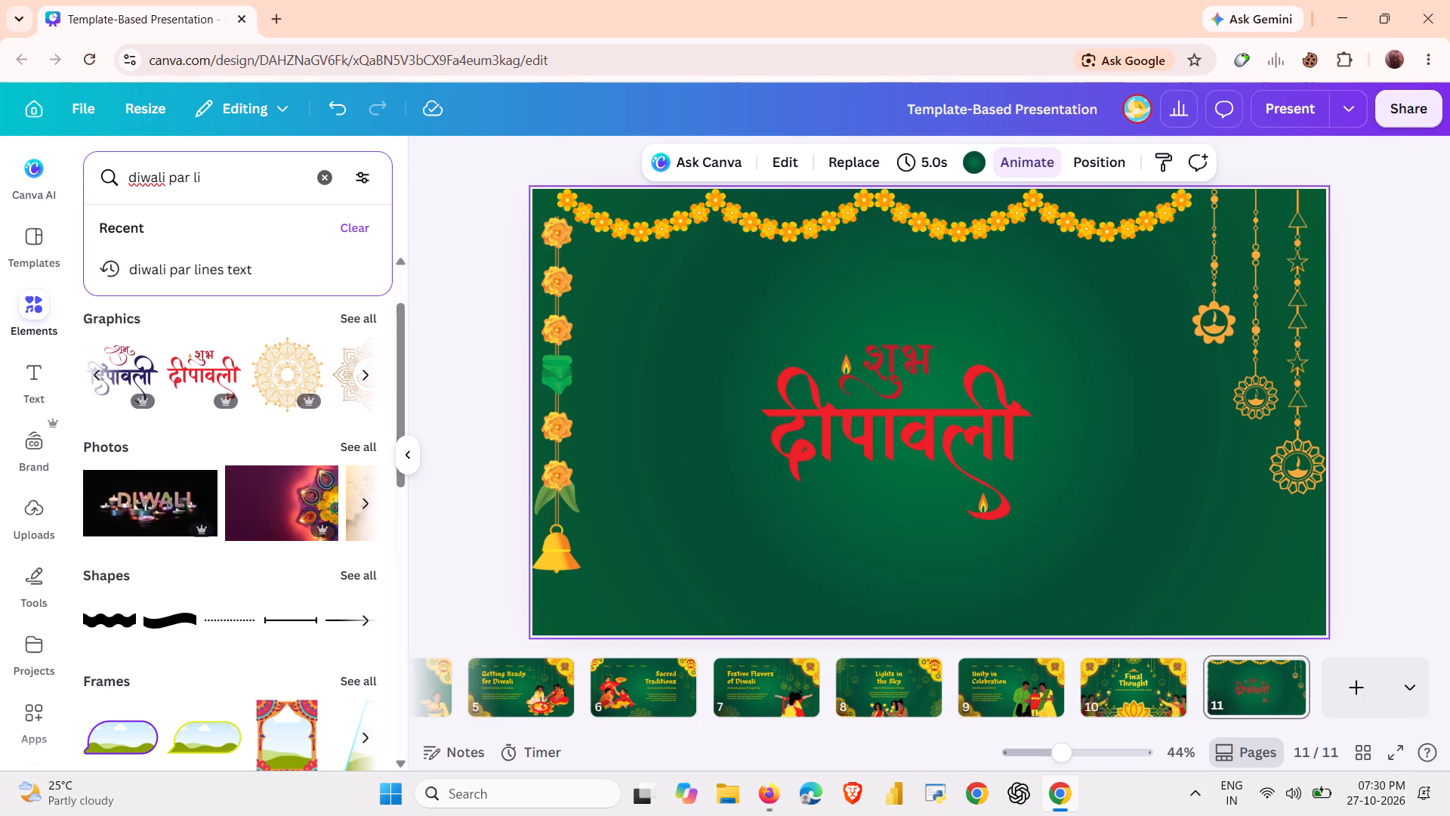
key(BackSpace)
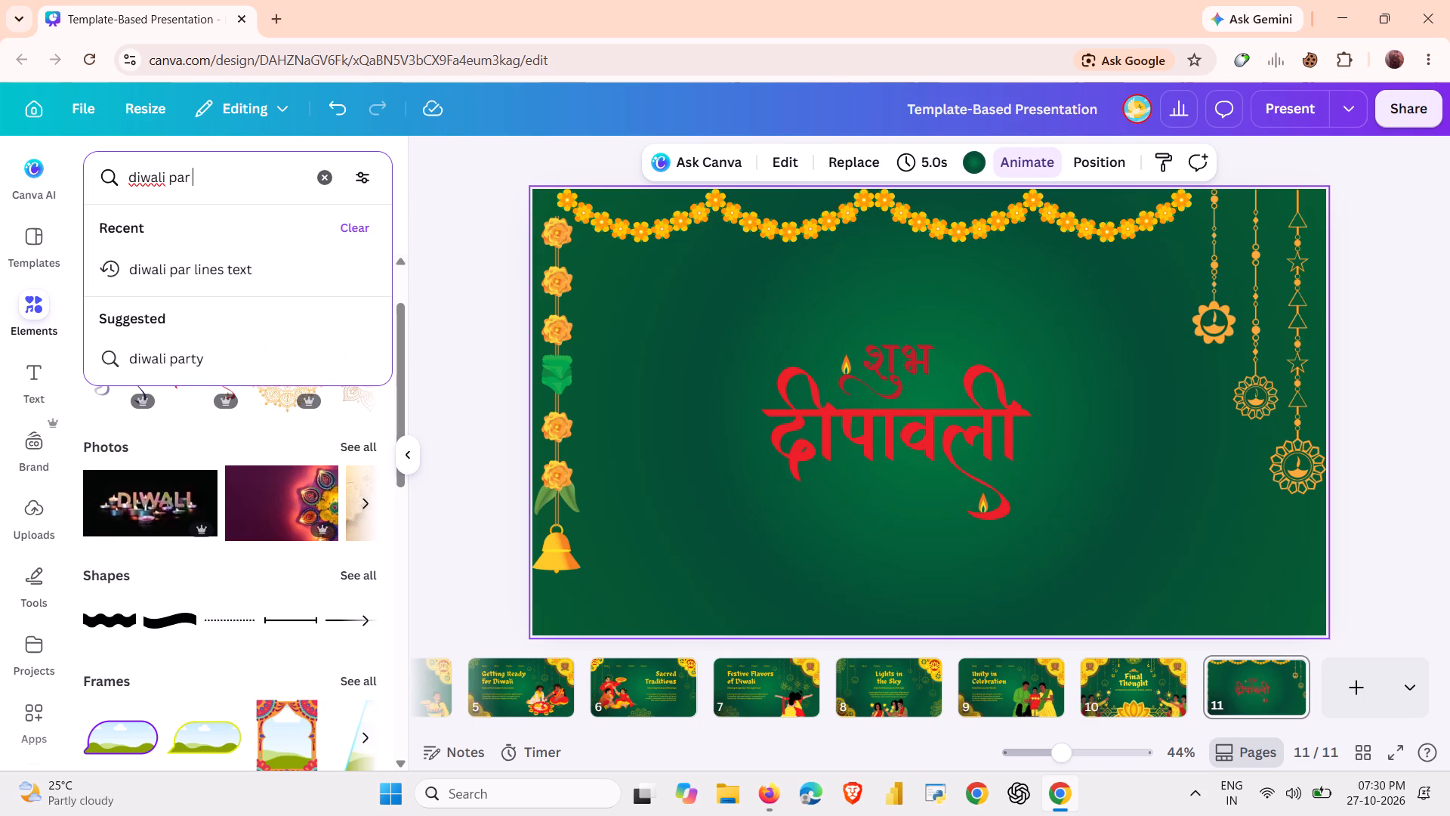
key(5)
key(space)
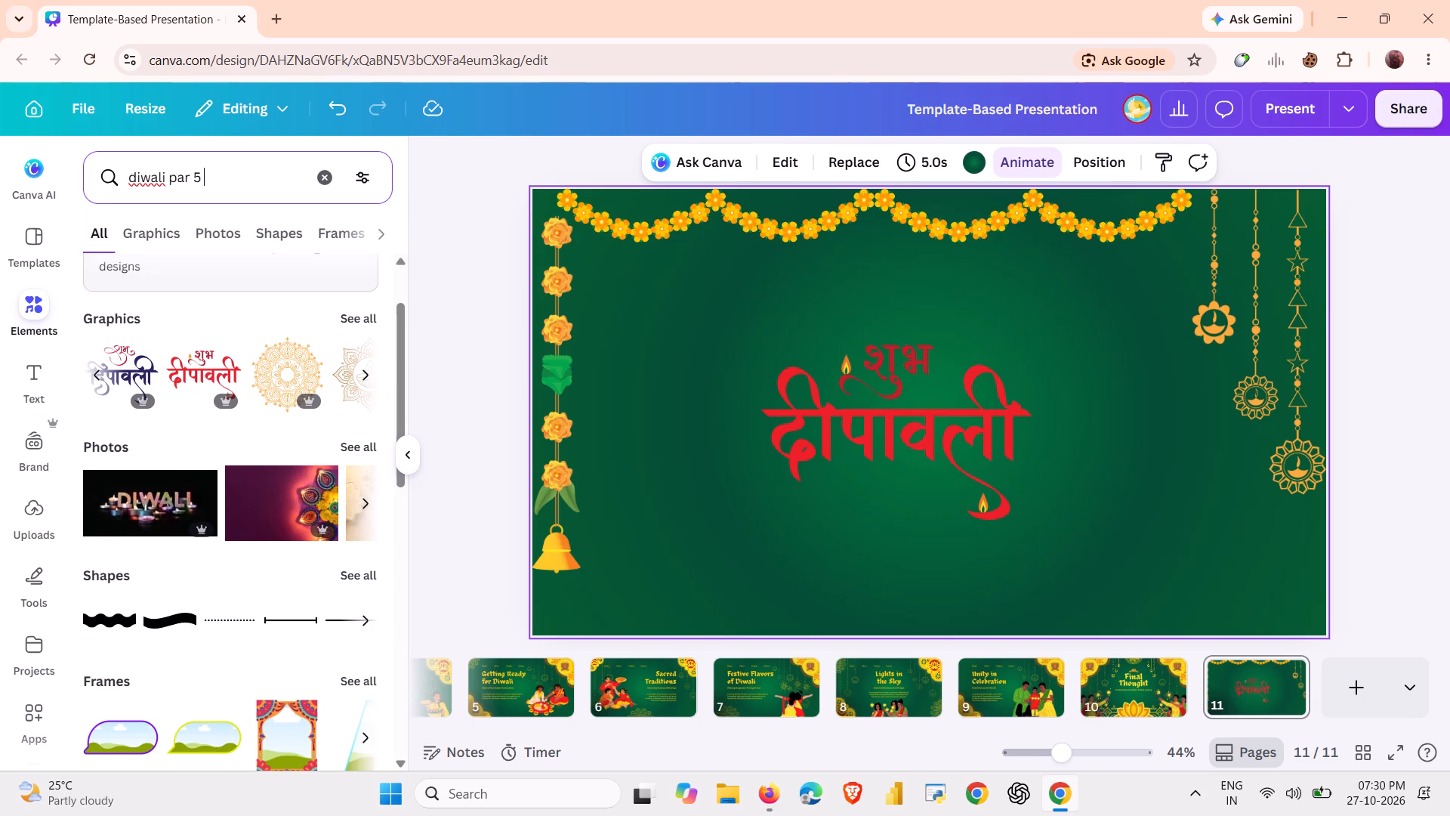
text(lines)
key(Return)
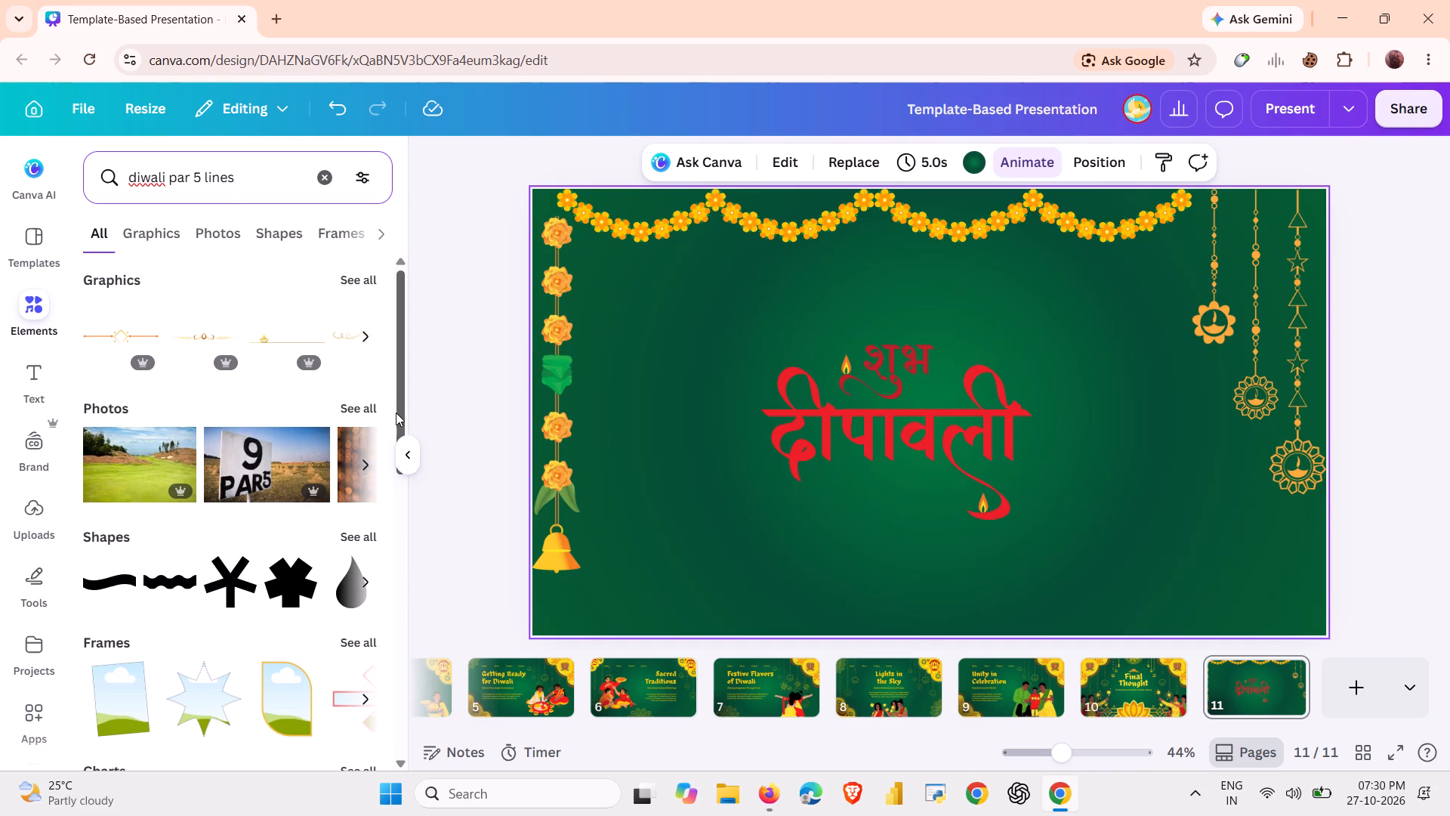
click(366, 459)
click(366, 459)
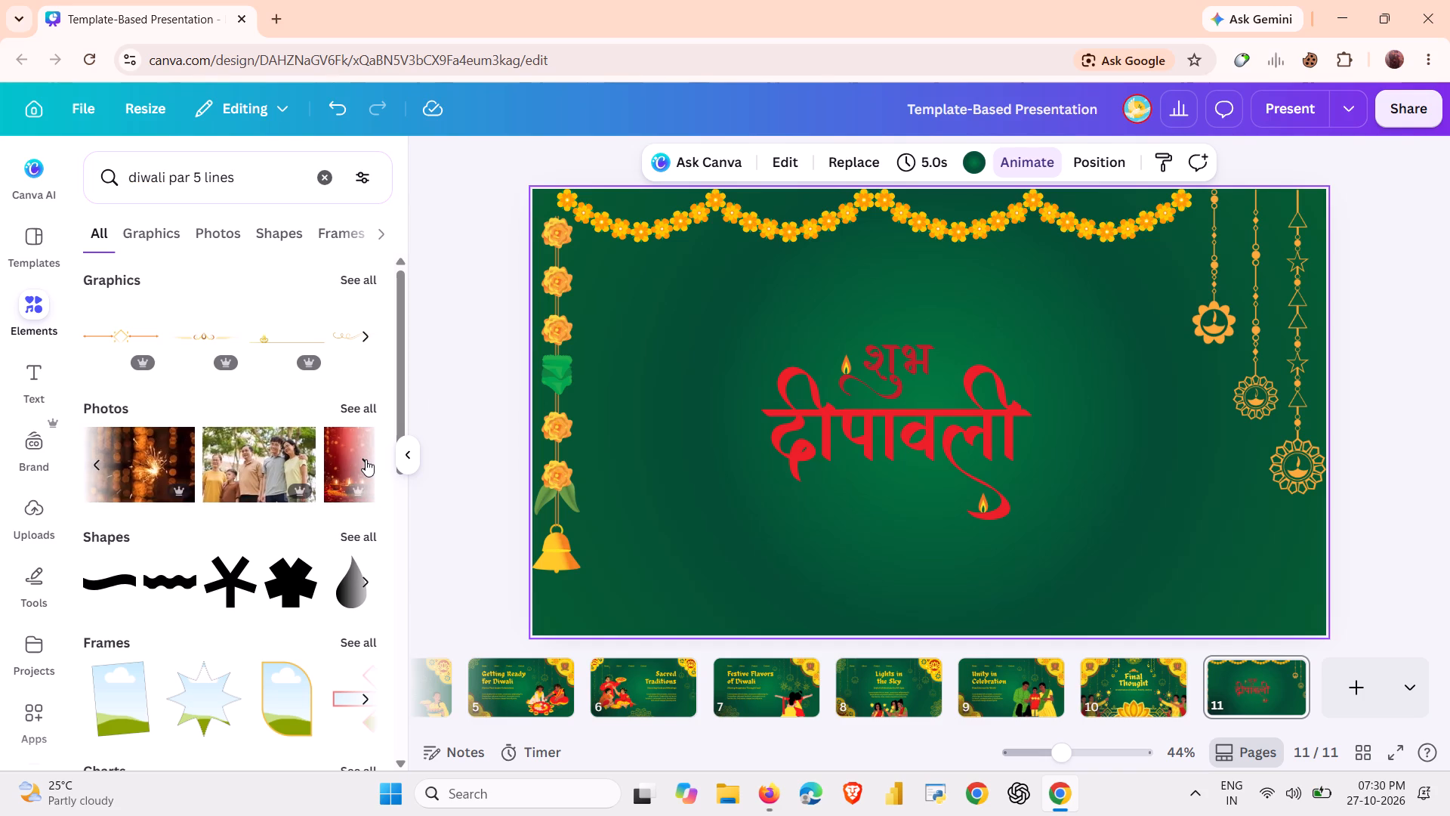
Repeat the recent elements search "diwali par lines text" and look through the matching graphics.
click(251, 178)
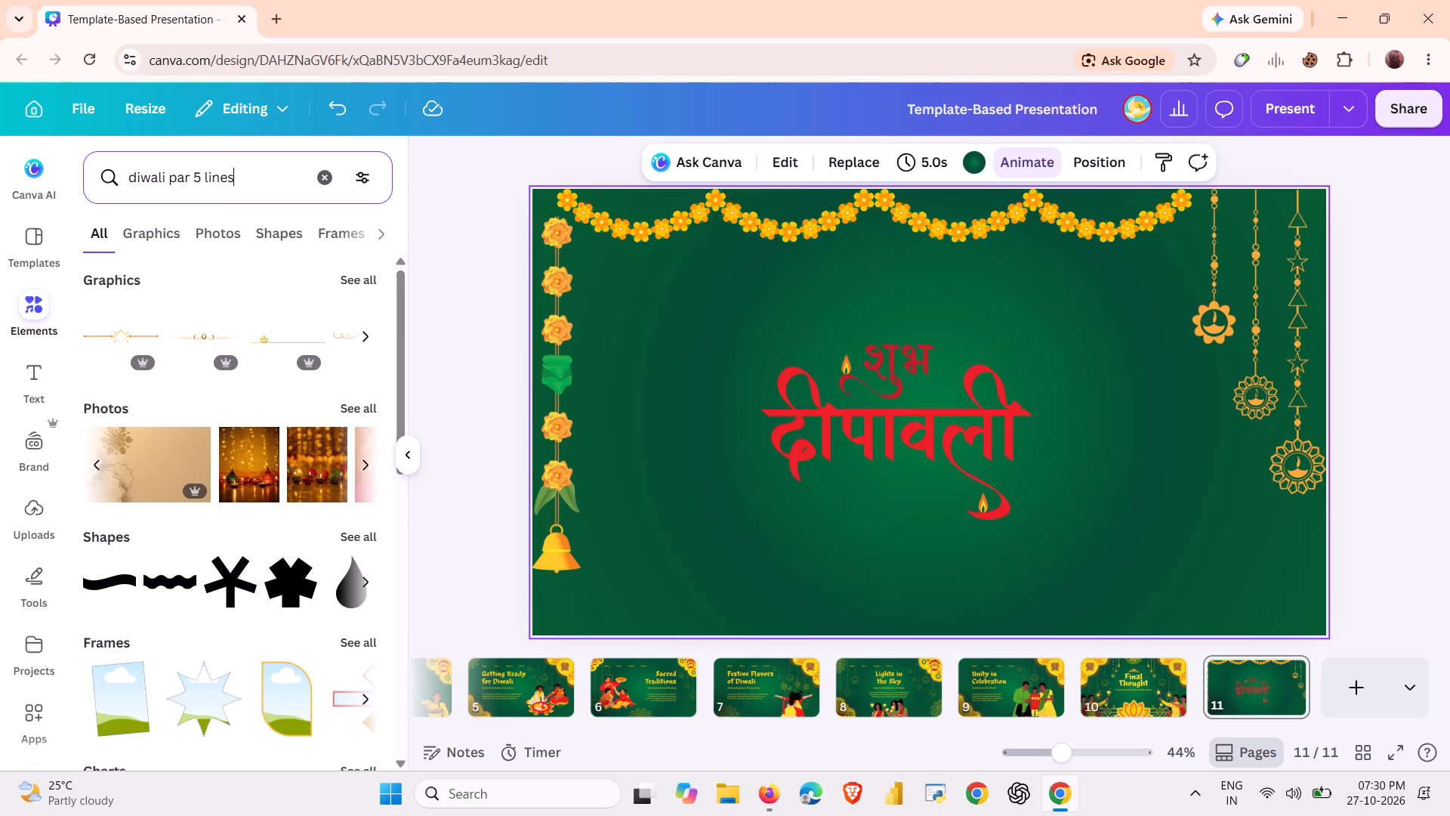
key(BackSpace)
key(BackSpace)
key(BackSpace)
key(BackSpace)
key(BackSpace)
key(BackSpace)
key(BackSpace)
key(BackSpace)
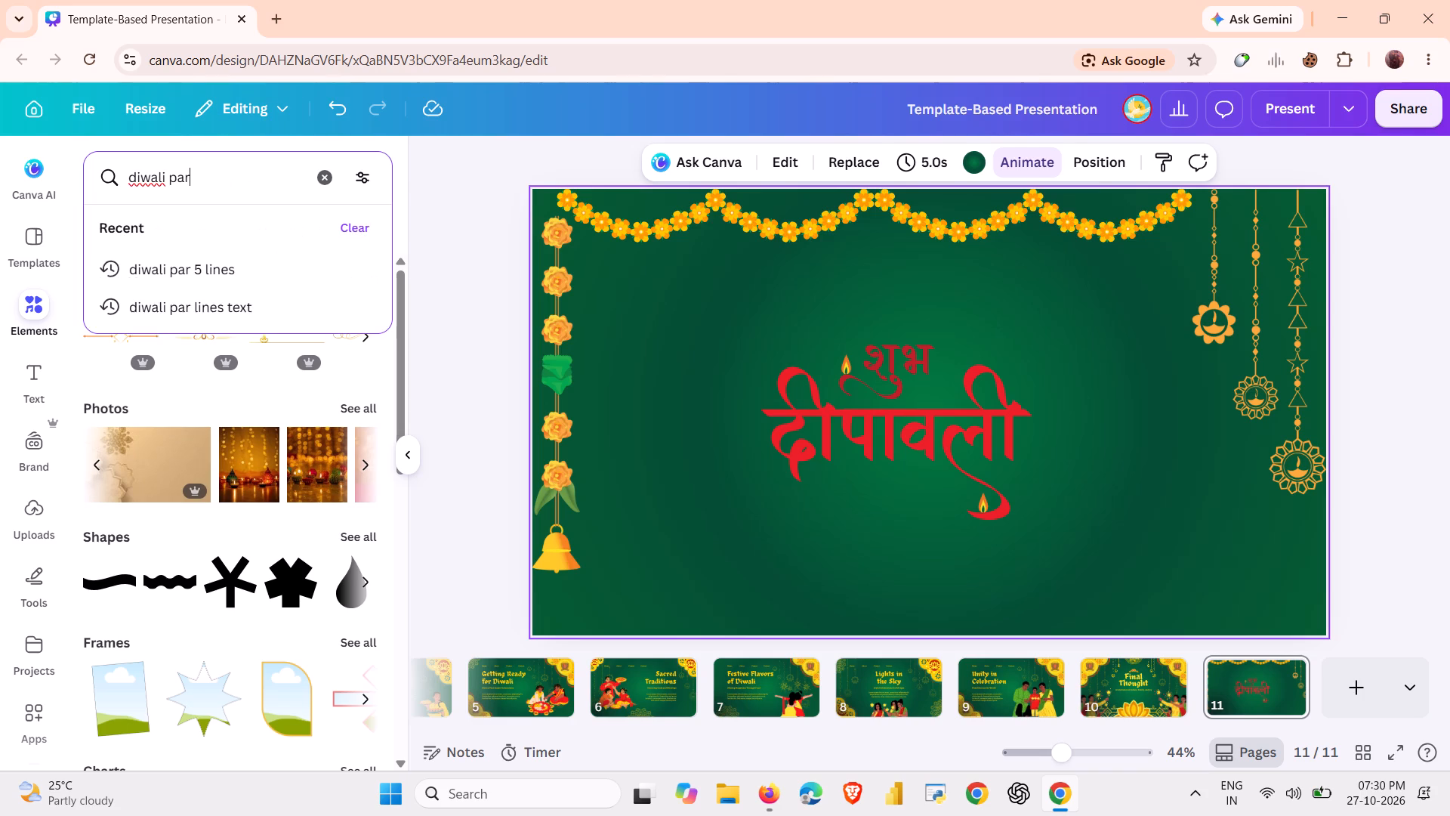
click(274, 319)
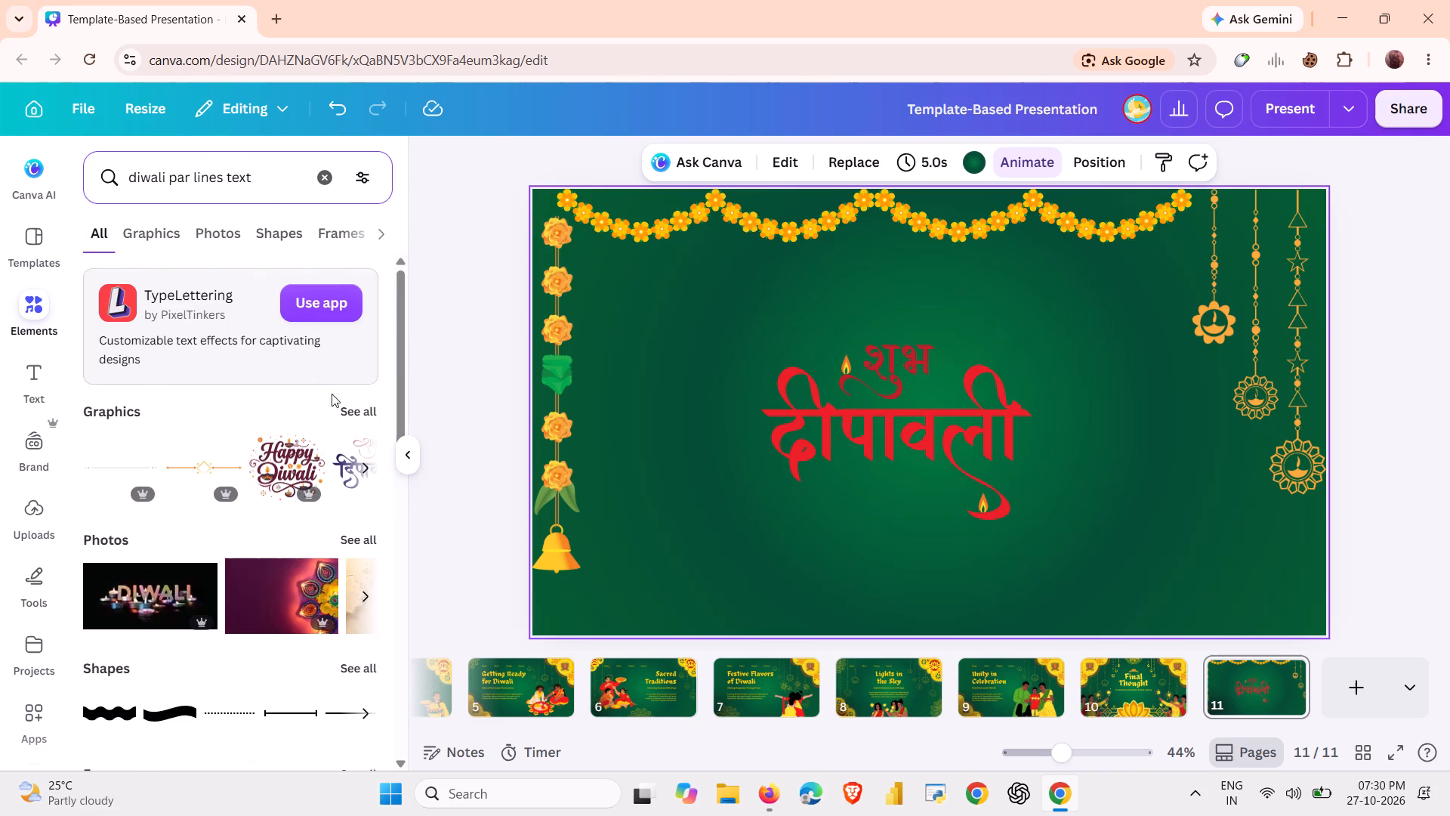
click(356, 463)
click(356, 463)
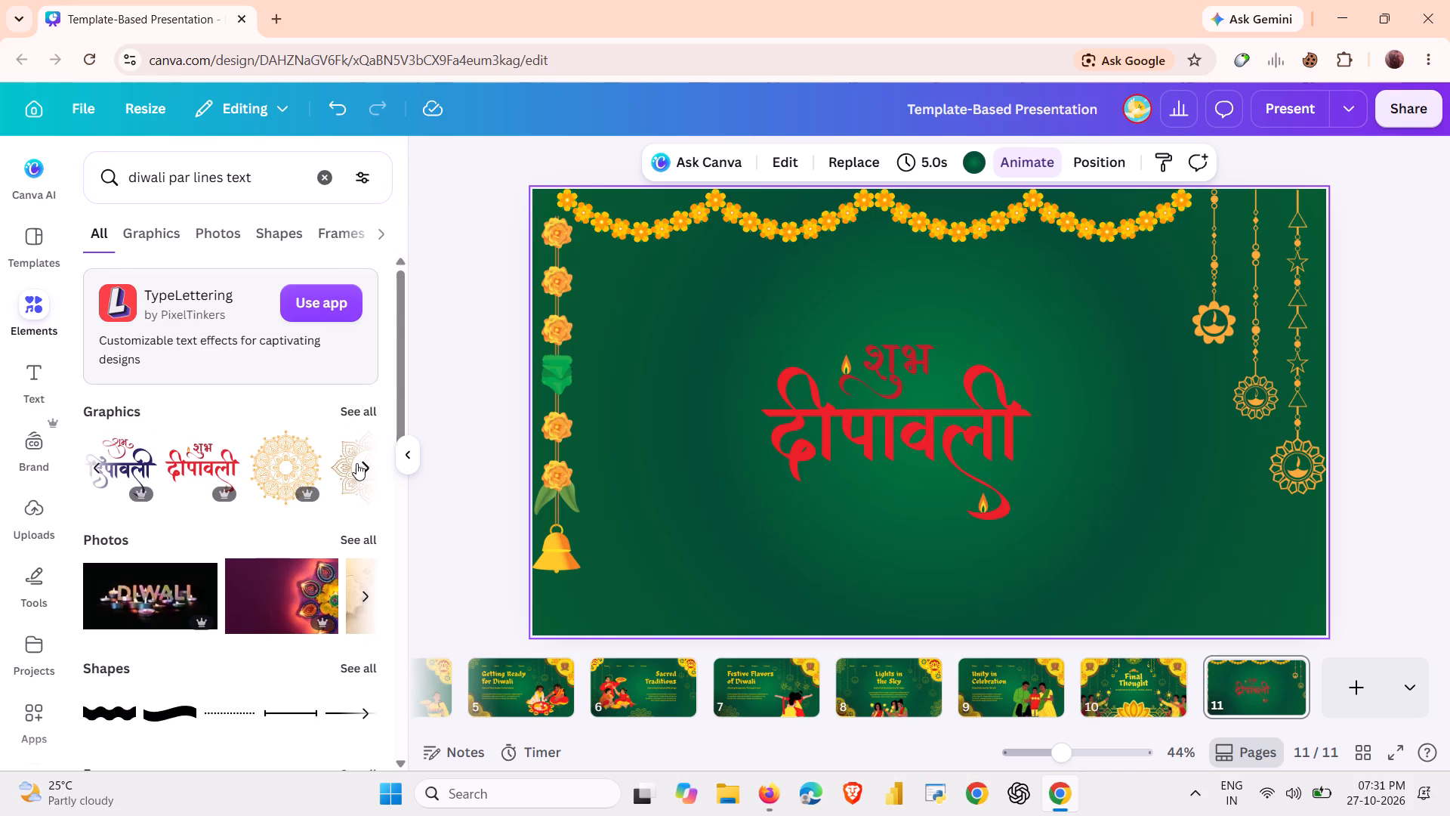
right_click(356, 463)
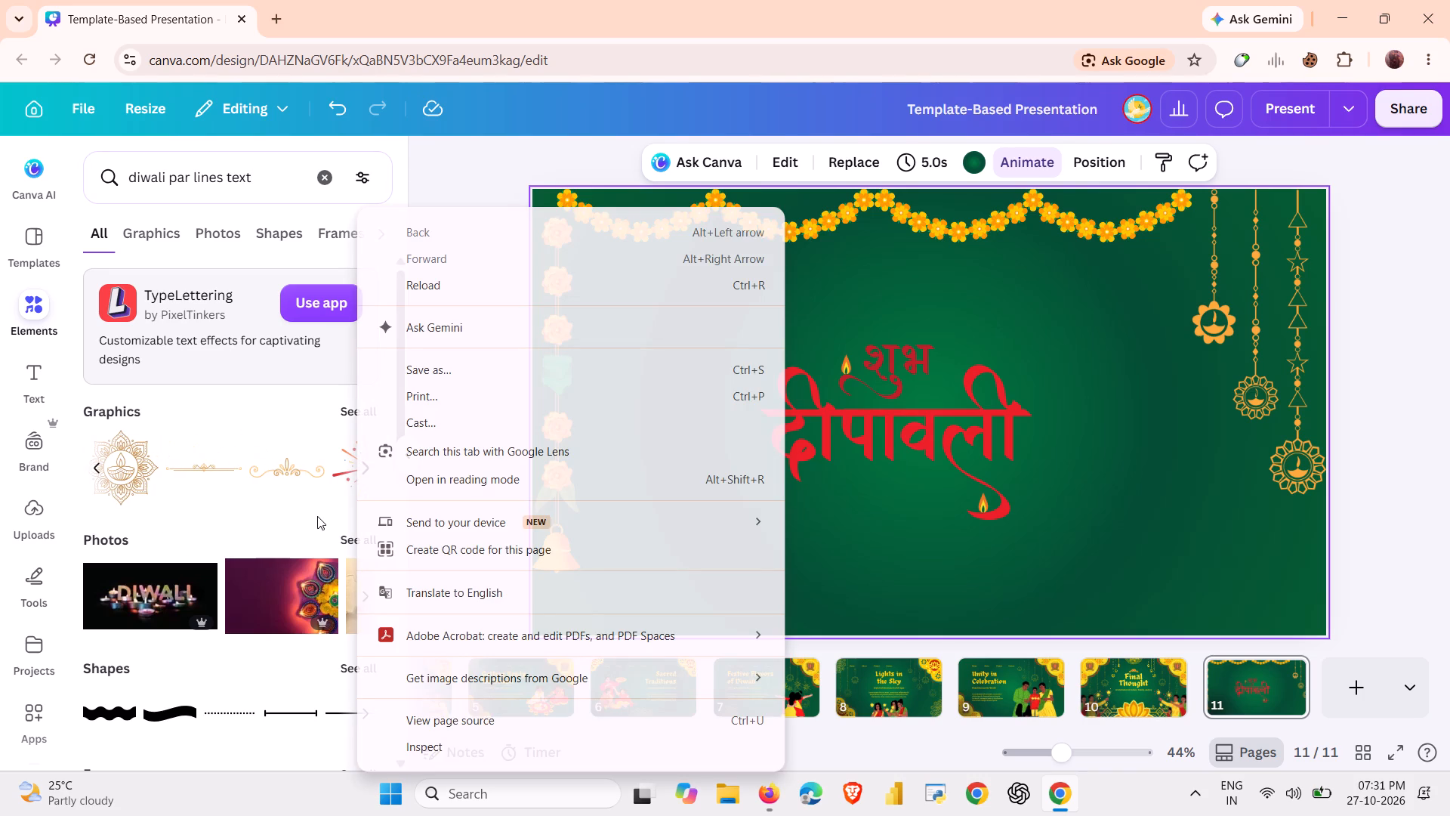
click(316, 512)
click(362, 463)
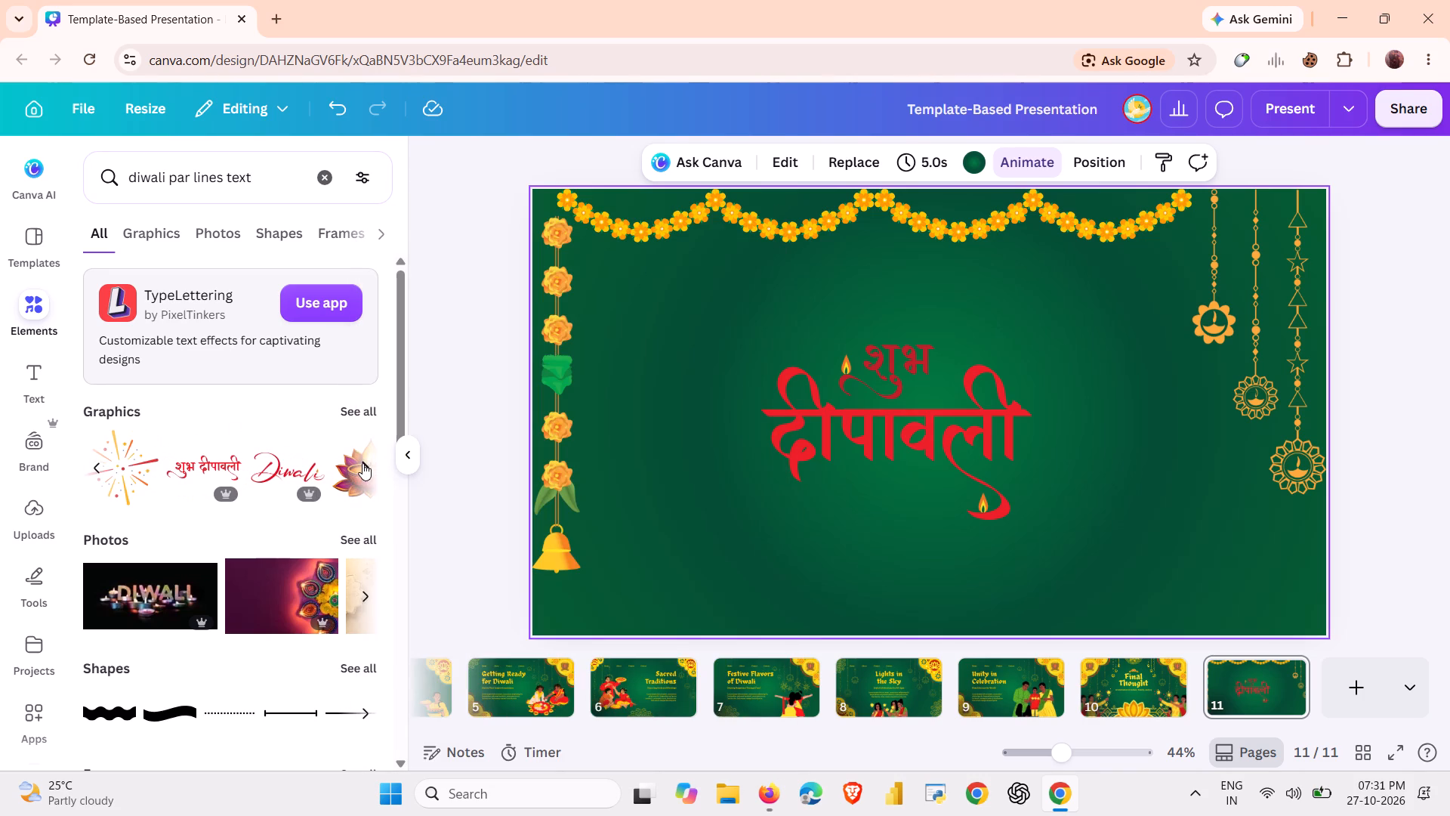
click(359, 465)
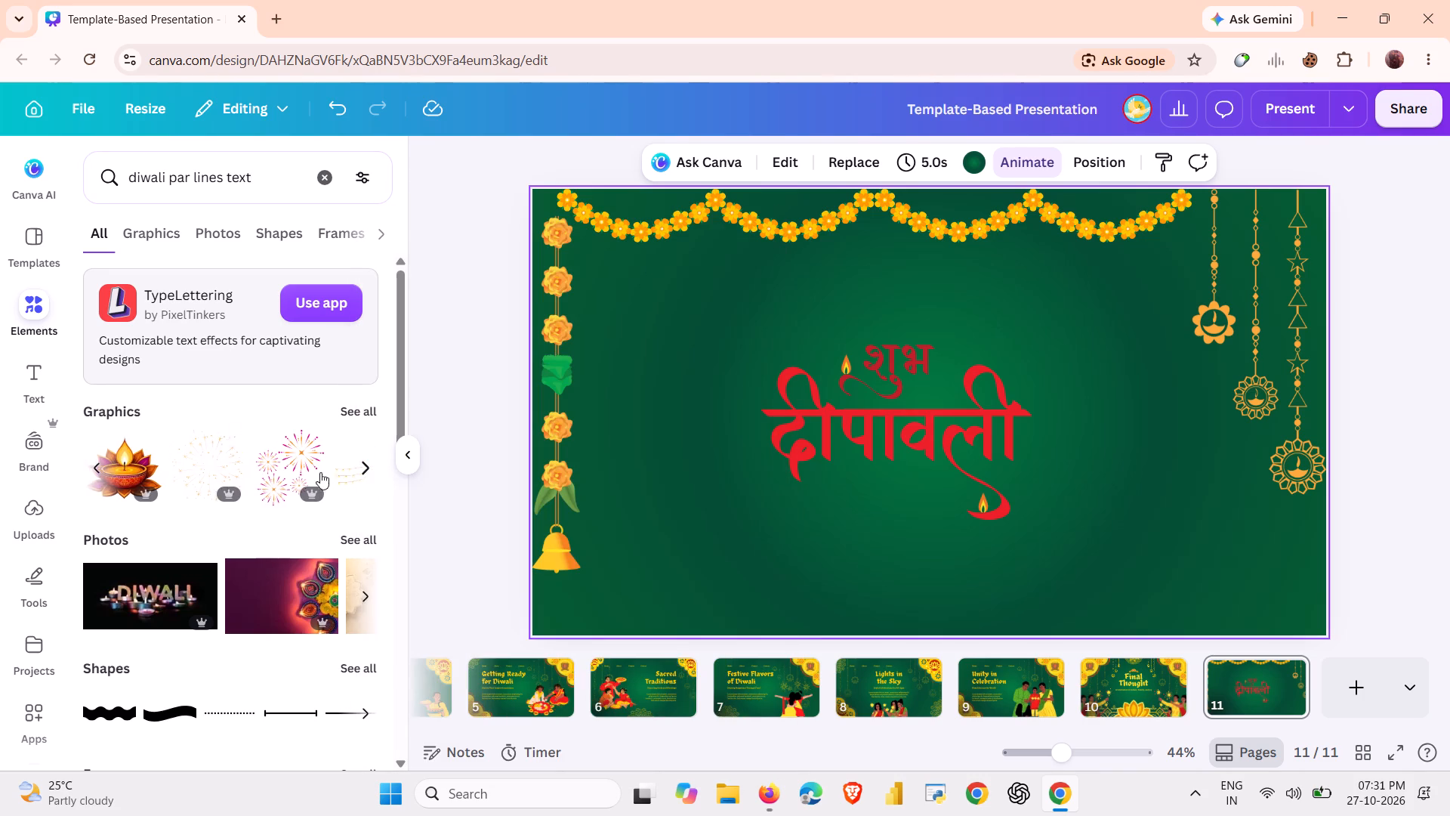
Add the lit diya on lotus petals to page 11, shrink it to about 389 by 315, and place it at the page's bottom-left beside the bell.
click(116, 468)
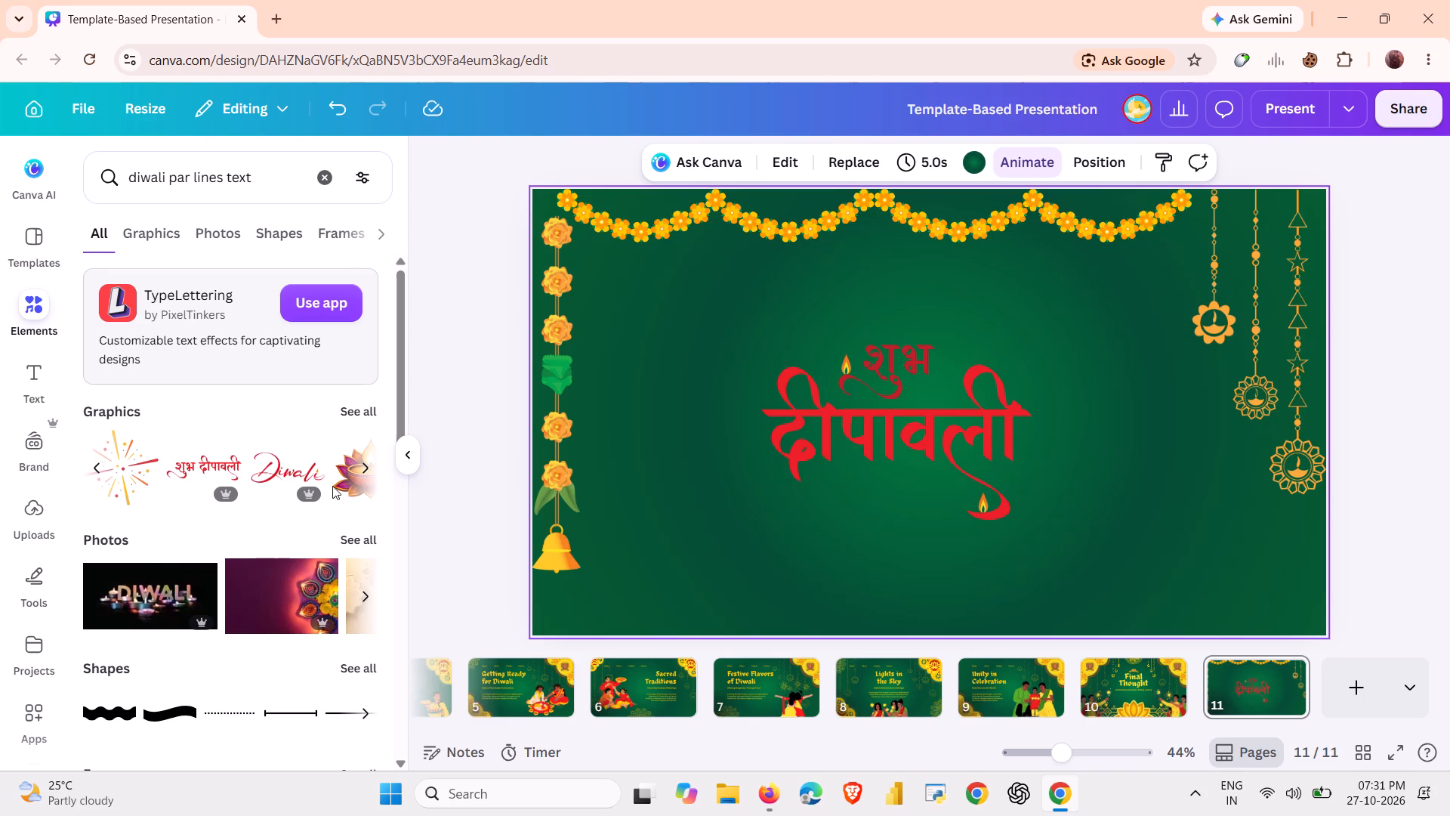
click(336, 476)
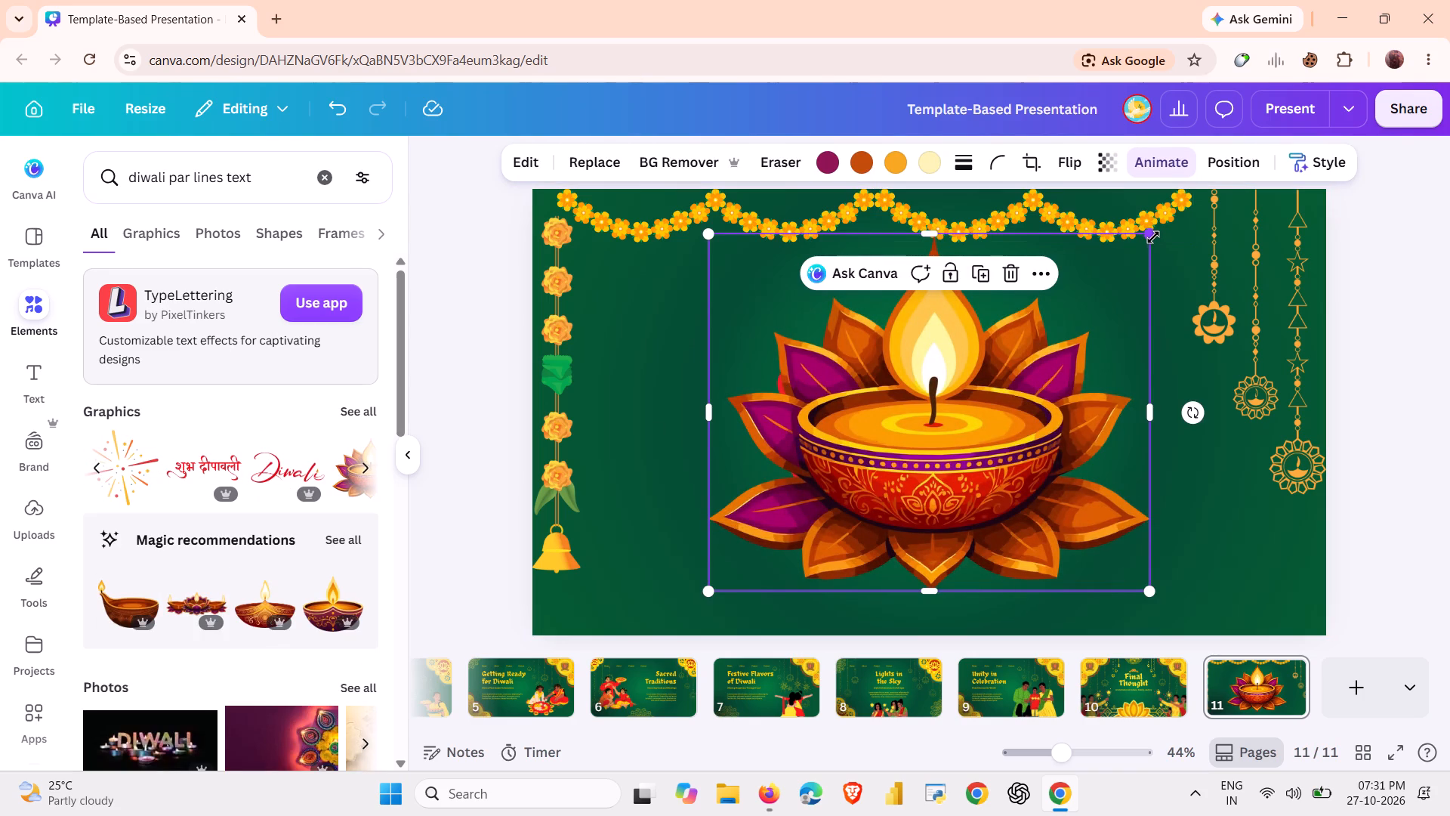
drag(1155, 240, 971, 420)
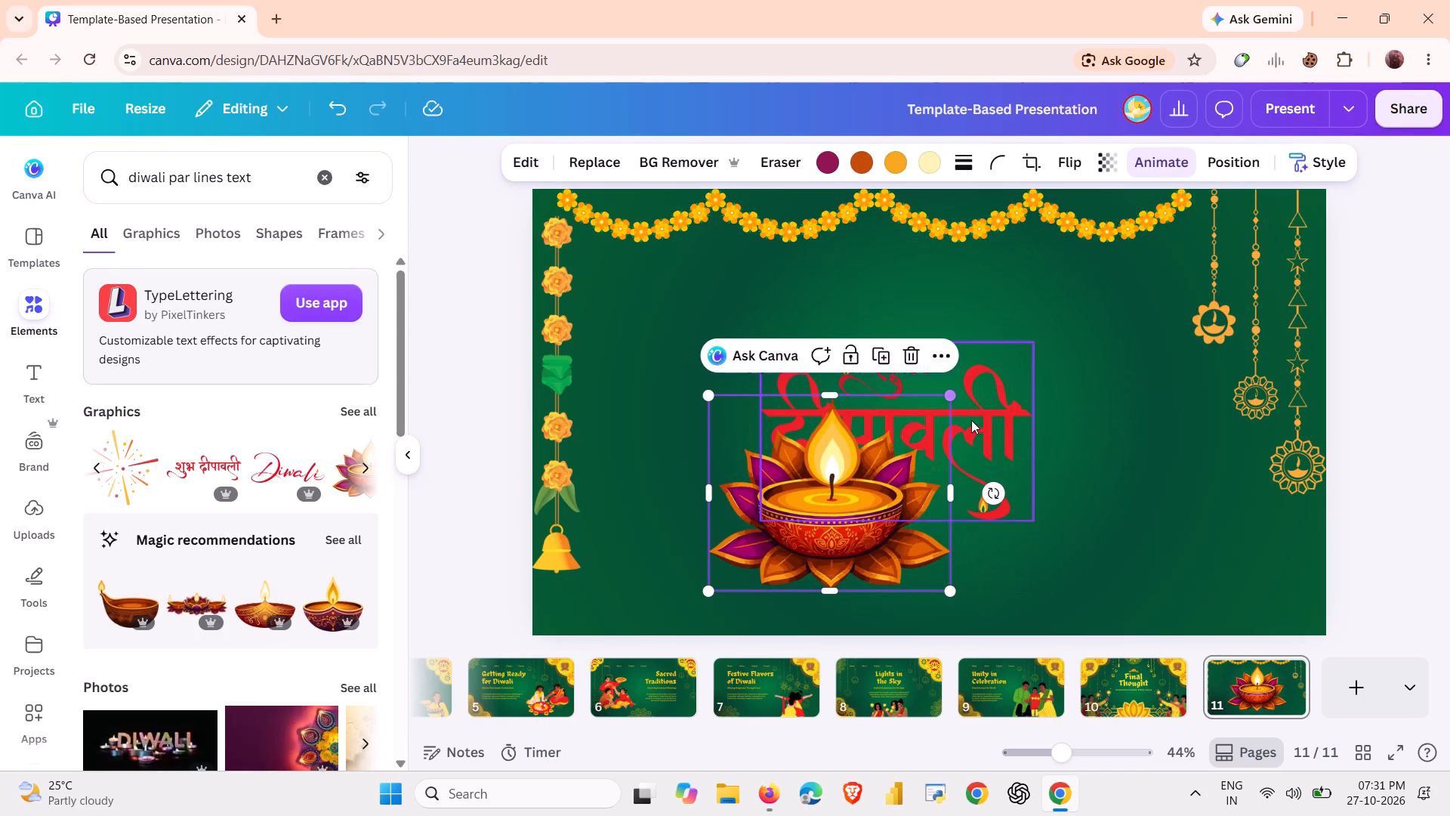
right_drag(819, 548, 677, 604)
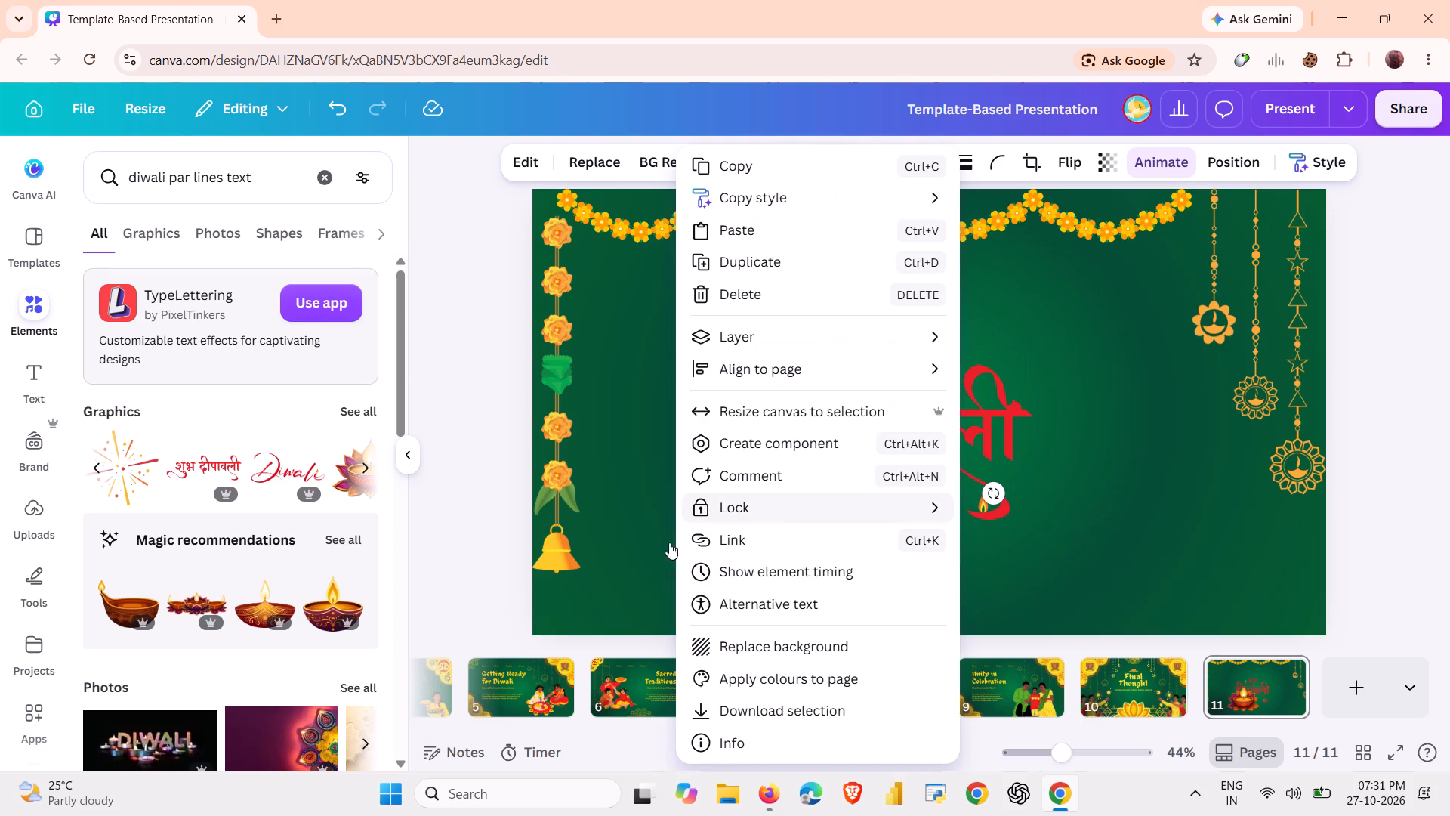
click(595, 556)
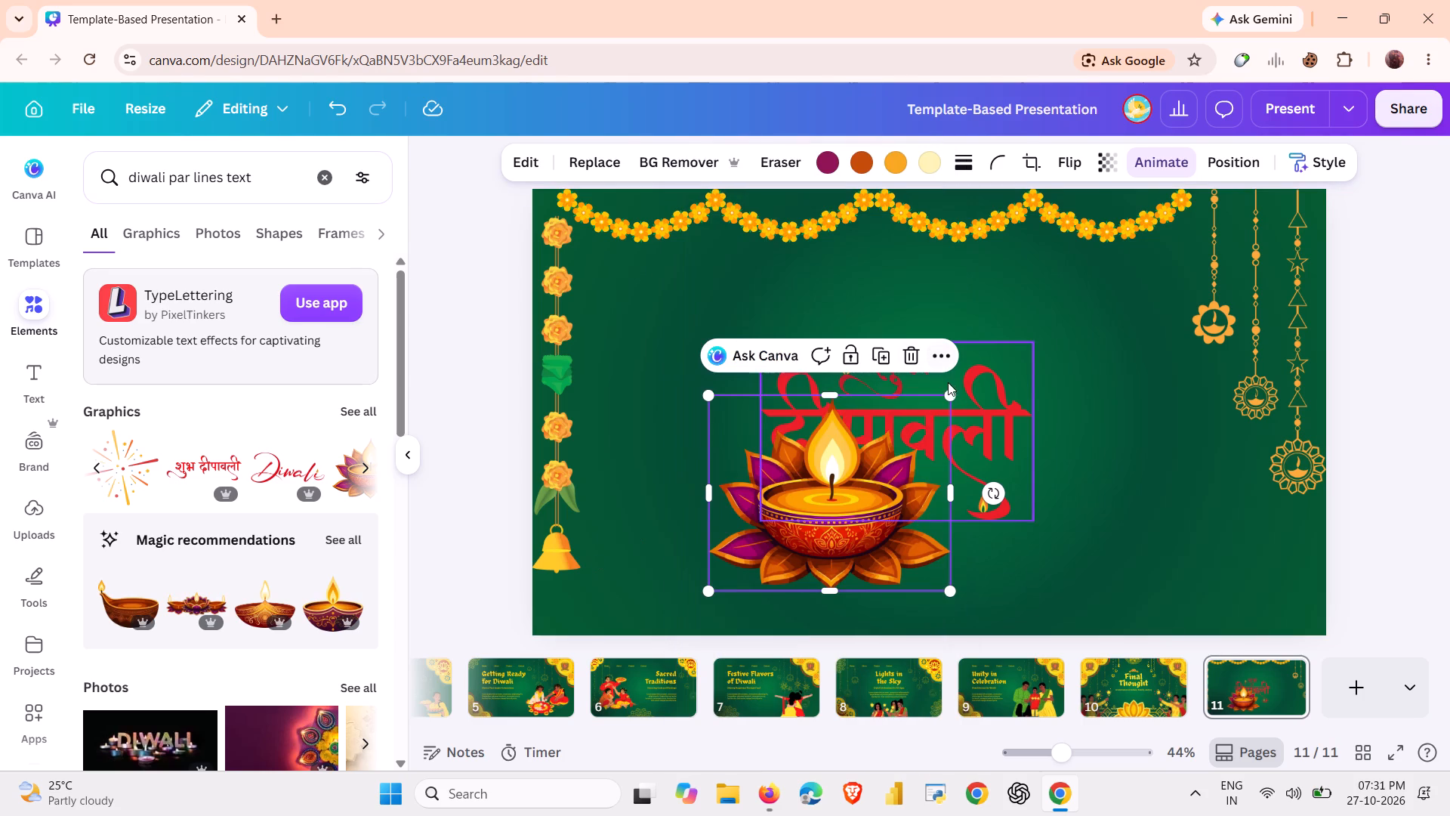
drag(947, 390, 851, 473)
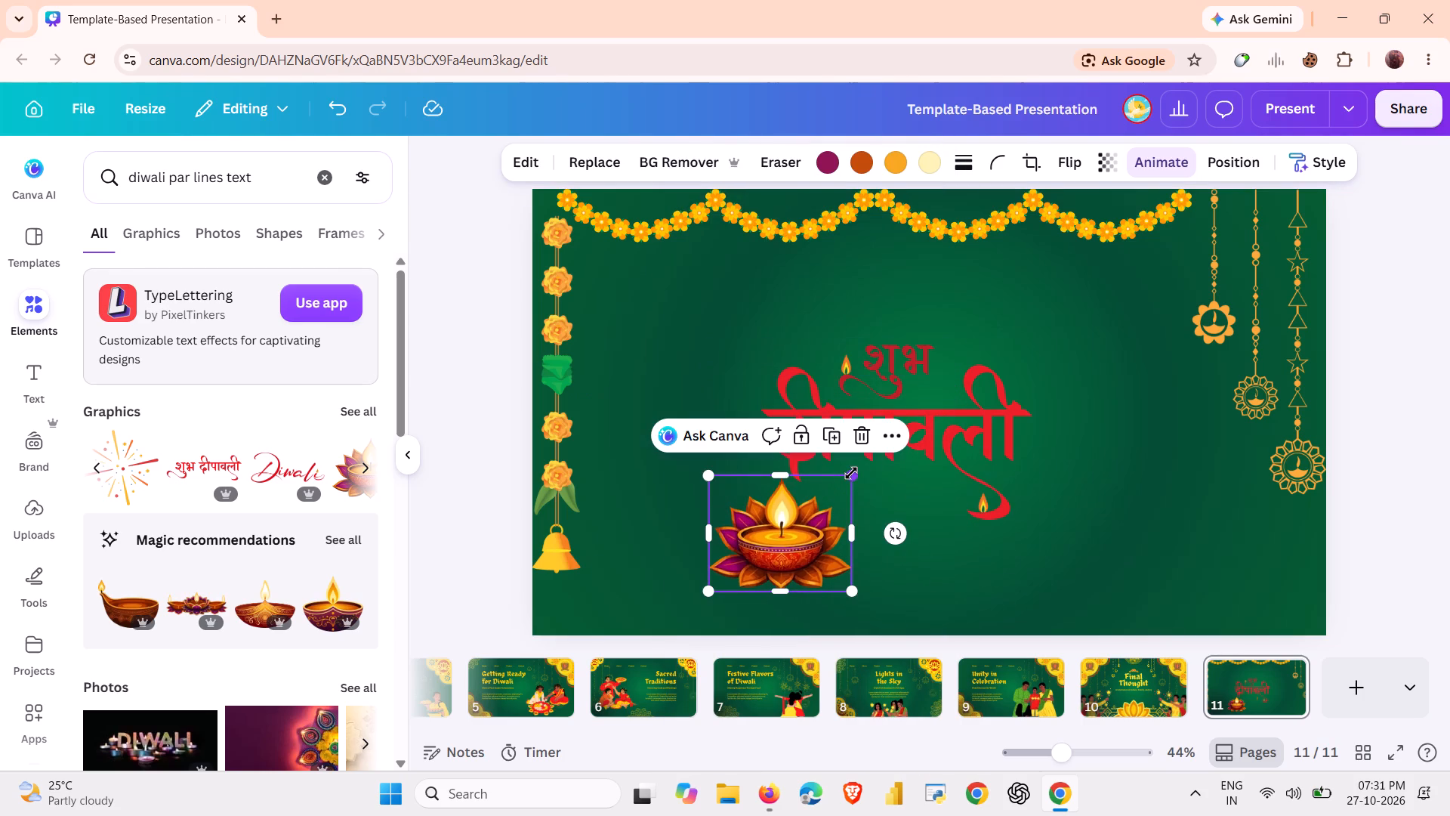
drag(847, 473, 868, 459)
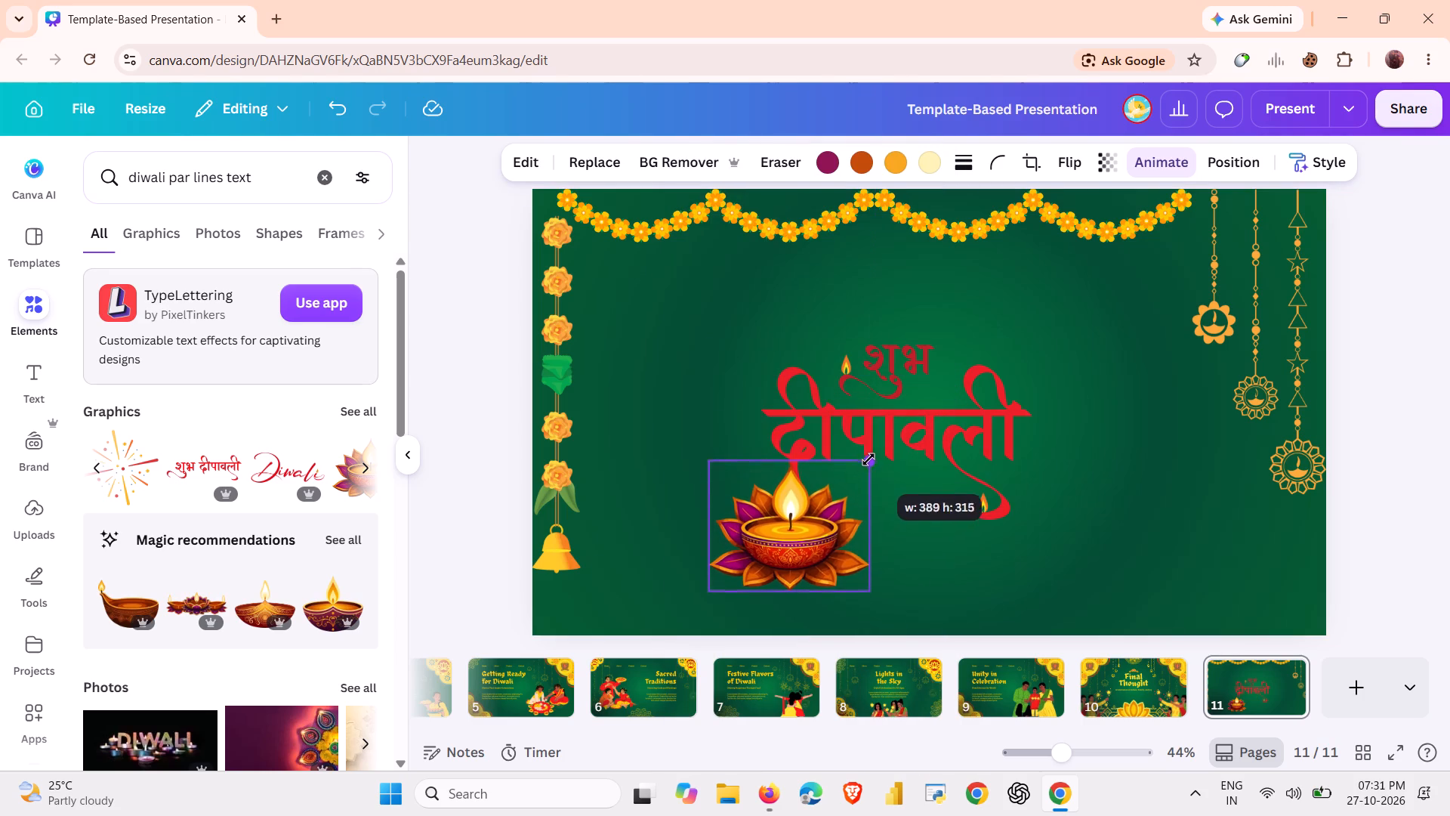
drag(868, 459, 868, 459)
drag(828, 505, 719, 536)
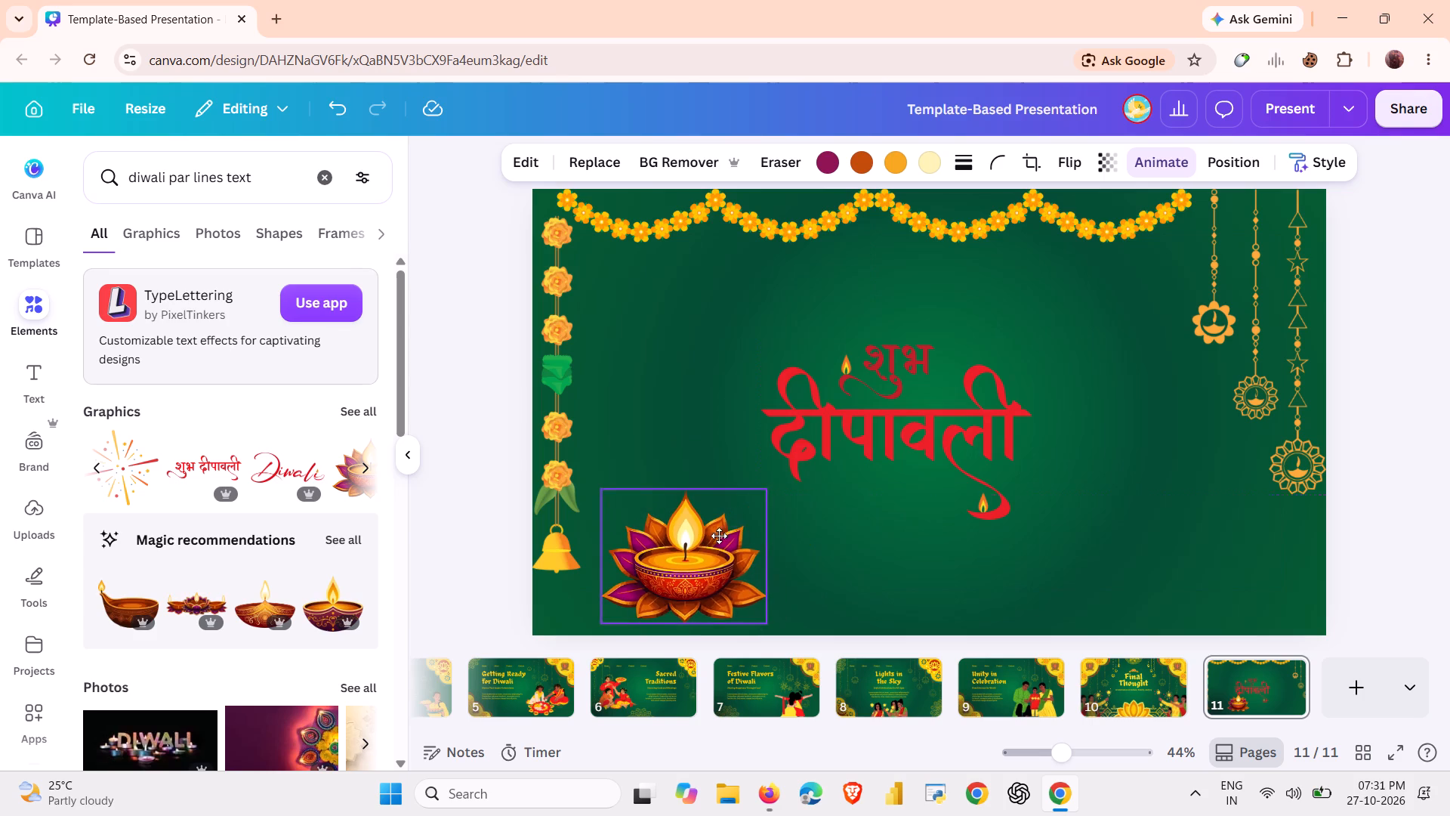
drag(719, 536, 699, 546)
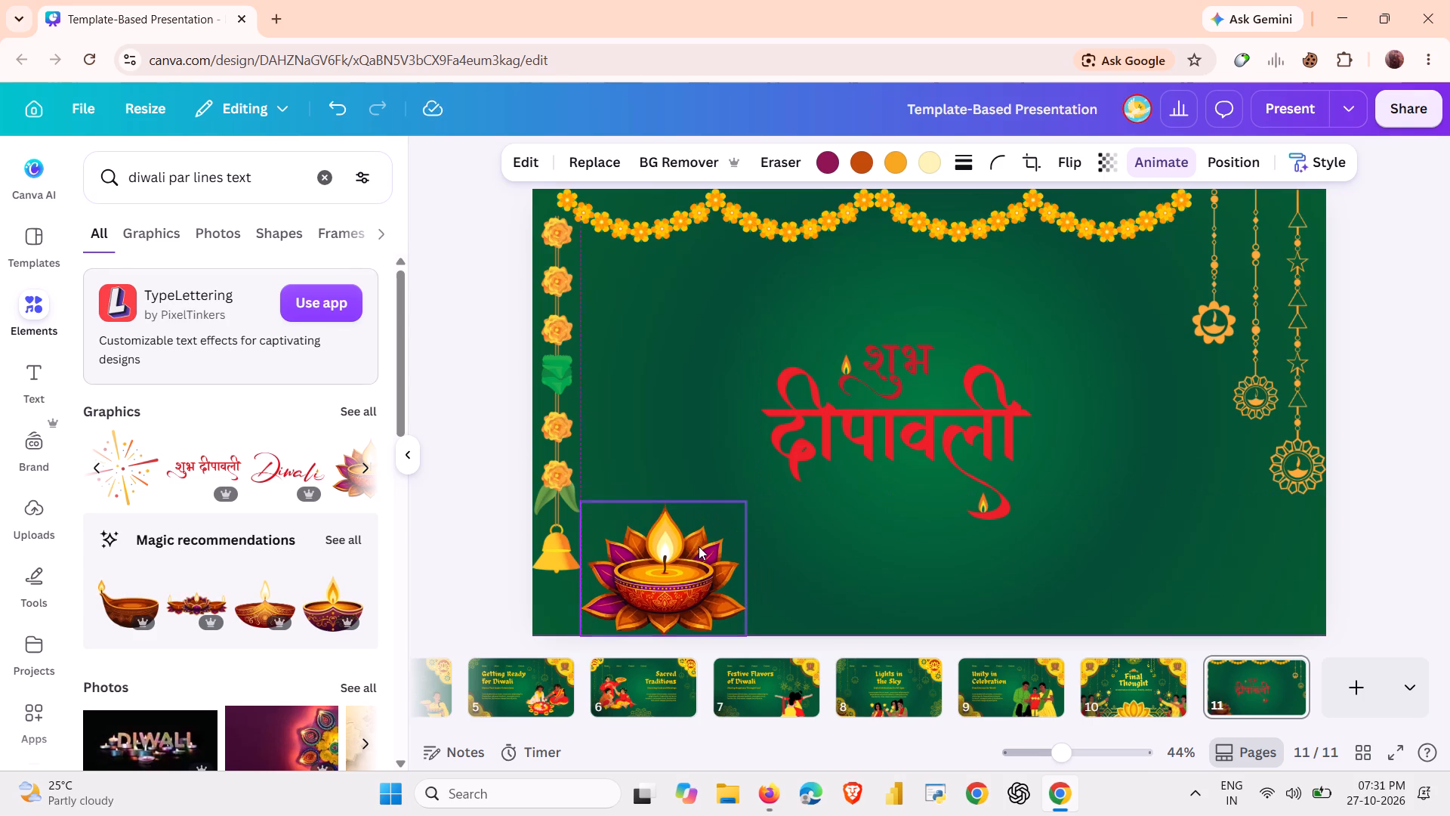
click(662, 392)
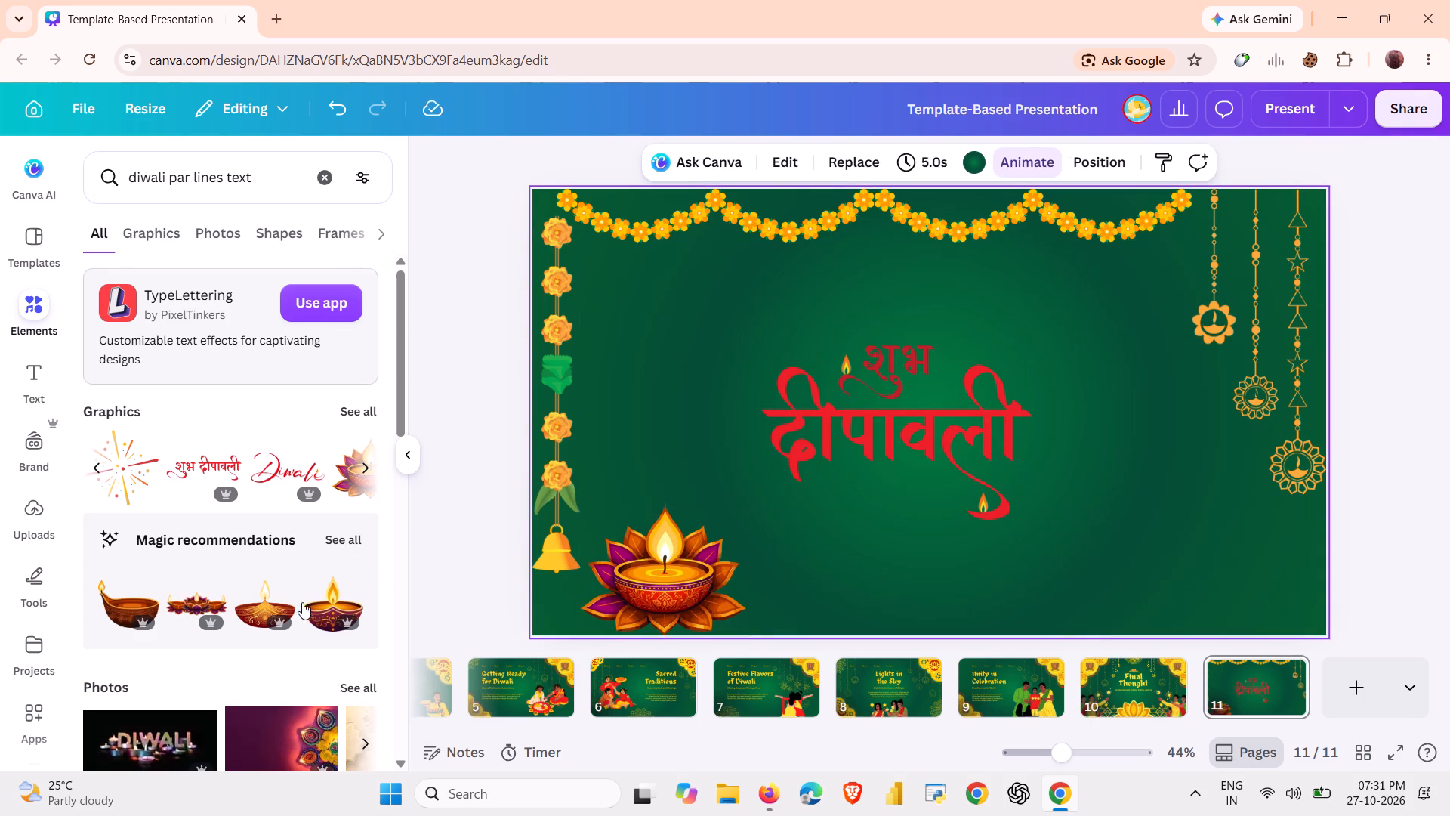
Add a second copy of the lotus diya graphic and place it in the page's bottom-right corner, level with the first.
click(337, 470)
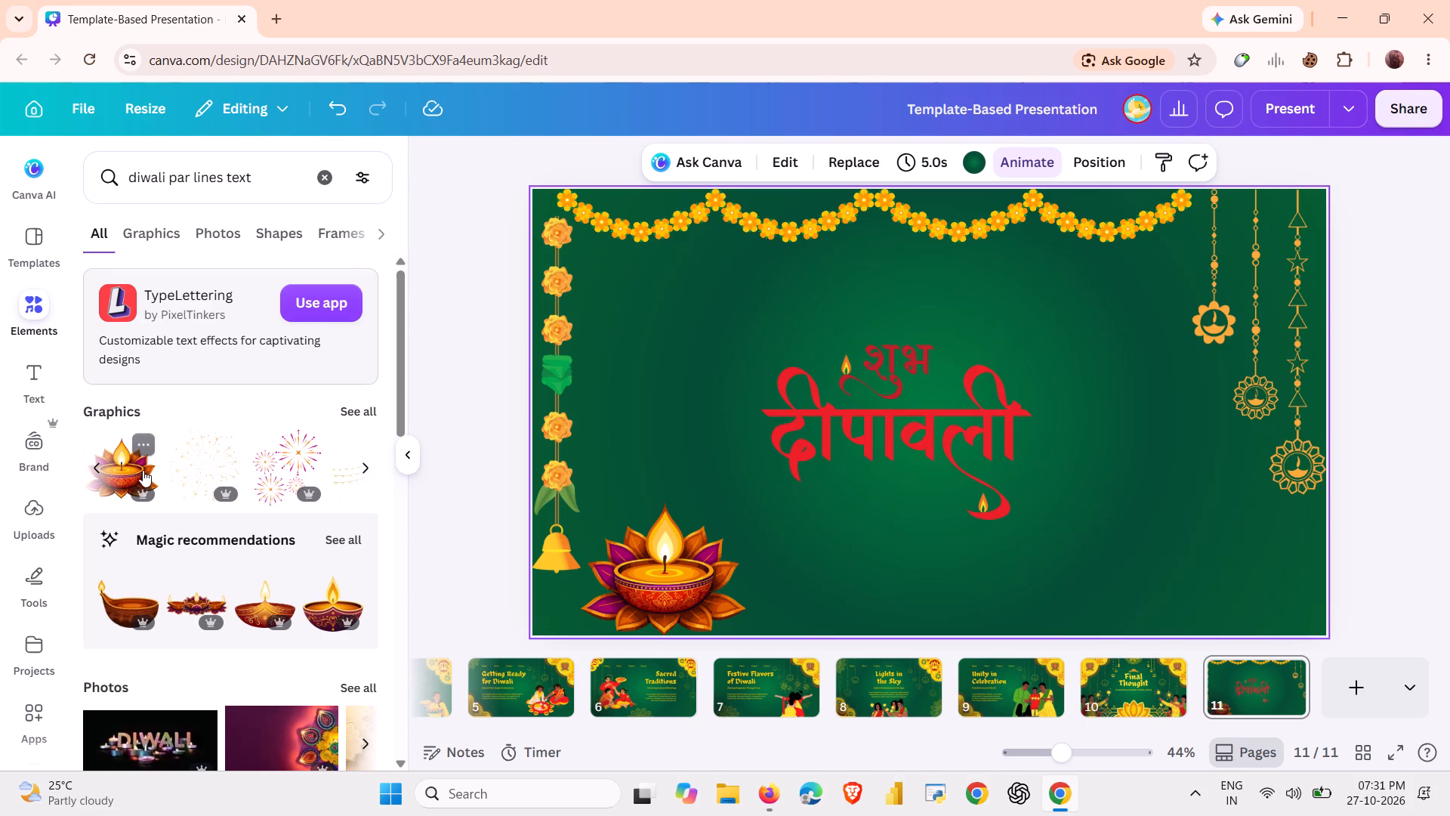
click(145, 468)
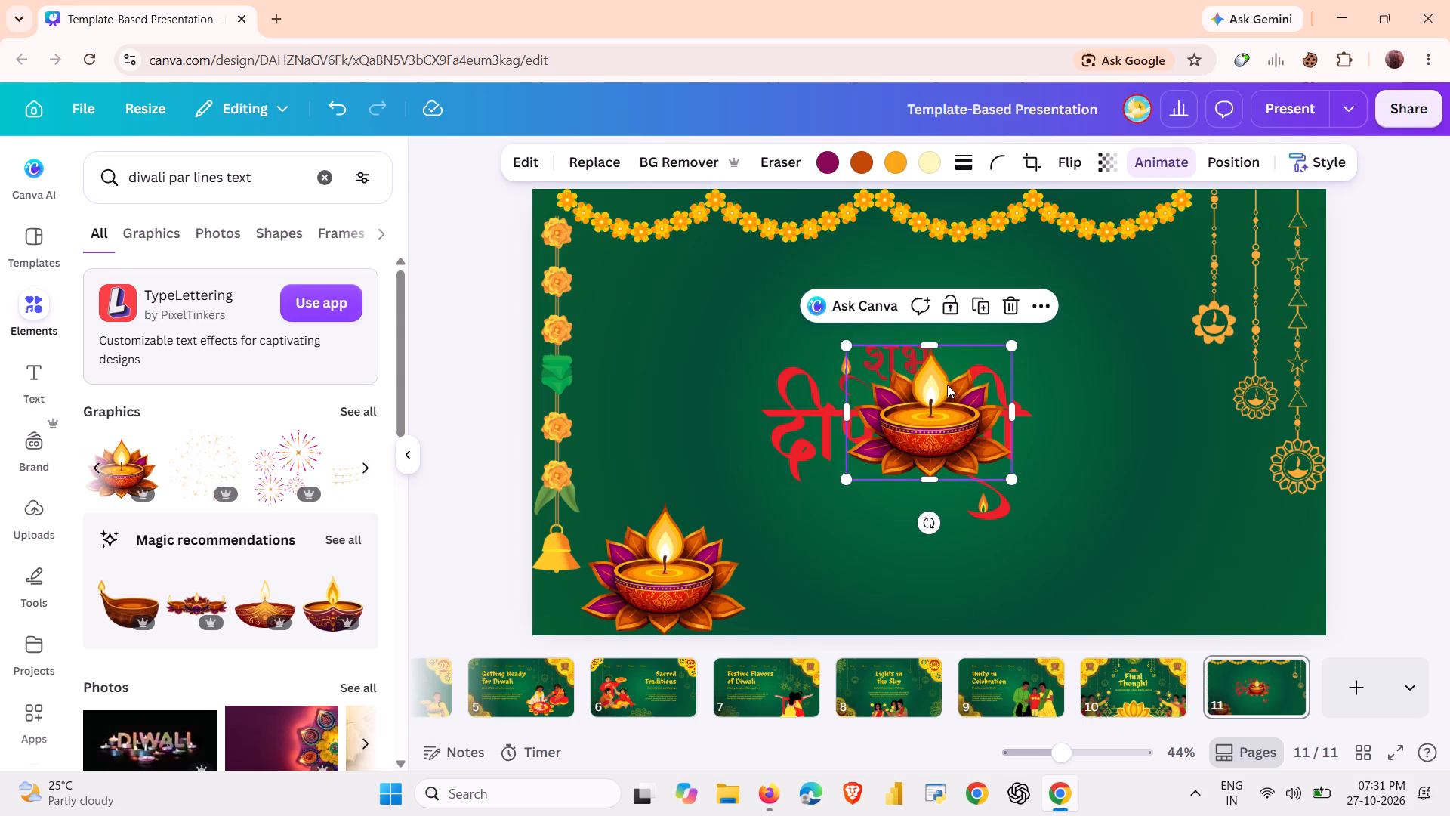
drag(948, 389, 1104, 493)
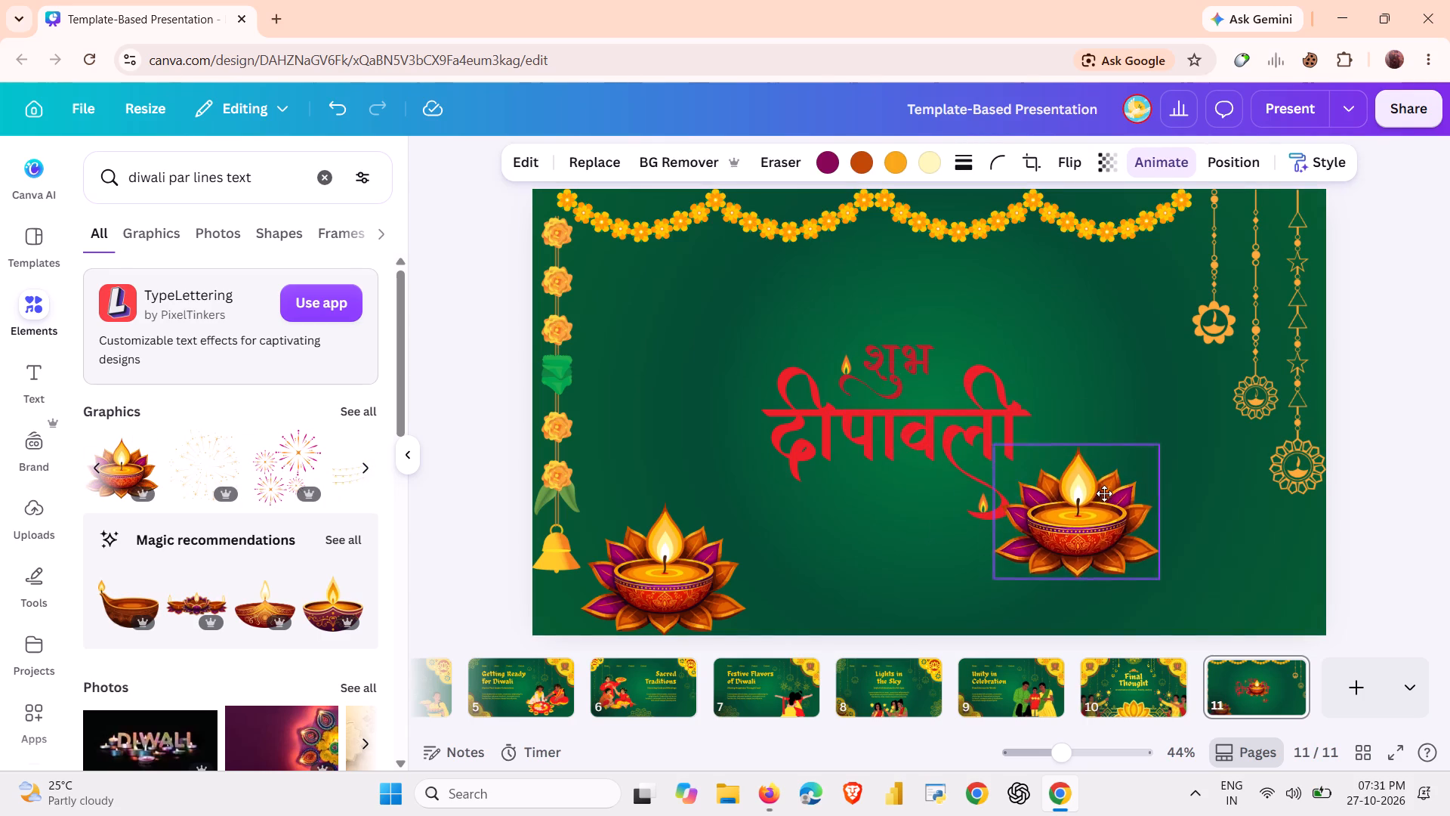
drag(1104, 493, 1214, 537)
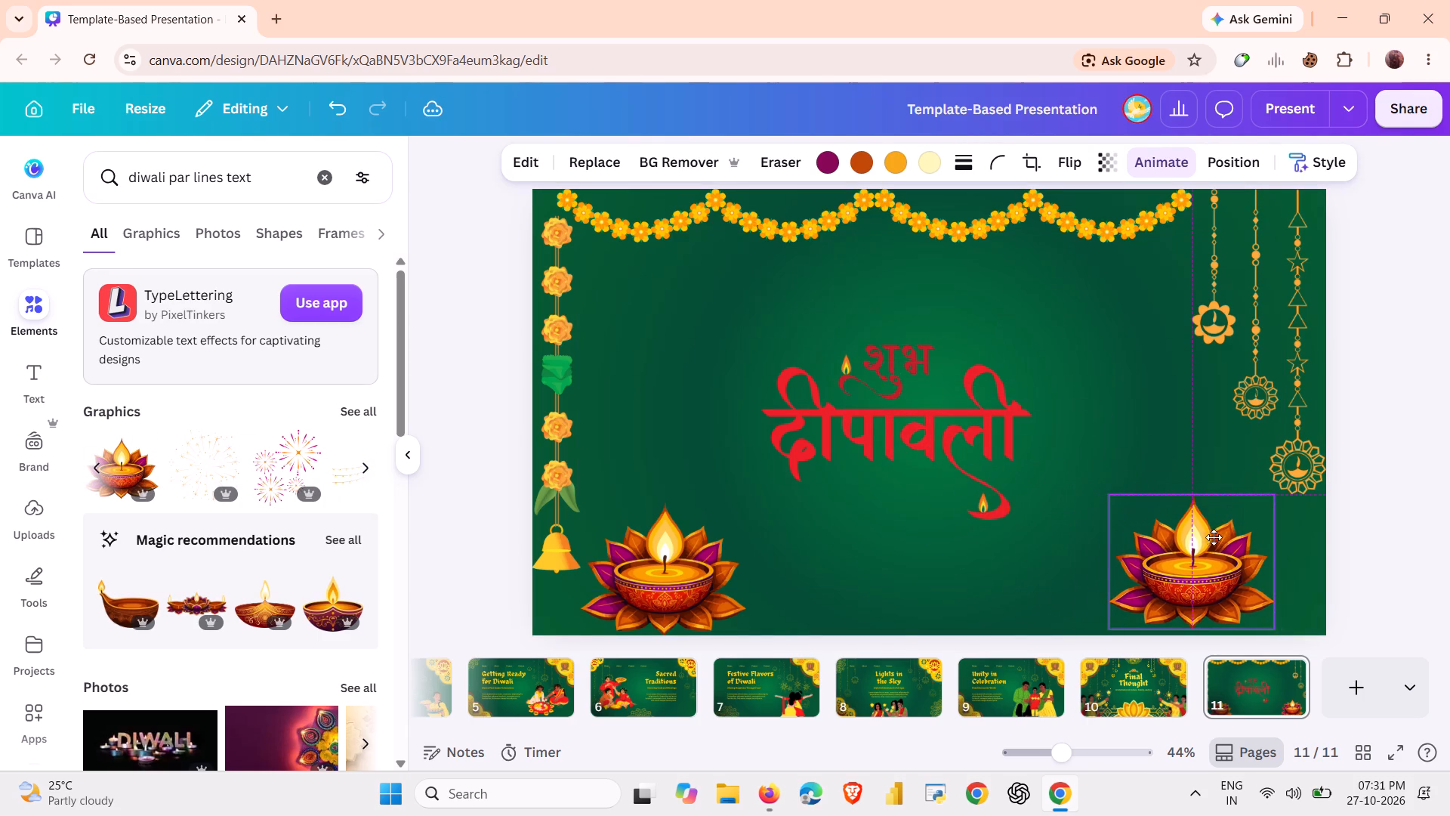
drag(1214, 537, 1252, 542)
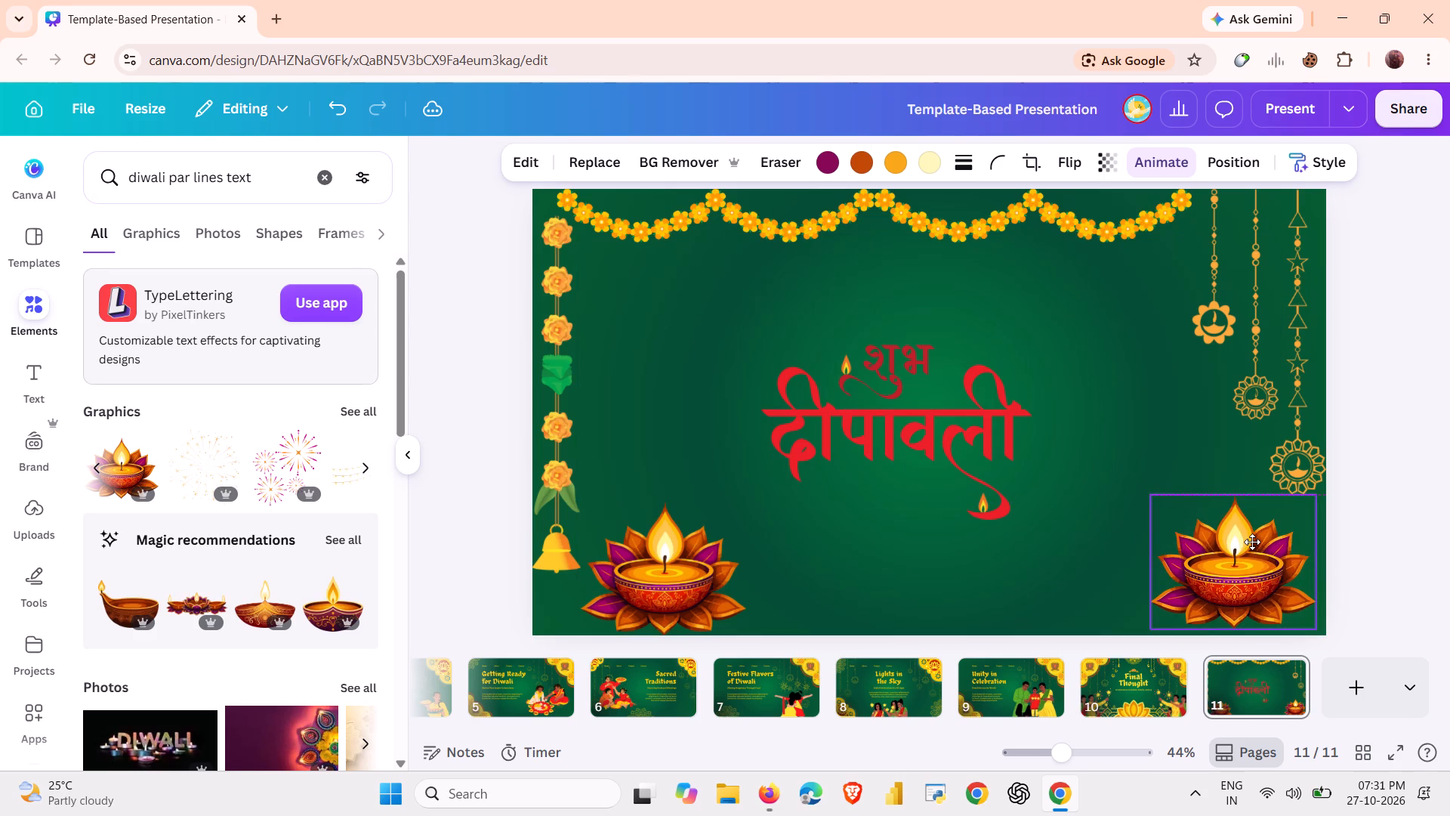
drag(1252, 542, 1258, 546)
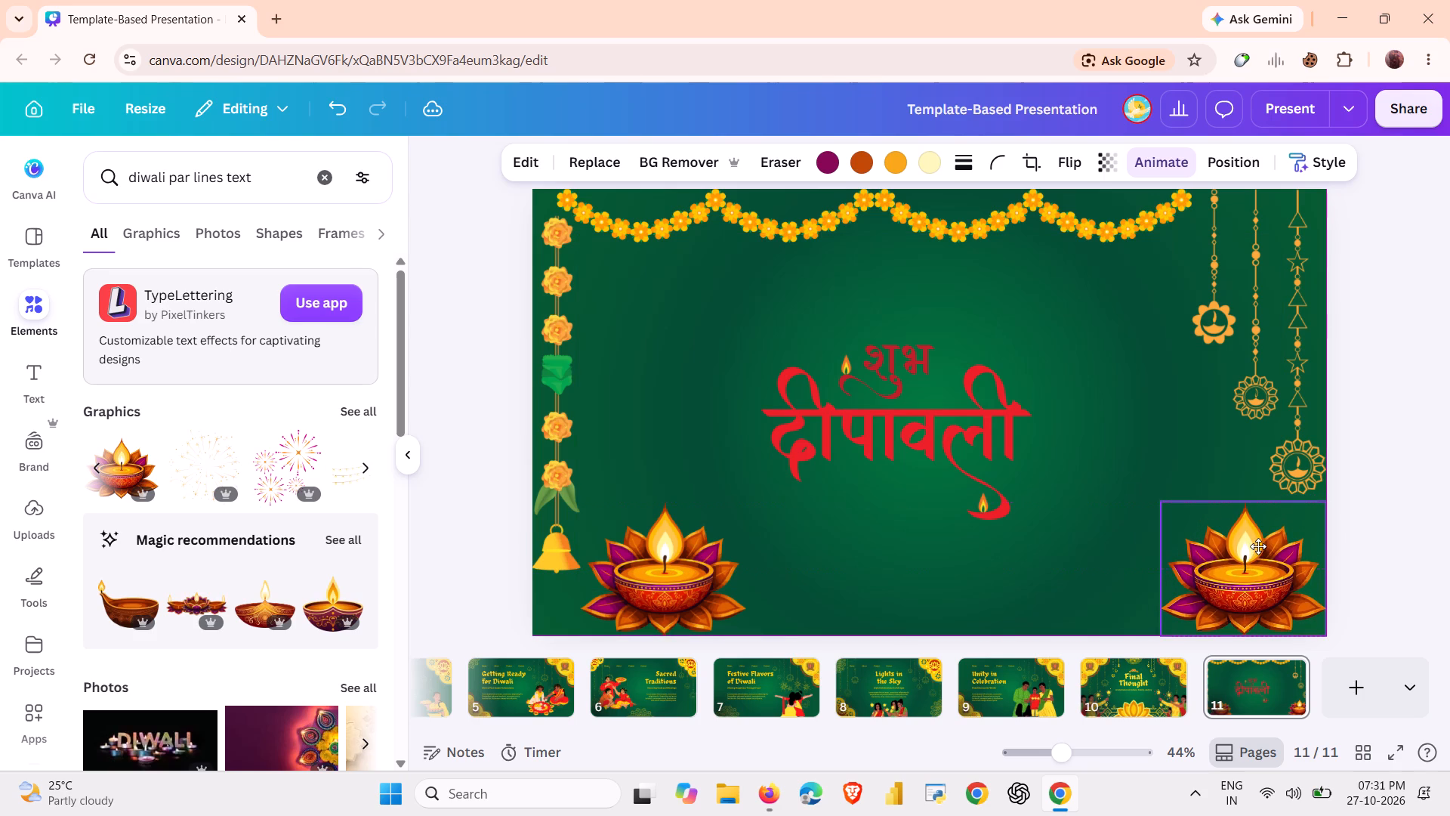
drag(1258, 546, 1258, 546)
click(1101, 396)
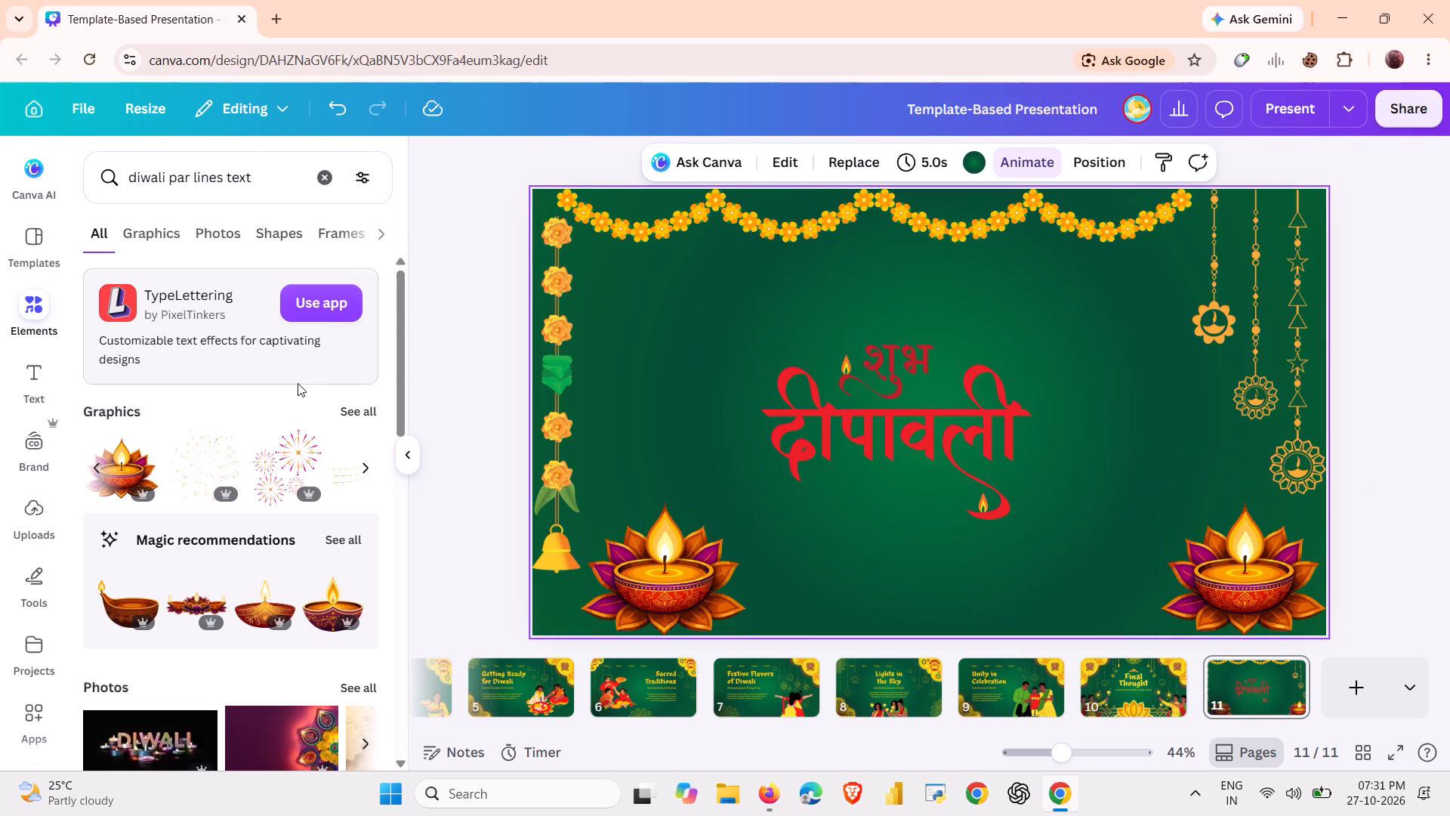
Add the gold fireworks burst graphic and place it in the page's upper-left area, below the garland and beside the marigold string.
click(212, 460)
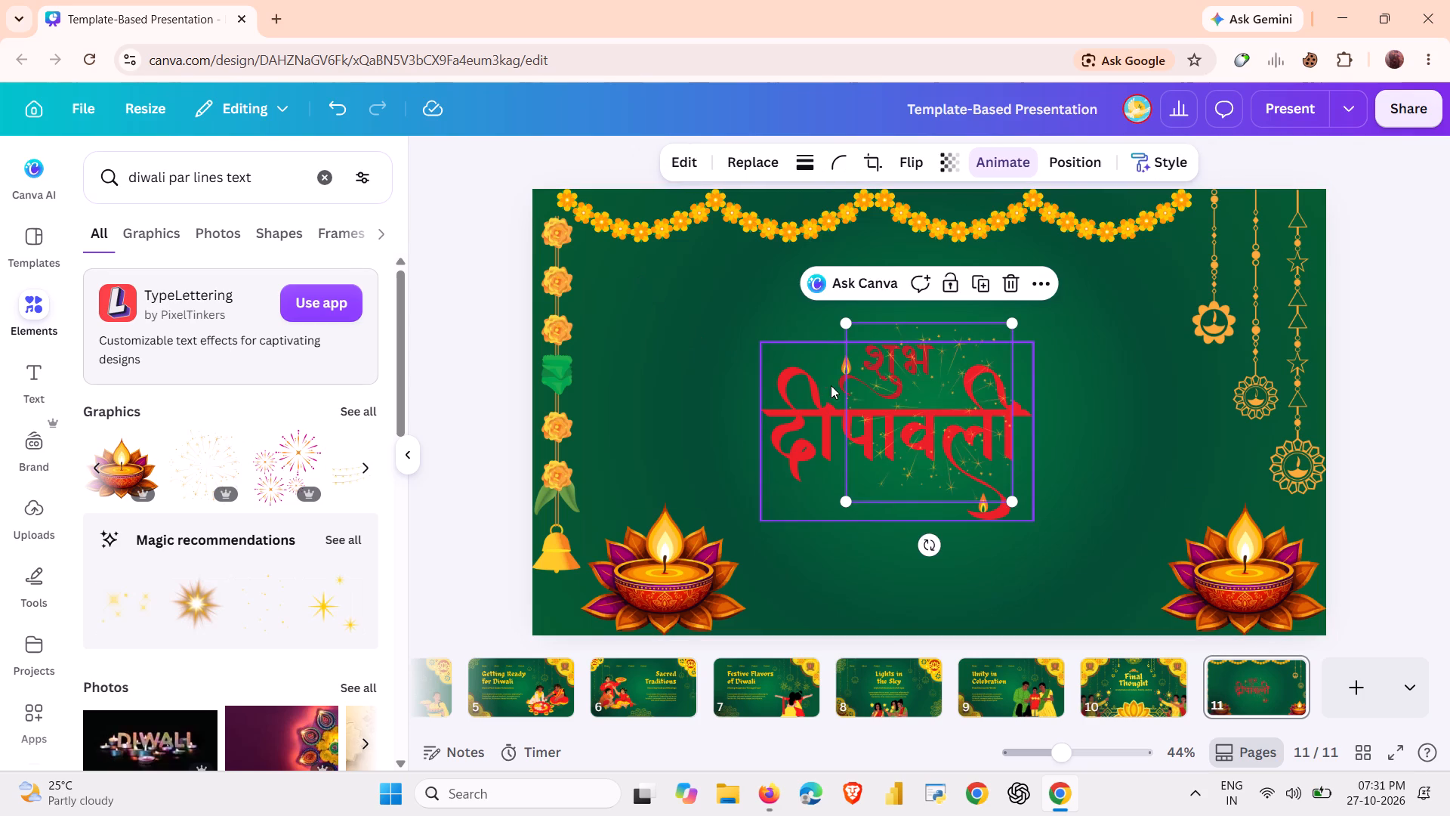
drag(928, 383, 681, 298)
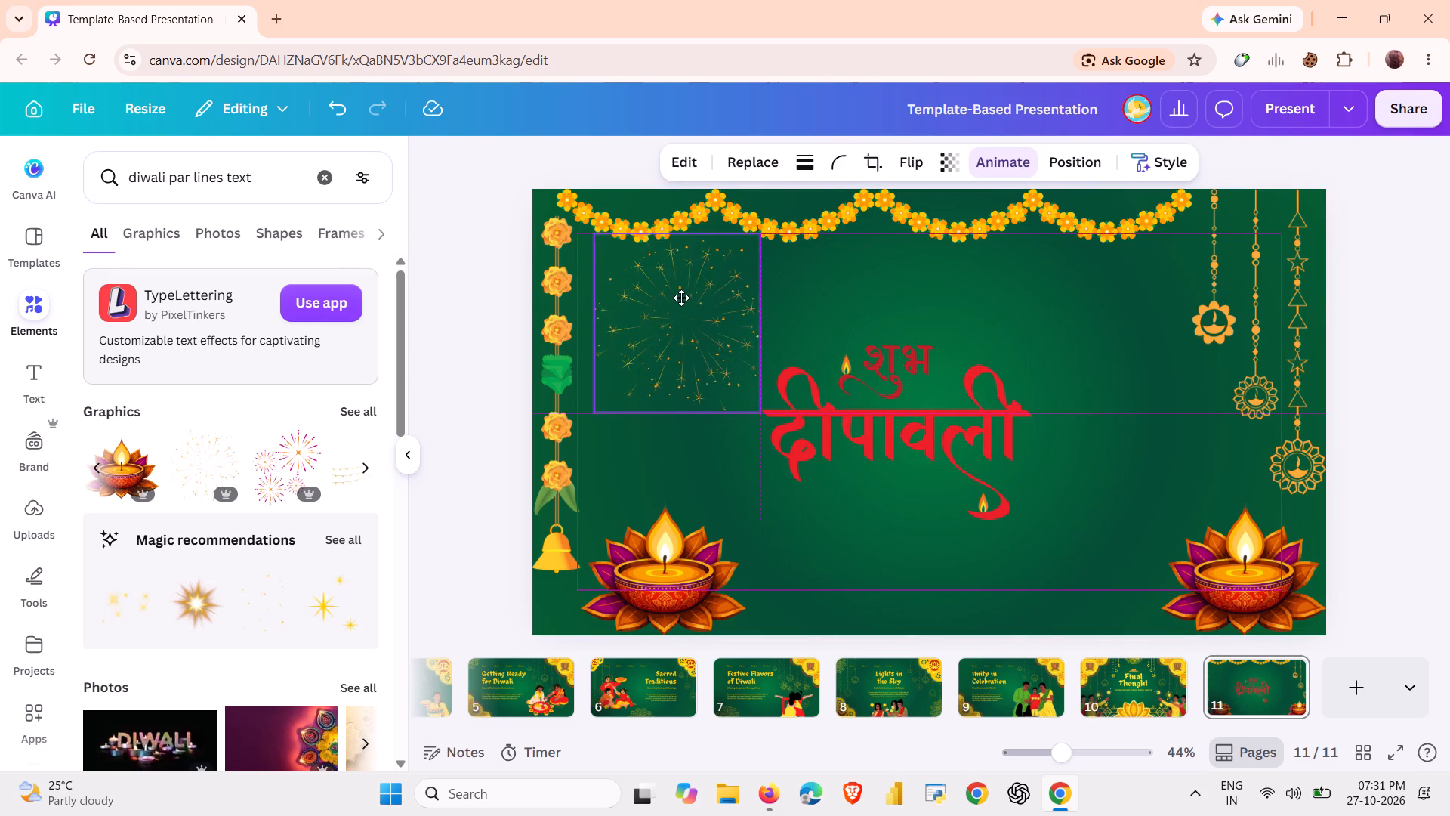
drag(681, 298, 681, 297)
click(856, 264)
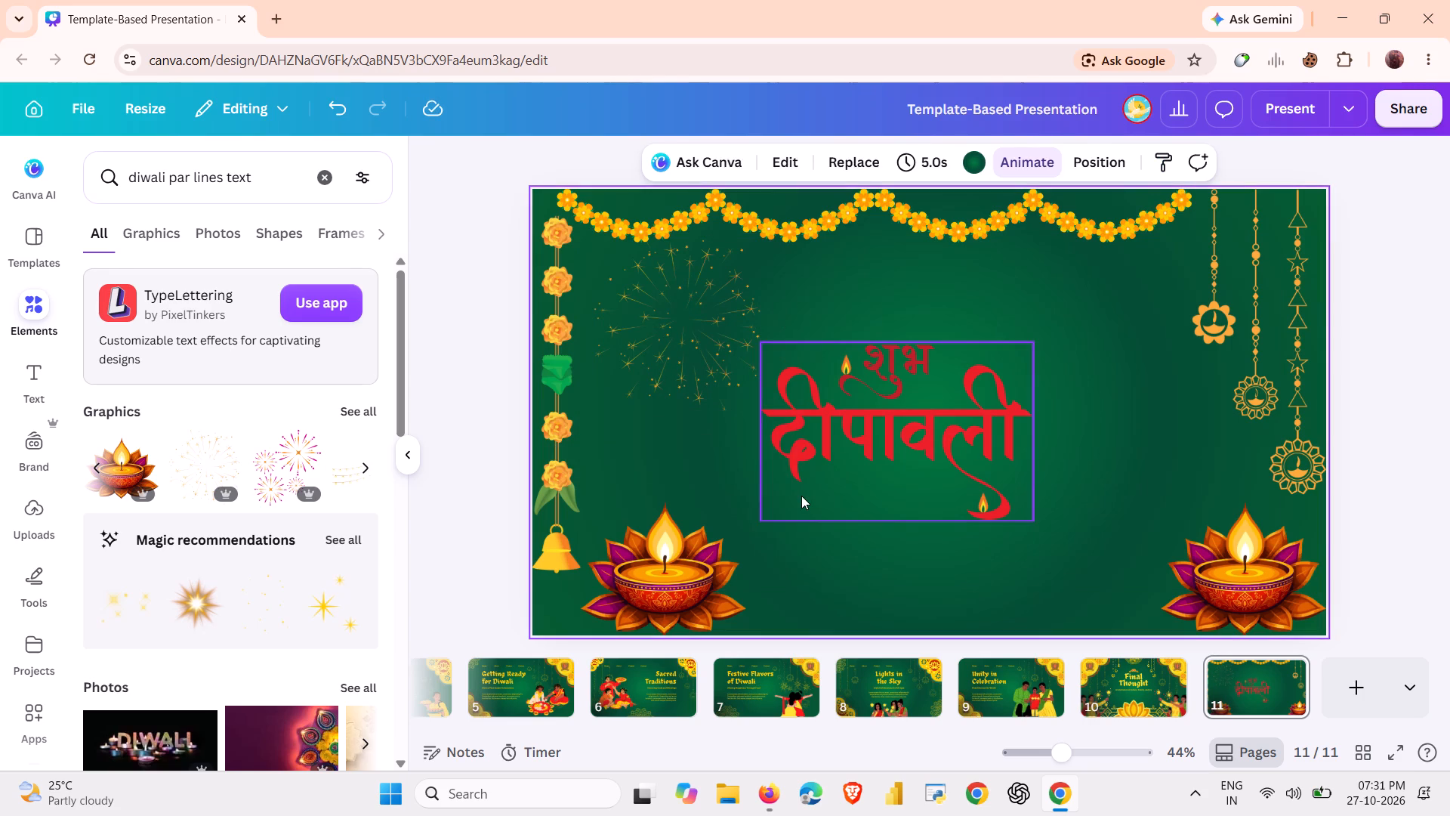
Shrink the gold fireworks burst on page 11 slightly and shift it closer to the marigold string.
click(686, 342)
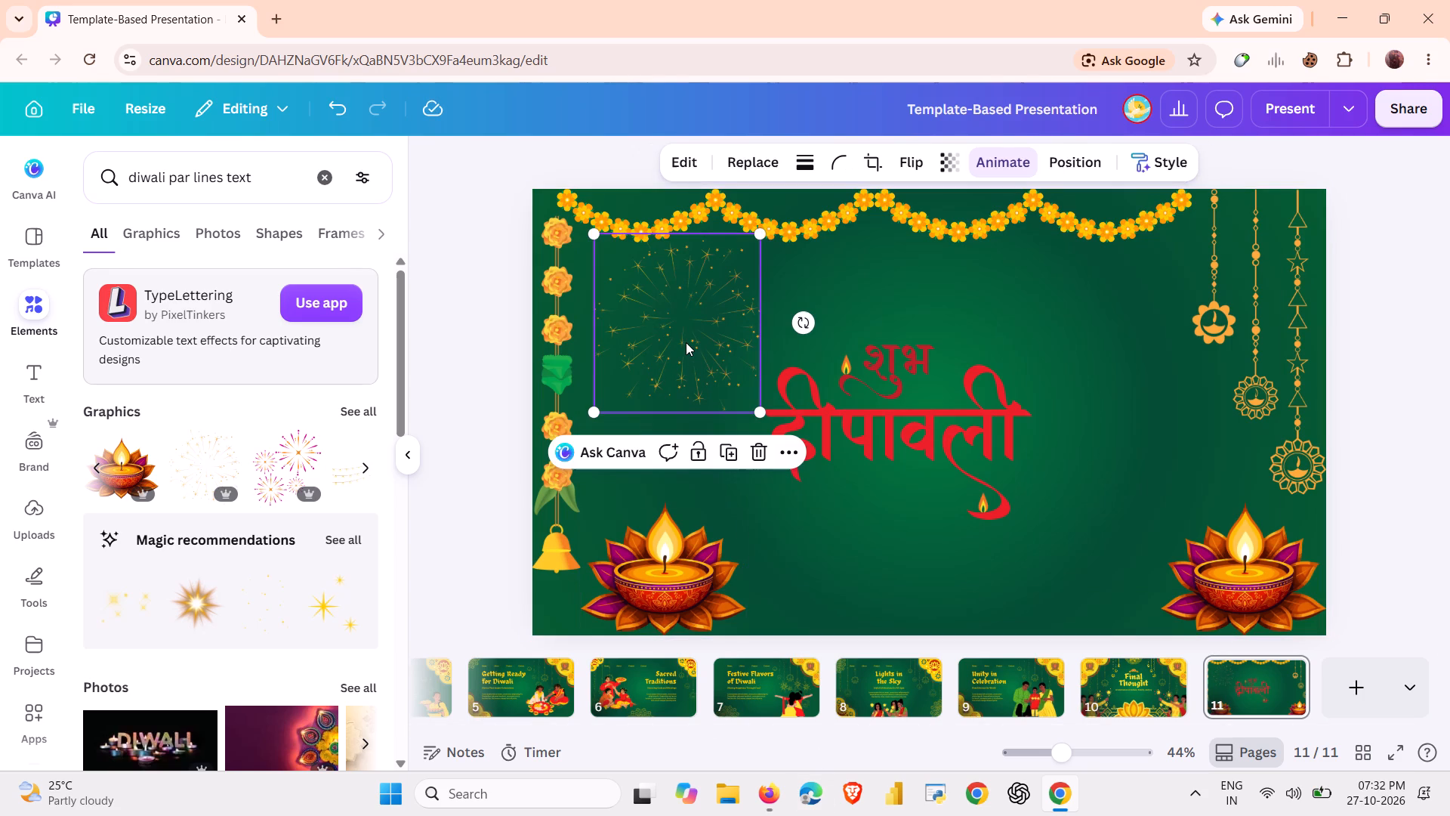
drag(758, 229, 745, 246)
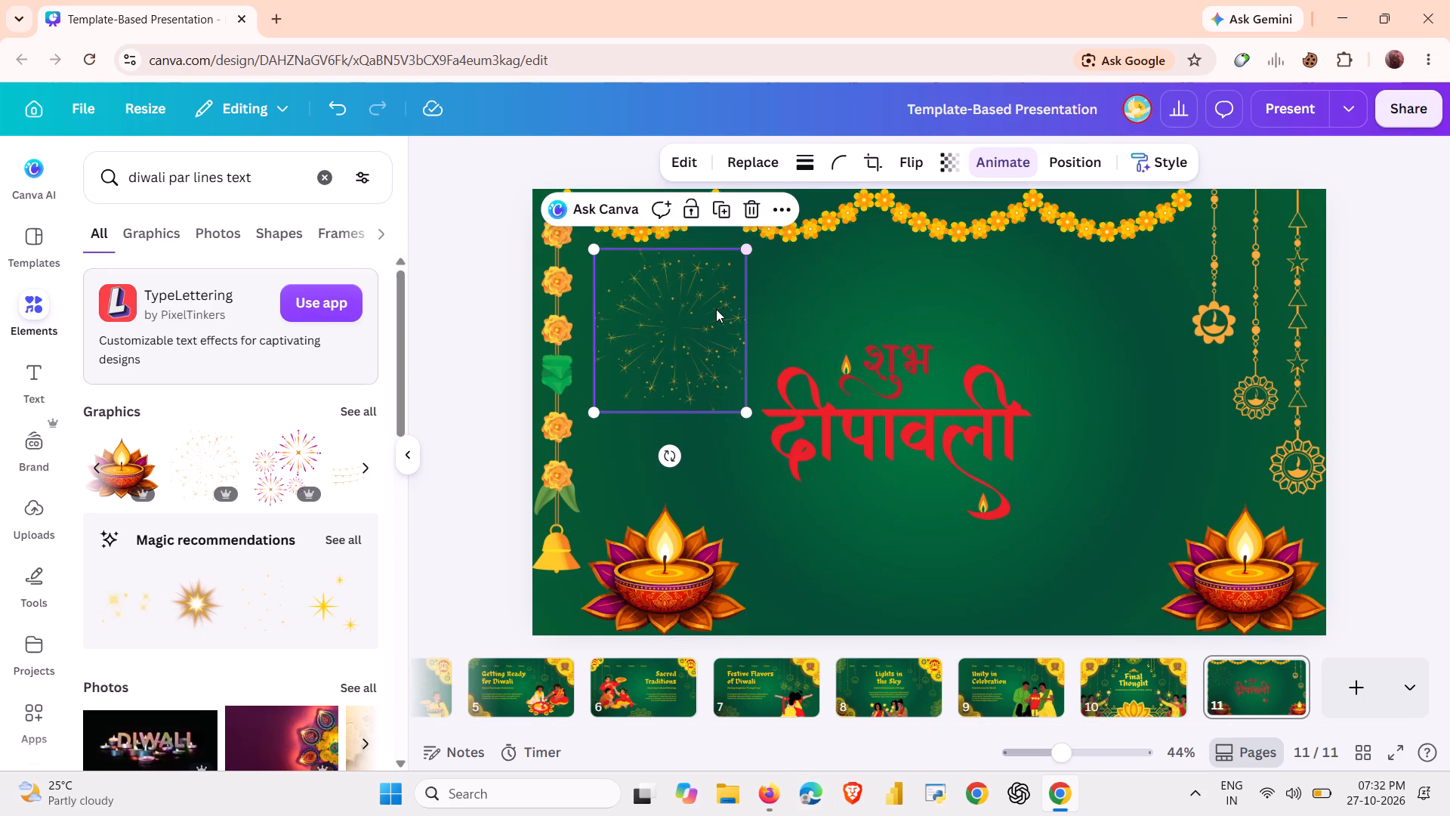
drag(713, 306, 692, 305)
click(688, 298)
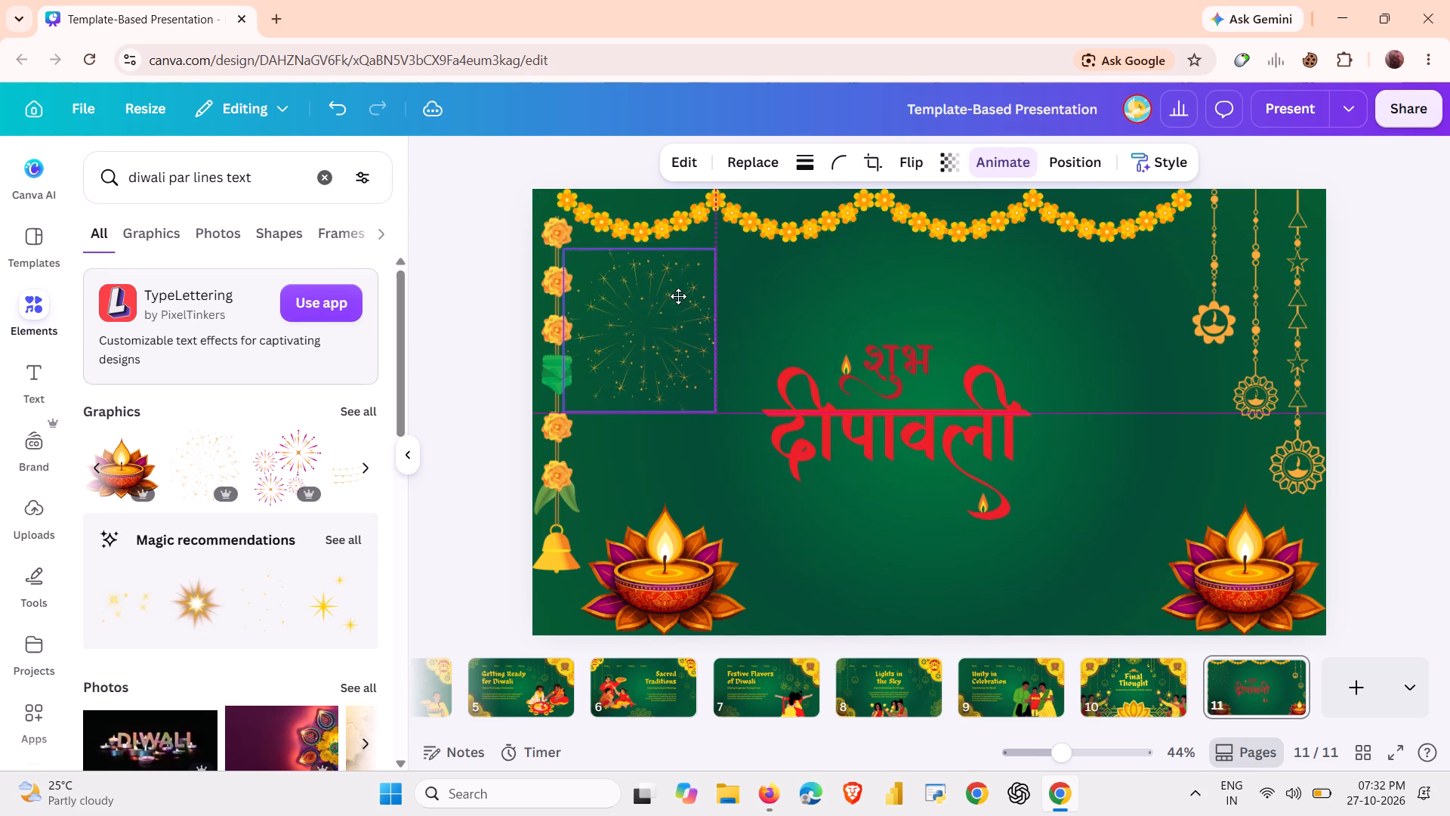
click(761, 269)
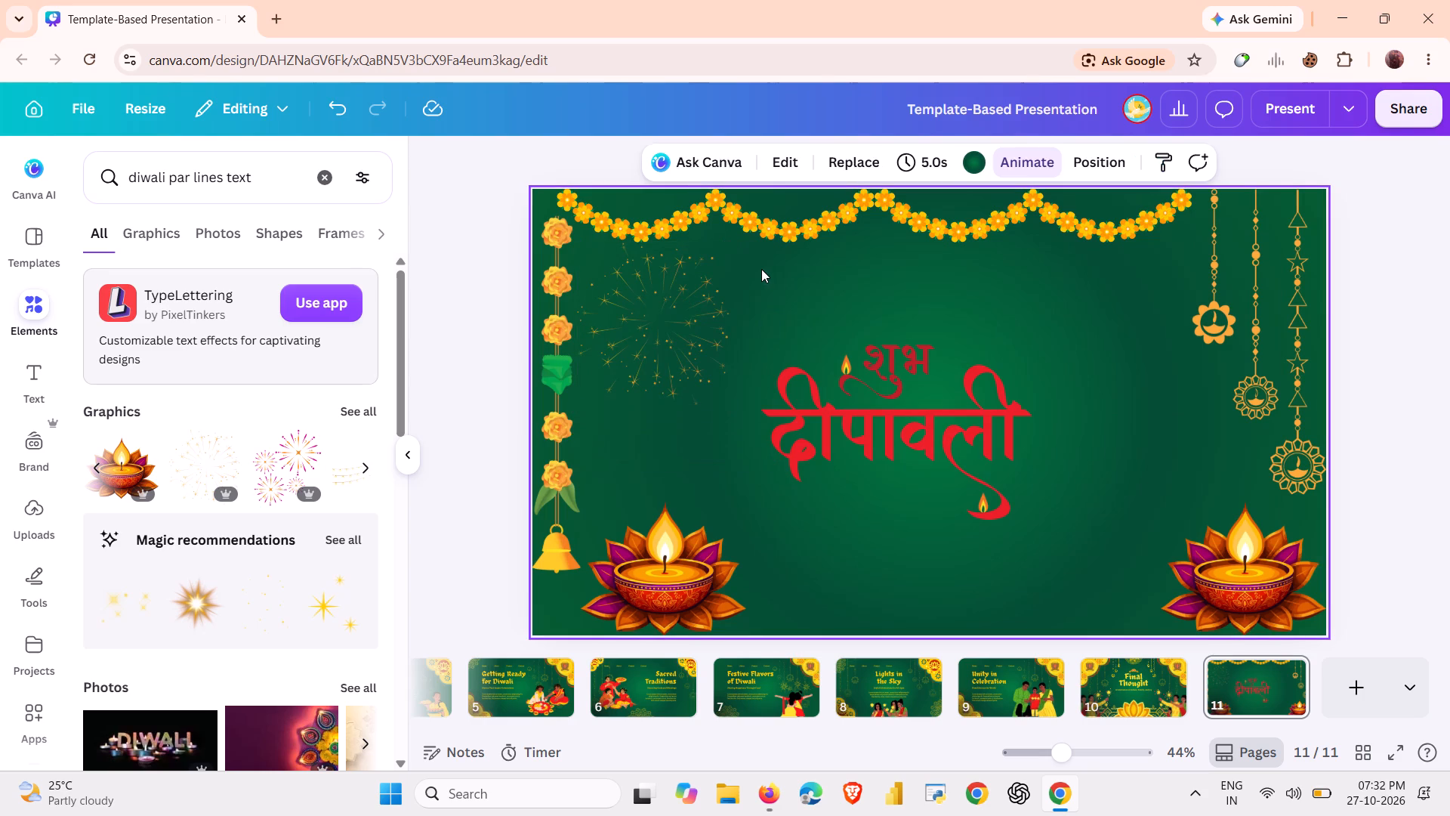
Replace the elements search with "sky shot" and look through the matching graphics and photos.
click(367, 465)
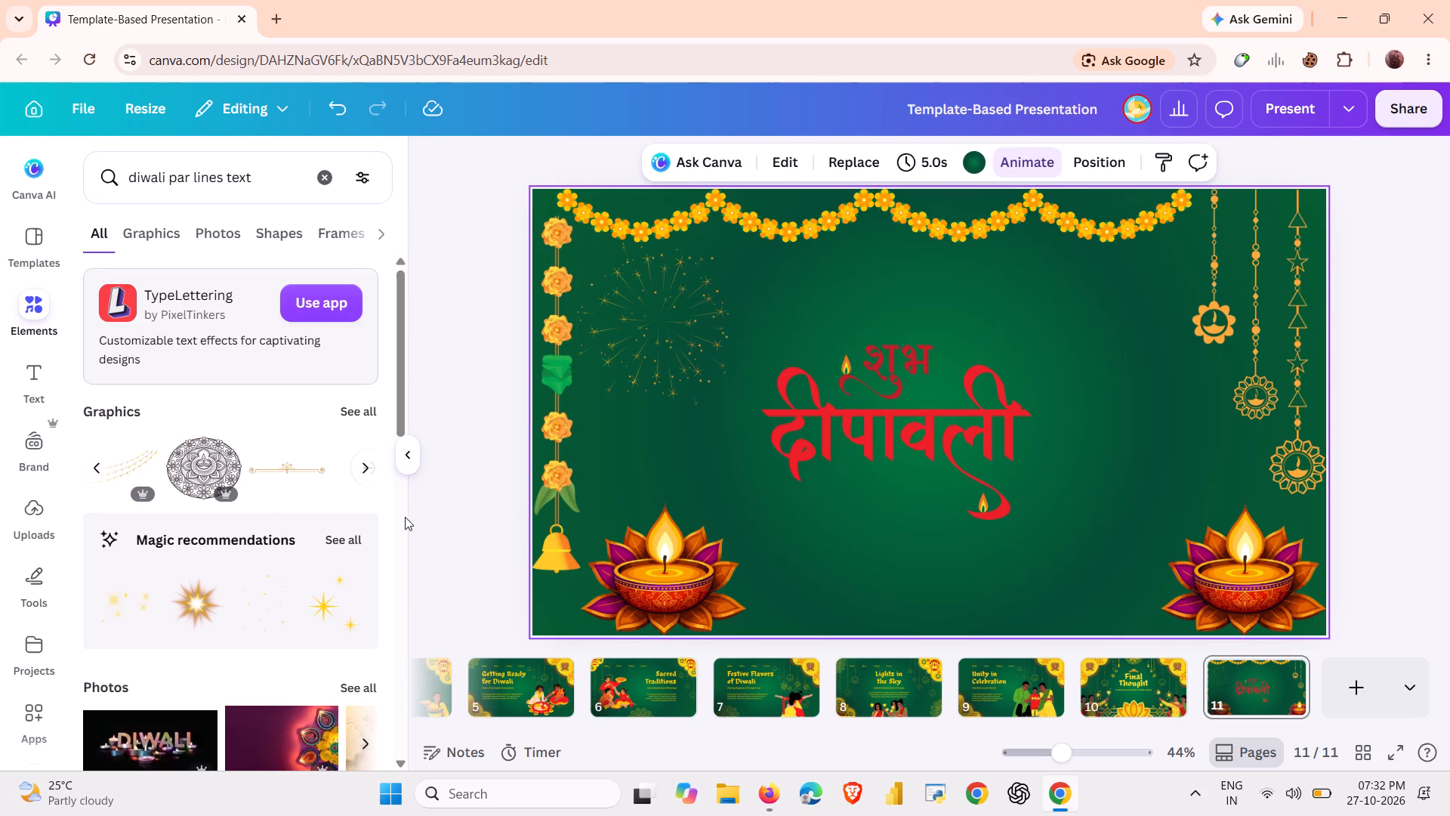
click(269, 190)
key(BackSpace)
key(BackSpace)
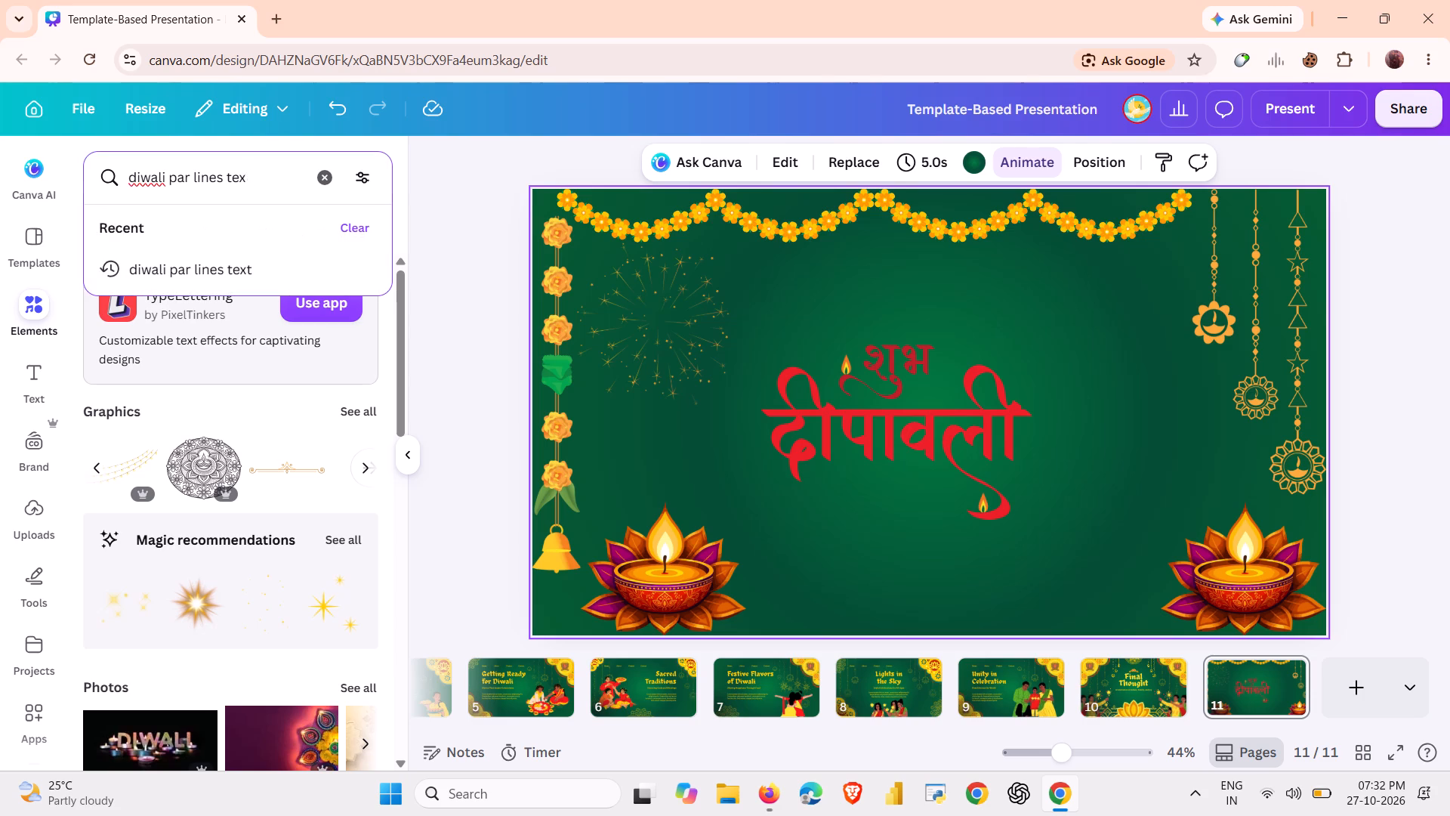
key(BackSpace)
key(BackSpace)
key(BackSpace)
key(BackSpace)
key(BackSpace)
key(BackSpace)
key(BackSpace)
key(BackSpace)
key(BackSpace)
key(BackSpace)
key(BackSpace)
key(BackSpace)
key(BackSpace)
key(BackSpace)
key(BackSpace)
key(BackSpace)
key(BackSpace)
key(BackSpace)
key(BackSpace)
key(BackSpace)
key(BackSpace)
key(BackSpace)
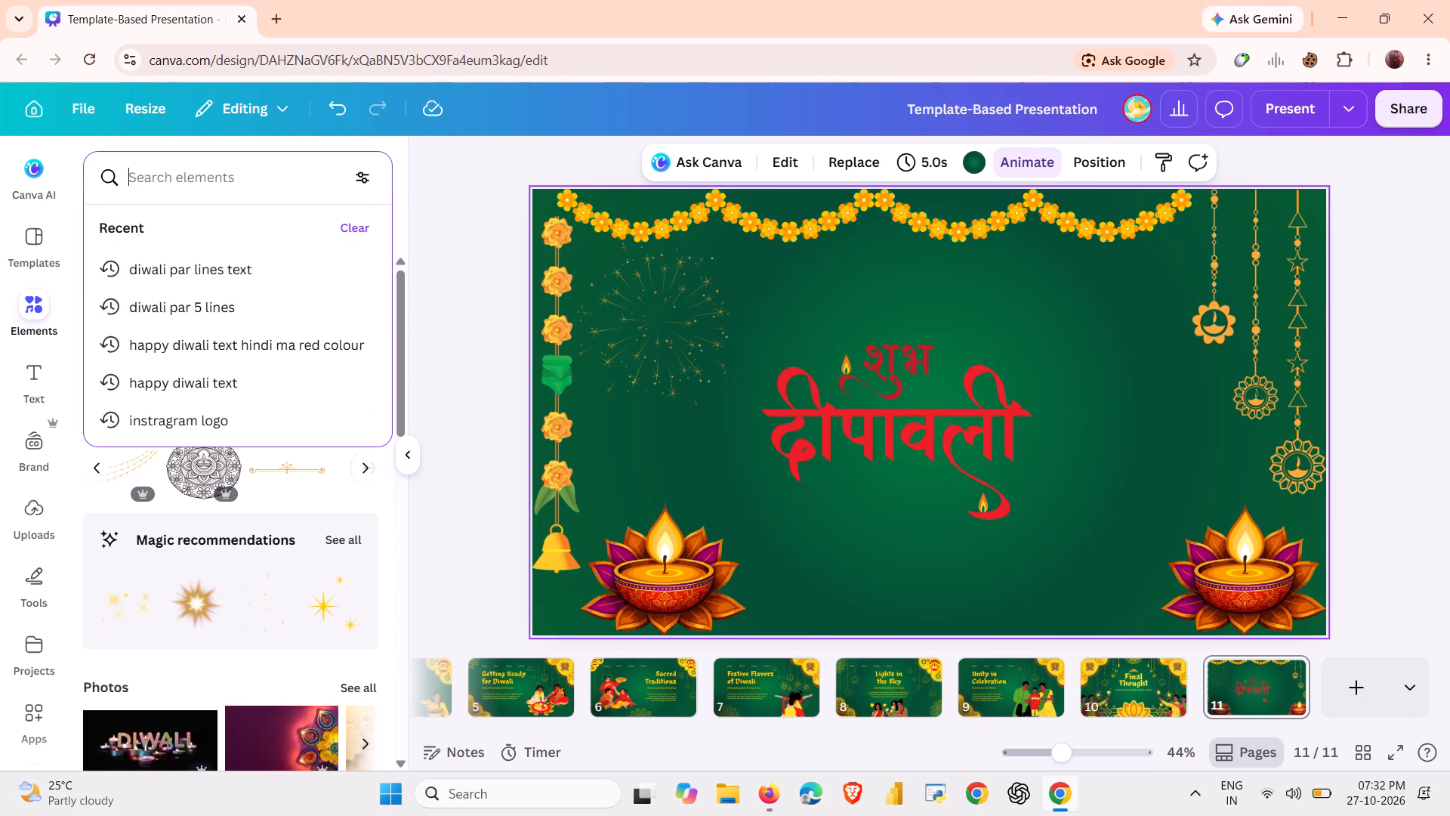
text(sky)
key(space)
text(shot)
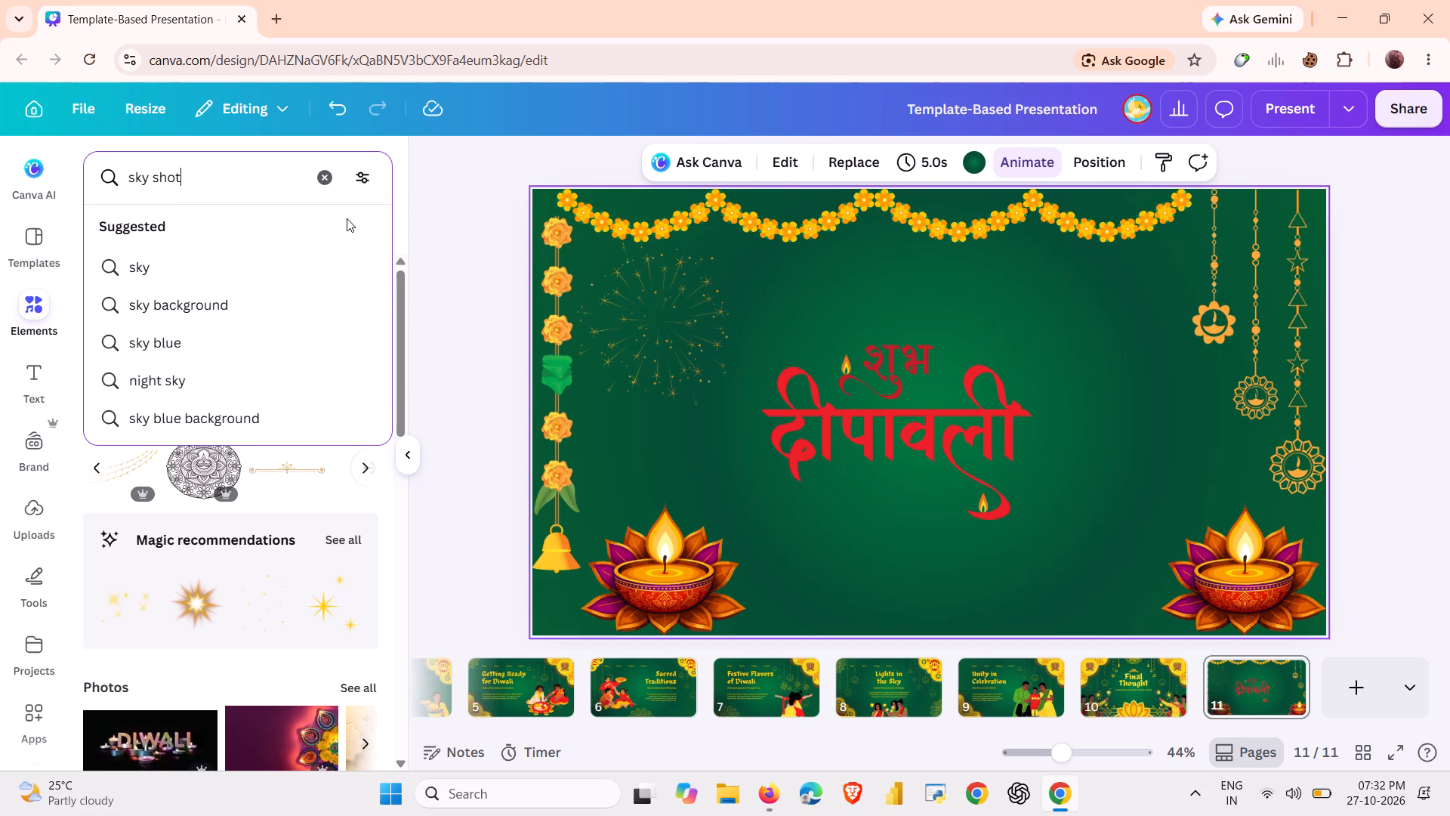
key(Return)
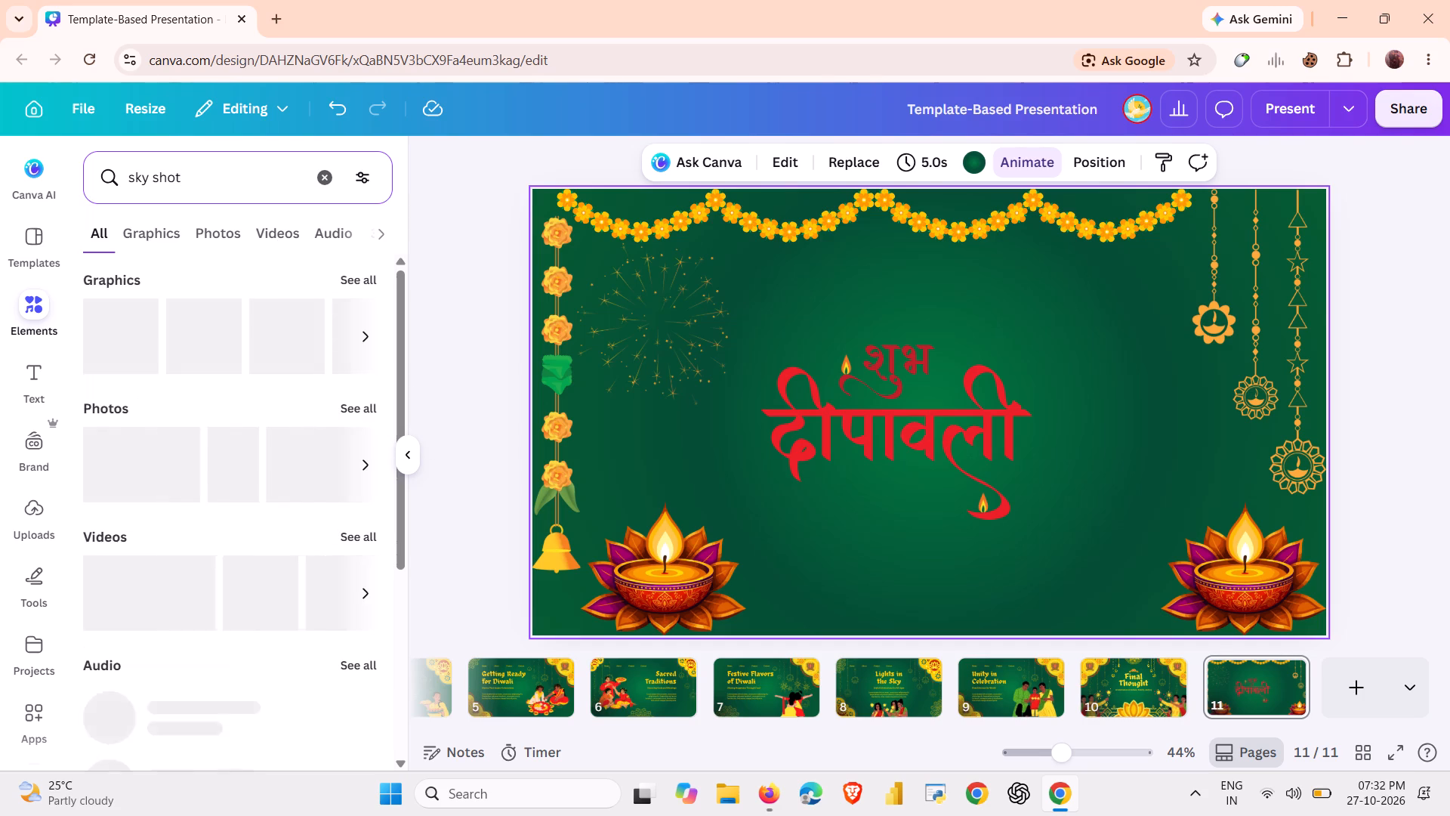
click(364, 463)
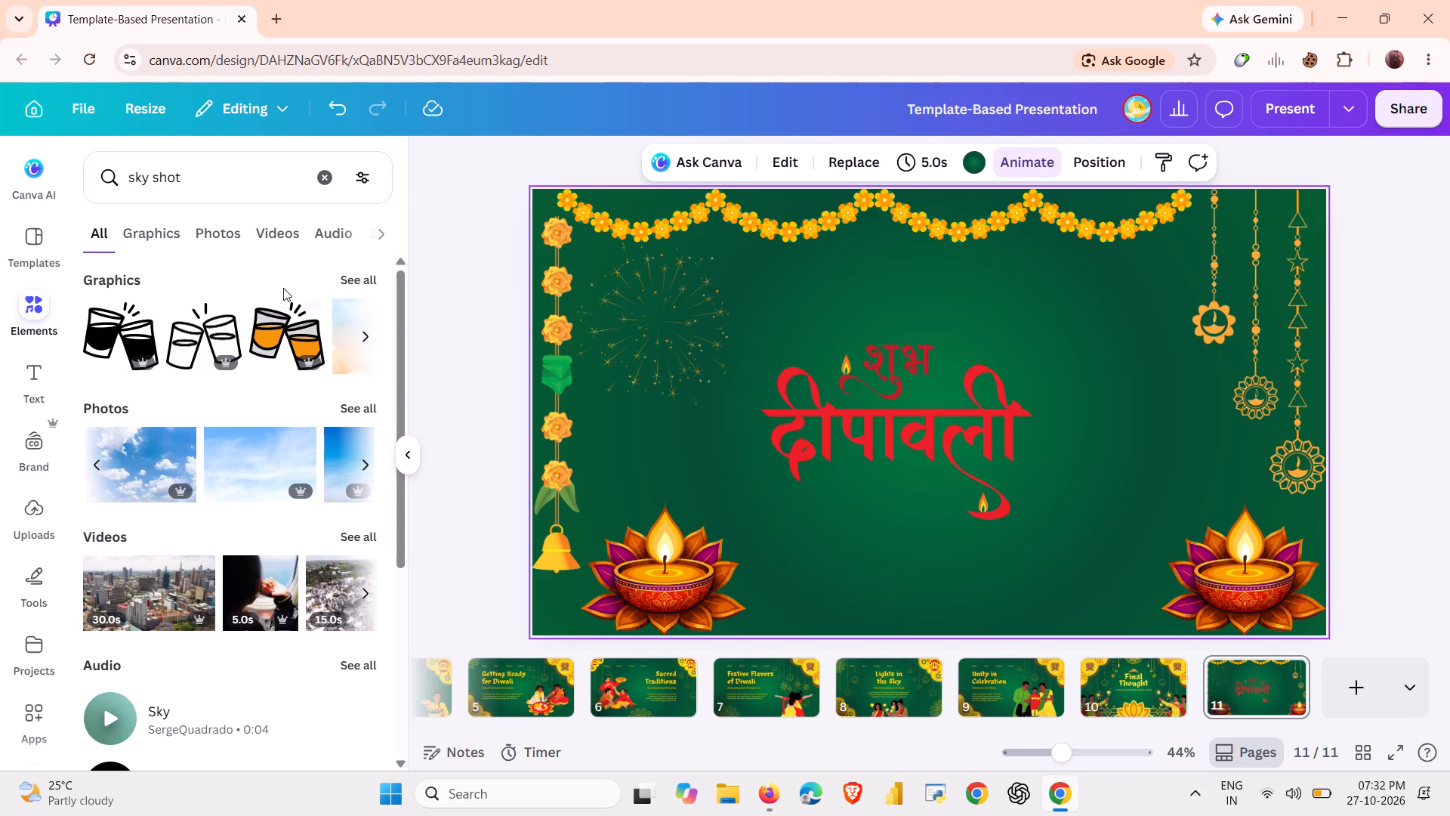
Extend the elements search to "sky shot patakha".
click(248, 188)
key(space)
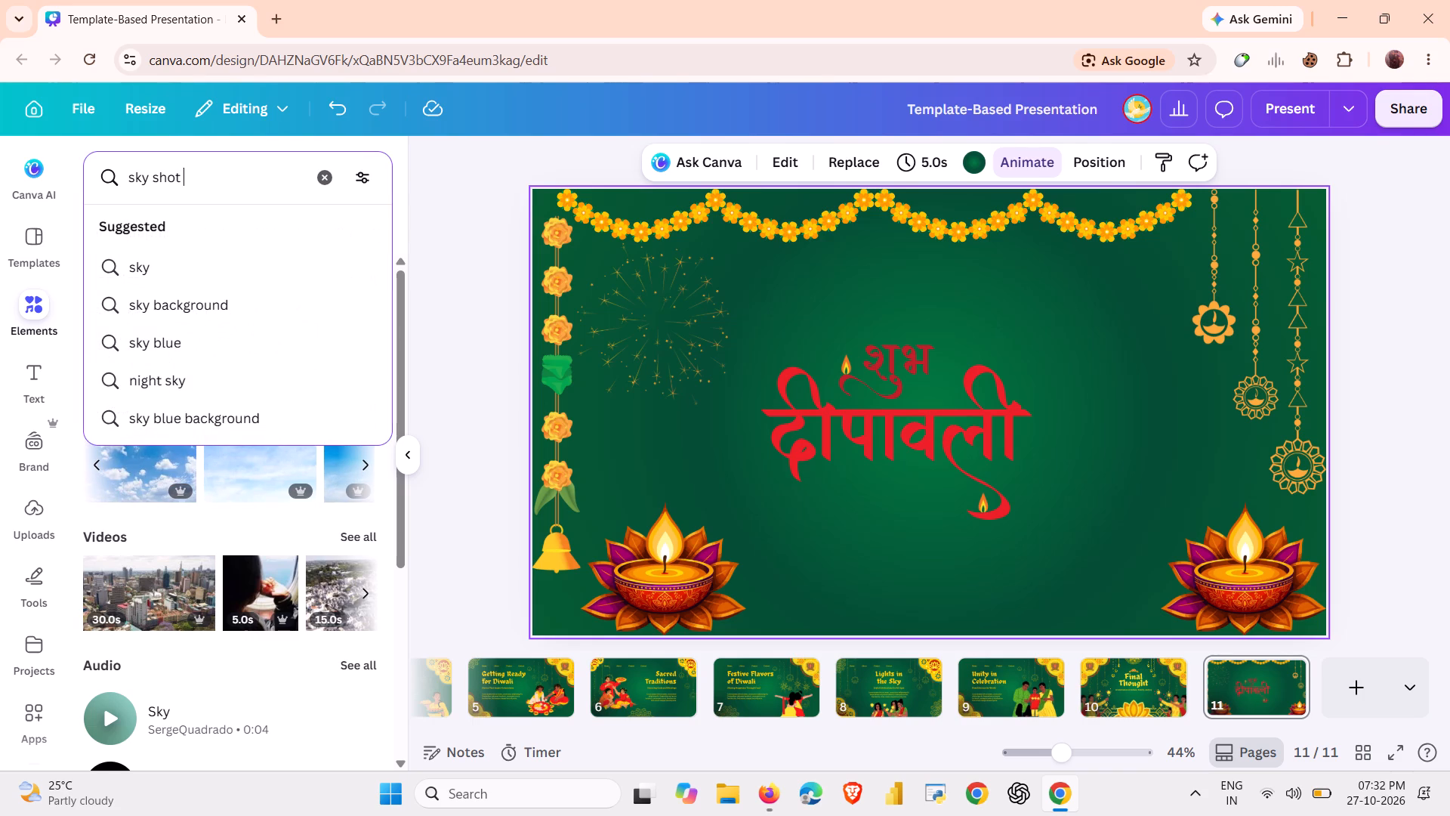
text(p)
text(atakha)
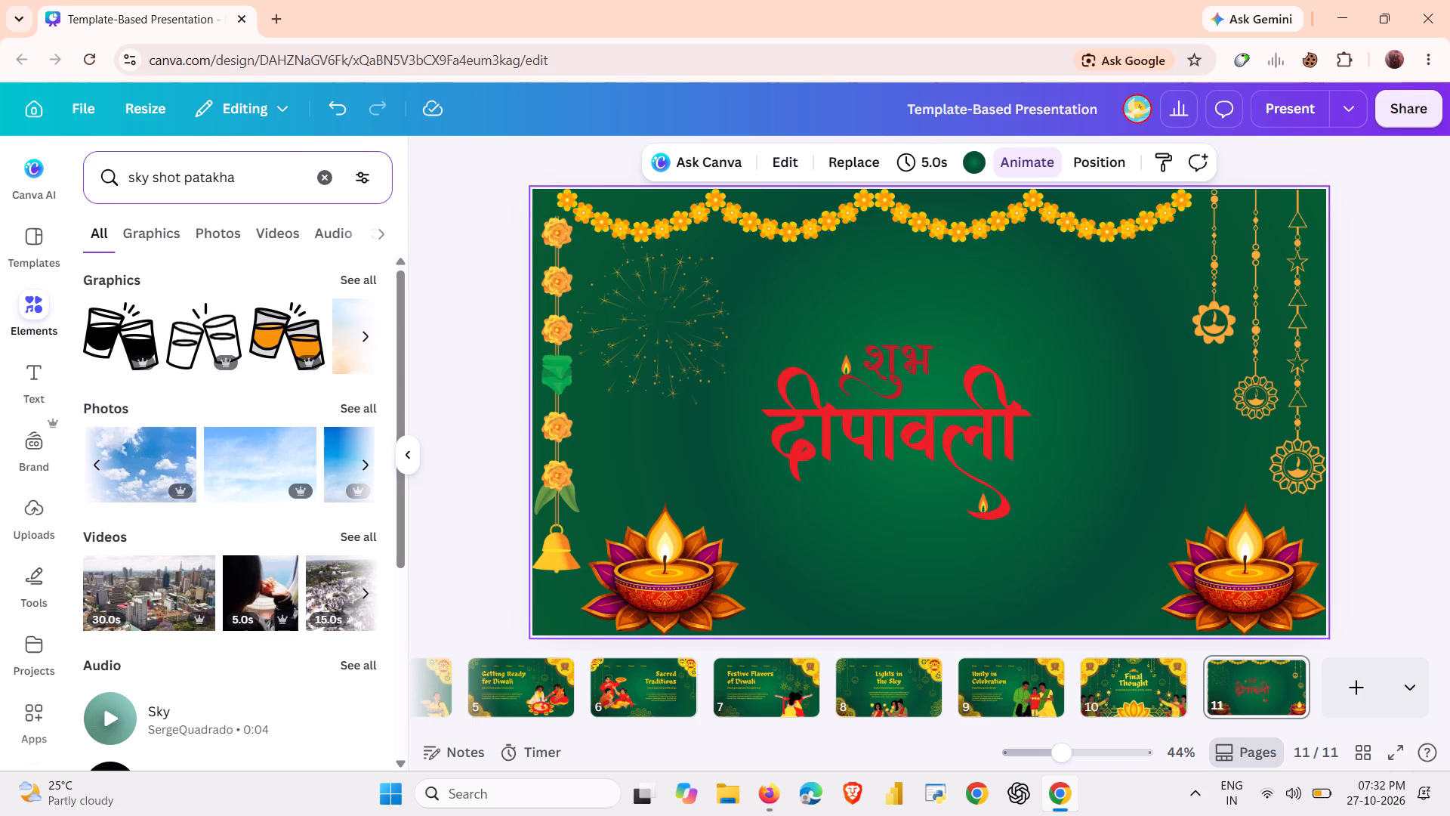
key(Return)
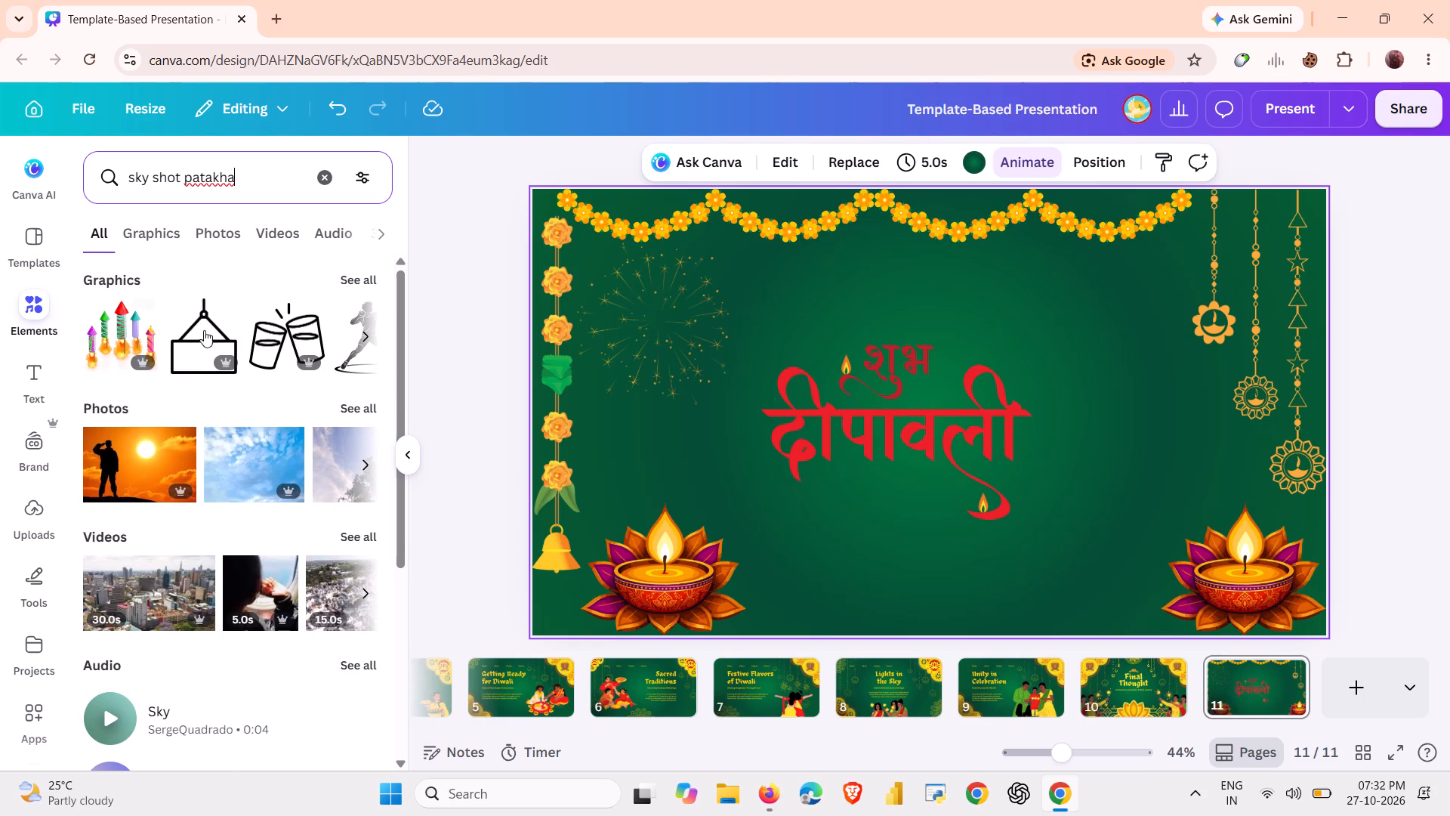
Add the graphic of five colourful firing rockets to page 11, shrink it, and place it in the page's upper-right area beside the hanging ornaments.
click(124, 336)
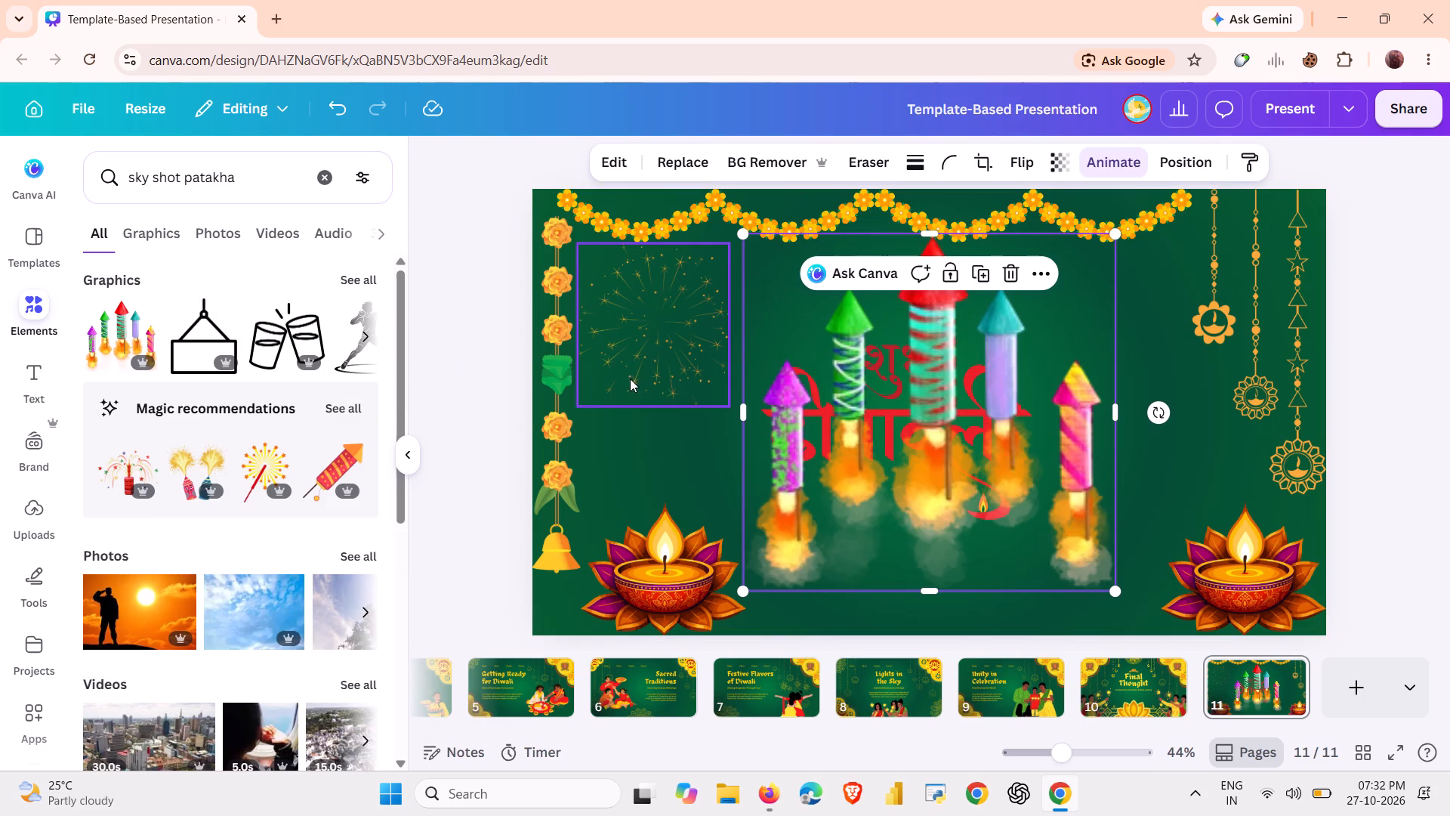
drag(889, 385, 920, 367)
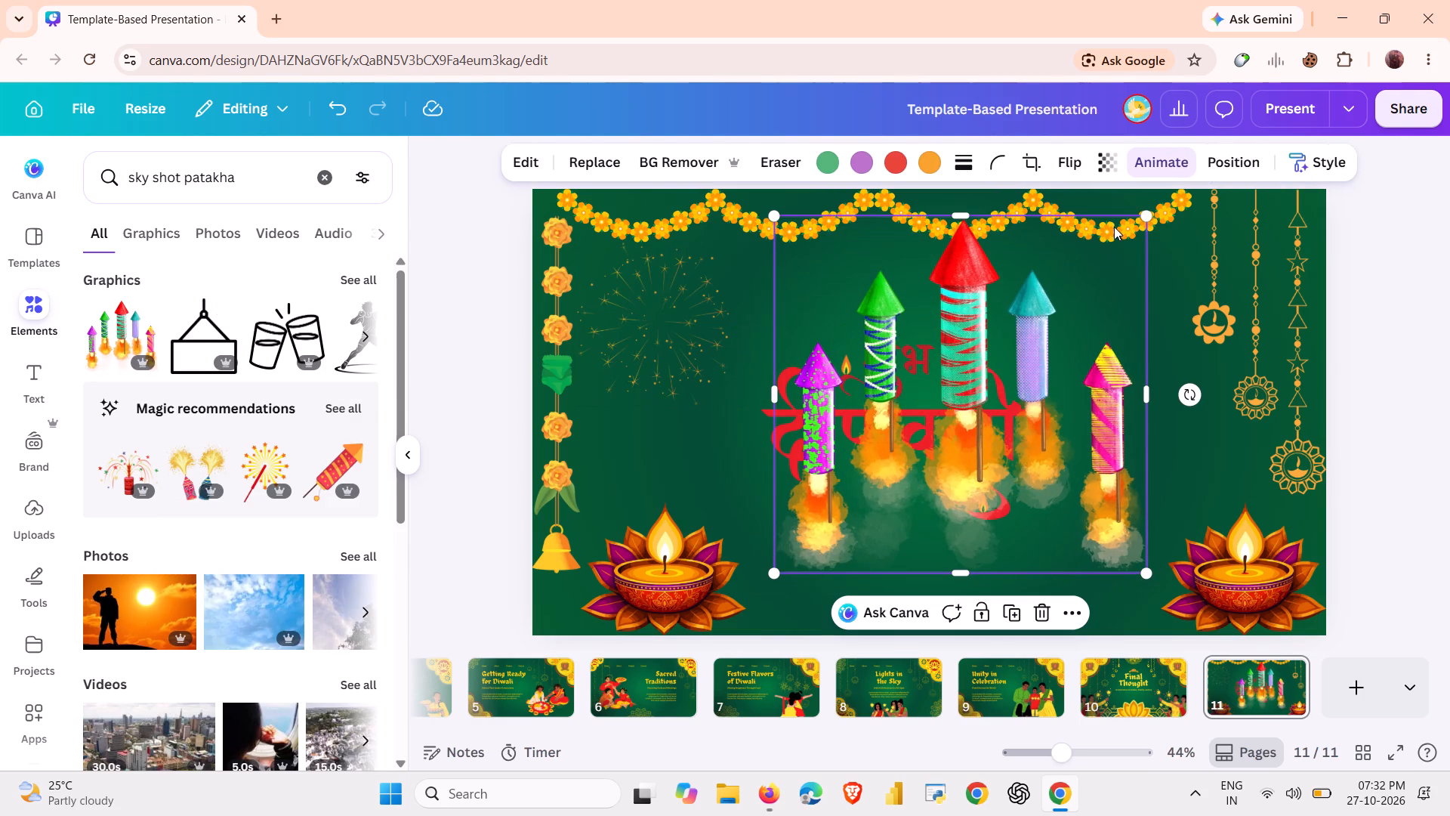
drag(1140, 219, 1021, 351)
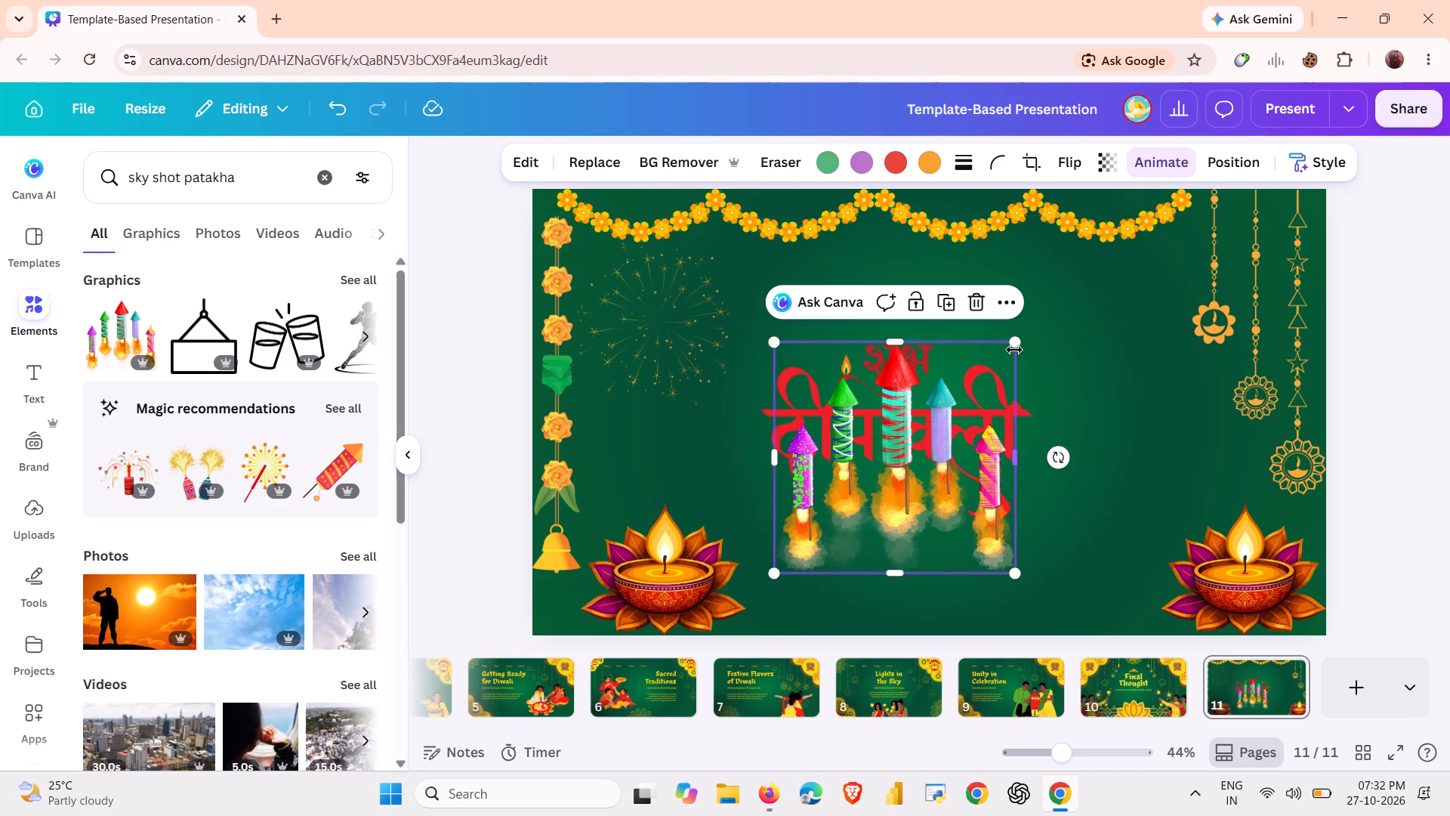
drag(1012, 346, 979, 400)
drag(923, 481, 1121, 345)
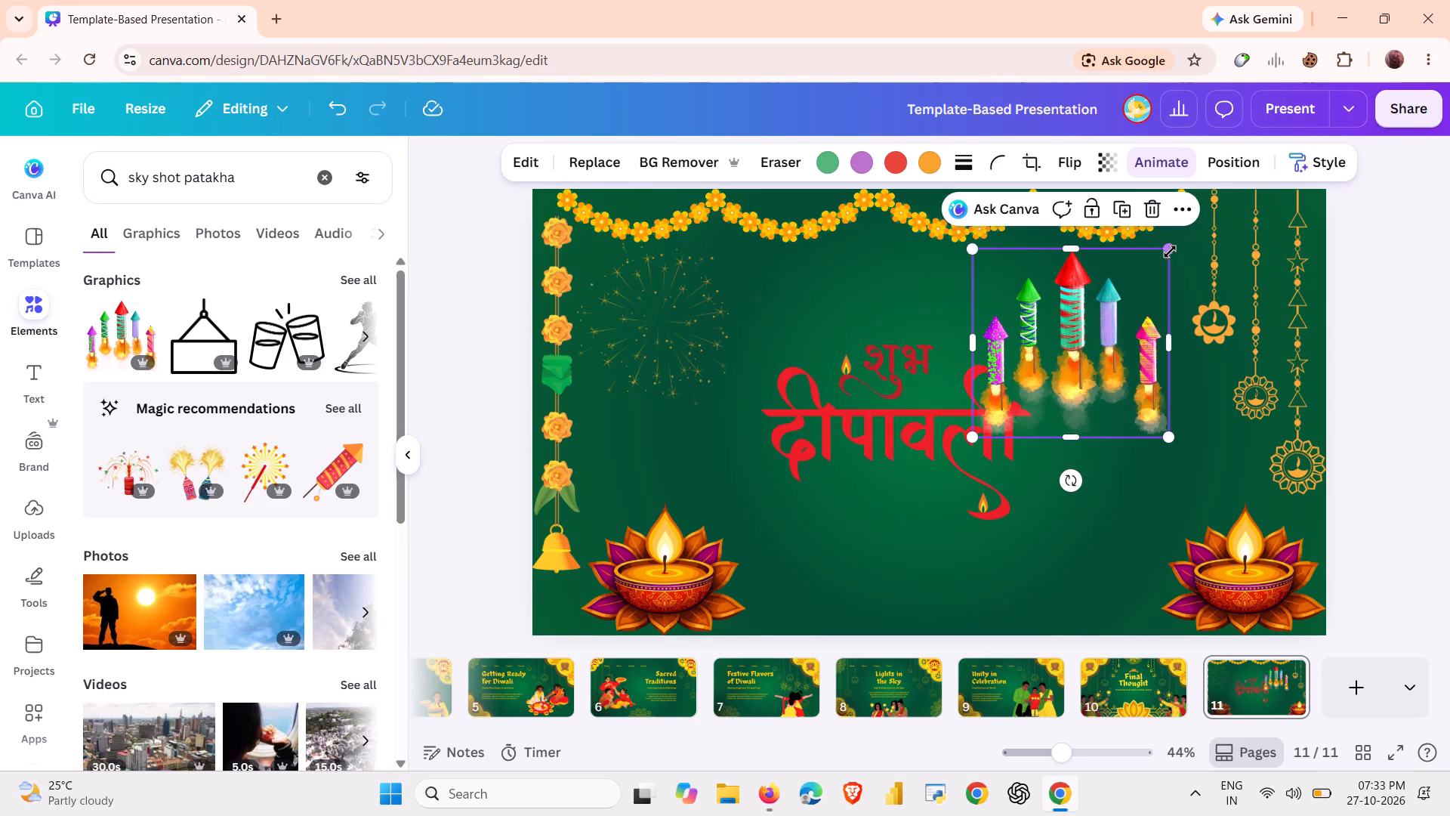
drag(1168, 255, 1106, 338)
drag(1078, 361, 1106, 371)
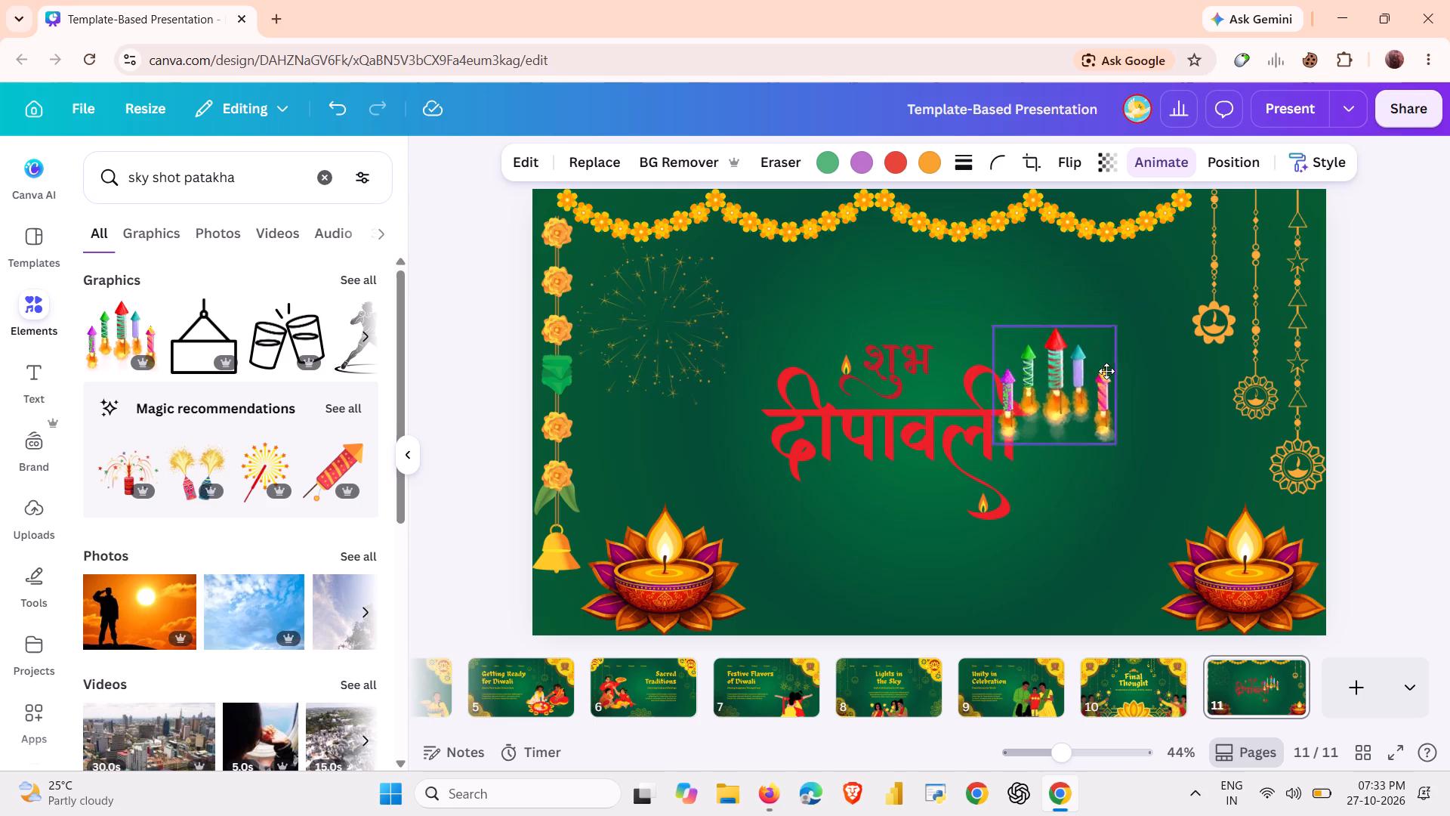
drag(1106, 371, 1165, 447)
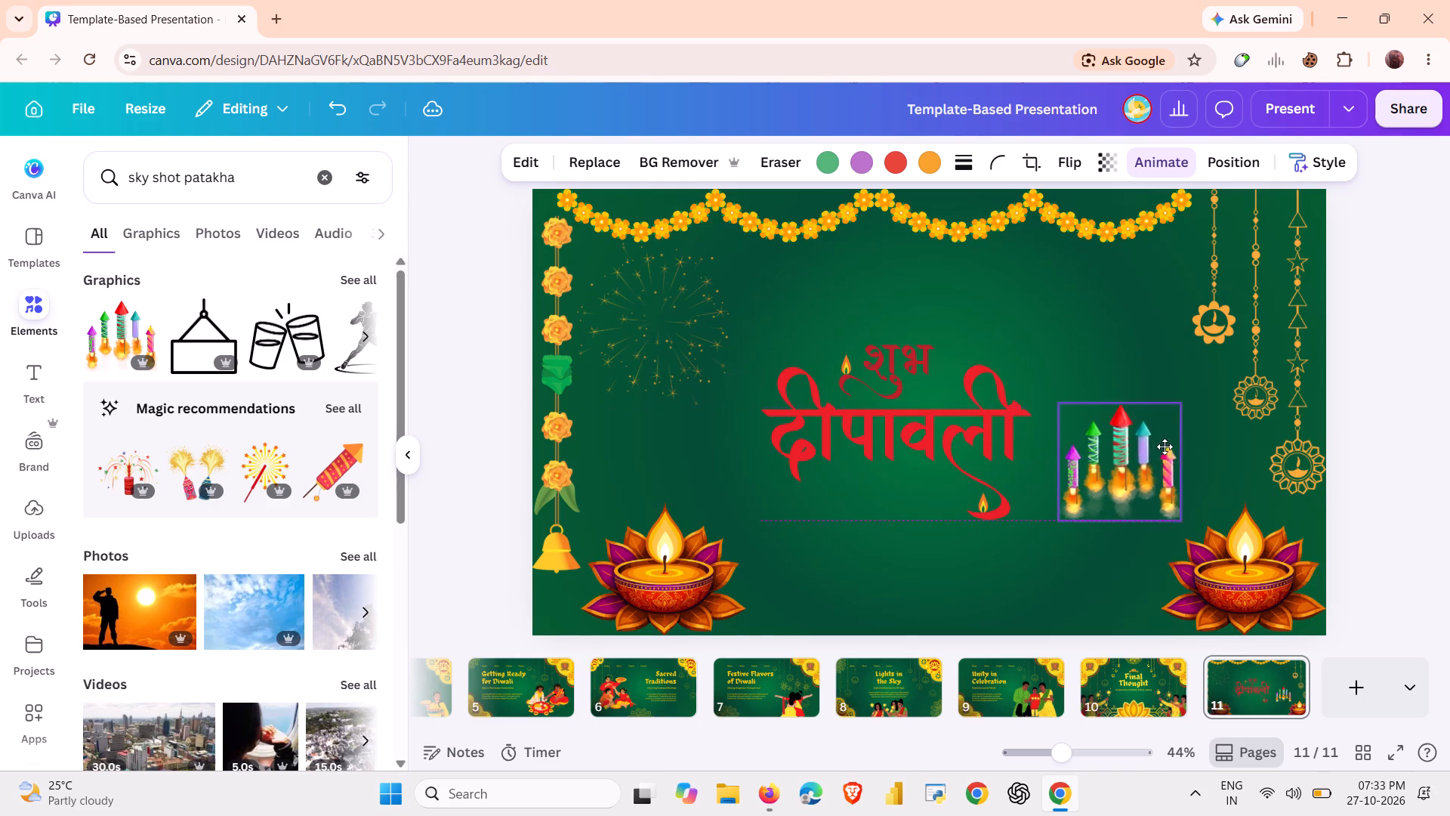
drag(1165, 447, 1155, 312)
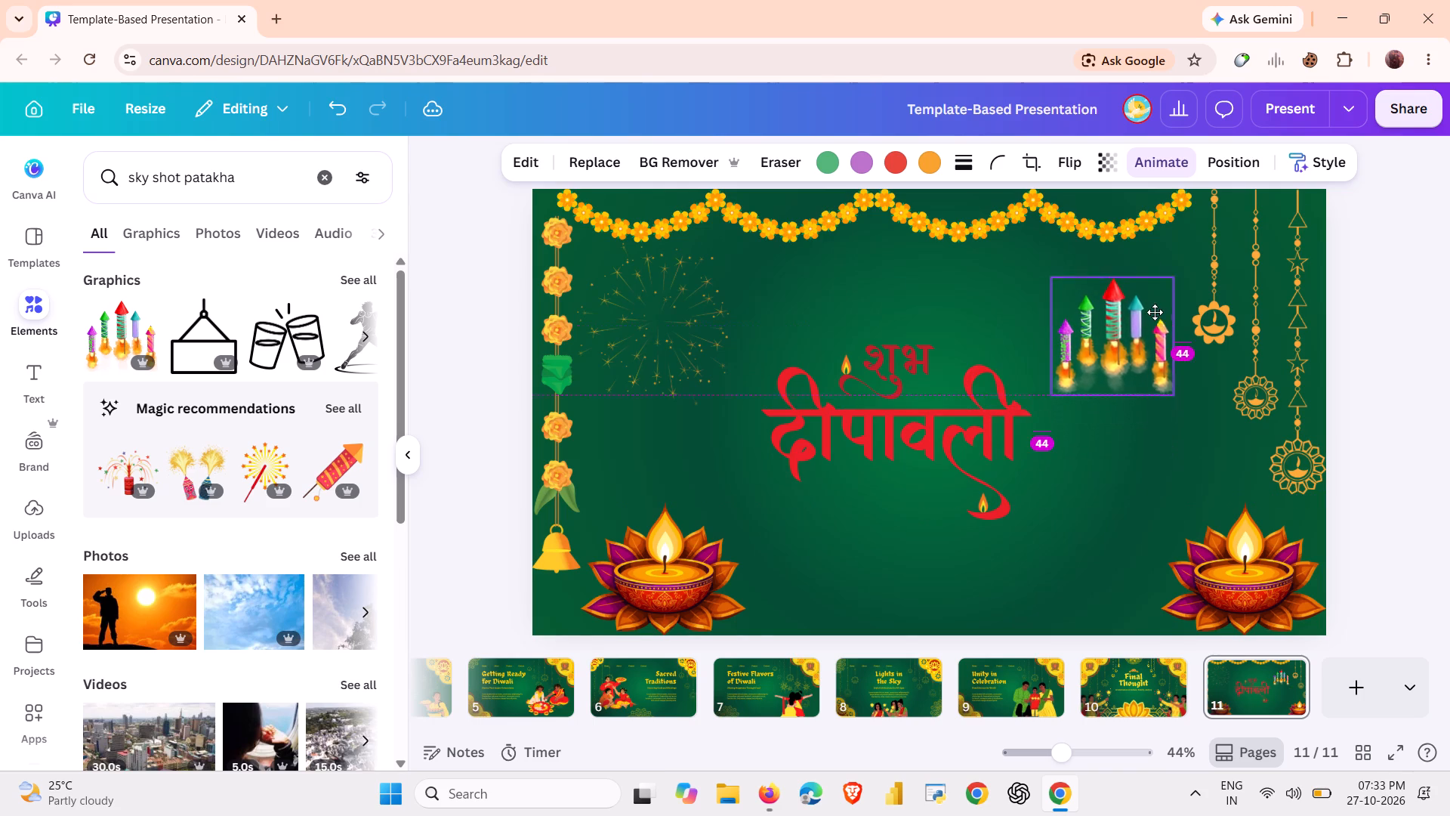
drag(1155, 312, 1155, 311)
Clear the fireworks burst from the page's upper-left area, then place the rockets there, slightly enlarged, beside the marigold string and below the garland.
drag(623, 283, 989, 517)
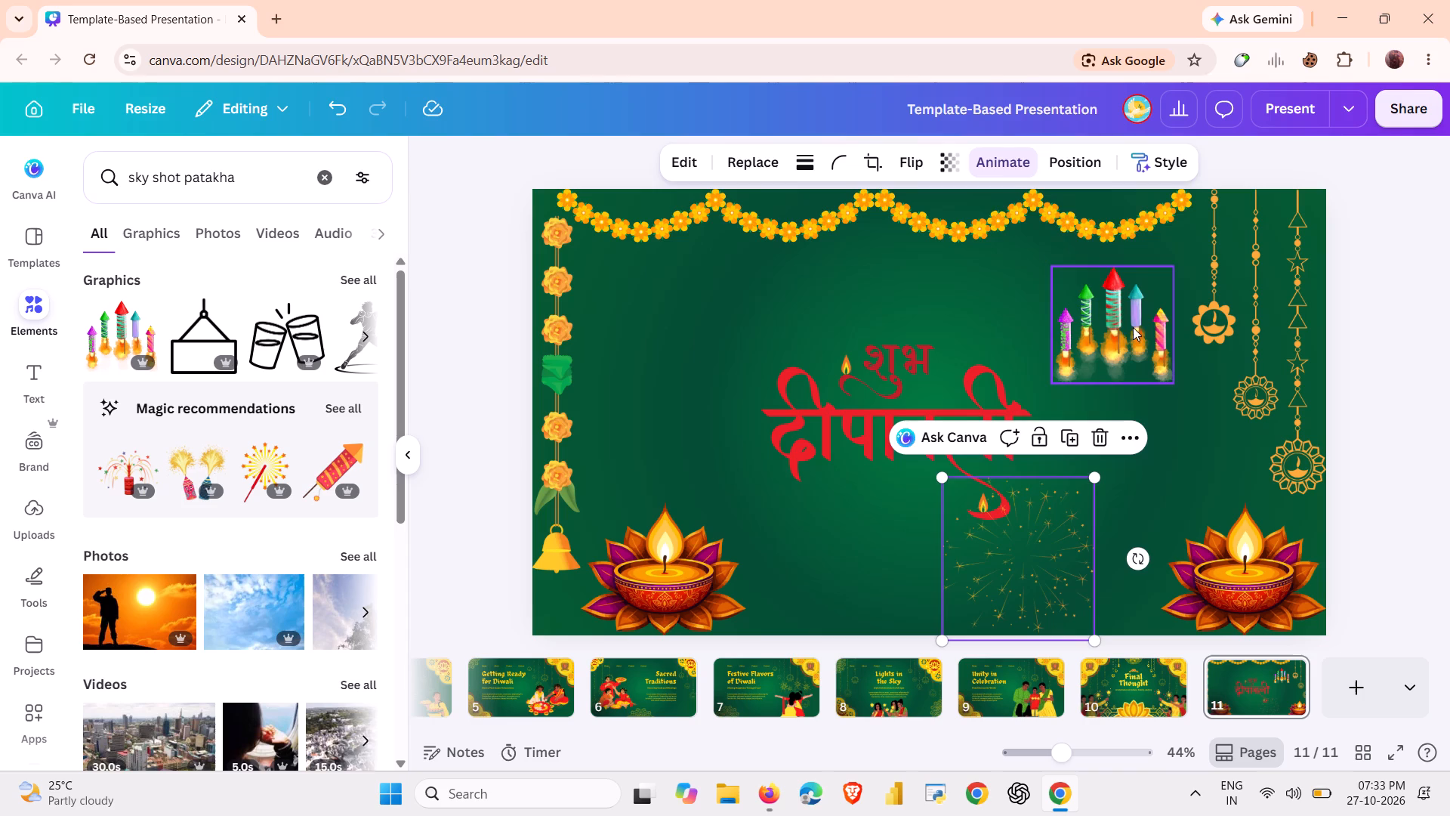
drag(1139, 333, 683, 351)
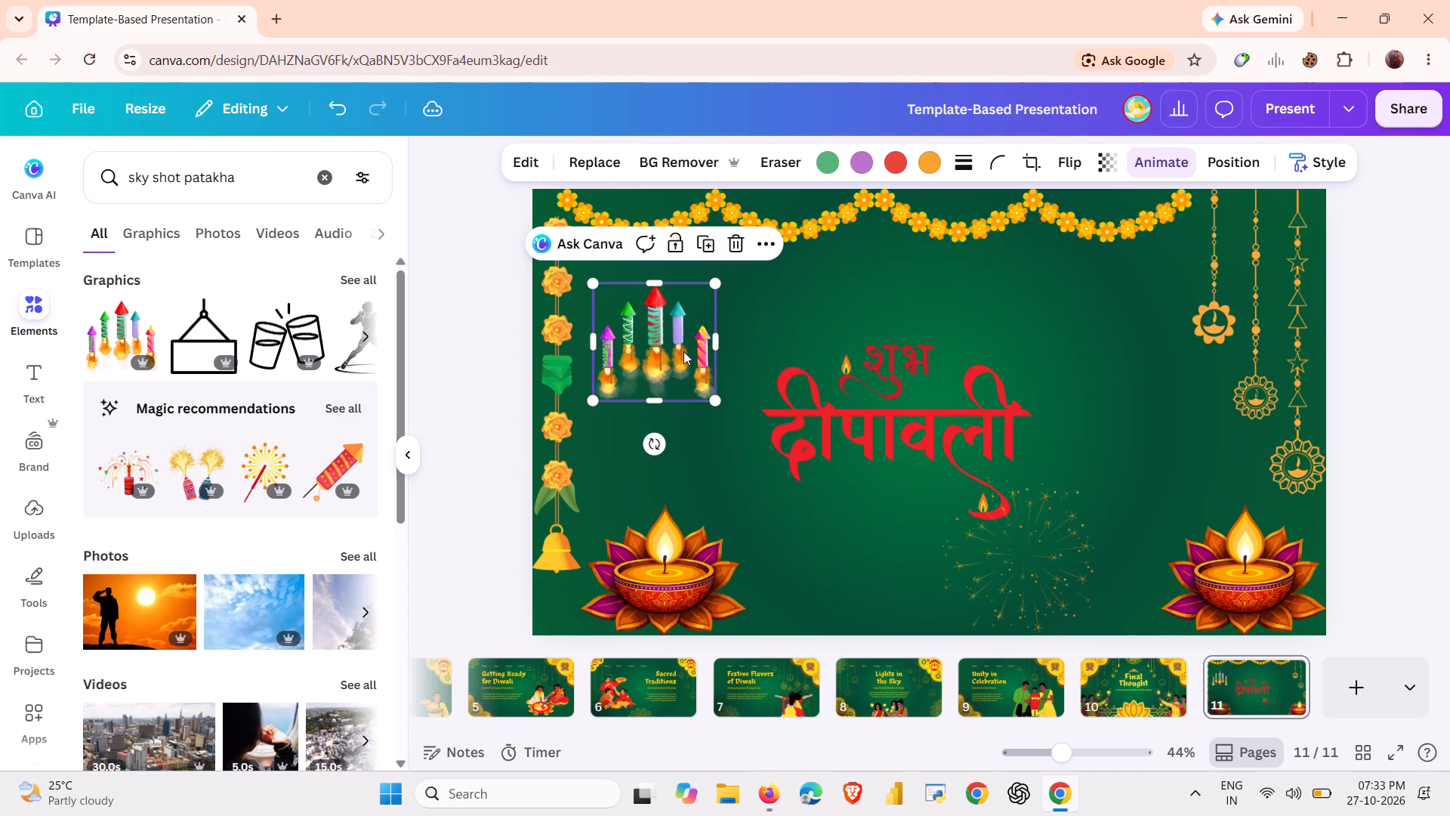
click(709, 294)
drag(711, 283, 726, 270)
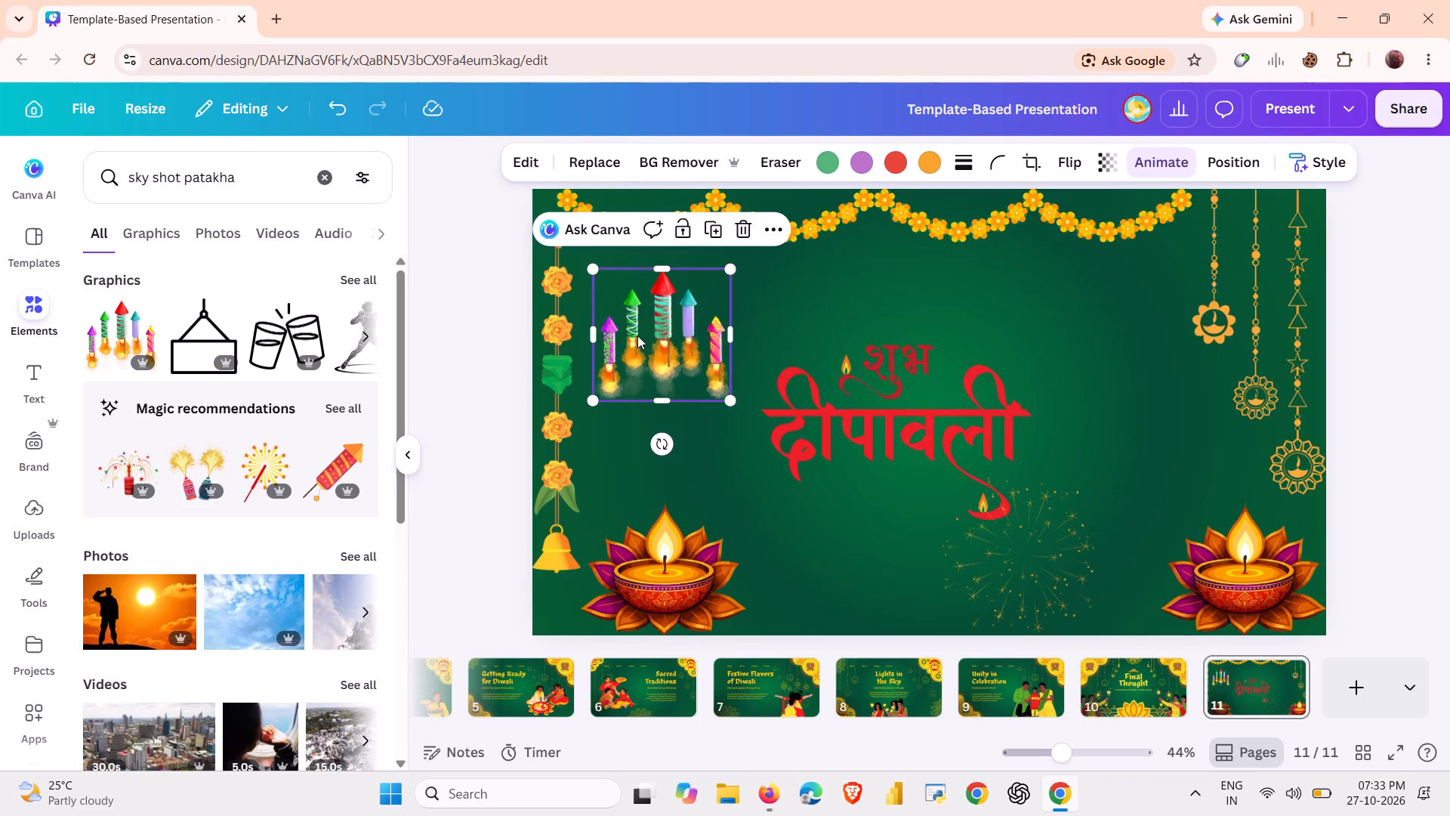
drag(637, 335, 627, 311)
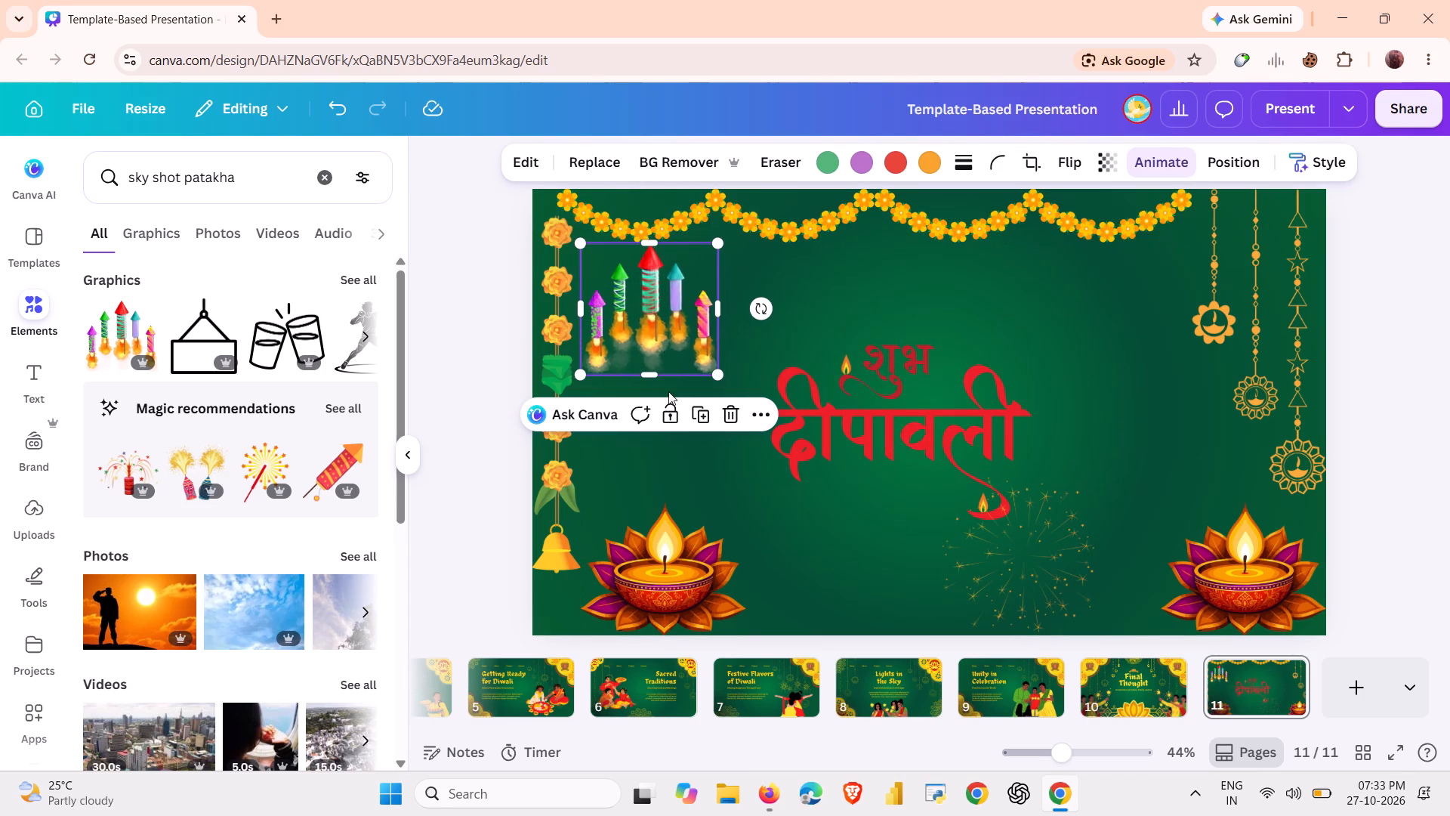
click(663, 478)
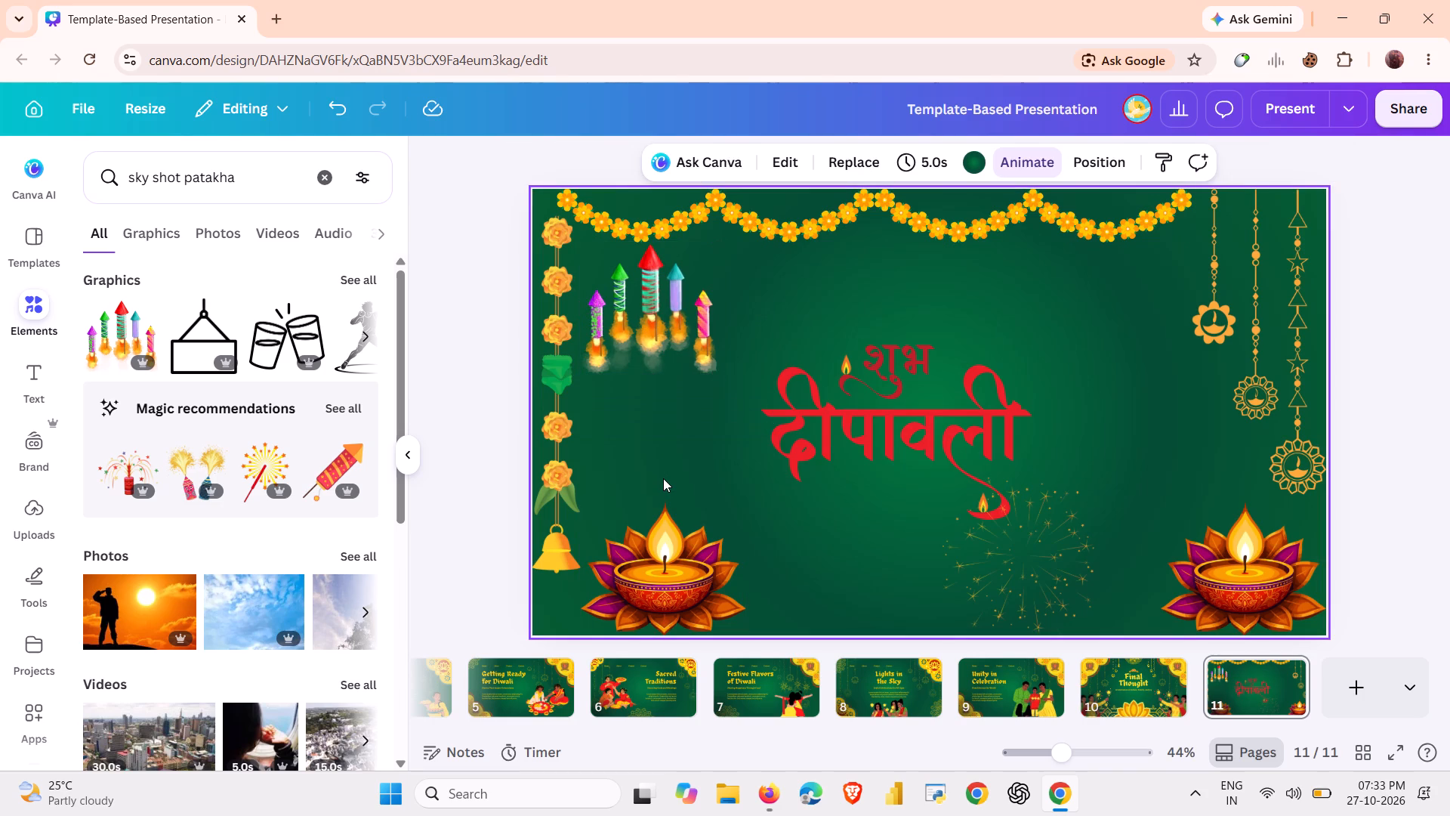
Move the gold fireworks burst to the page's upper-right area, shrink it slightly, and set it just left of the hanging diya ornaments.
click(999, 557)
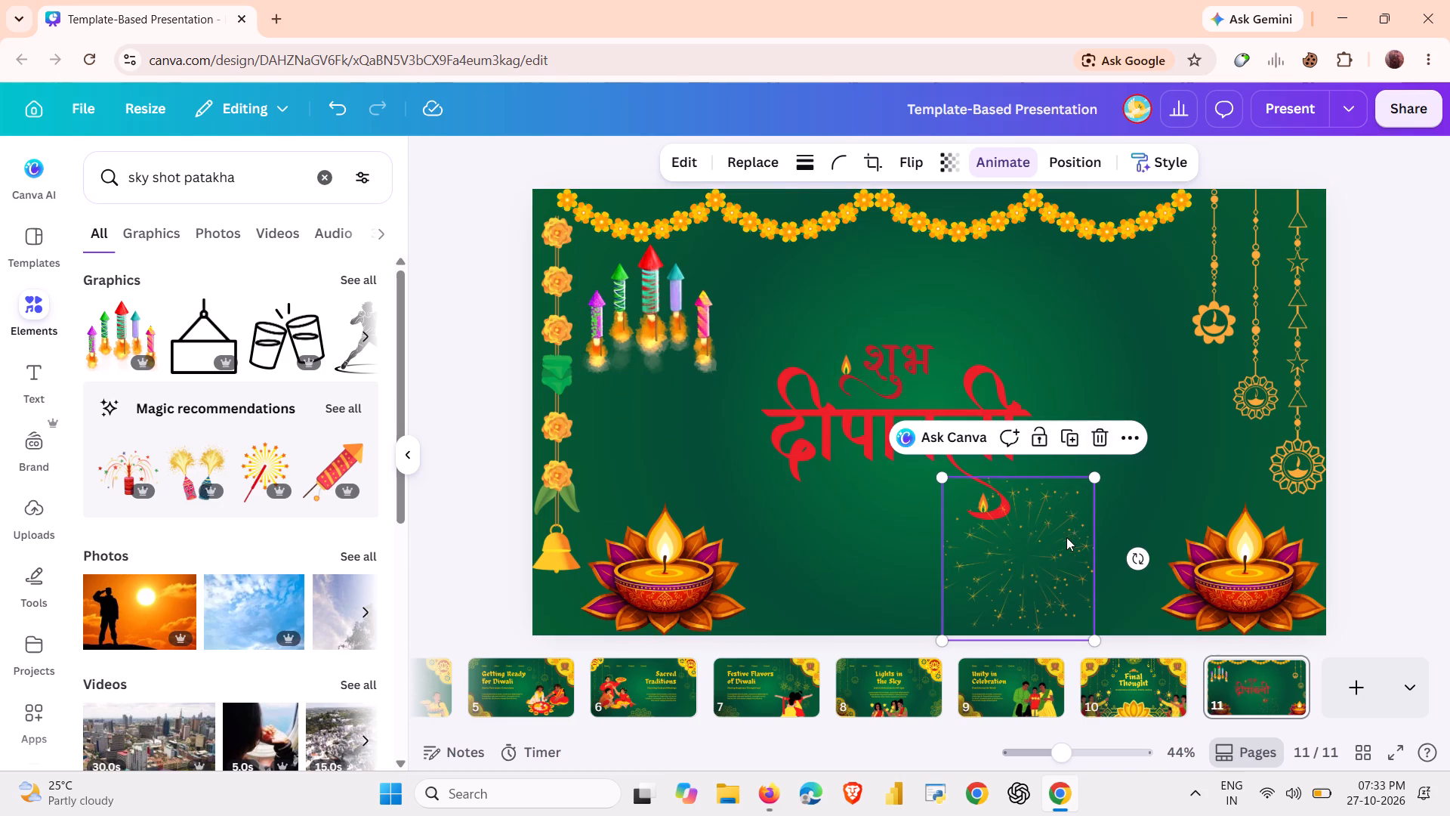
drag(1060, 532, 1128, 287)
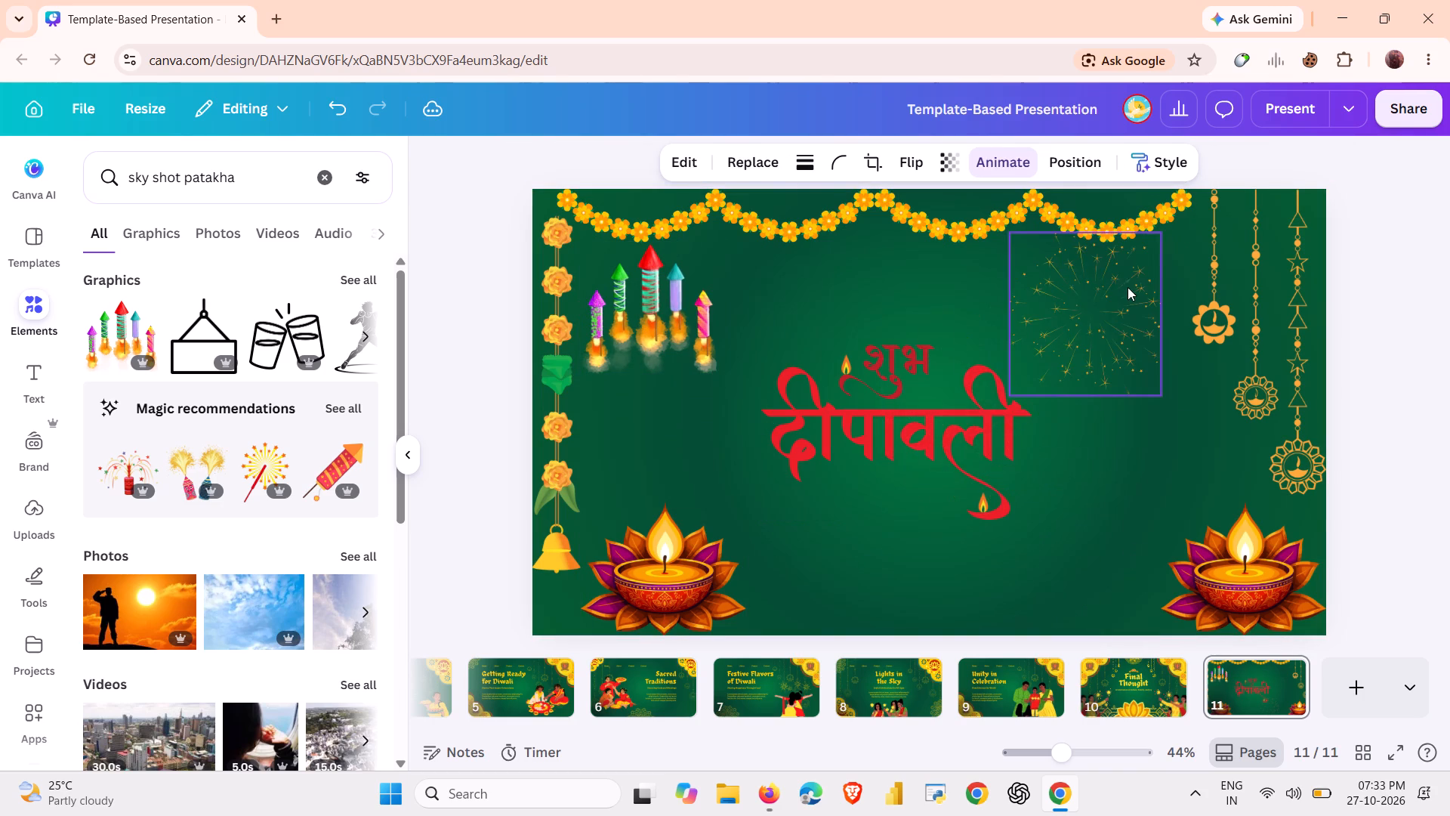
click(1116, 293)
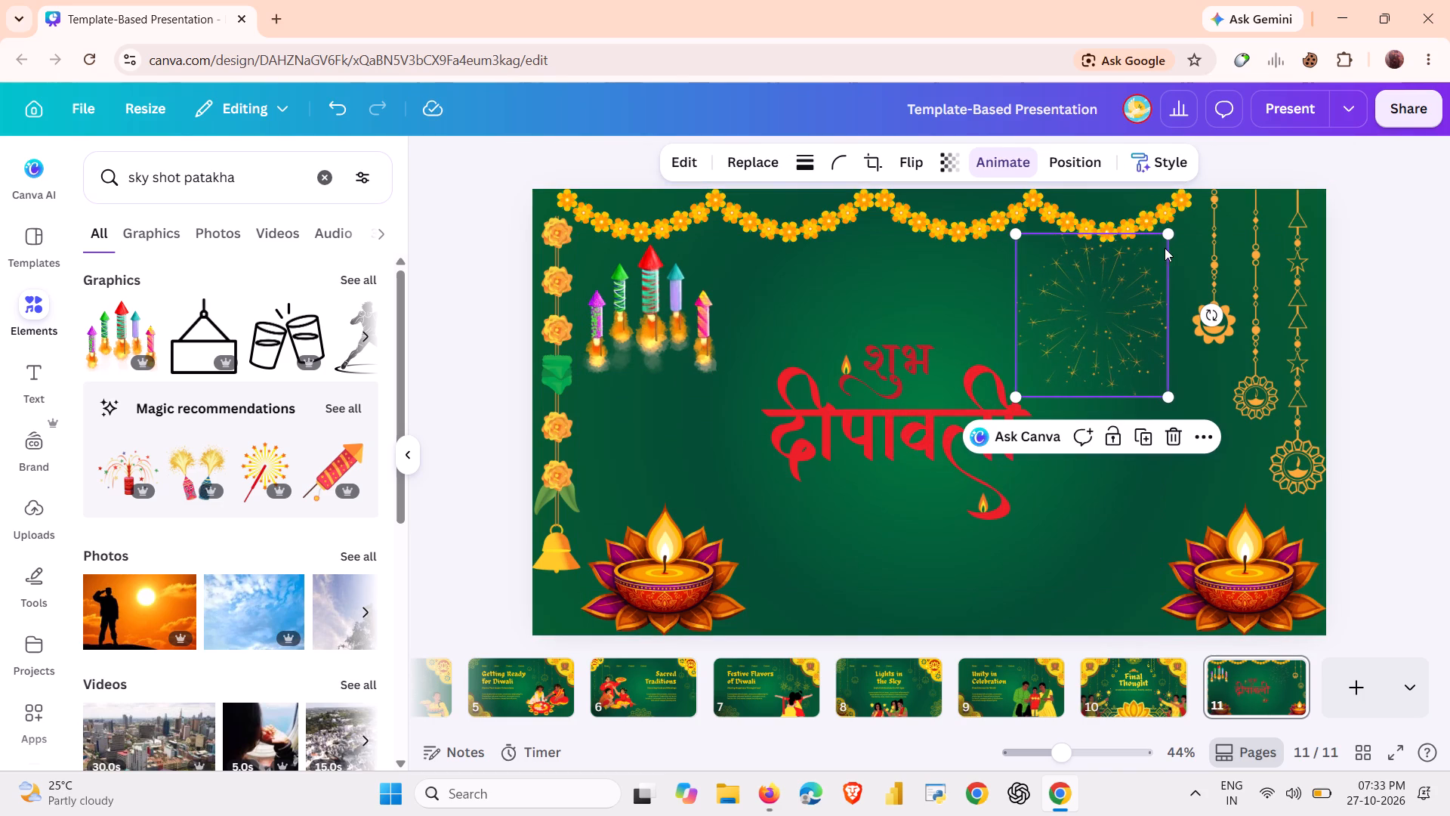
drag(1155, 240, 1140, 263)
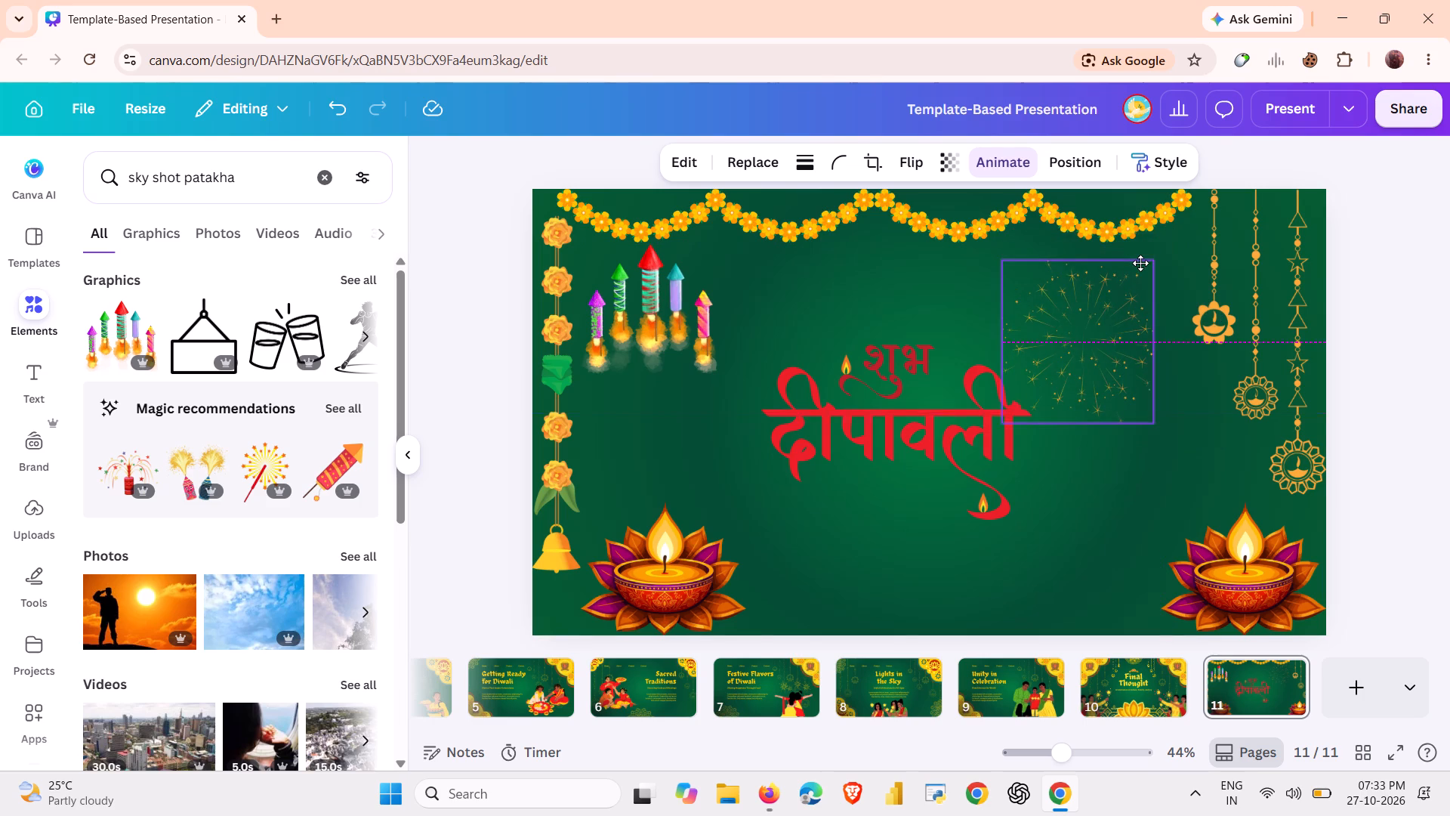
drag(1140, 263, 1140, 261)
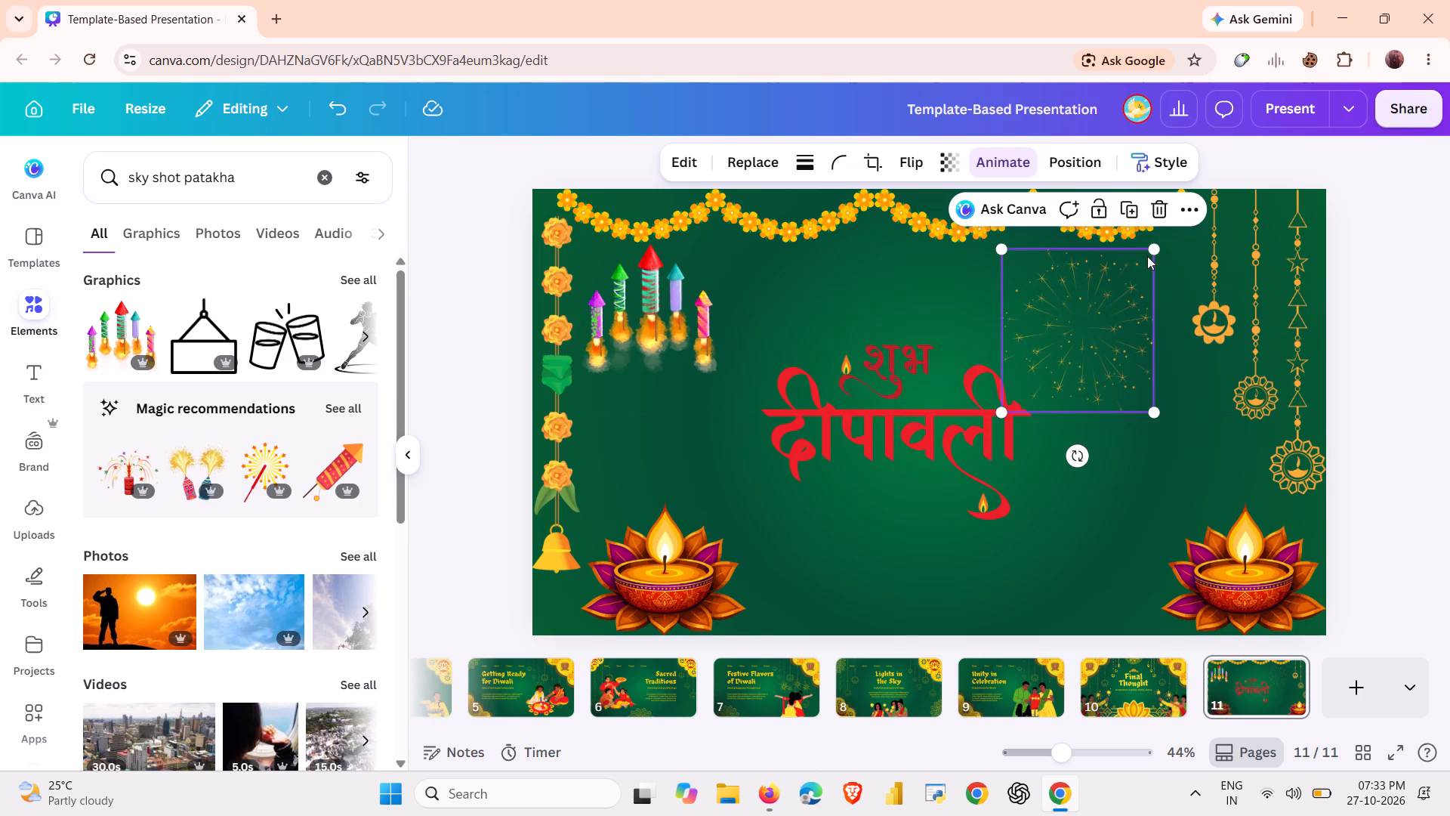
drag(1150, 253, 1143, 258)
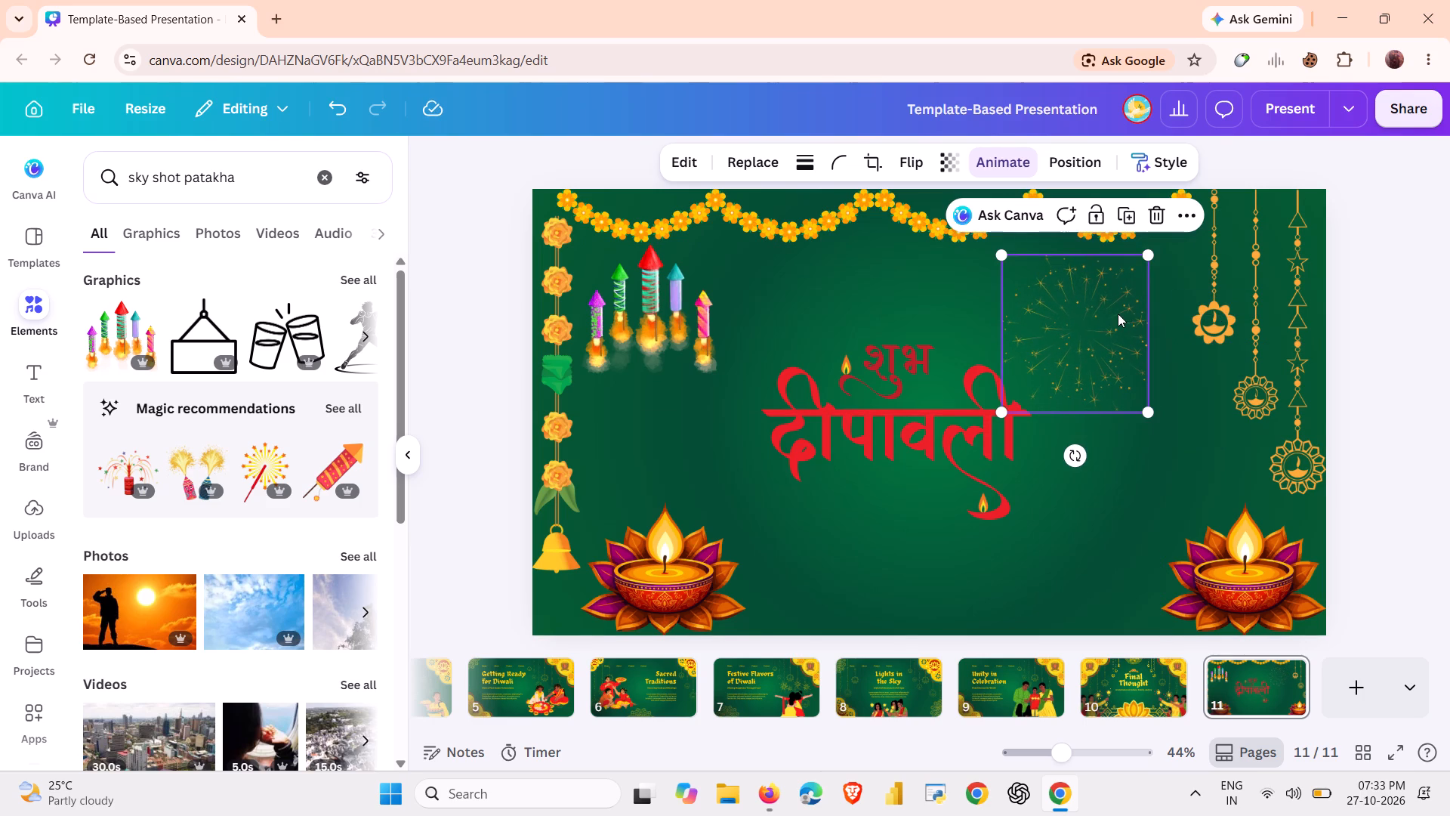
drag(1118, 314, 1152, 300)
click(997, 305)
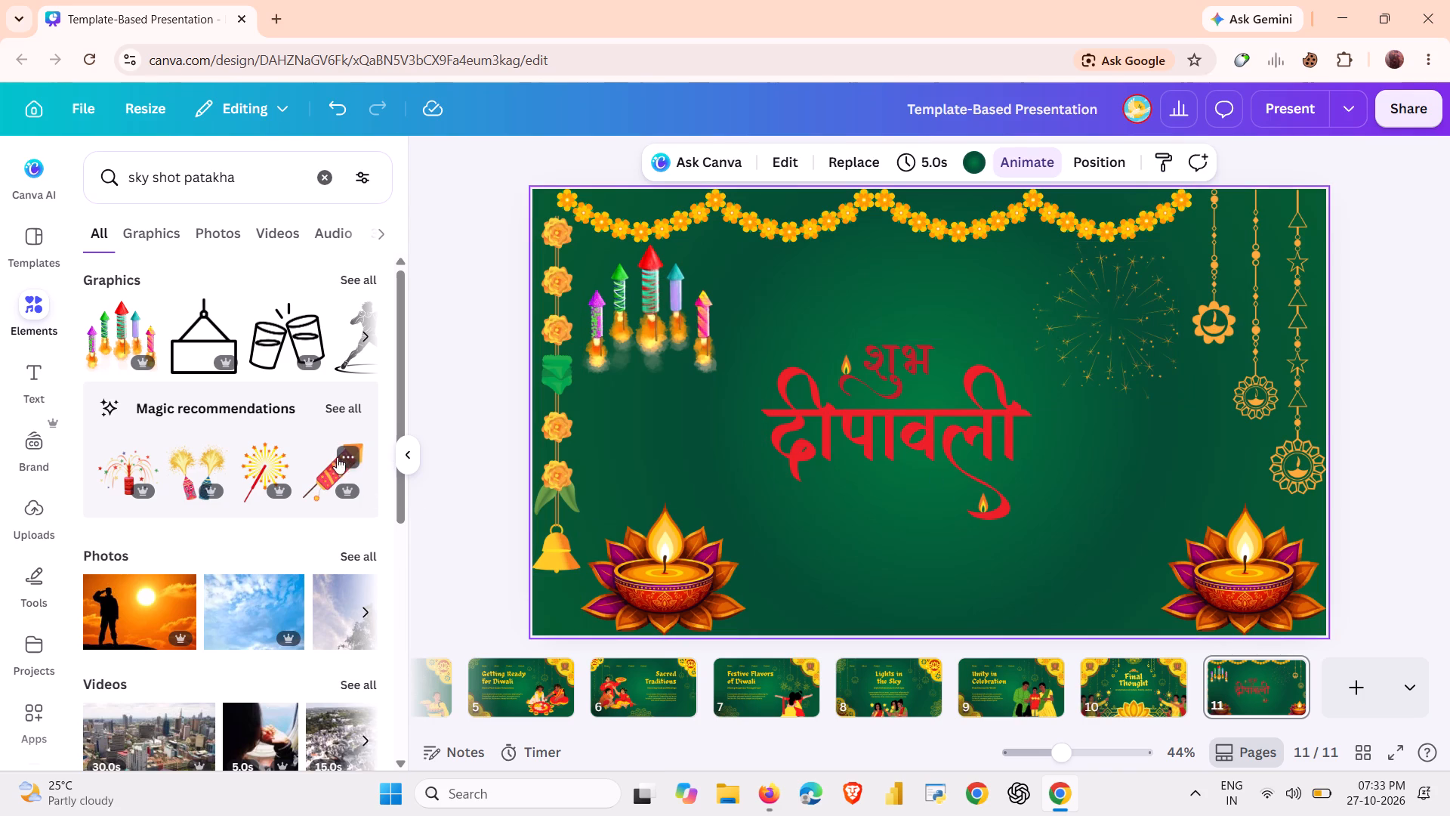
Browse the full set of Magic recommendations for the "sky shot patakha" search for another festive graphic for page 11.
click(329, 400)
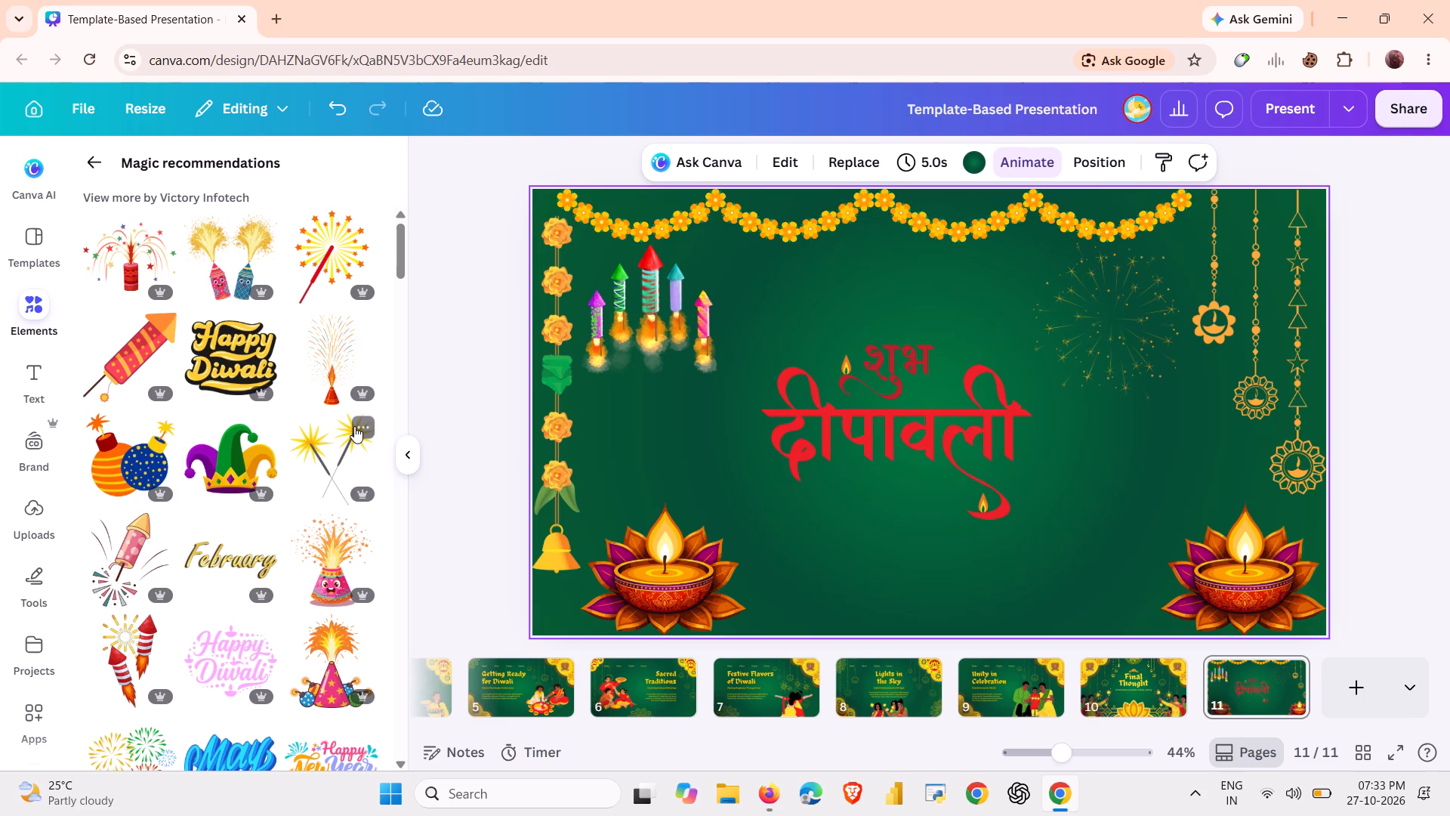
drag(354, 426, 341, 476)
click(378, 343)
drag(378, 343, 382, 384)
scroll(384, 403, up, 1)
scroll(393, 574, down, 1)
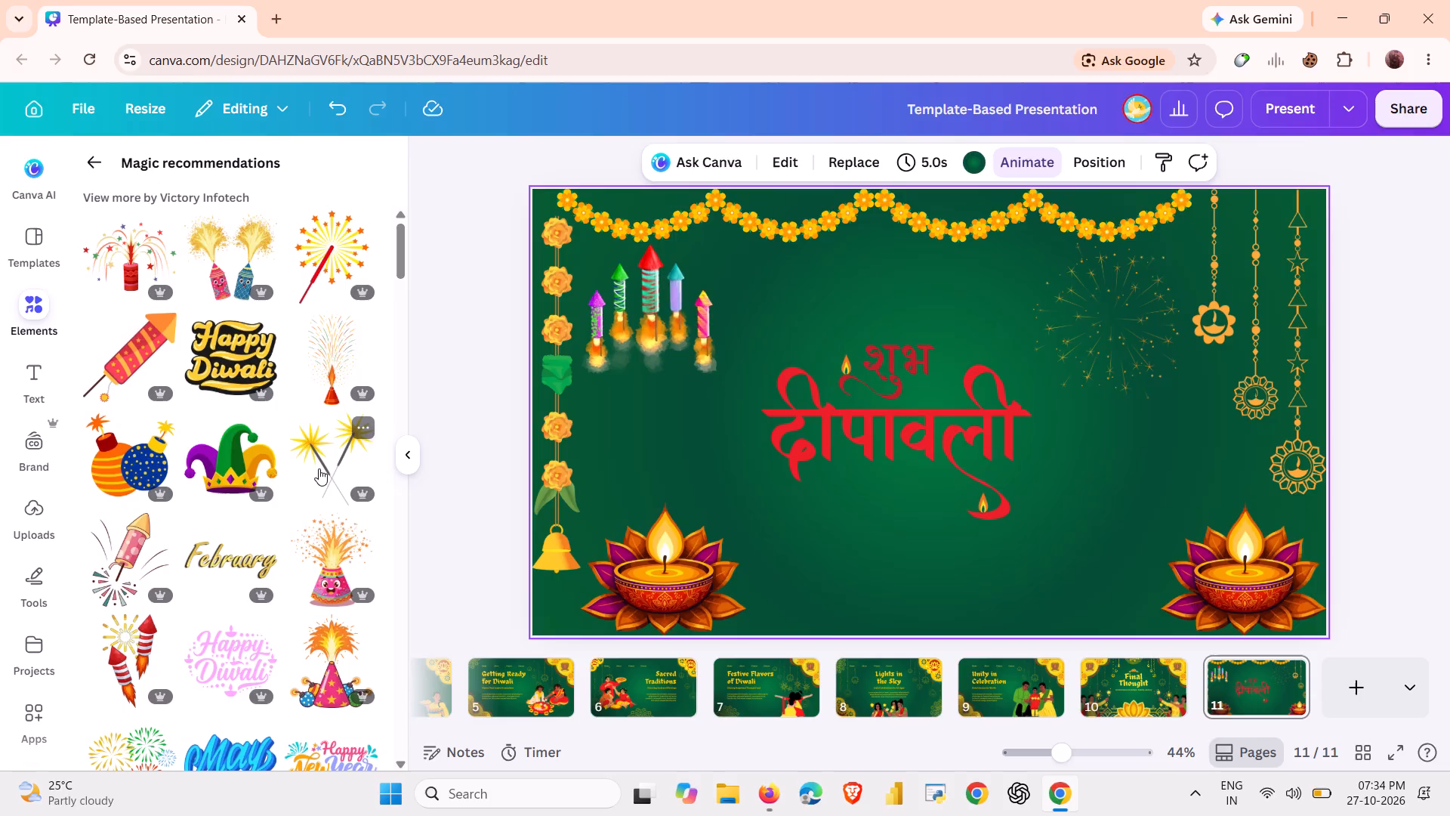
scroll(319, 468, down, 1)
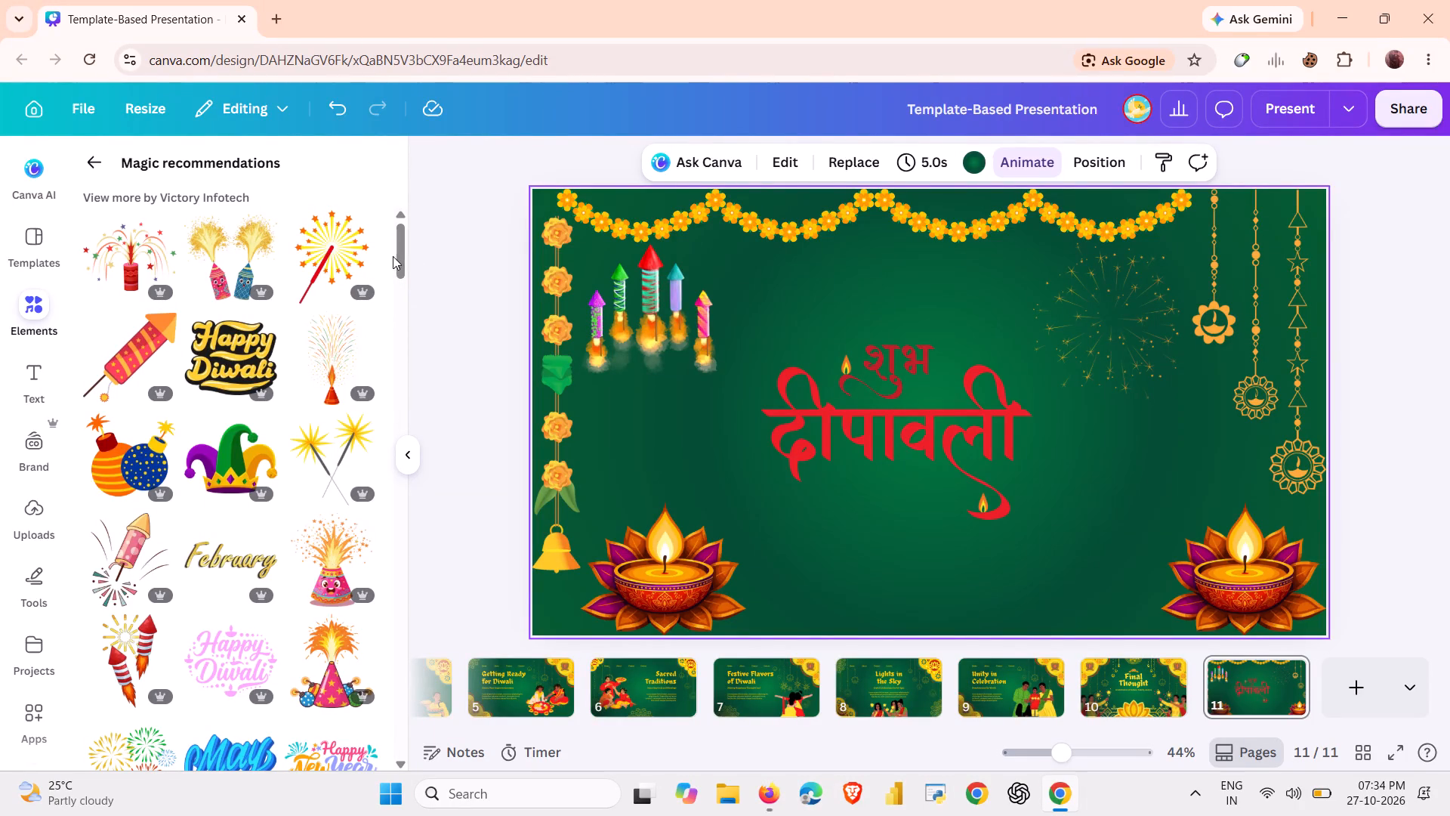
drag(390, 259, 393, 345)
drag(404, 258, 404, 341)
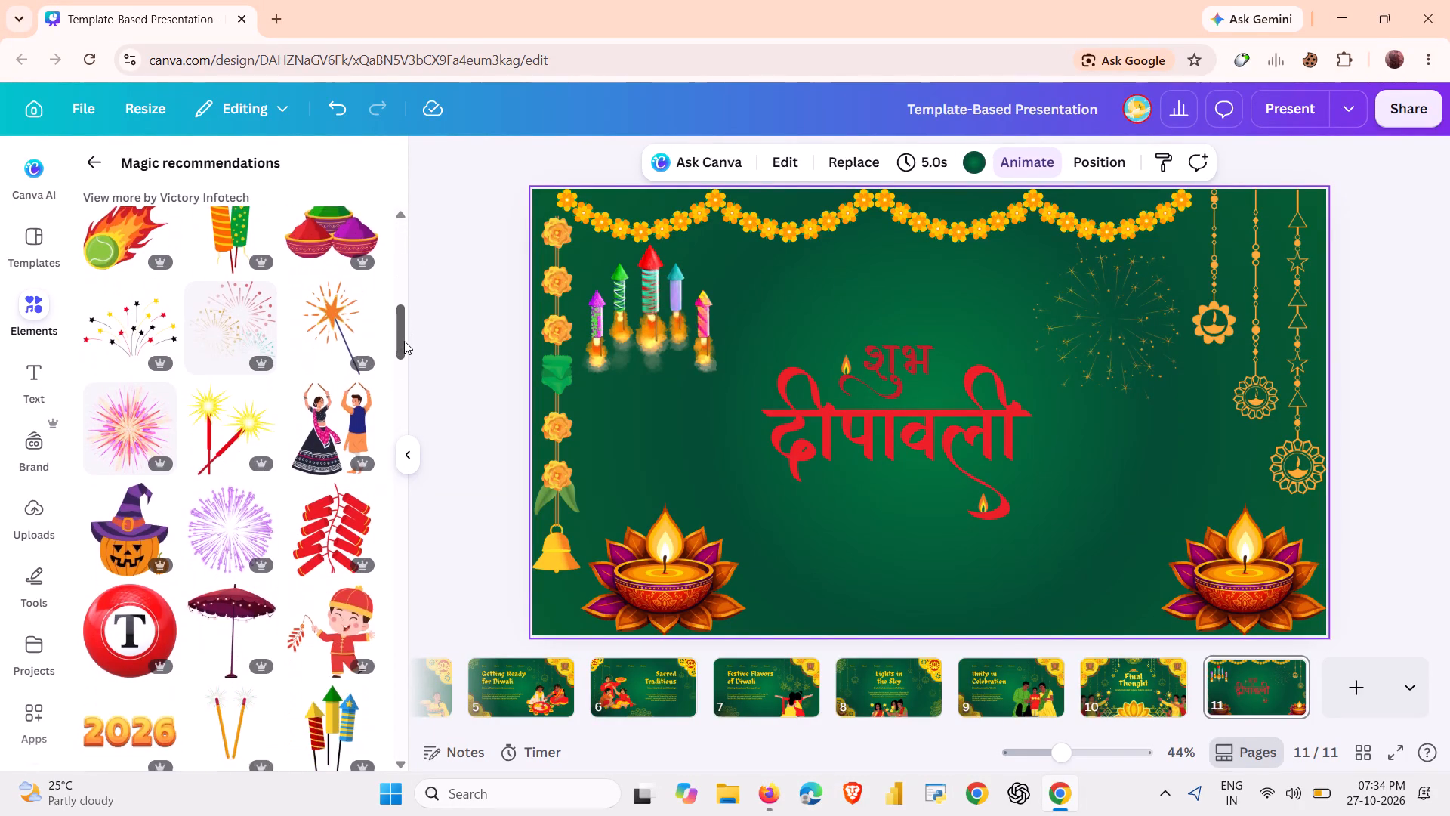
drag(404, 341, 402, 345)
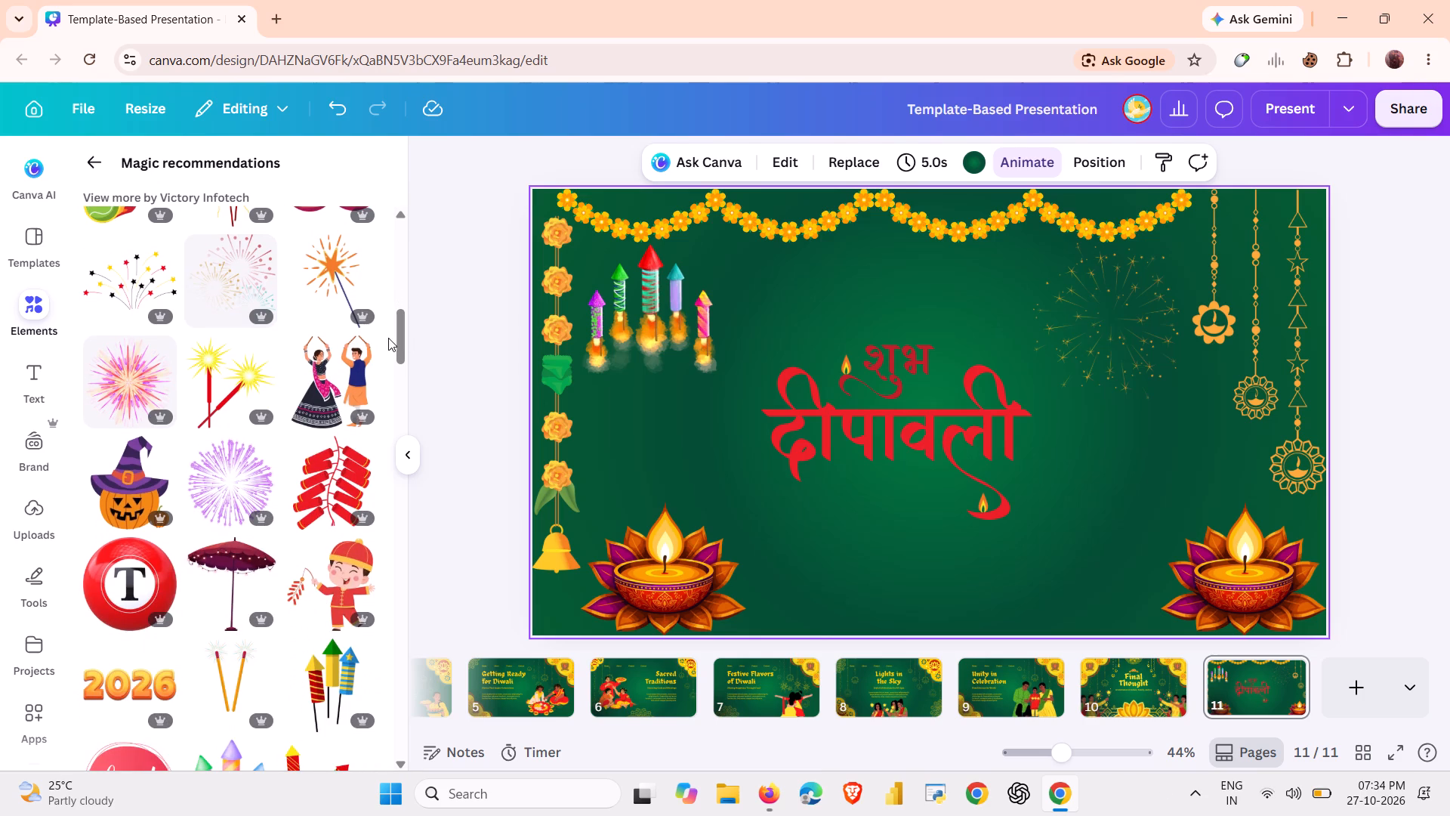
drag(392, 335, 393, 382)
drag(400, 338, 396, 355)
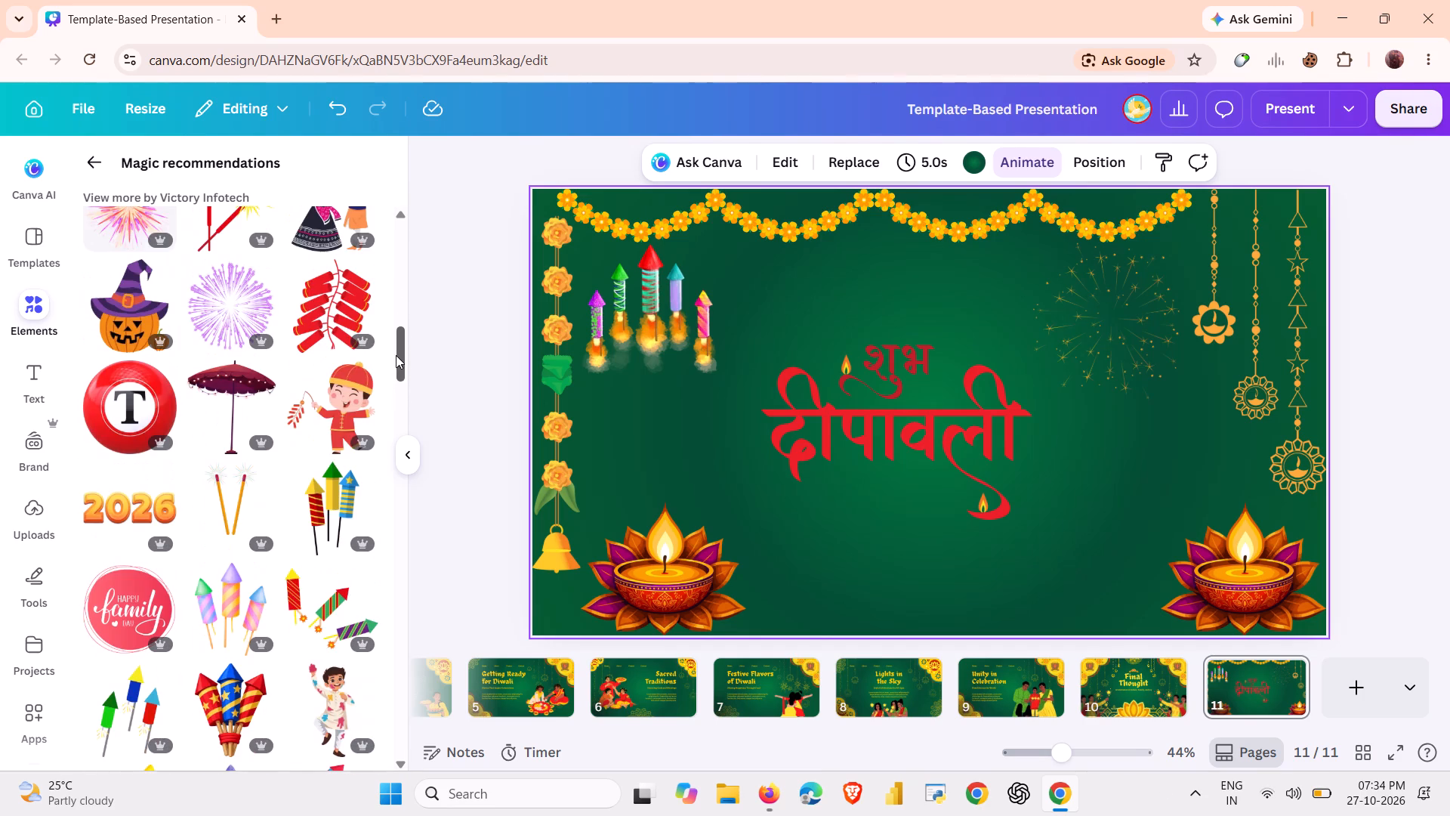
drag(396, 355, 390, 349)
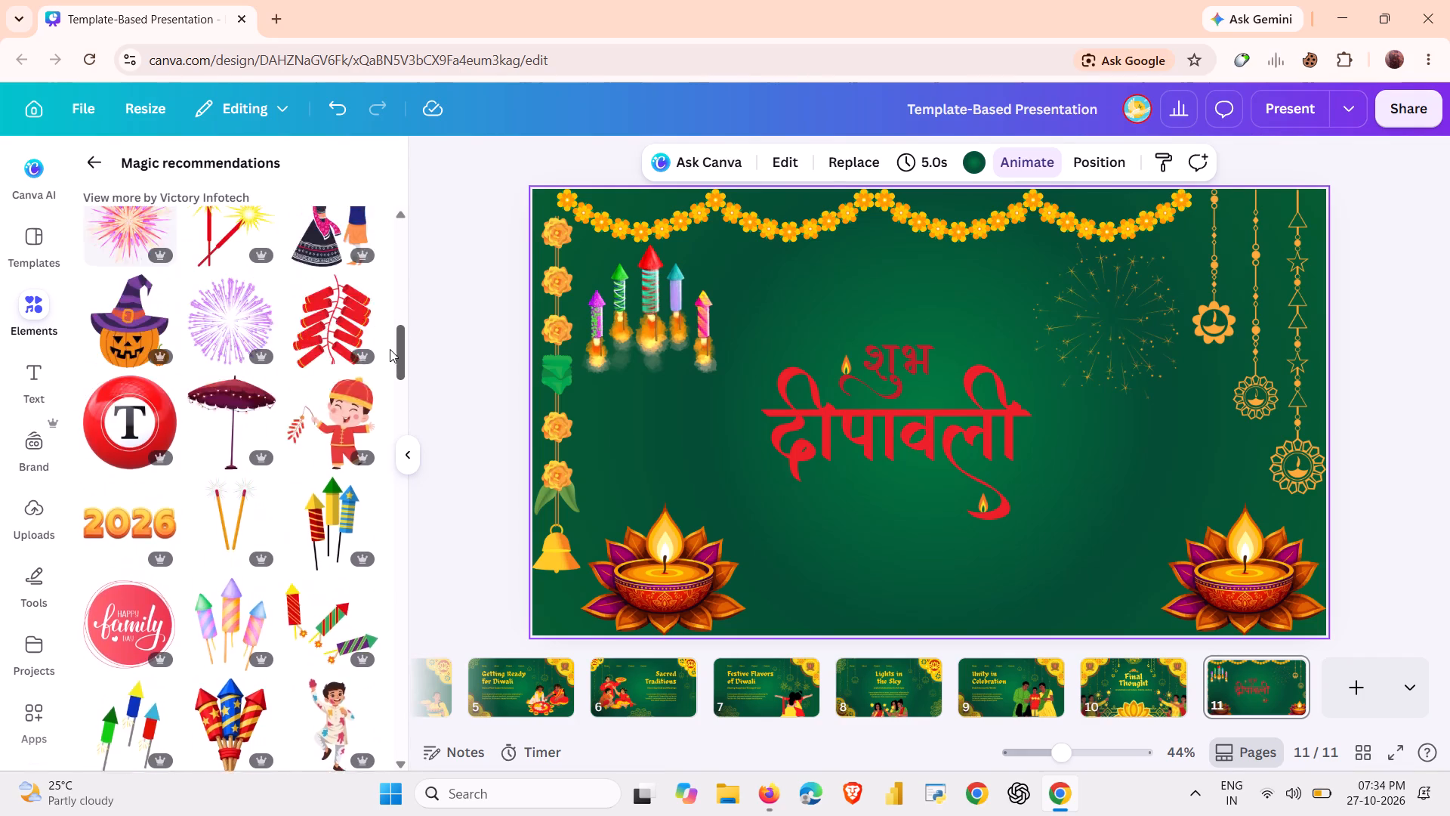
drag(390, 349, 385, 285)
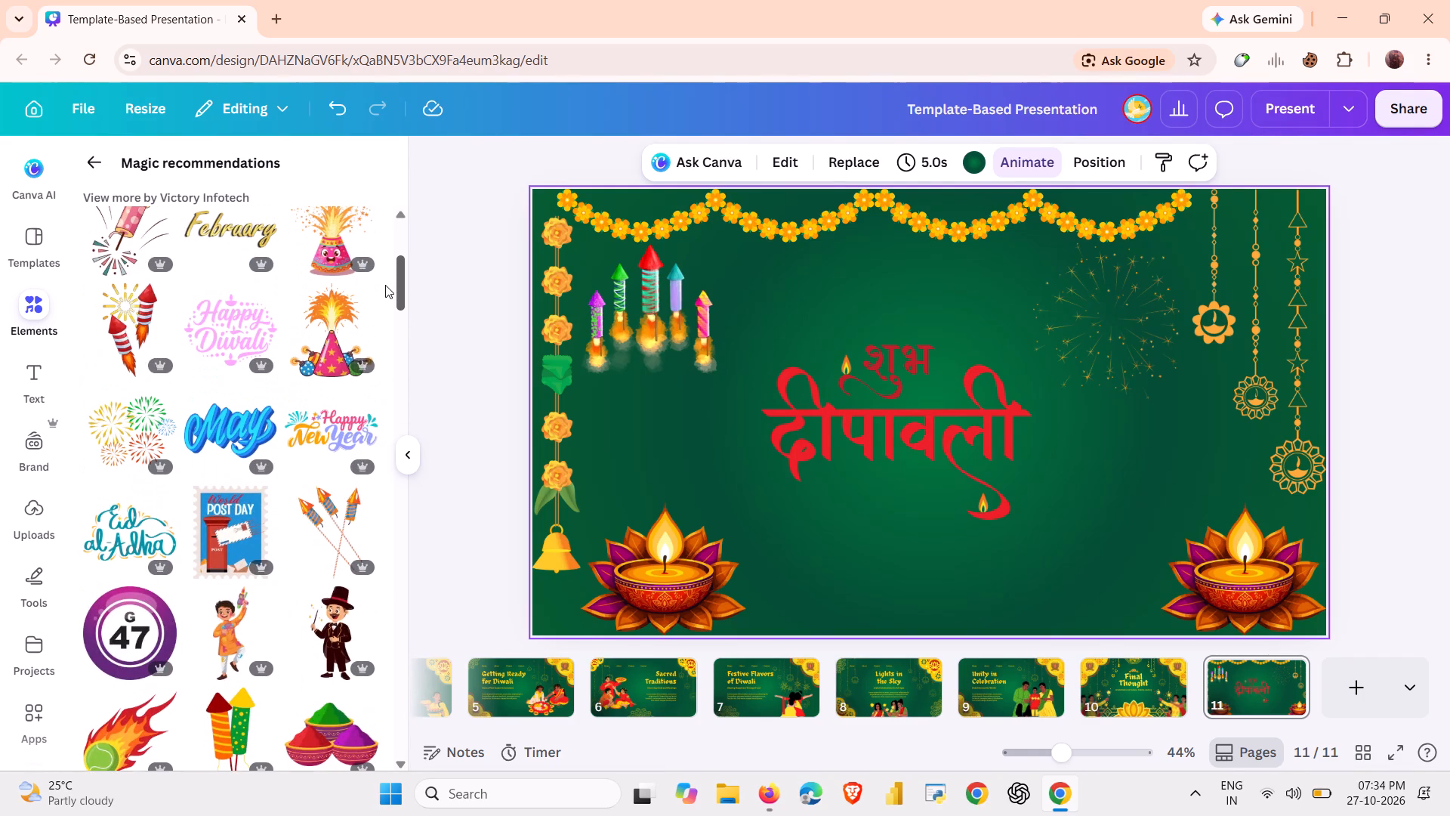
drag(385, 285, 380, 272)
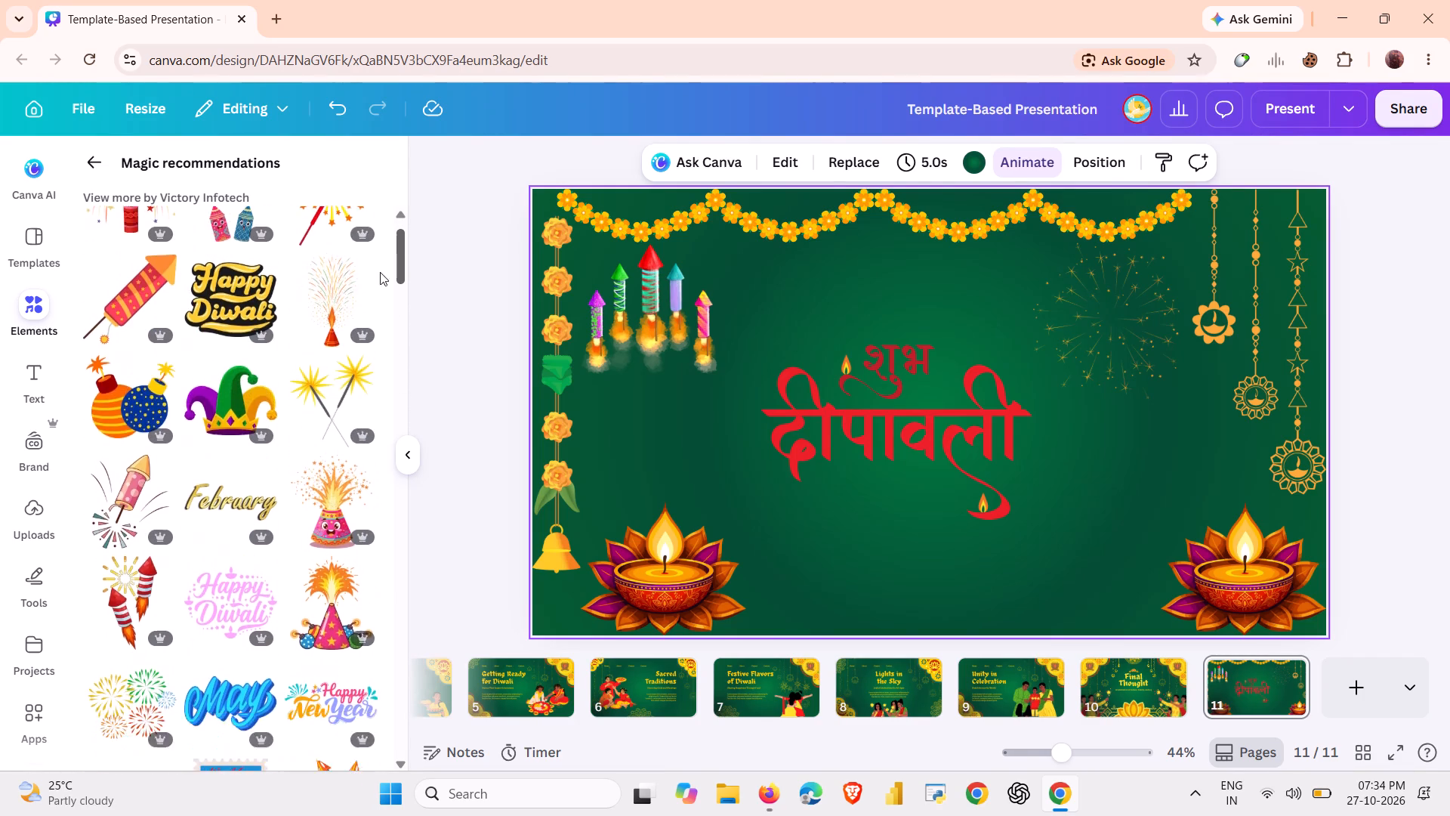
drag(380, 272, 384, 366)
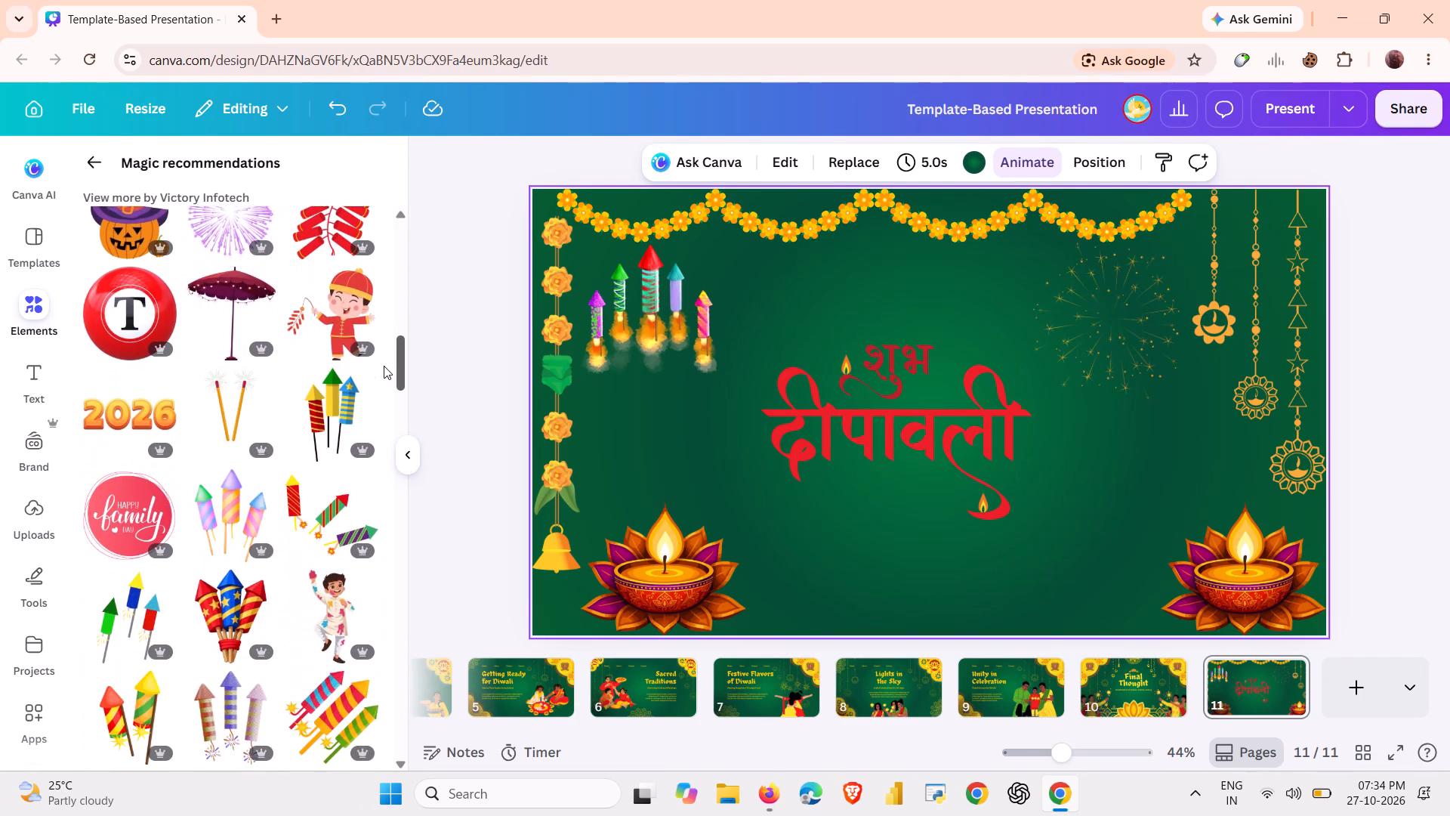
drag(384, 366, 384, 386)
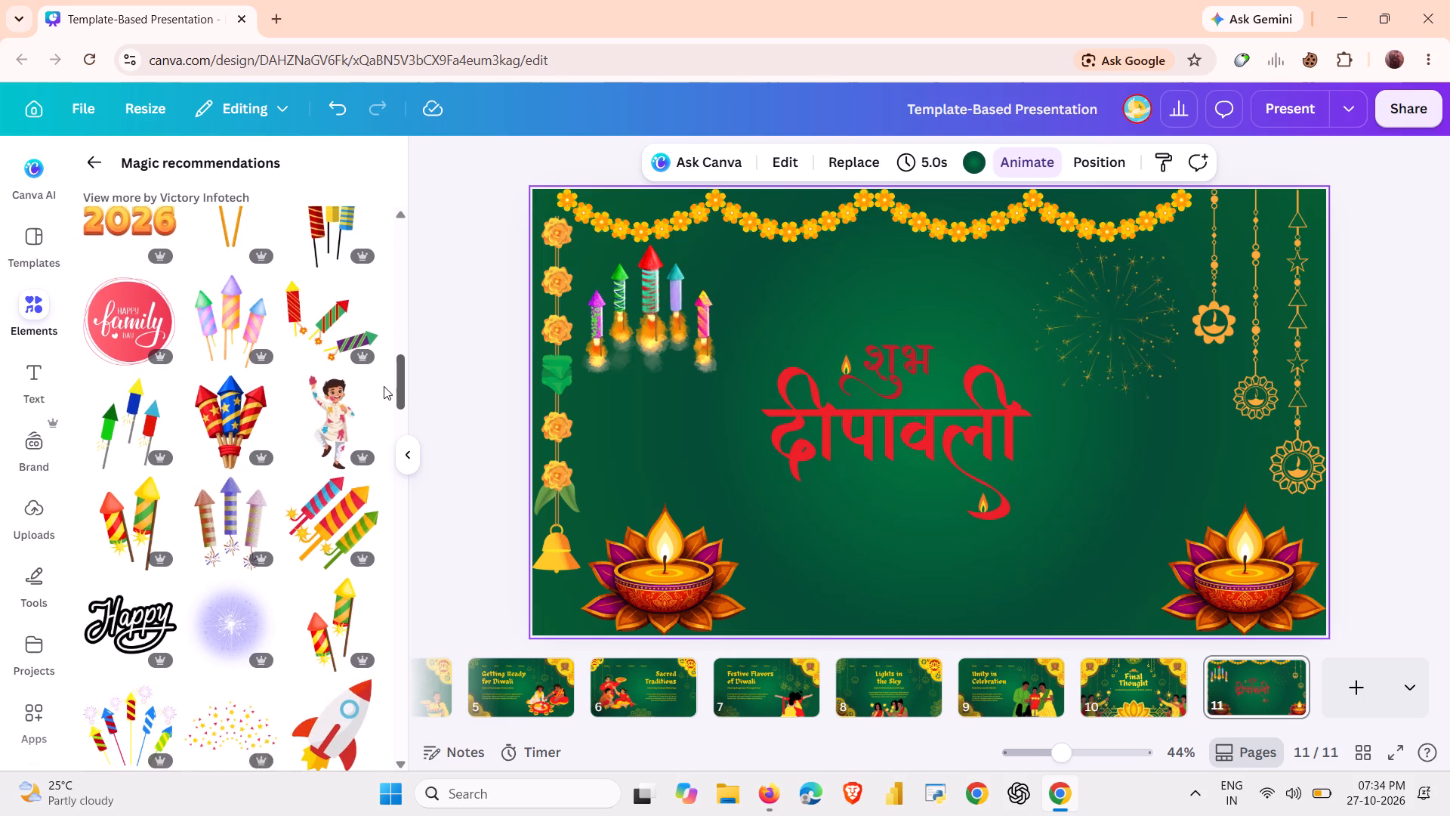
drag(384, 386, 379, 406)
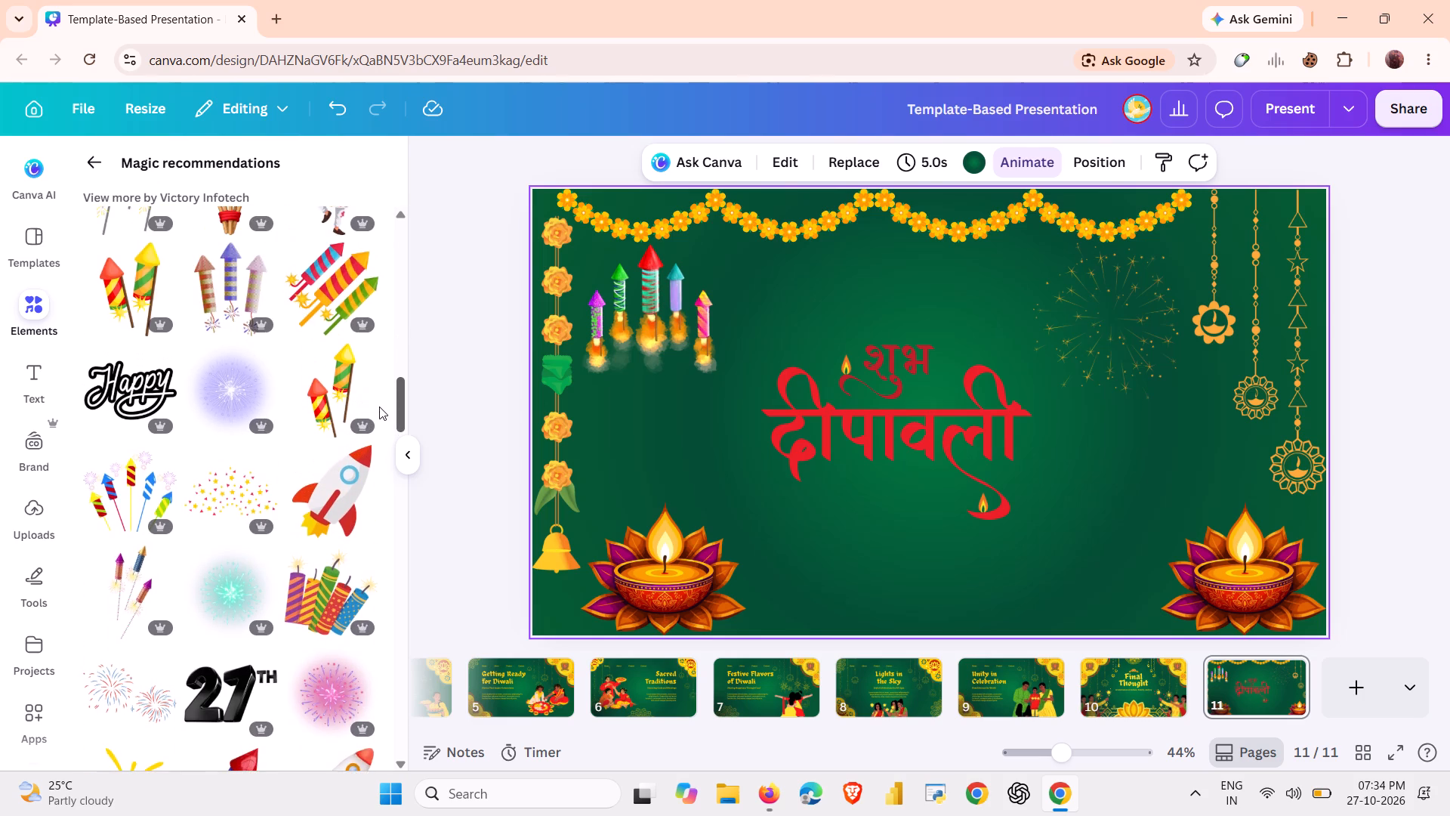
drag(379, 406, 380, 500)
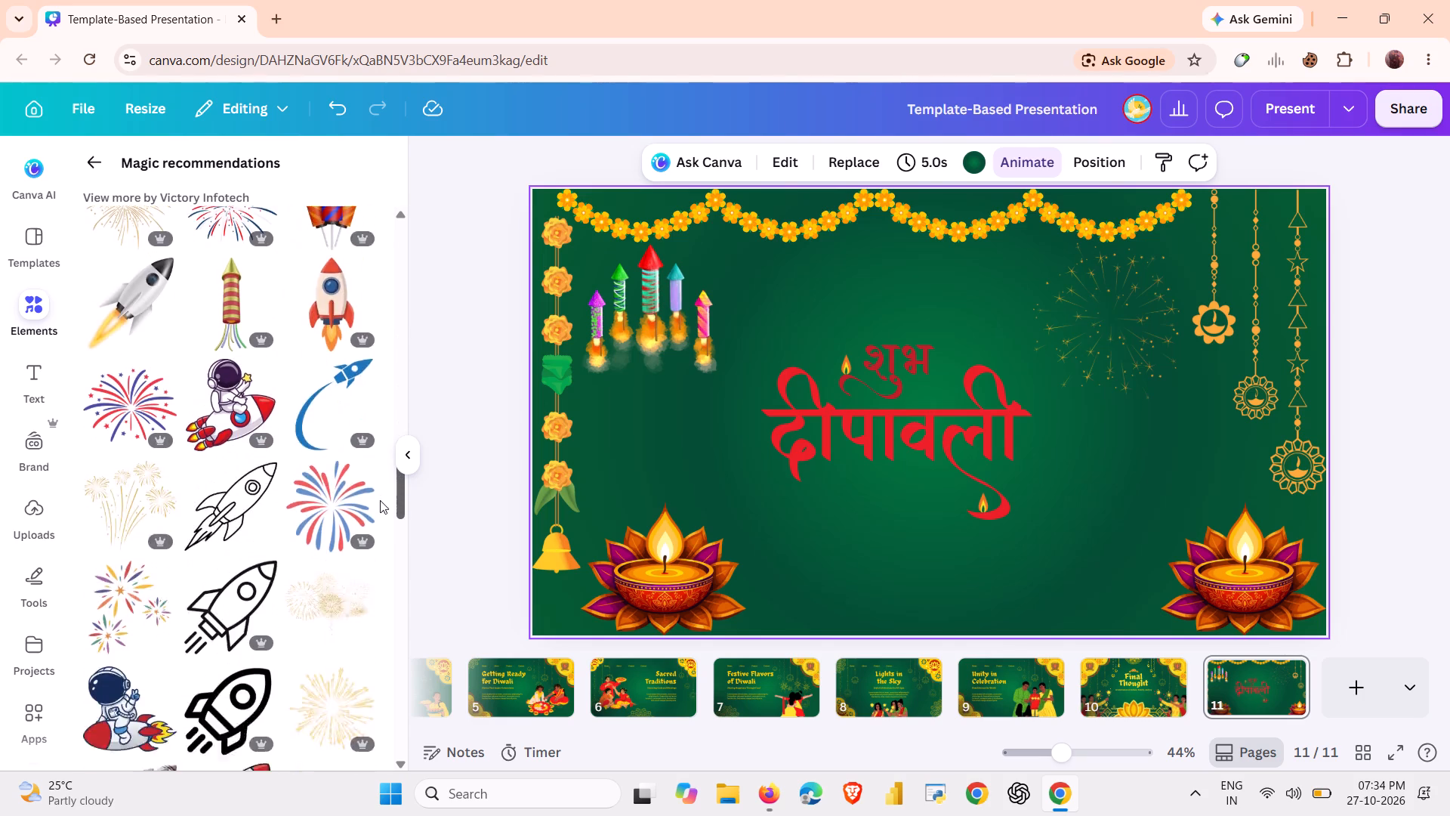
drag(380, 500, 385, 555)
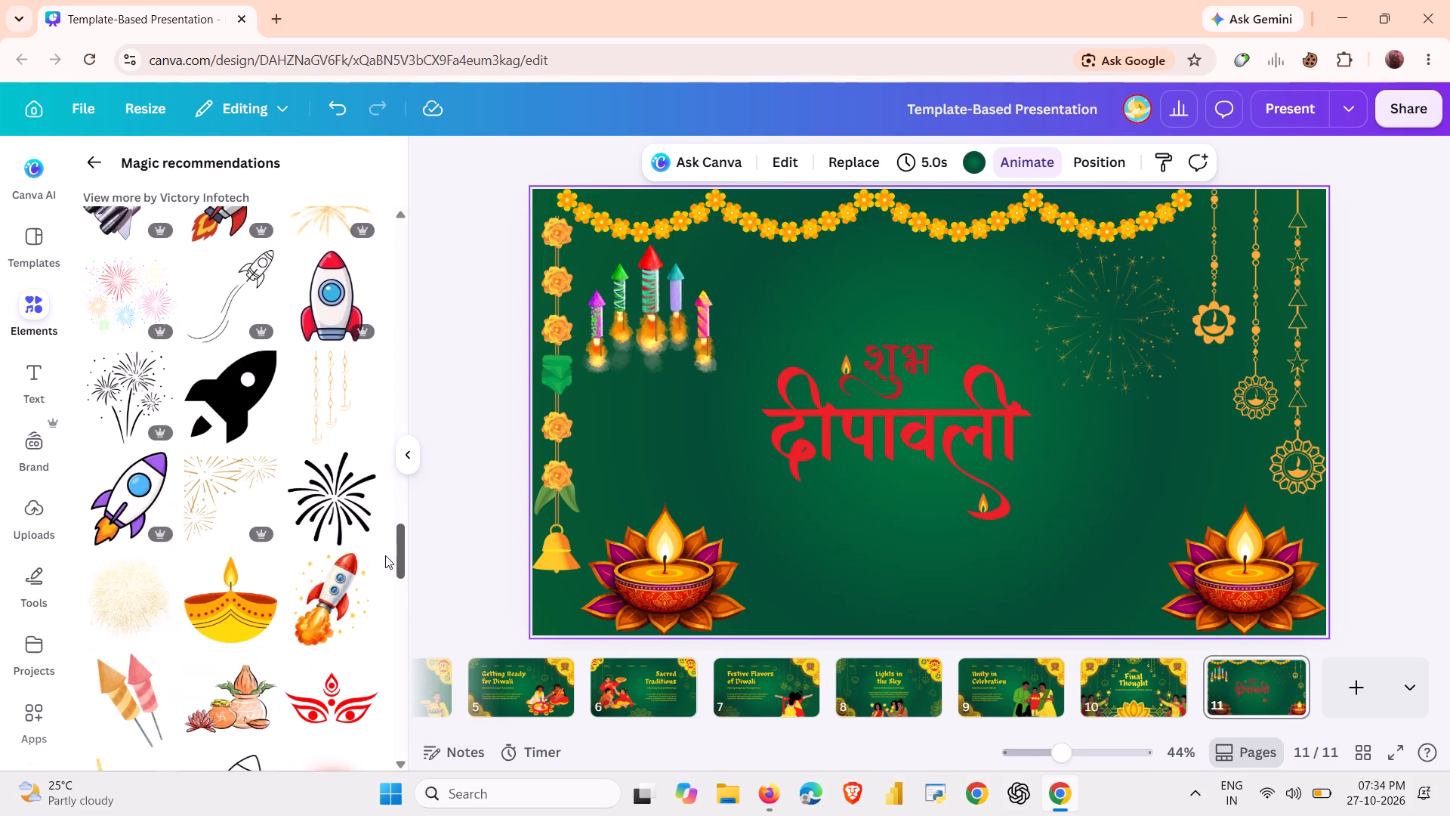
drag(385, 555, 383, 605)
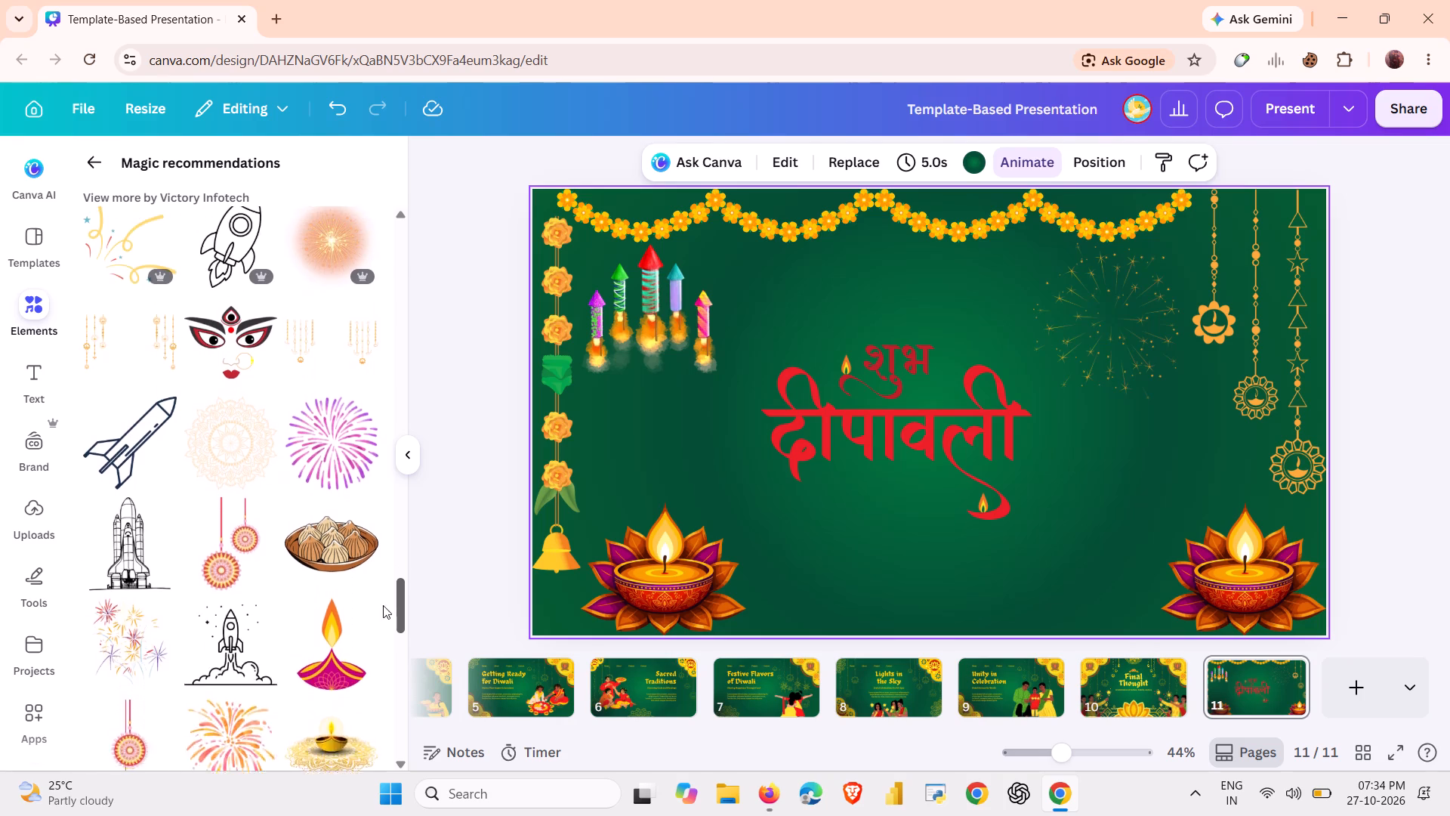
drag(383, 605, 399, 594)
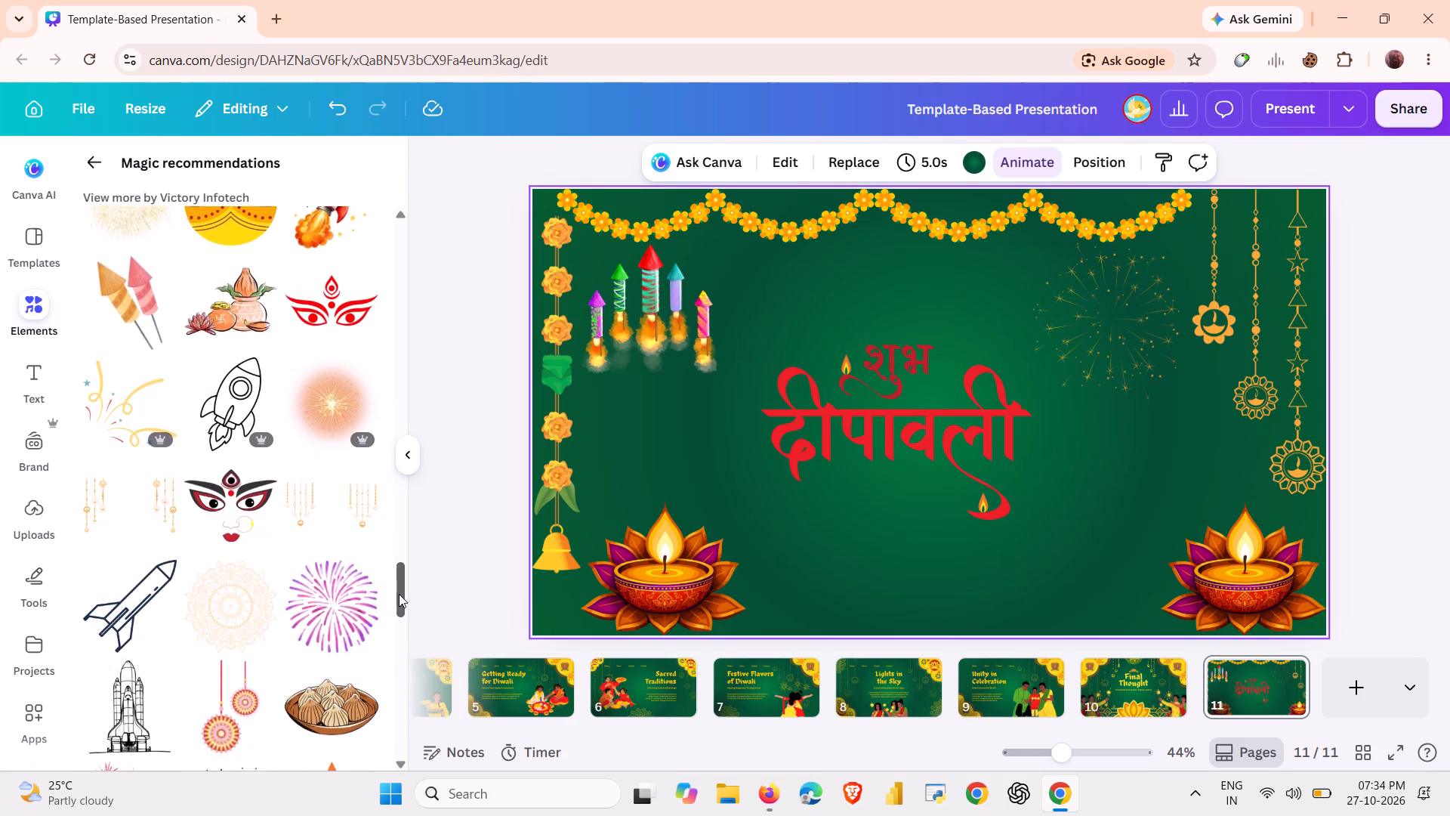
drag(399, 594, 395, 656)
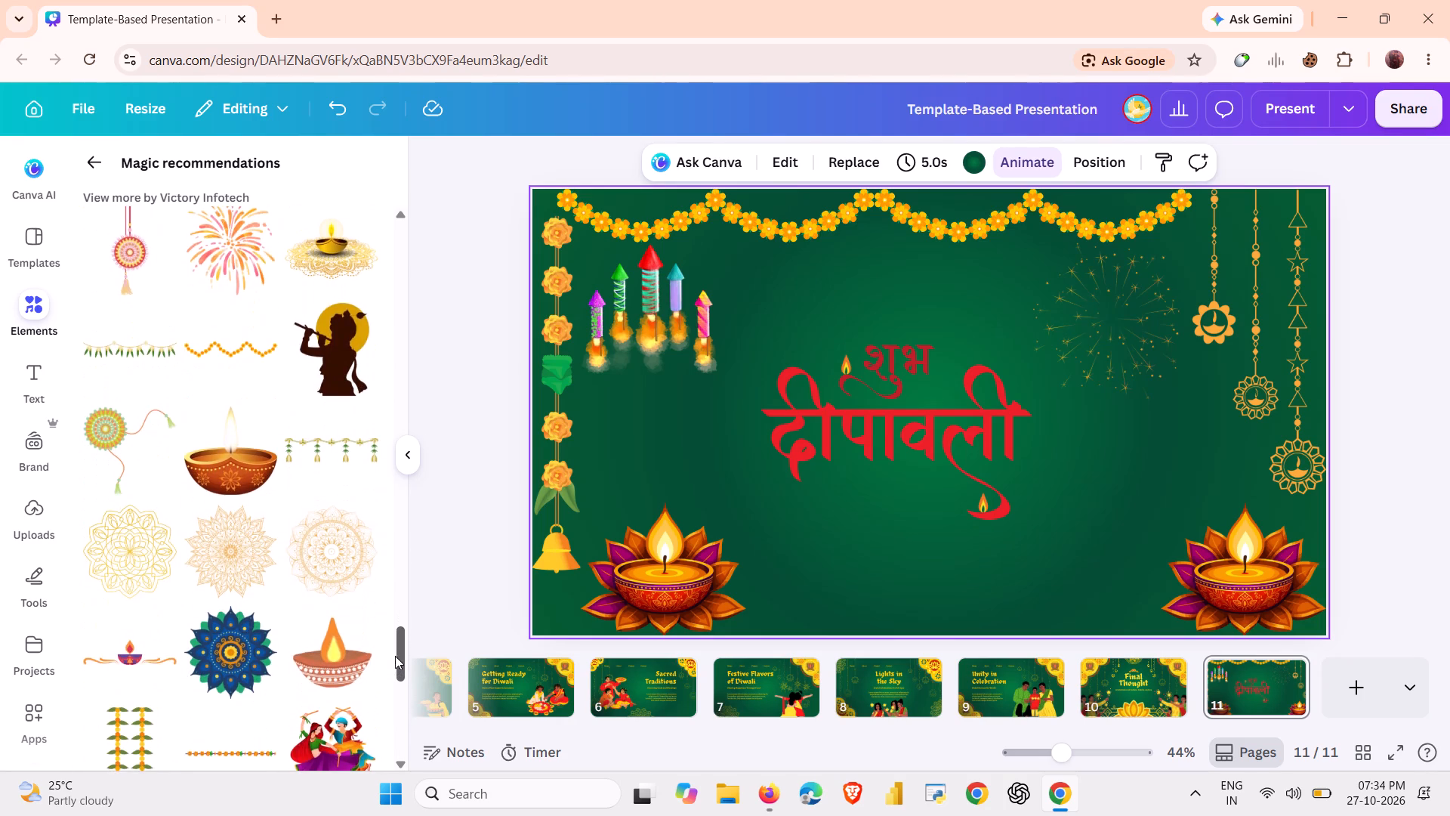
drag(395, 656, 399, 706)
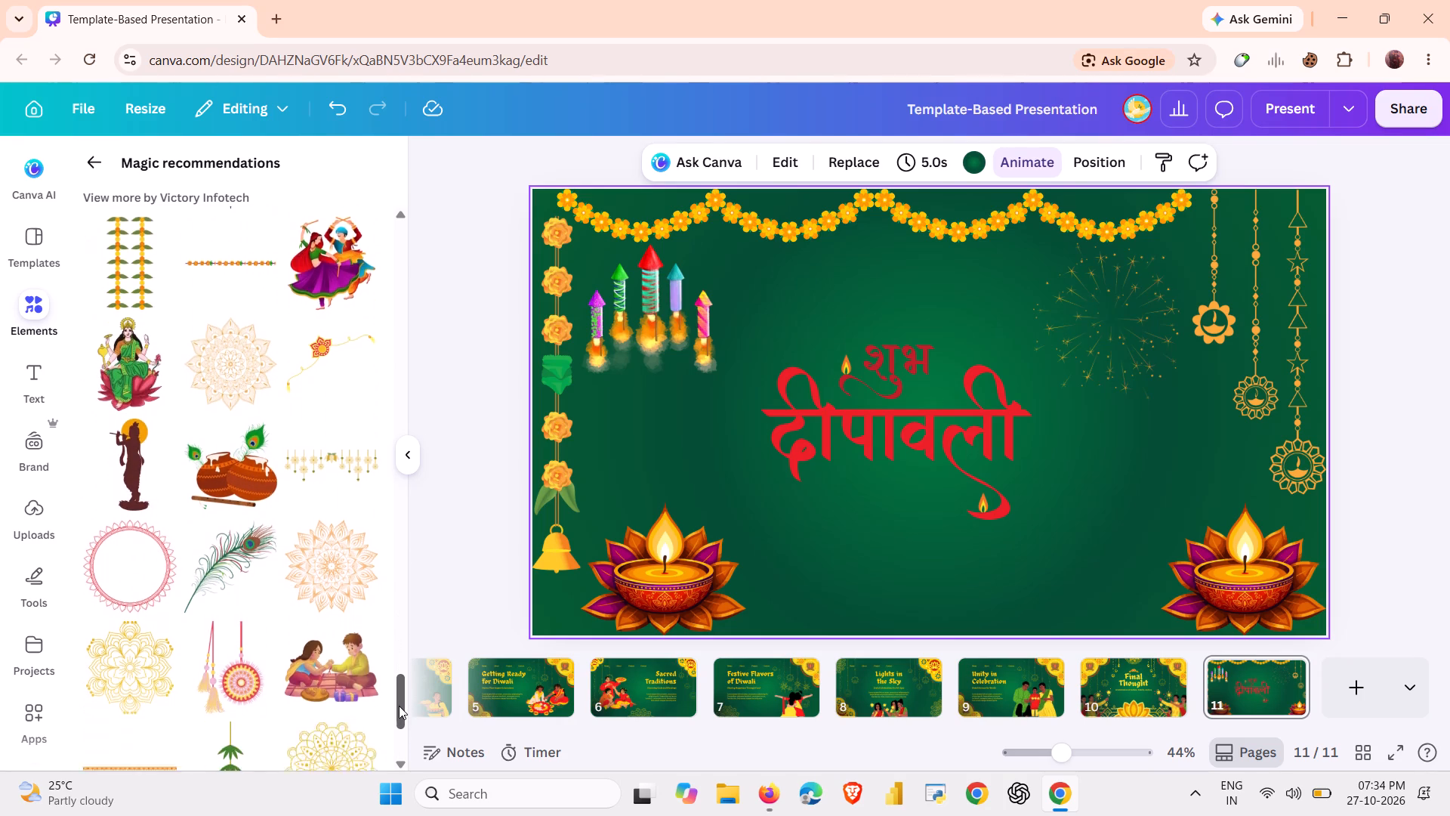
drag(399, 706, 396, 713)
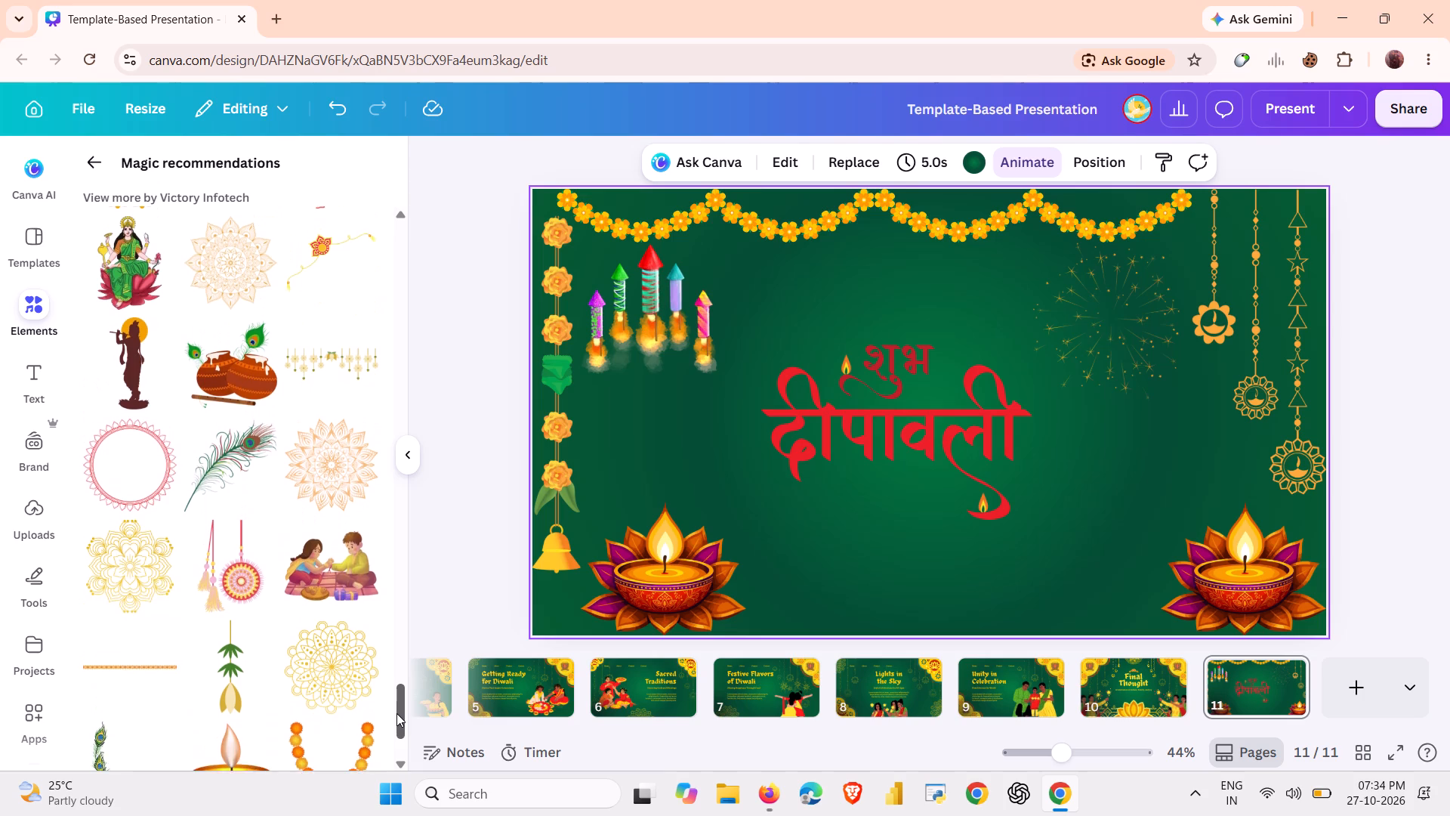
drag(396, 713, 417, 580)
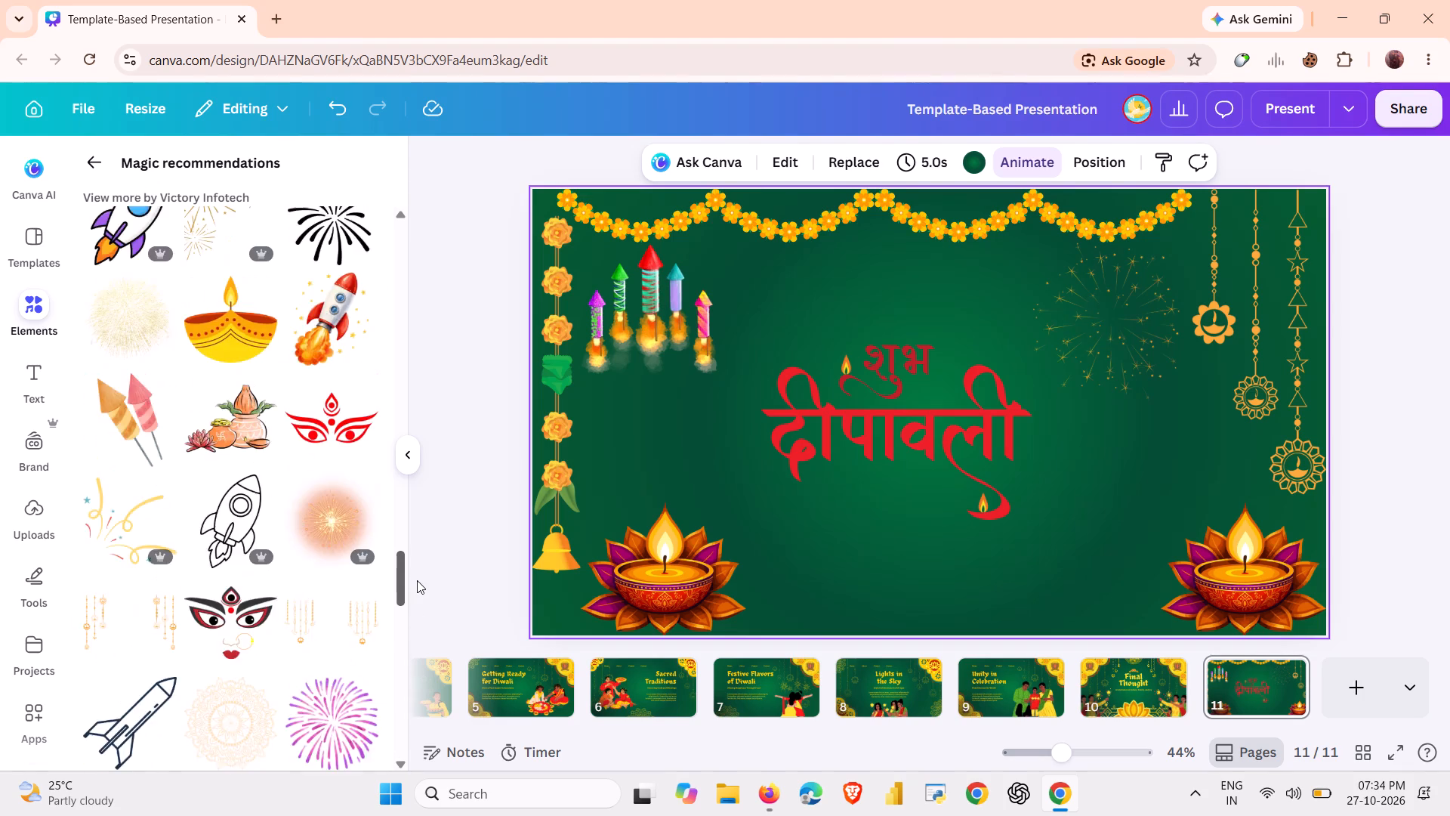
drag(417, 580, 406, 725)
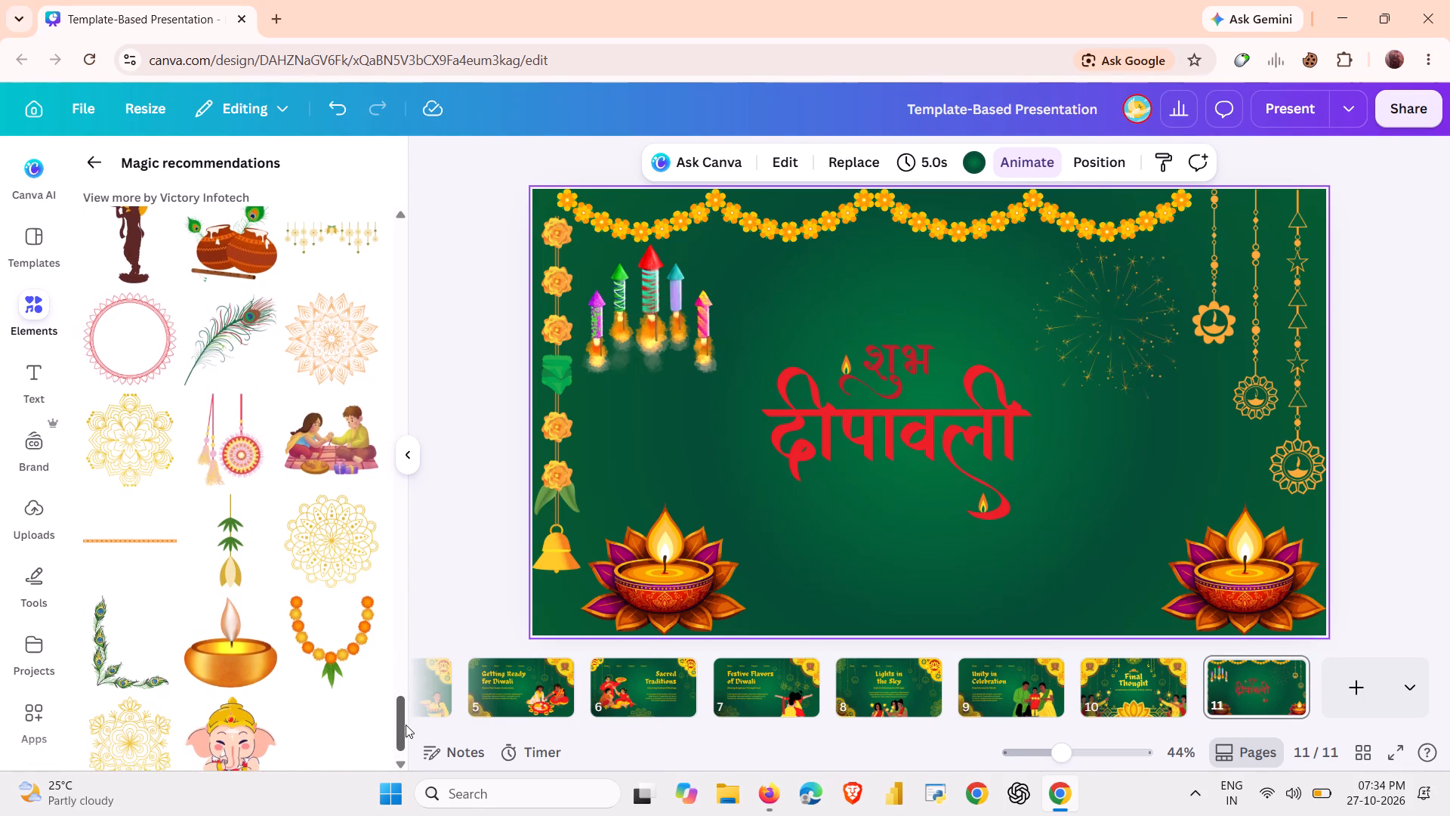
Add the seated cartoon Ganesha graphic to page 11, slightly shrunk, at the page's bottom centre below the Hindi lettering, between the two lotus diyas.
click(208, 737)
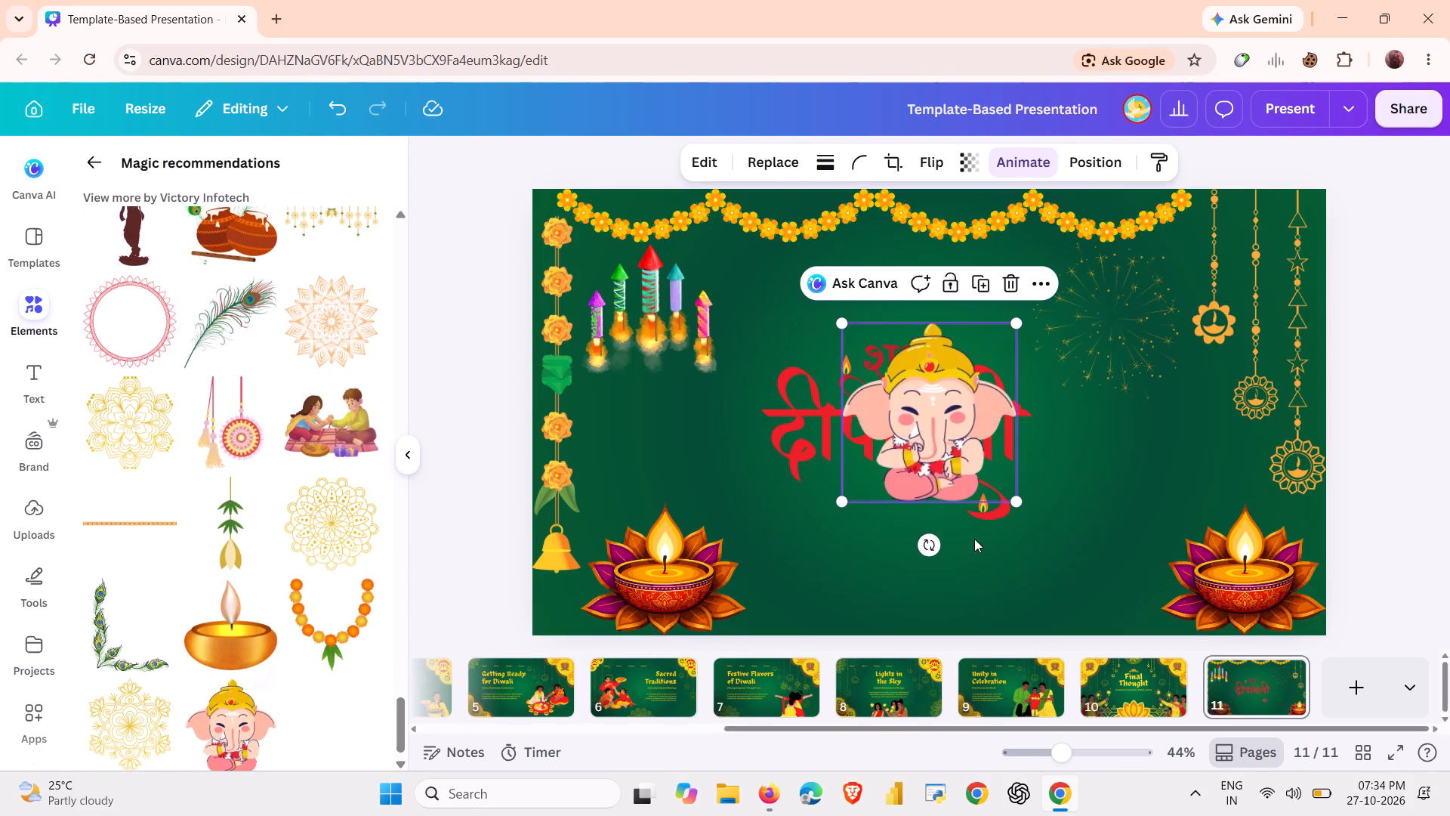
click(927, 436)
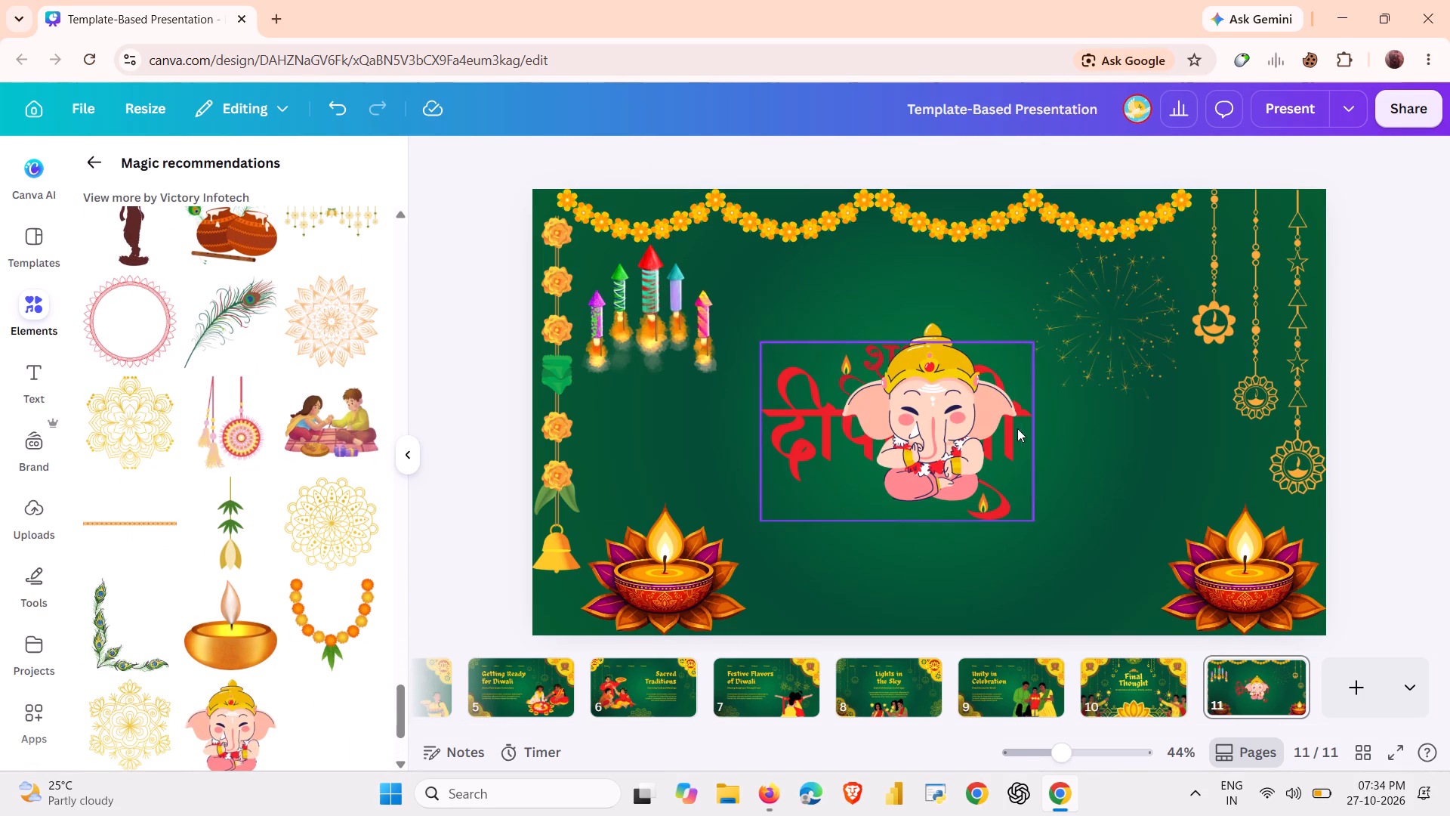
drag(994, 428, 974, 556)
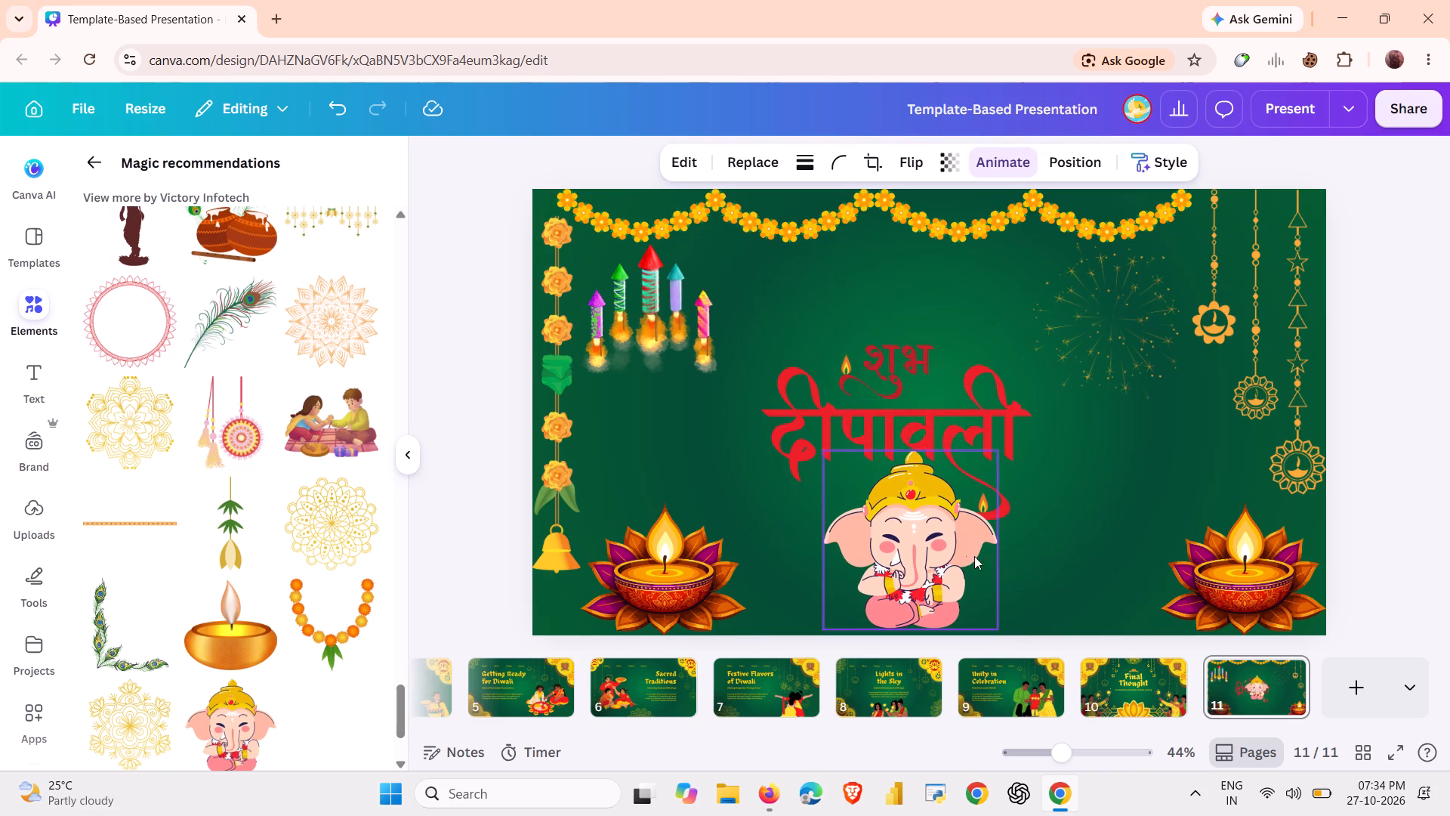
drag(995, 453, 970, 501)
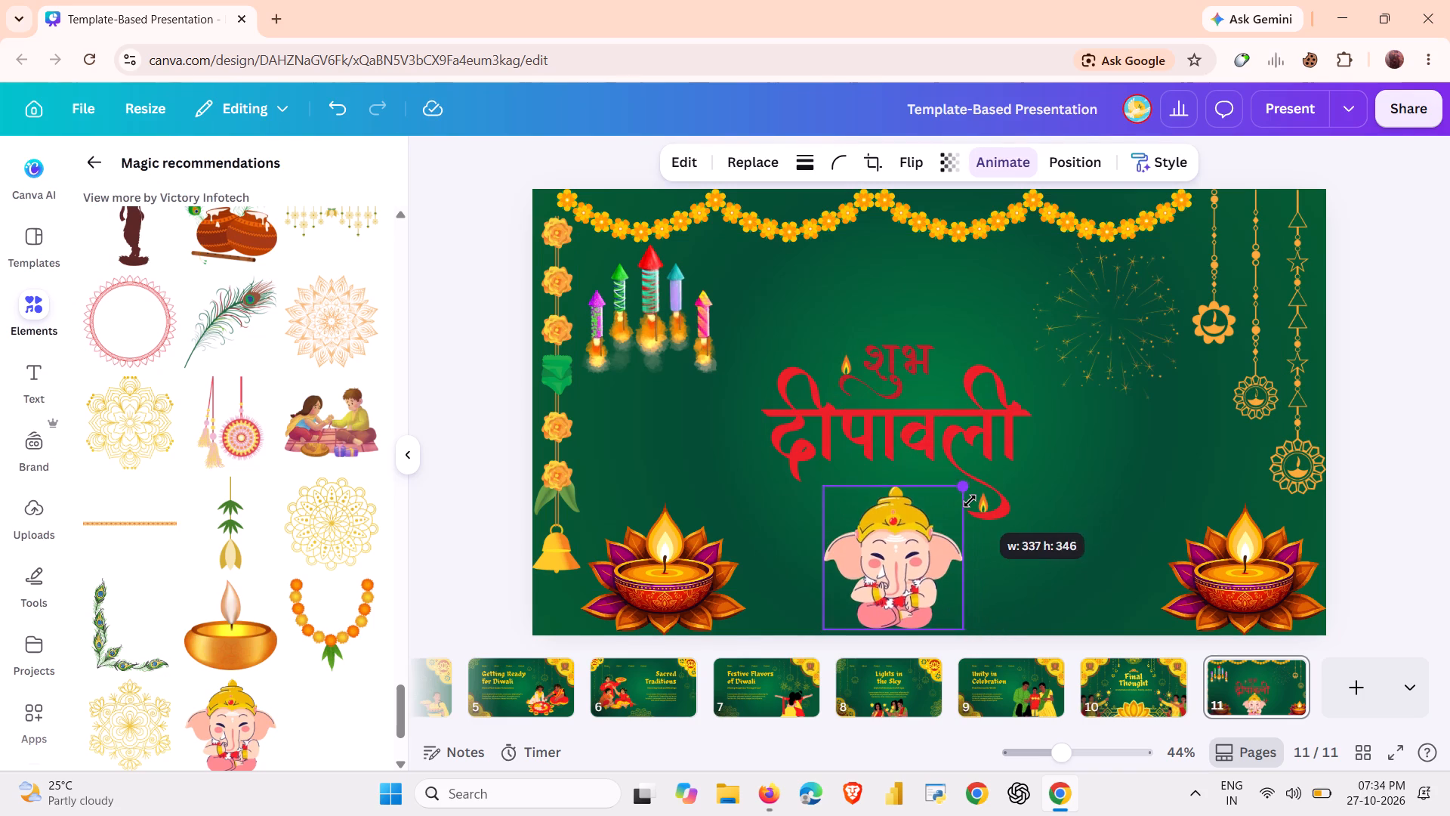
drag(970, 501, 962, 508)
drag(893, 572, 907, 567)
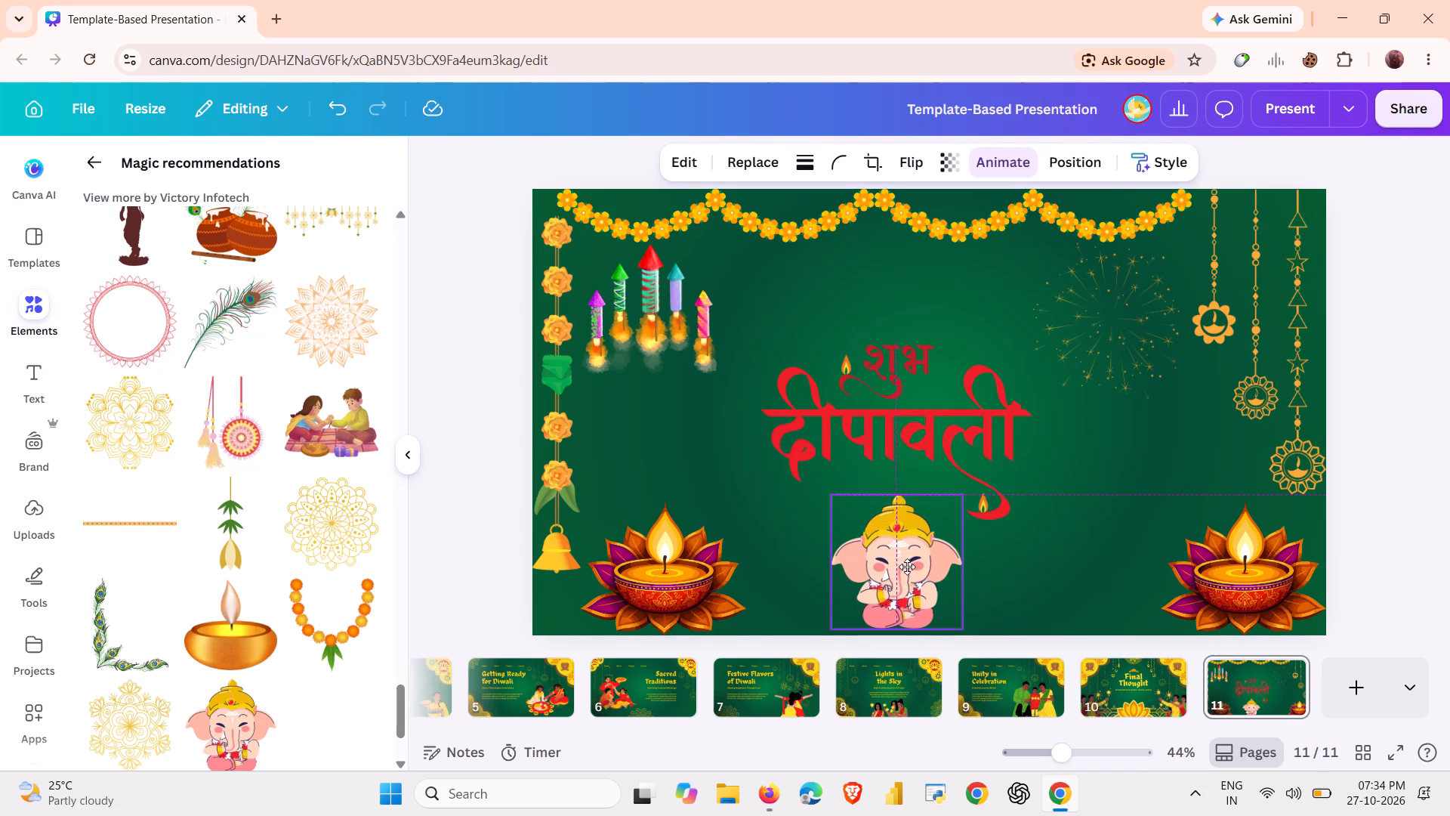
drag(907, 567, 891, 582)
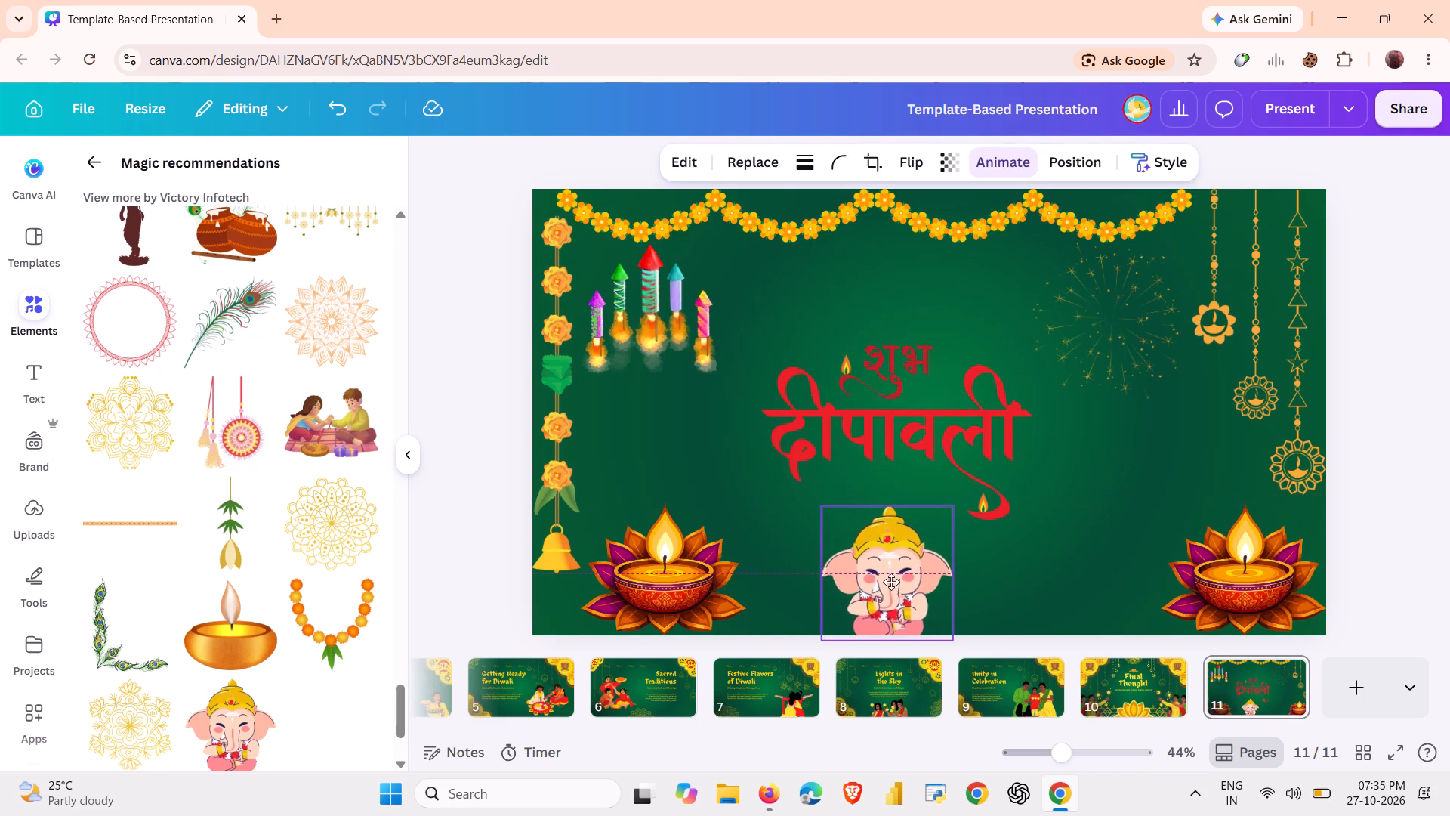
drag(891, 582, 903, 580)
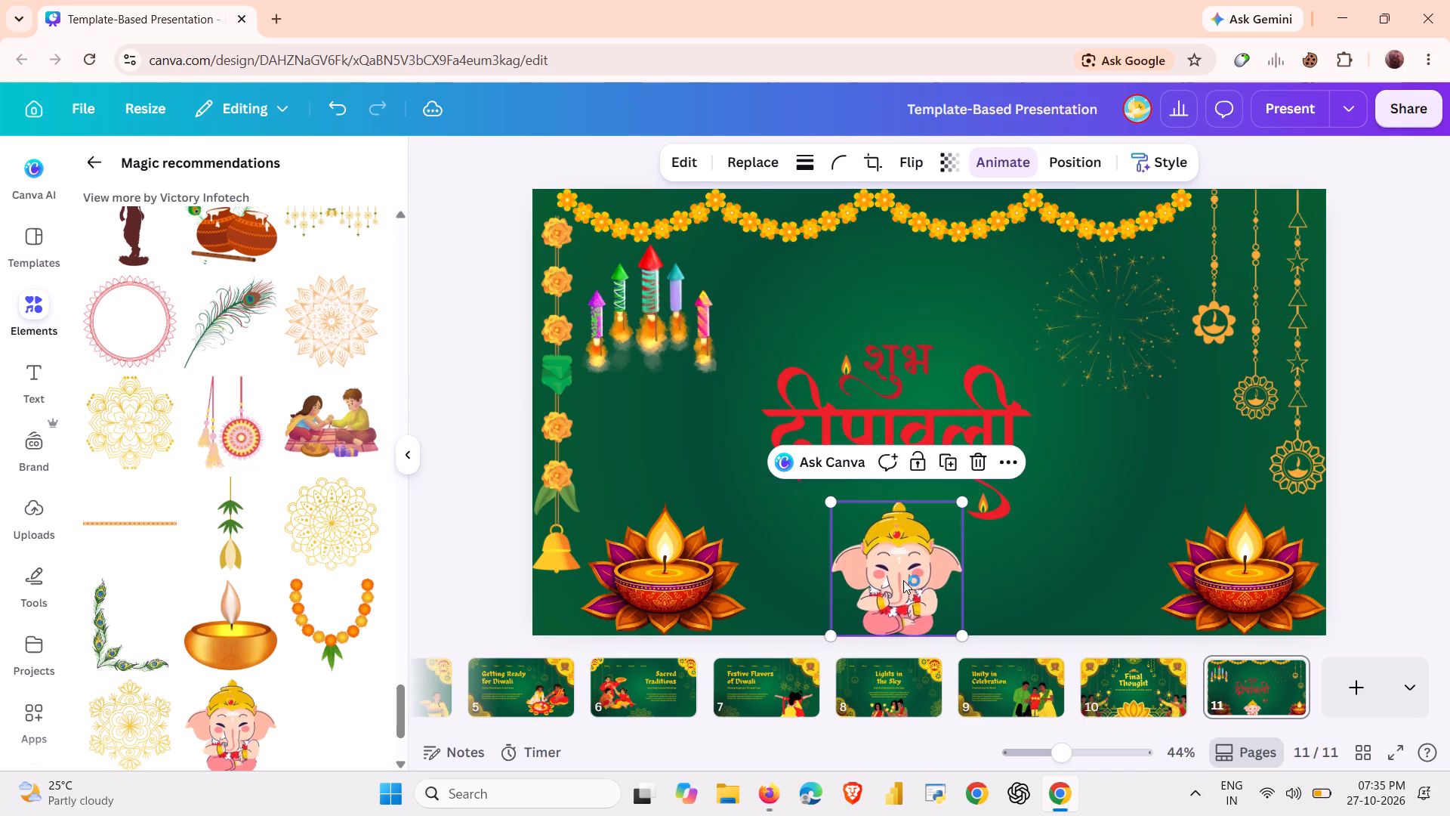
click(797, 560)
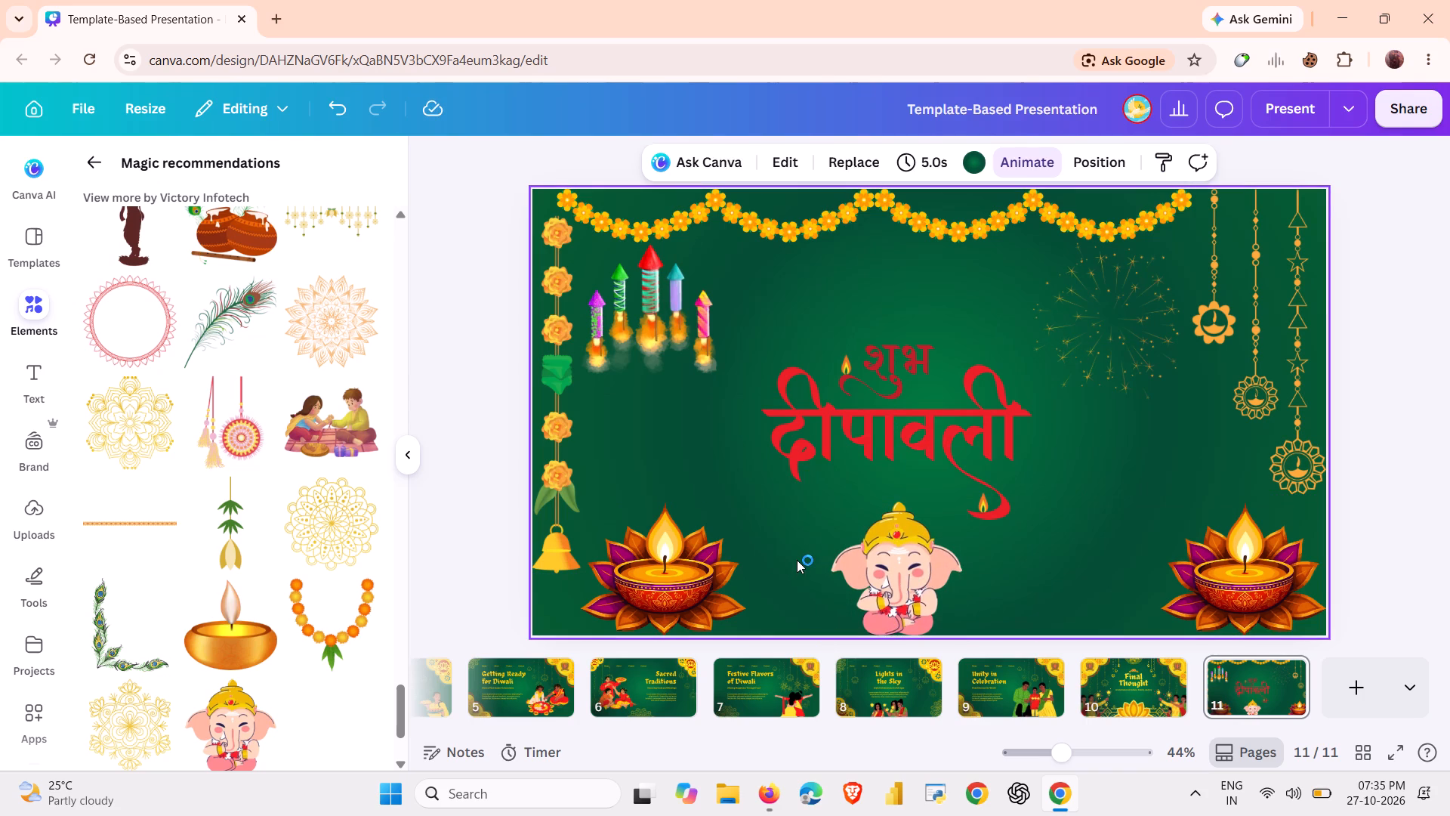
click(936, 548)
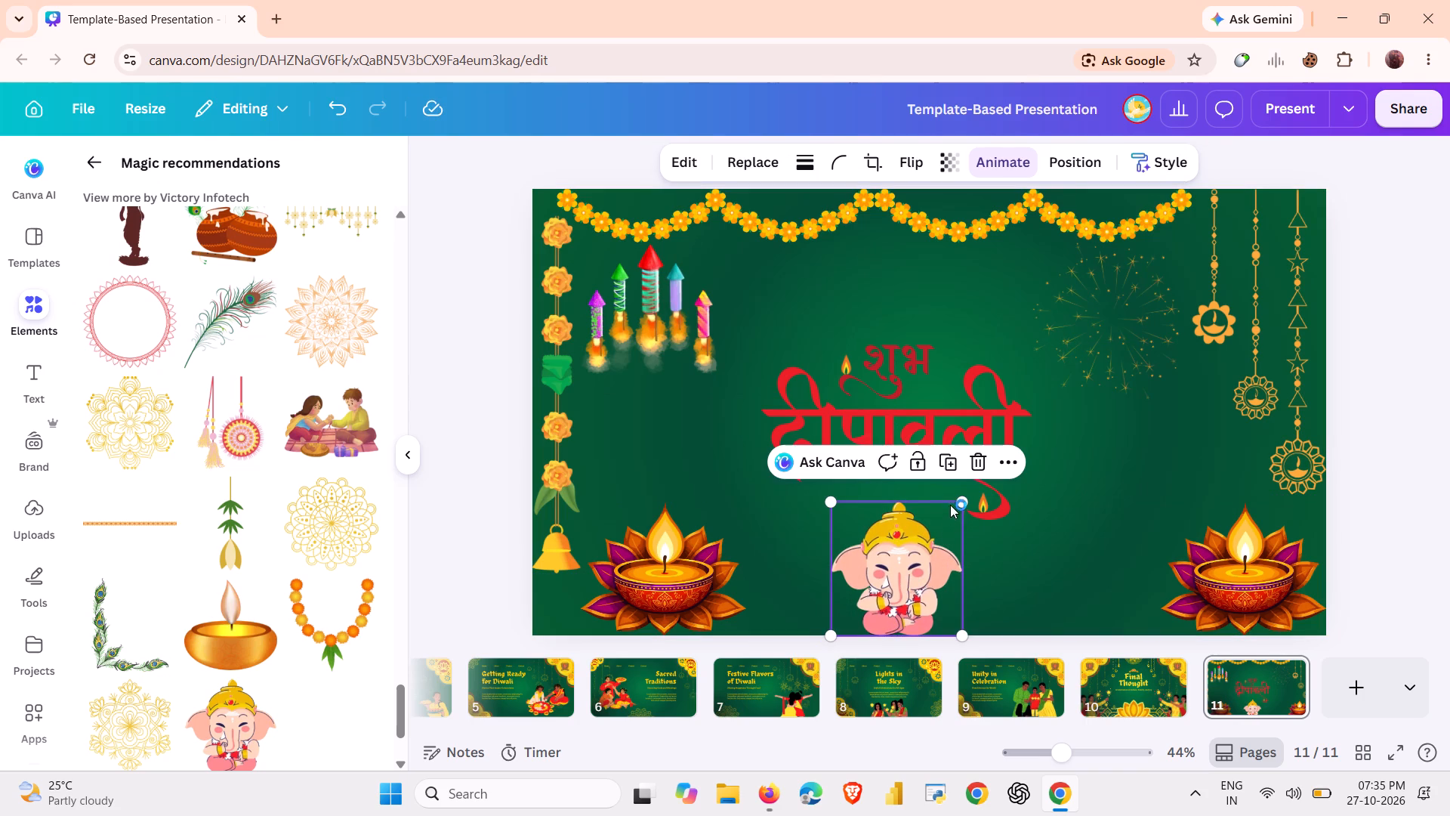
drag(957, 500, 973, 484)
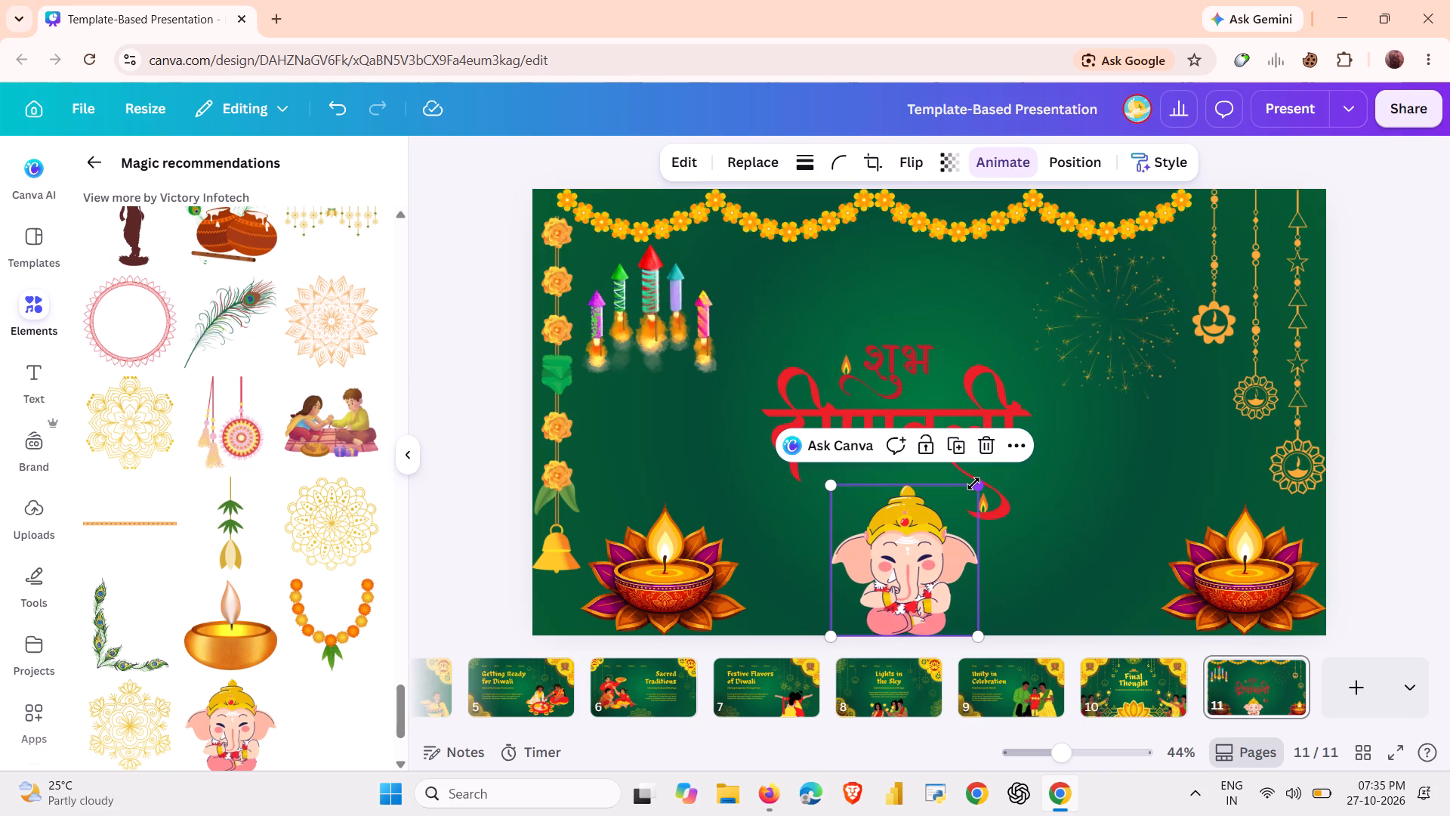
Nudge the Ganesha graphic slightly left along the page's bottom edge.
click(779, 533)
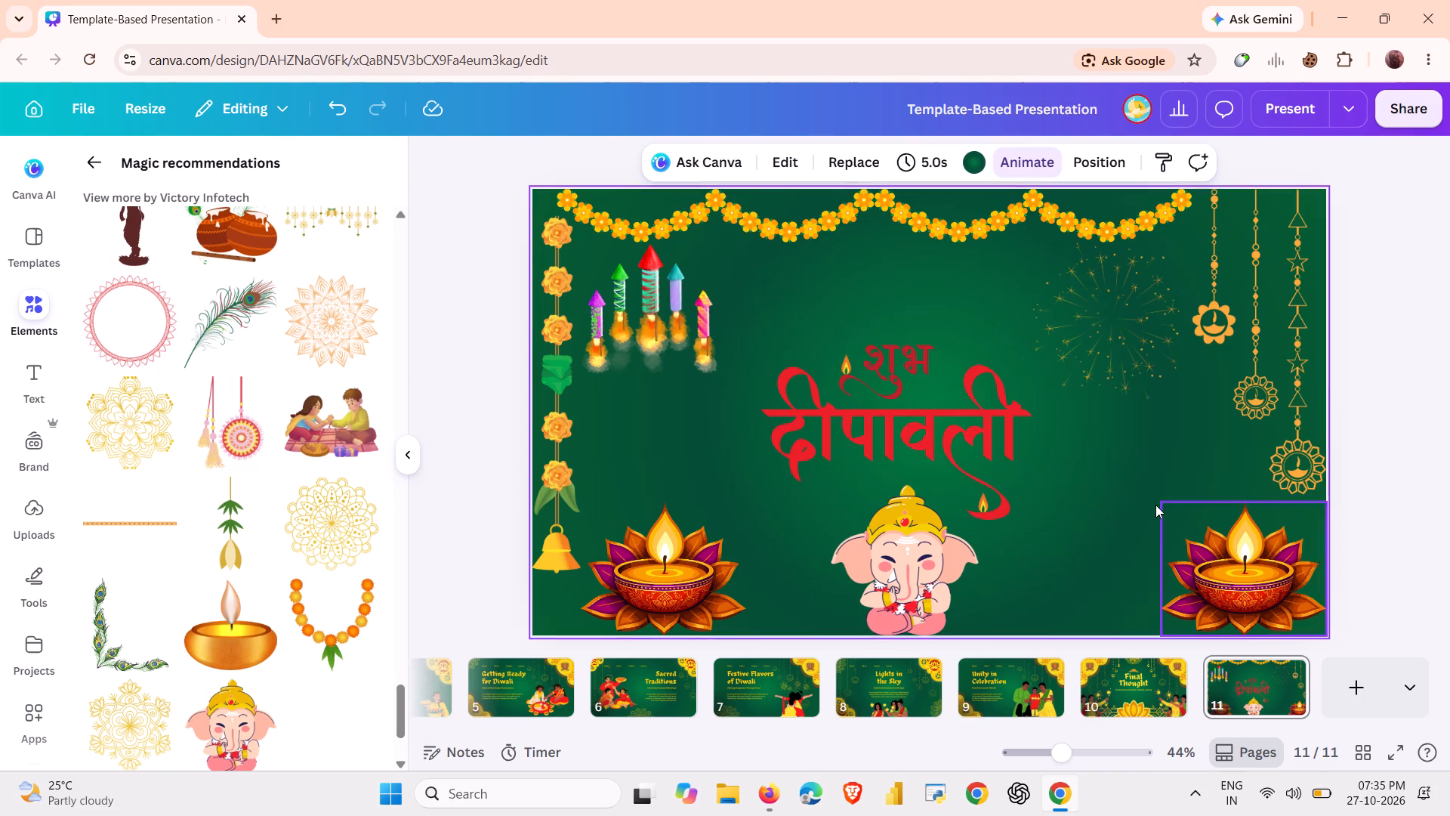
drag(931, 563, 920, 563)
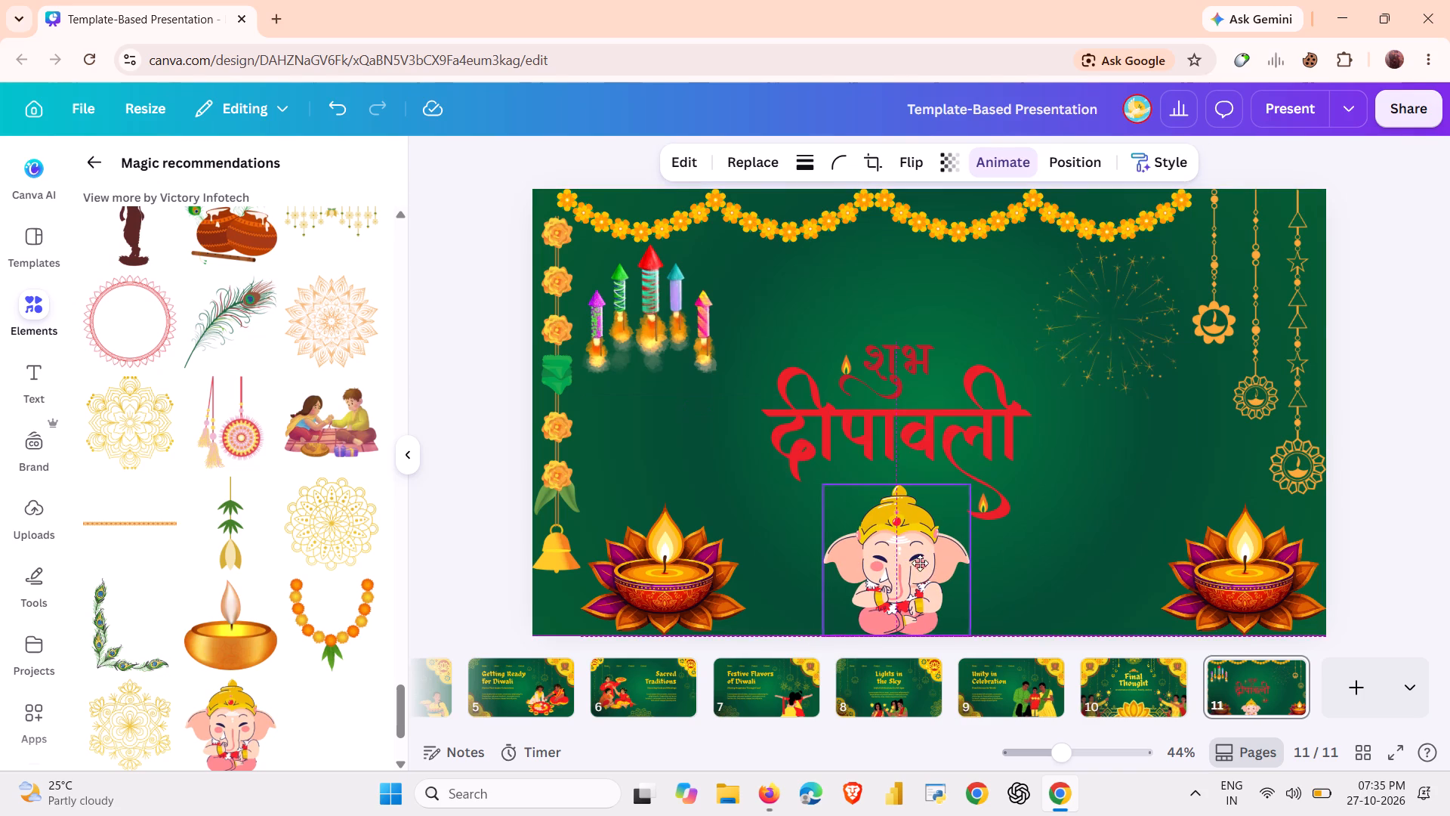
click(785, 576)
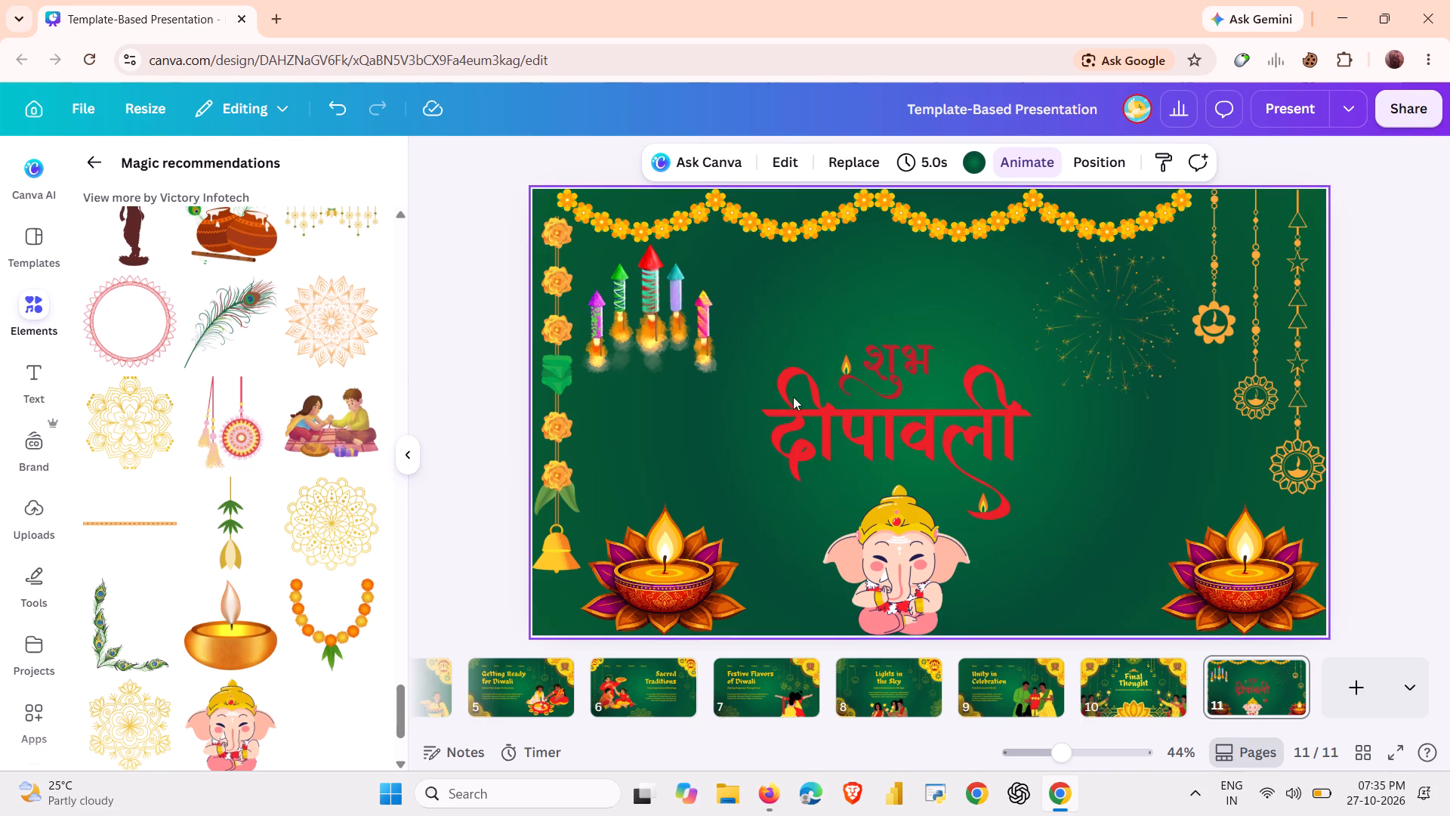
Move the red Hindi lettering up below the marigold garland, between the rockets and the gold fireworks burst.
drag(850, 392, 819, 311)
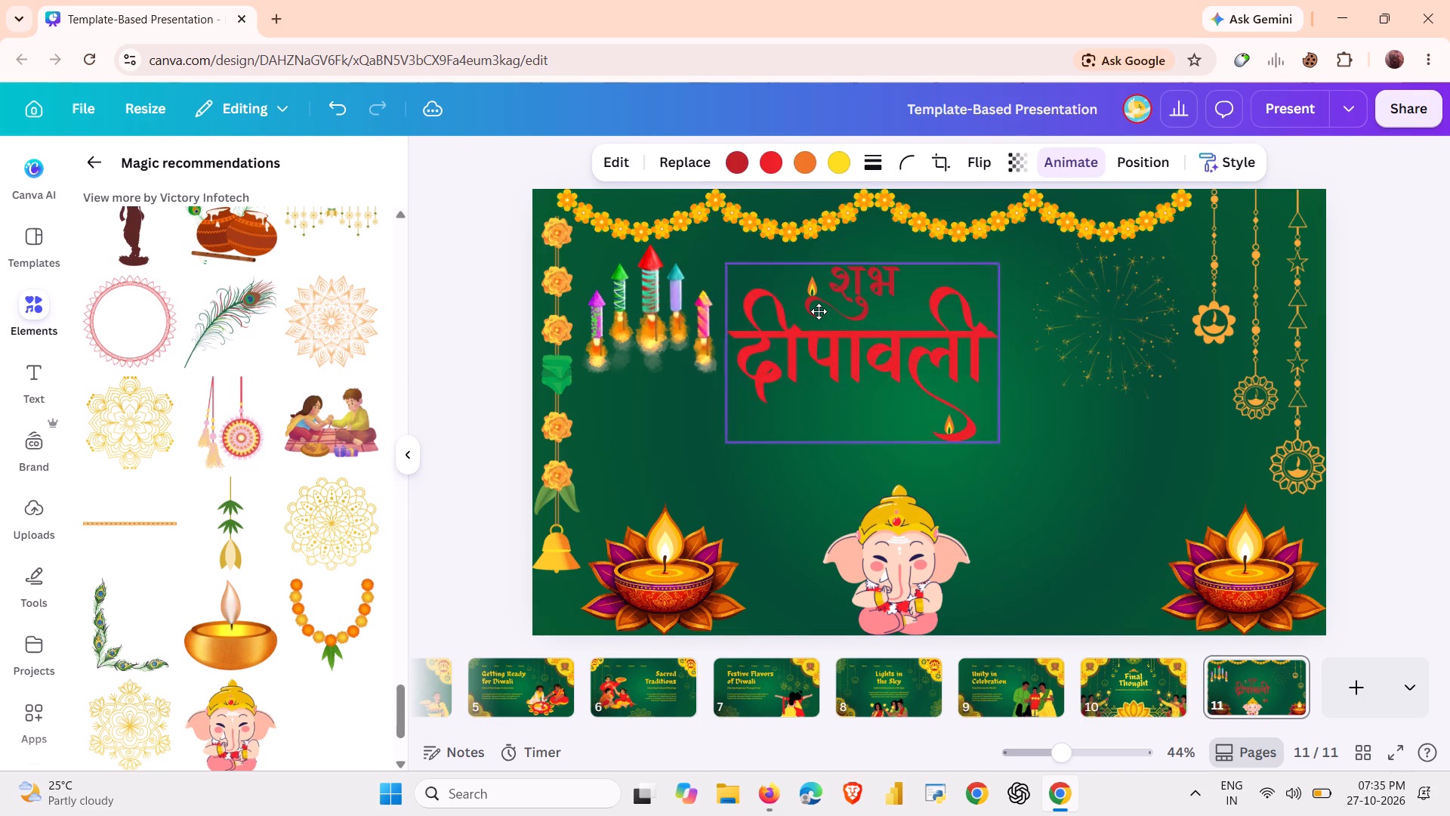
drag(819, 311, 829, 309)
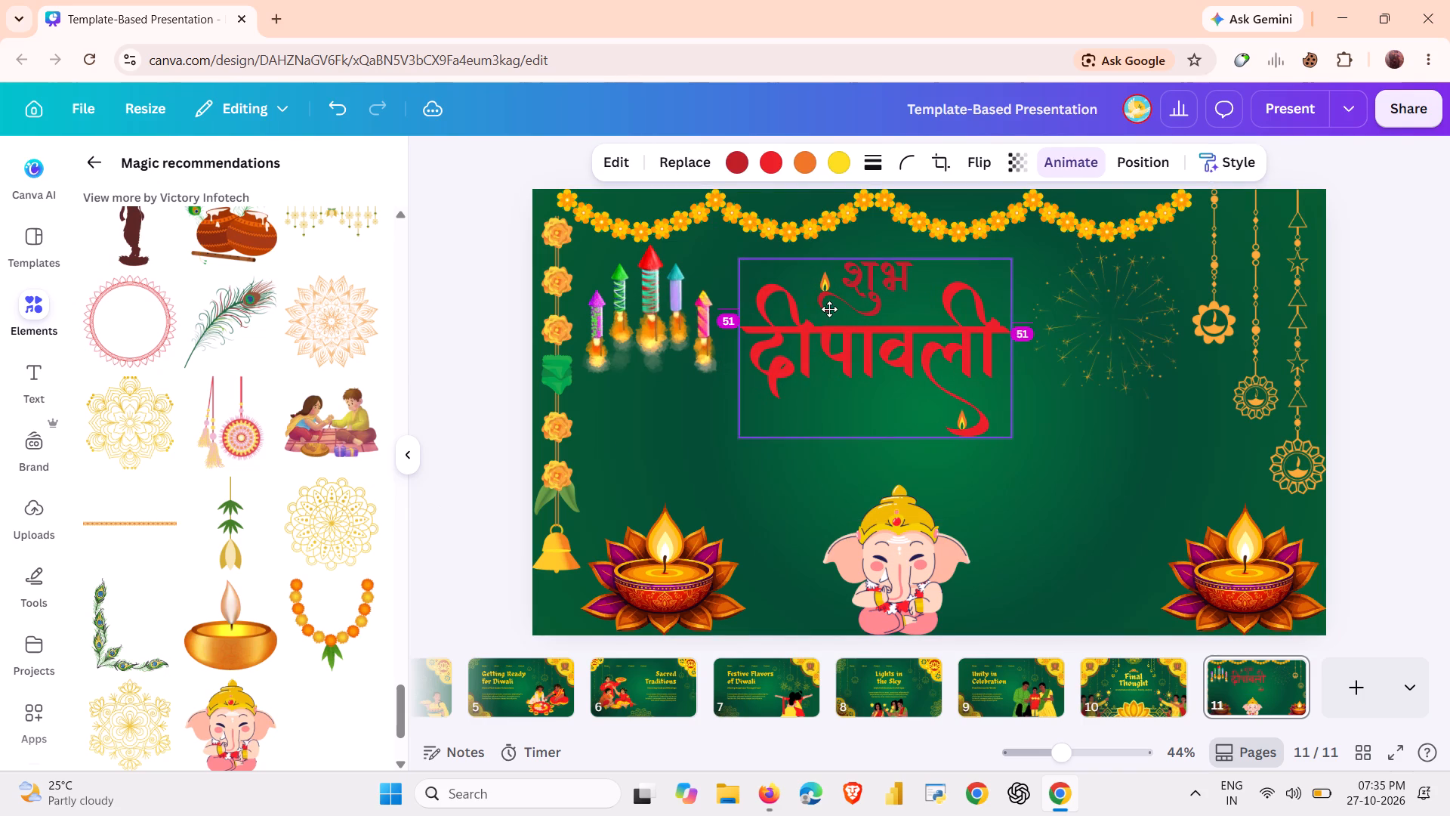
drag(829, 309, 829, 300)
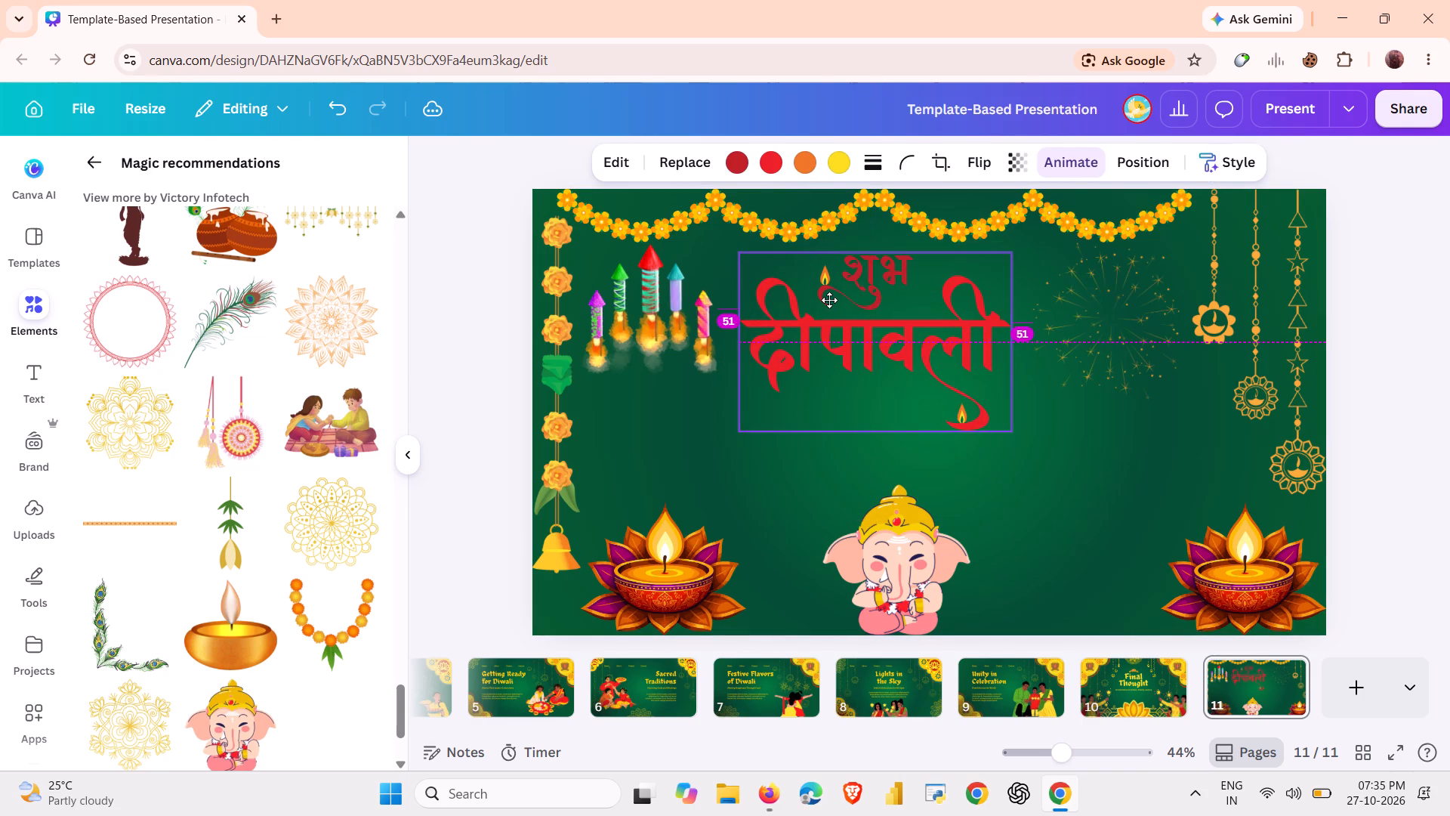
drag(829, 300, 824, 300)
click(825, 480)
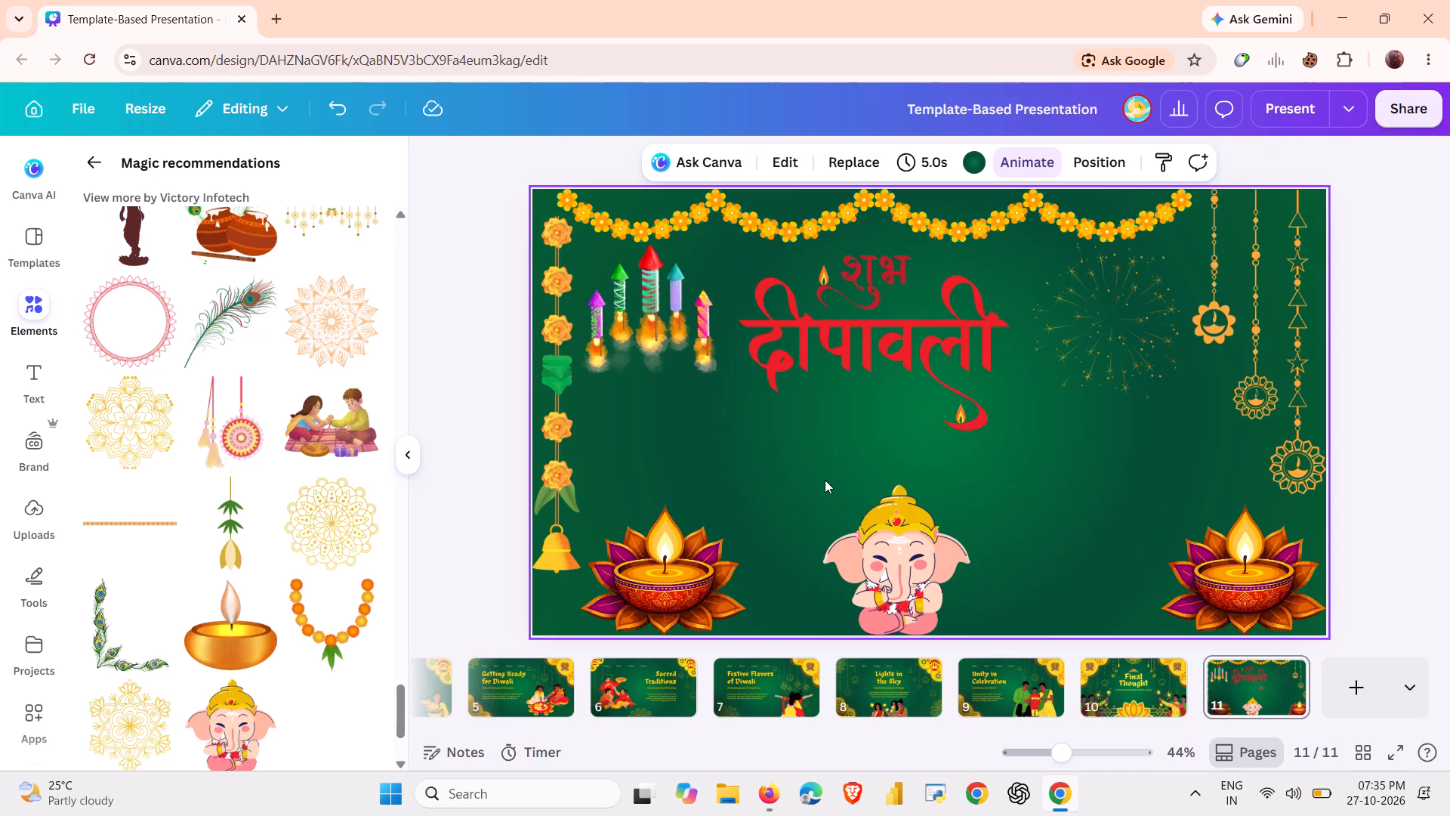
Move the Ganesha graphic up directly beneath the Hindi lettering, centred on it and tucked beside its trailing diya.
drag(861, 542, 834, 444)
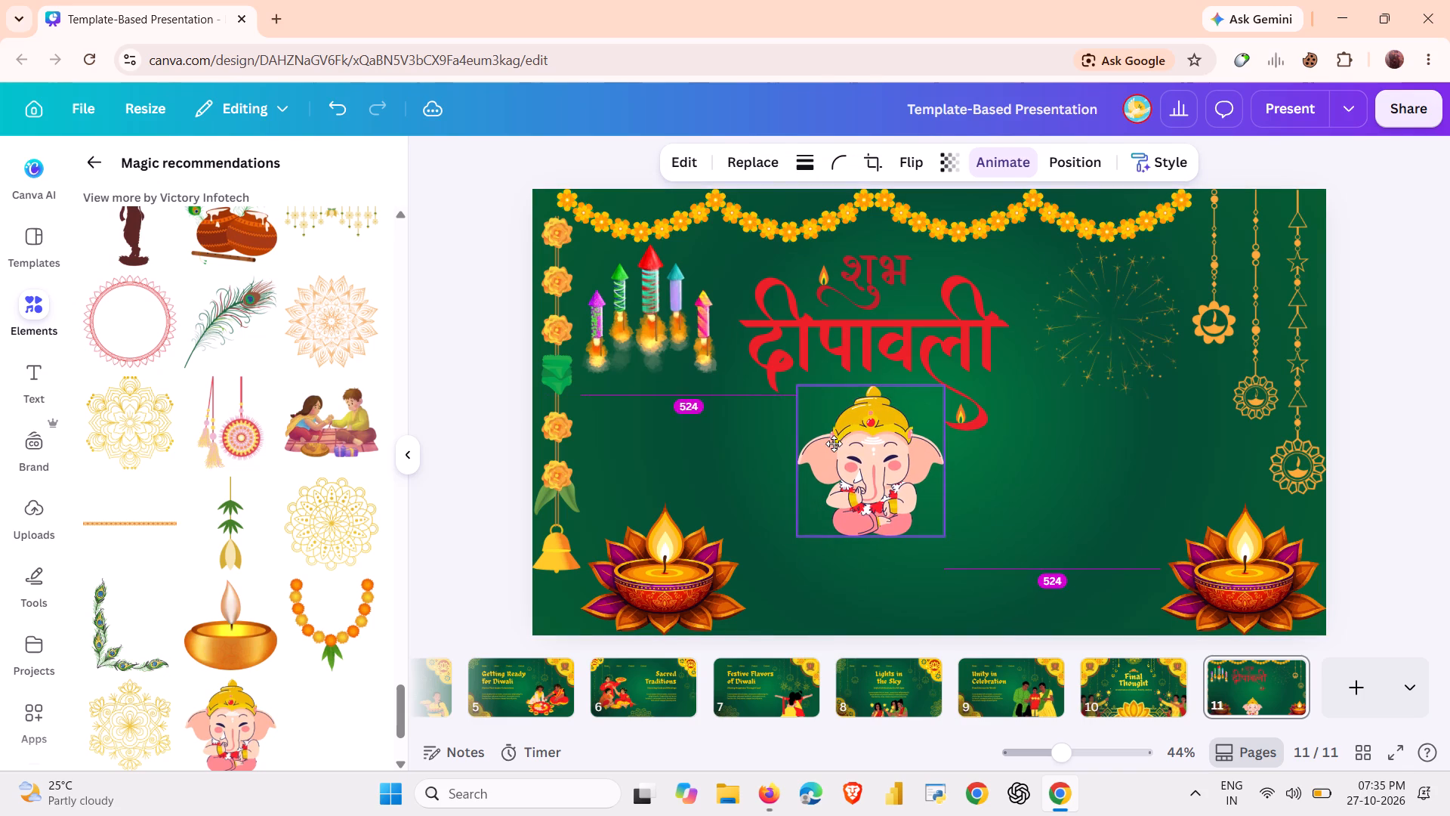
drag(834, 444, 832, 443)
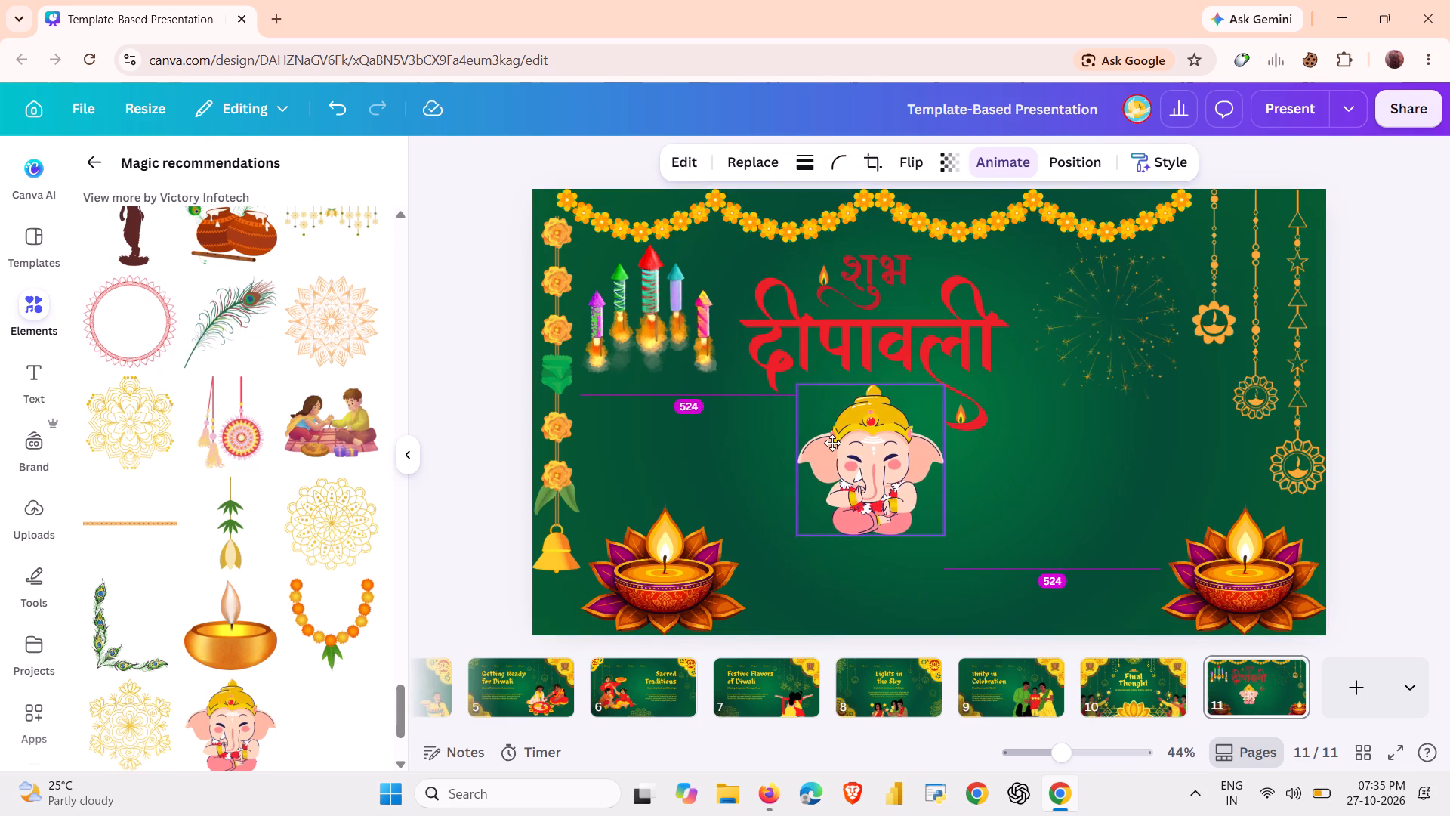
drag(832, 443, 831, 443)
click(750, 448)
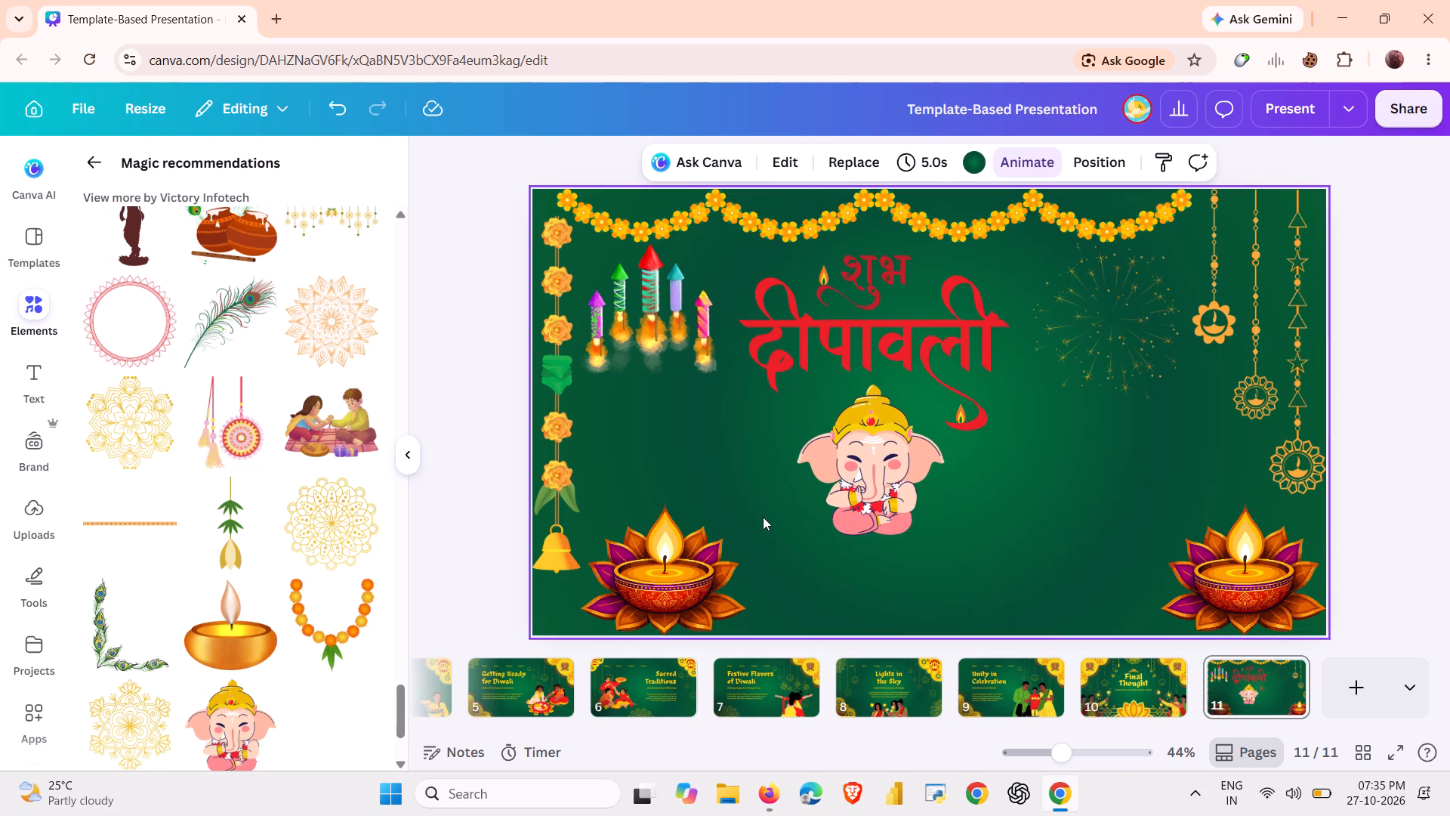
drag(864, 443, 862, 425)
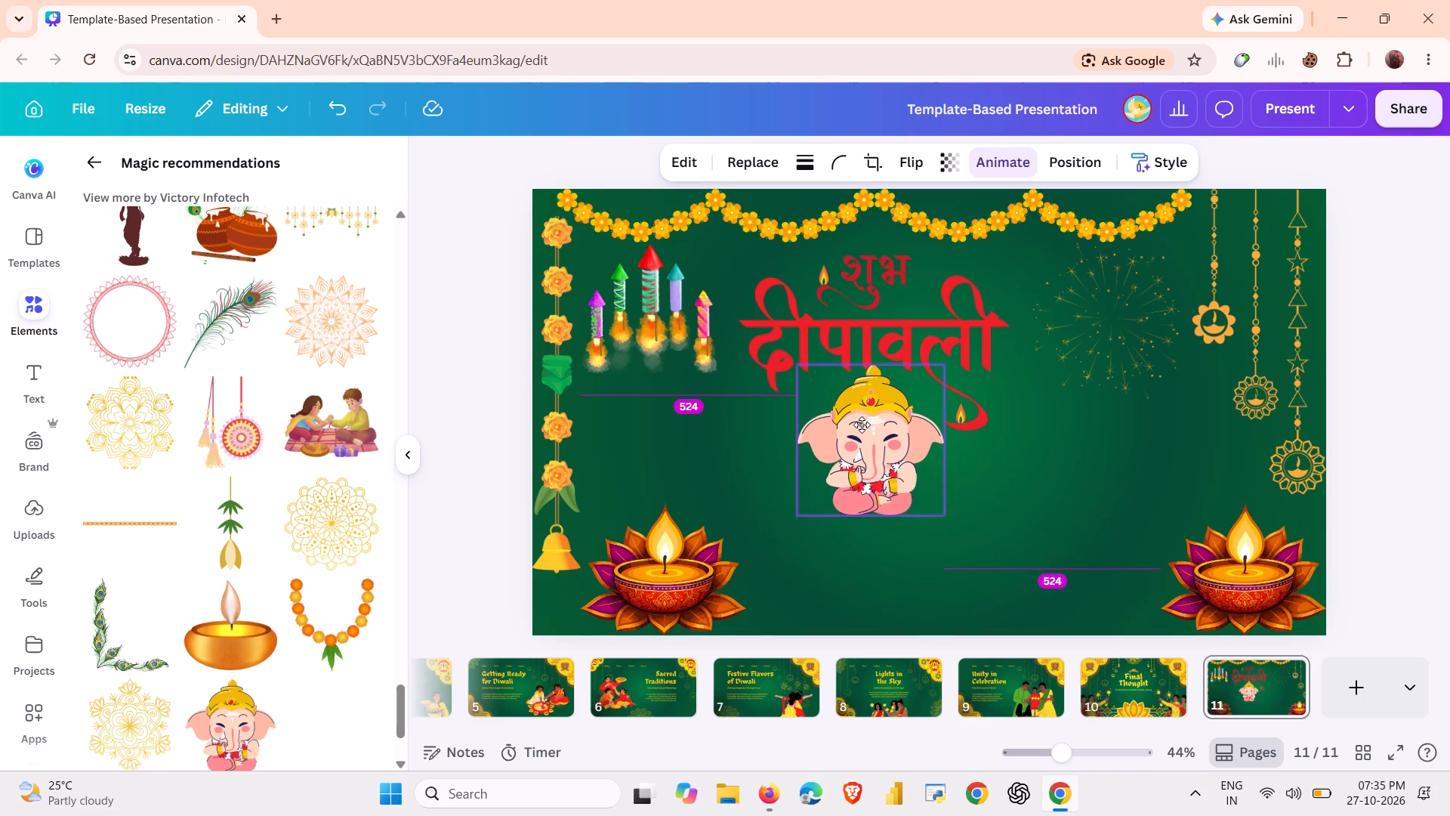
drag(862, 425, 865, 428)
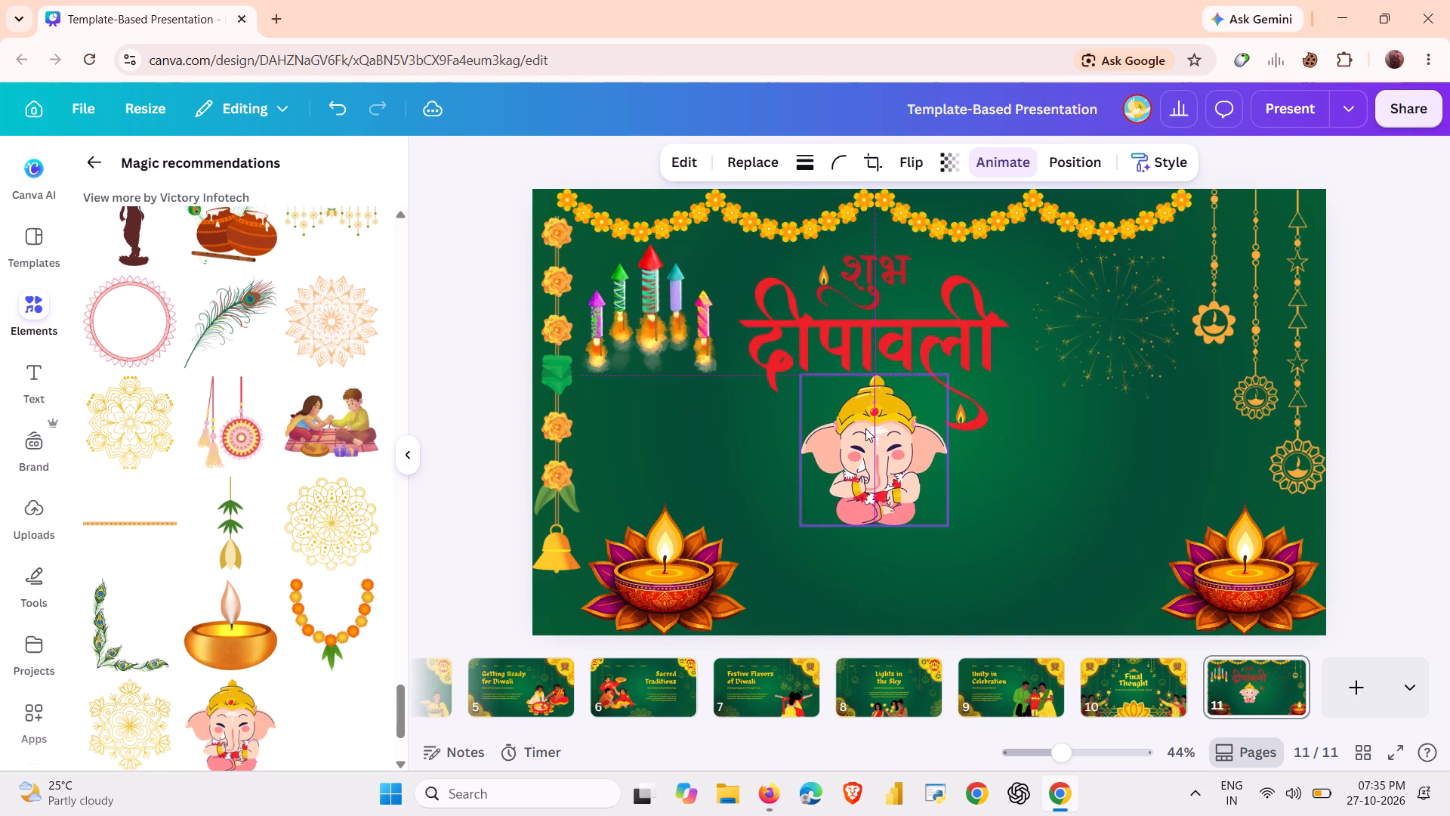
click(784, 430)
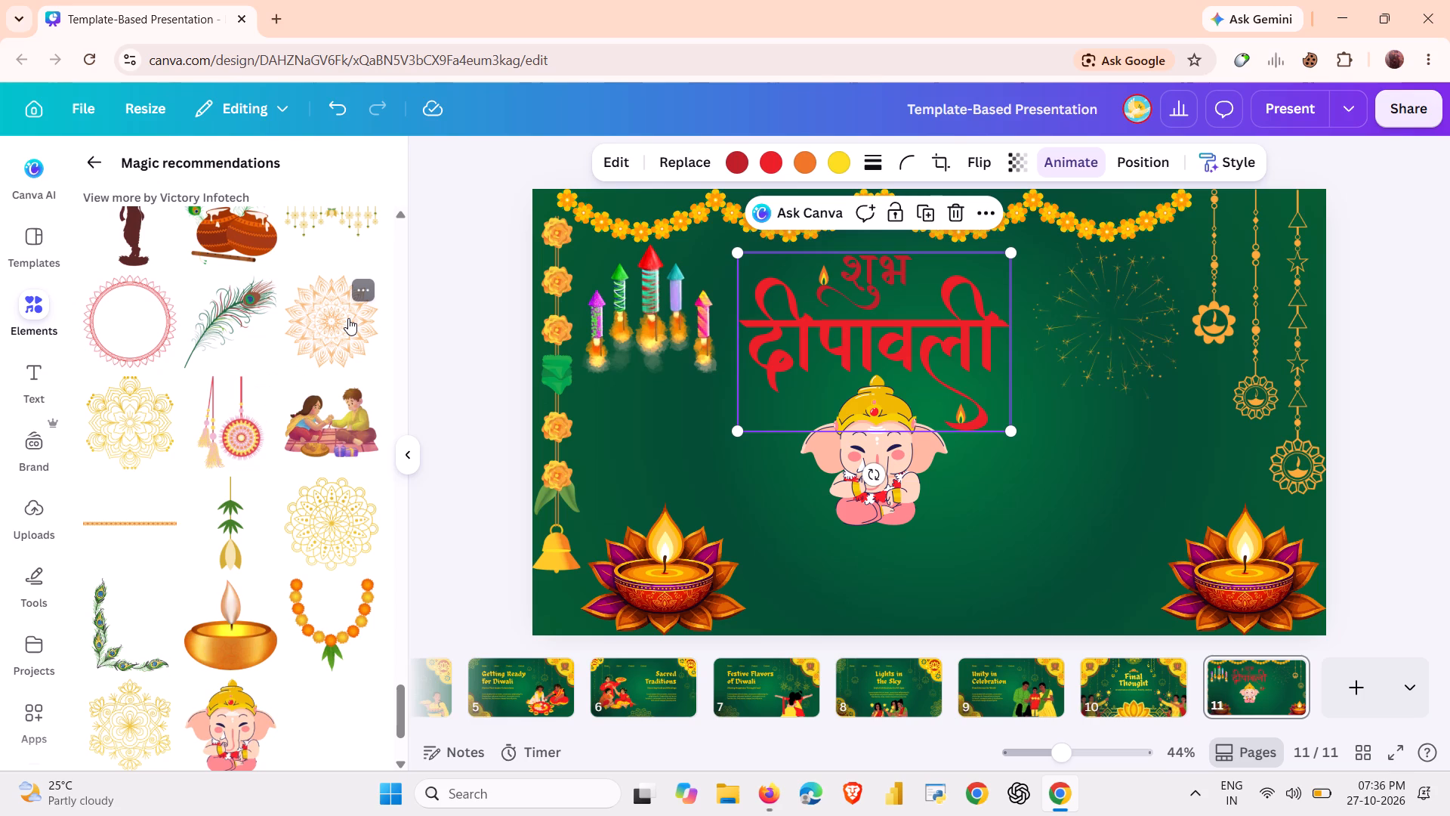
click(329, 331)
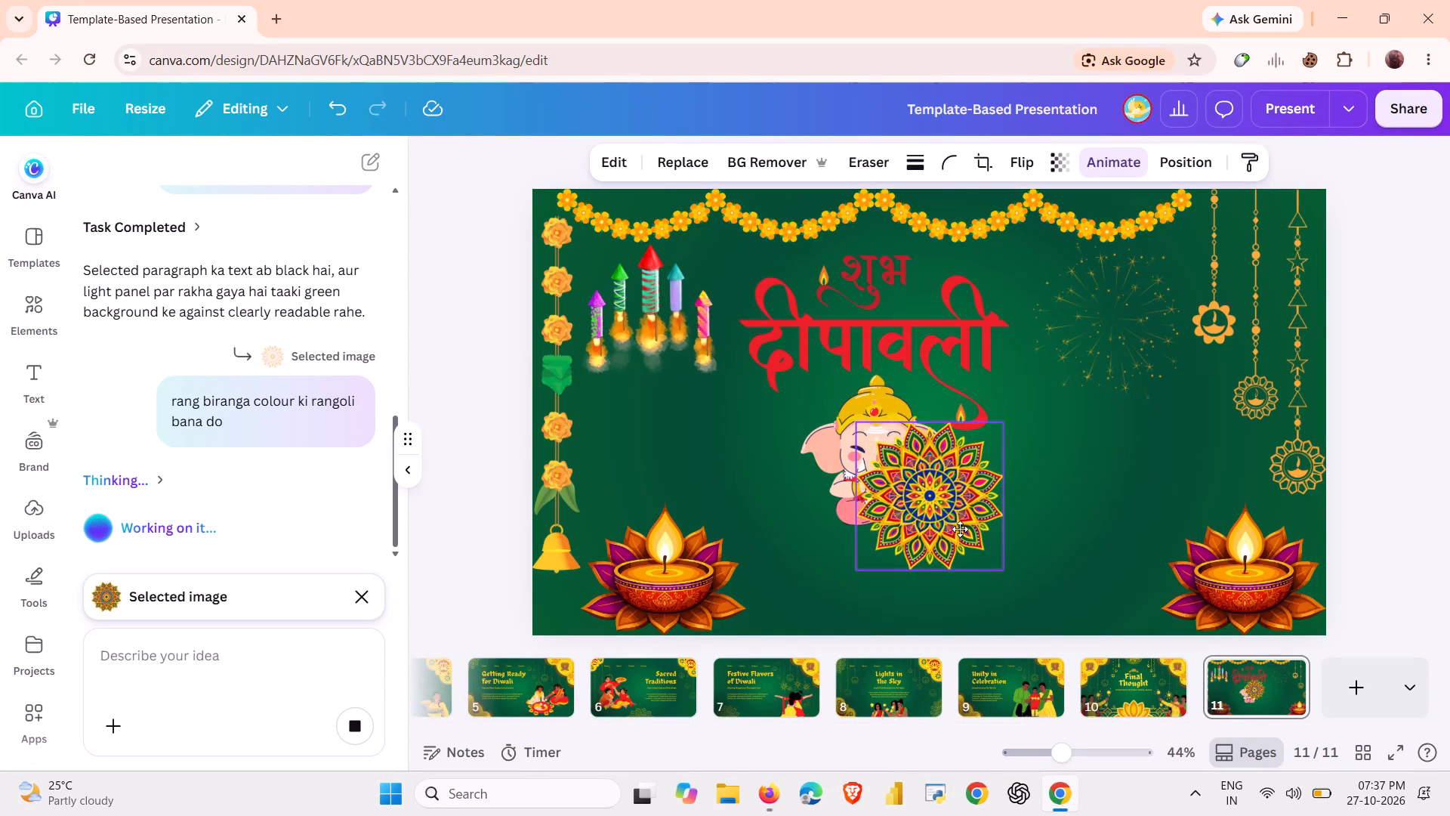
drag(960, 529, 1027, 576)
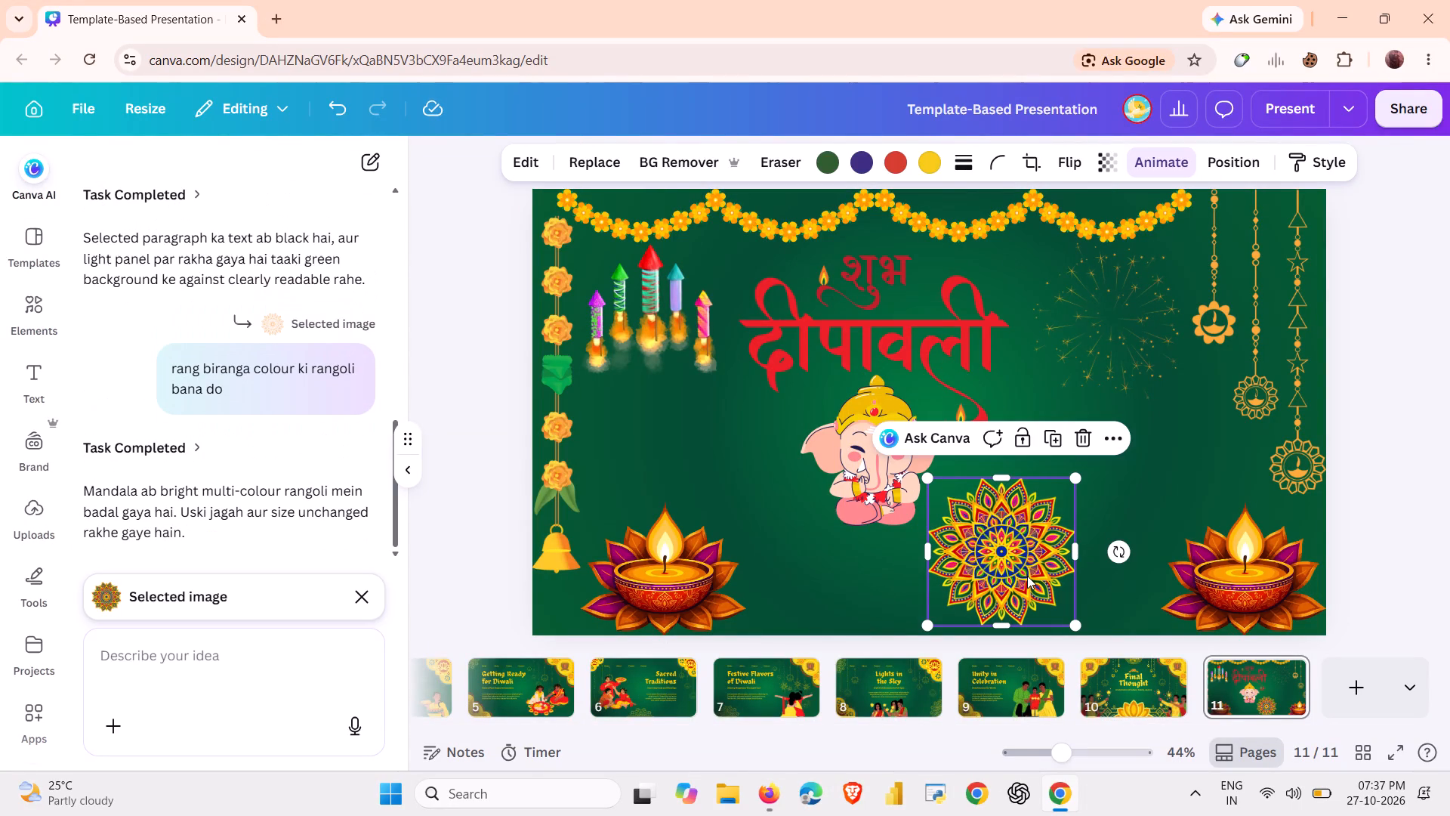
drag(1075, 441, 1066, 458)
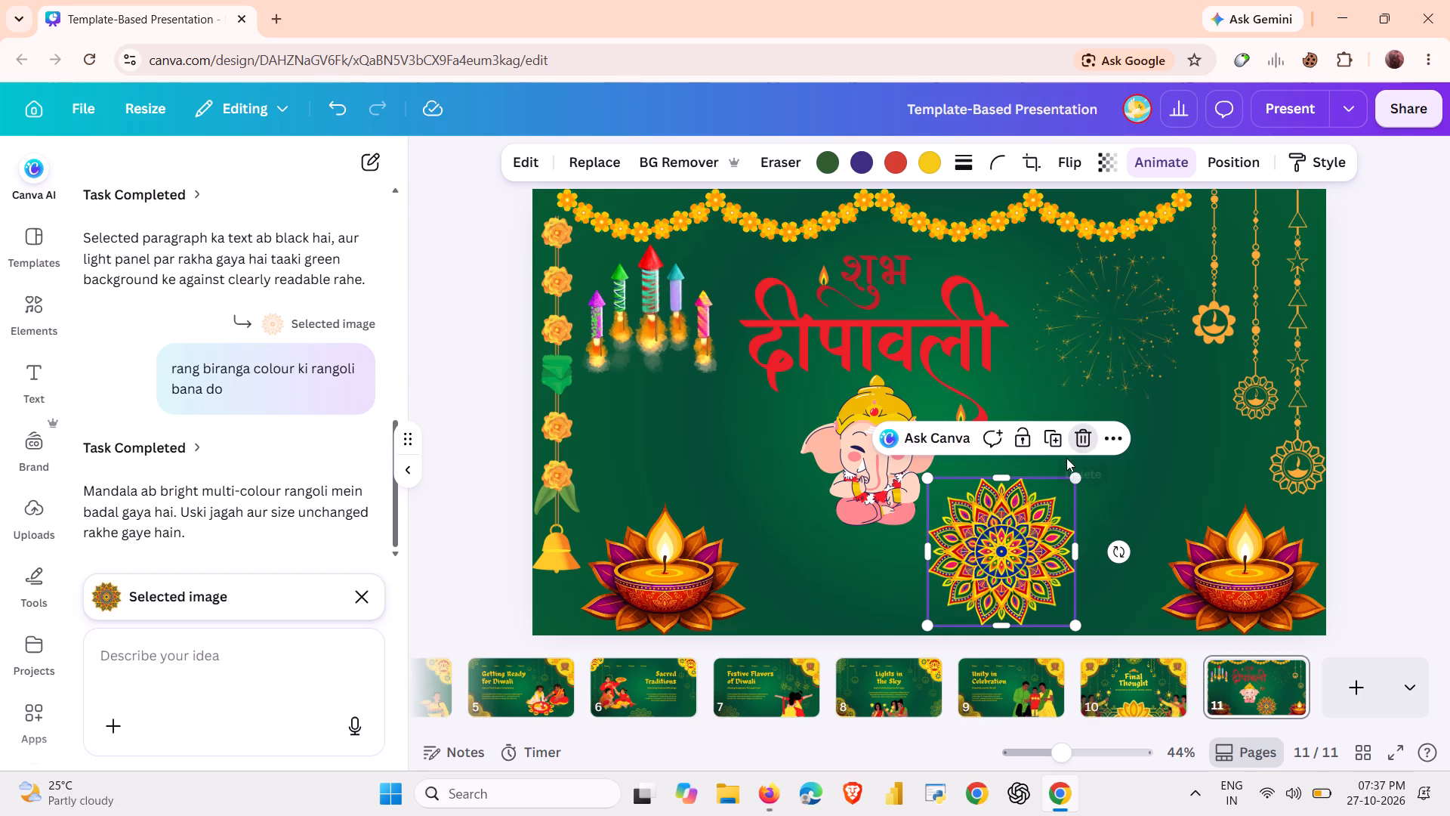
drag(1066, 458, 1039, 491)
drag(1081, 437, 1039, 496)
drag(1039, 496, 1038, 499)
click(1040, 552)
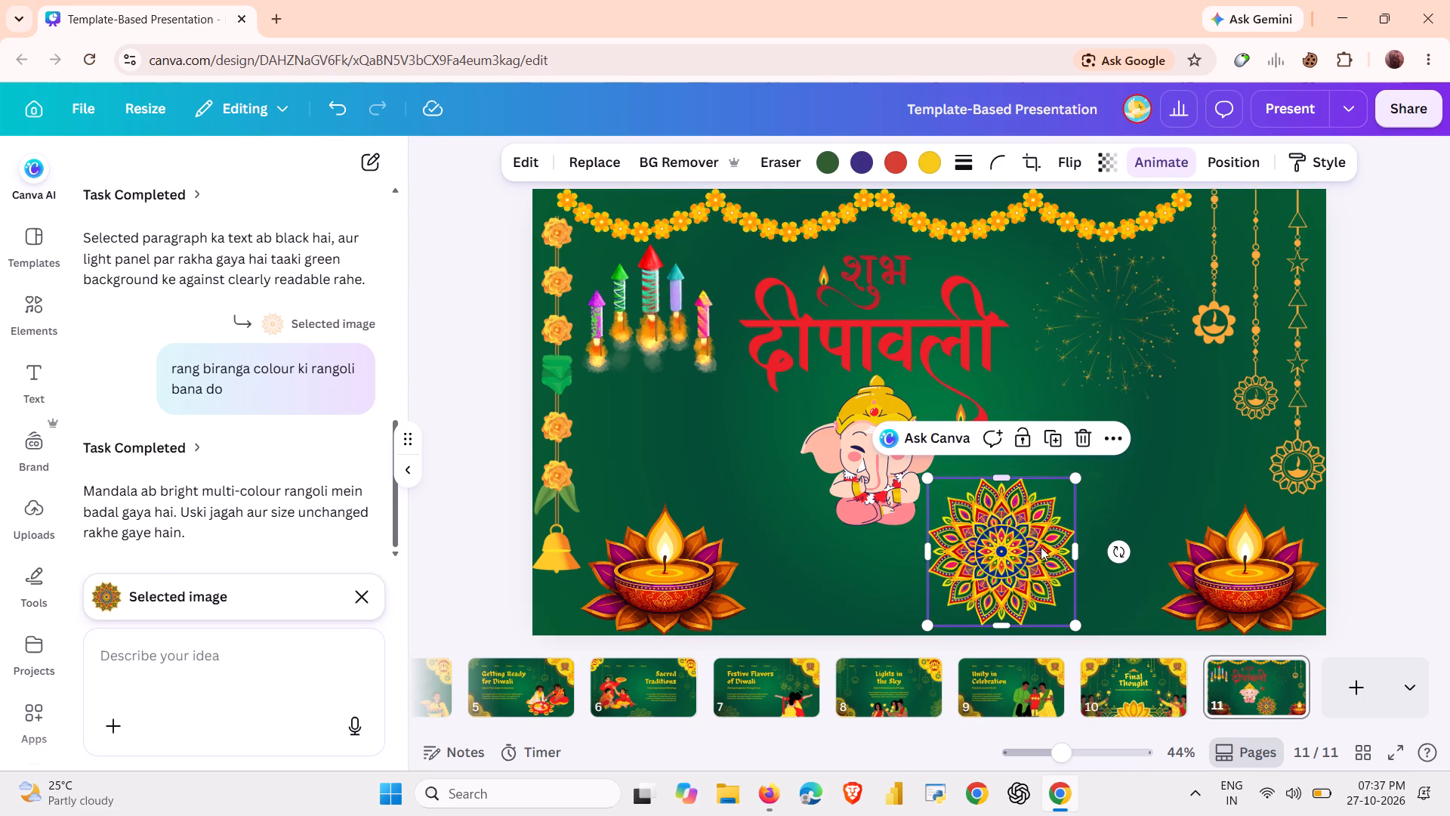
click(1066, 481)
drag(1076, 475, 1069, 482)
drag(1069, 482, 1027, 530)
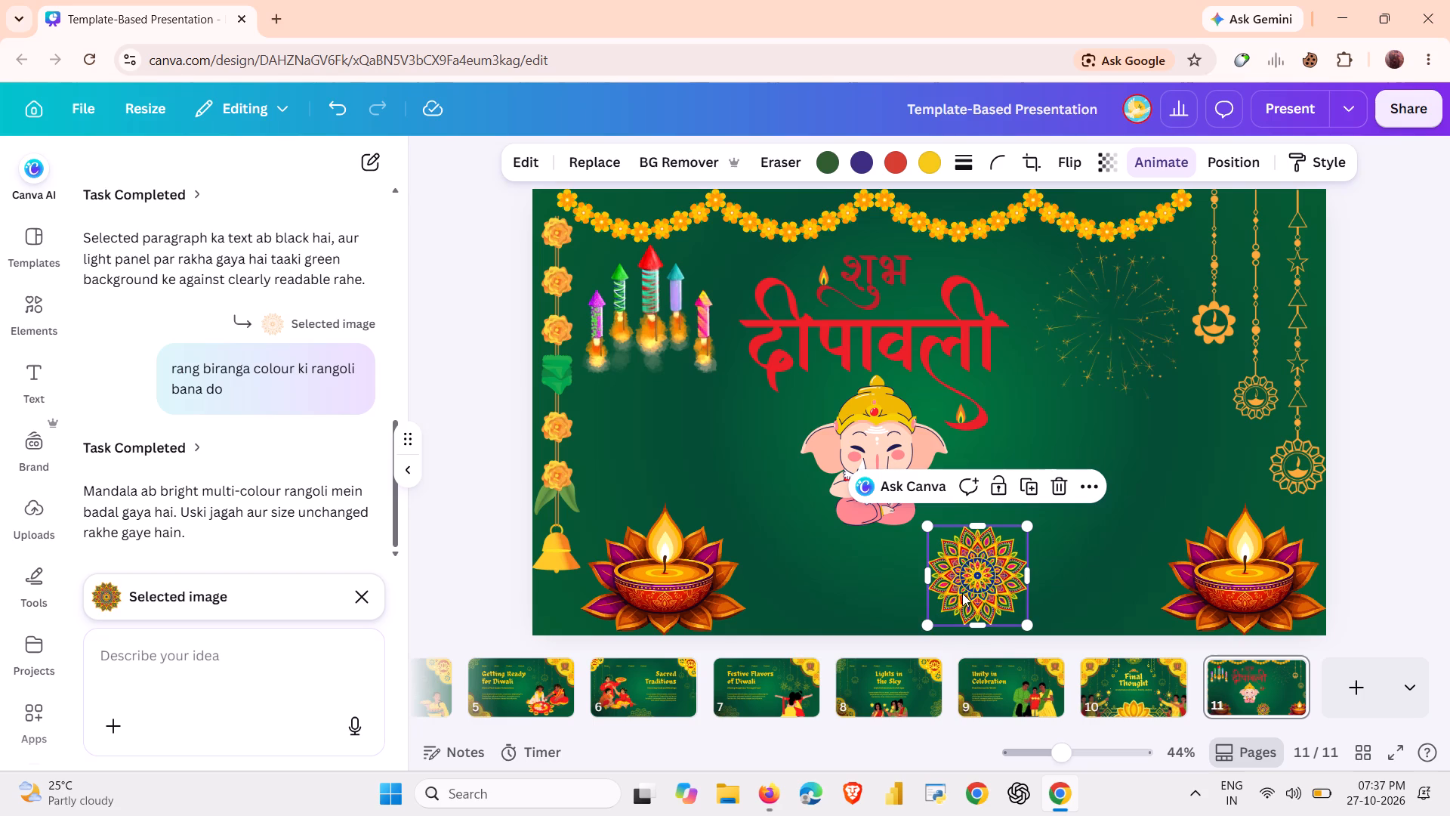
Place the rangoli centrally beneath Ganesha at the page's bottom edge and enlarge it slightly to fill the gap.
drag(963, 593, 875, 603)
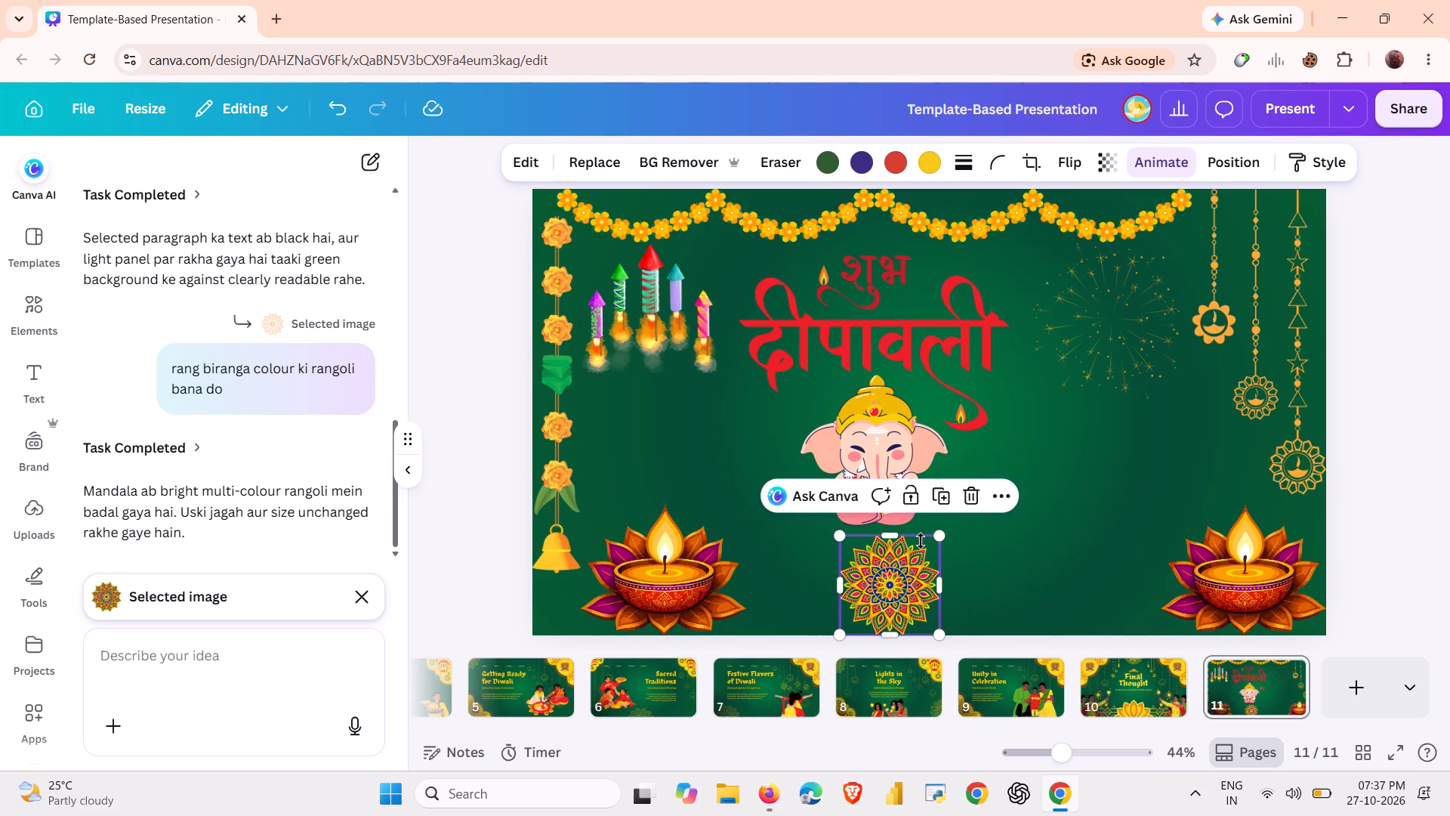
click(930, 543)
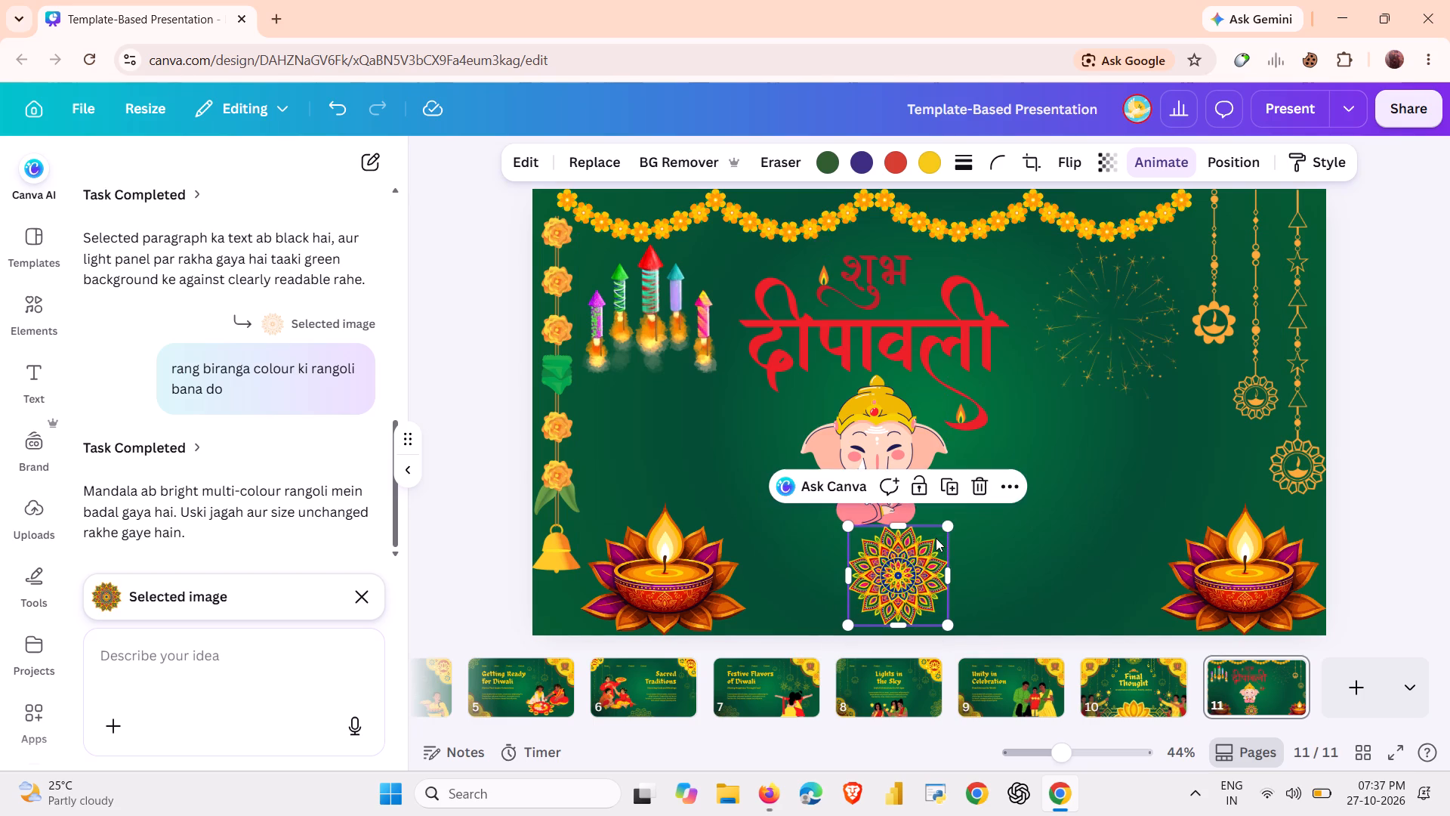
drag(942, 530, 957, 517)
drag(923, 533, 901, 531)
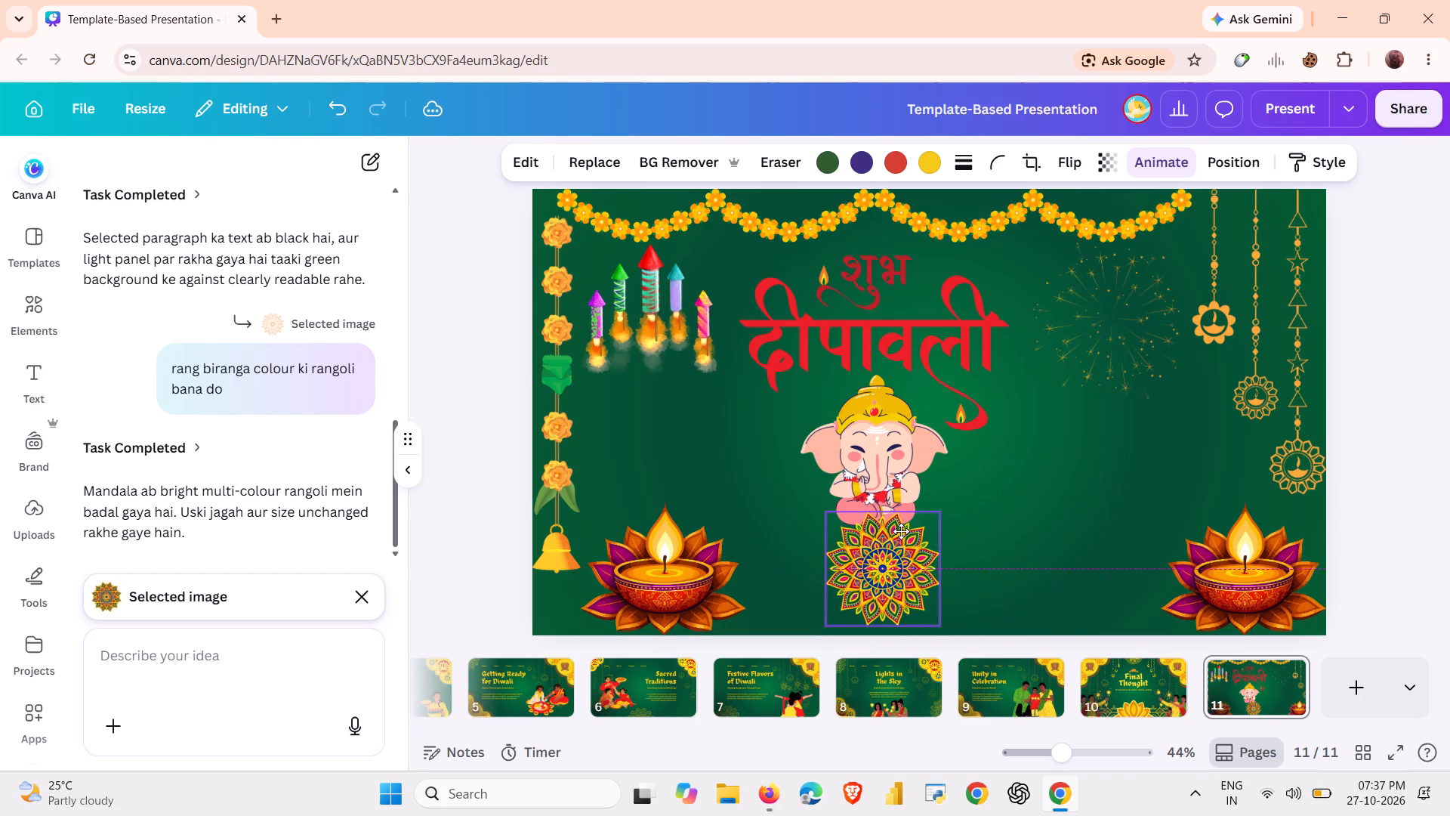
drag(901, 531, 900, 537)
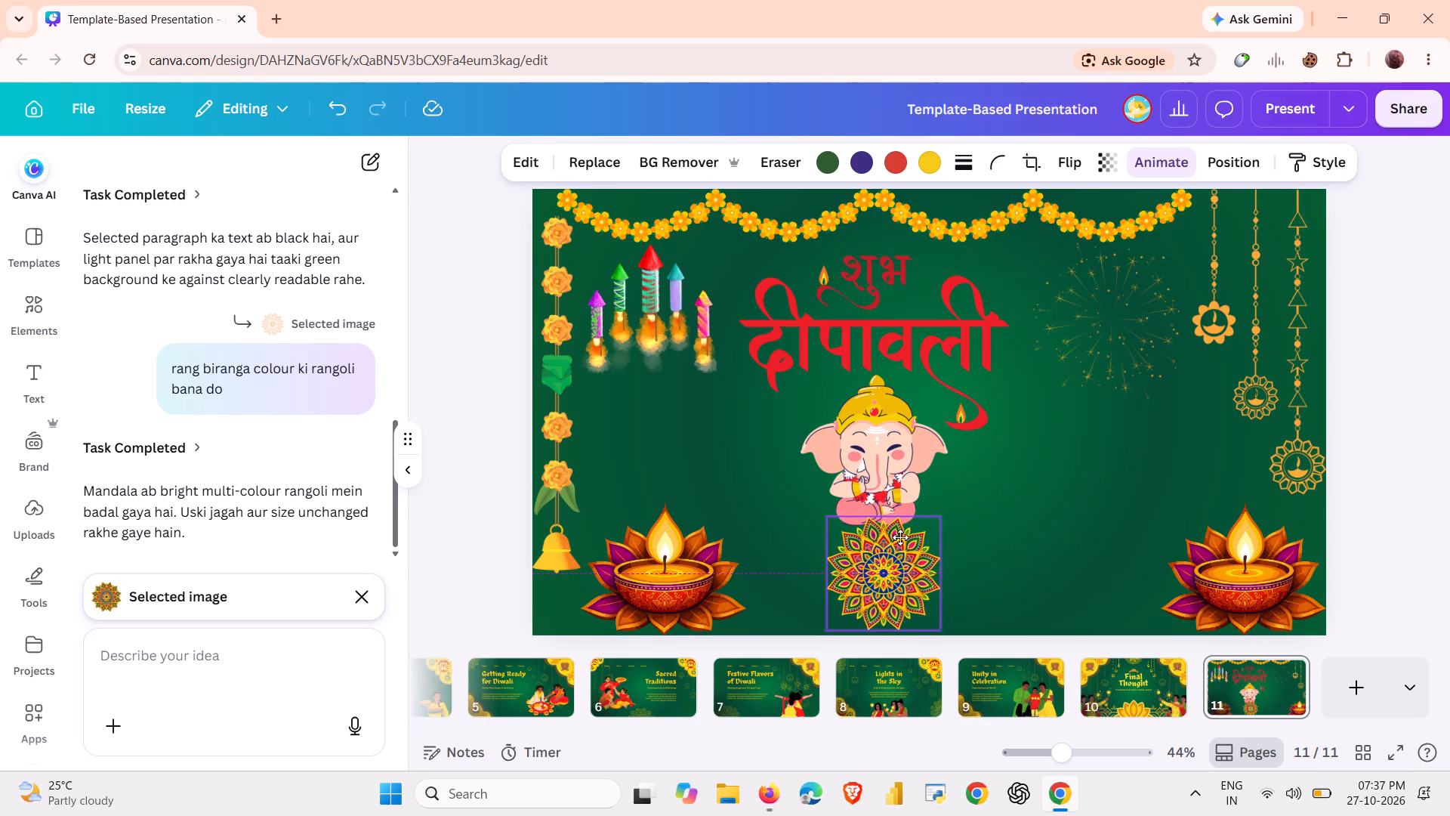
drag(900, 537, 892, 539)
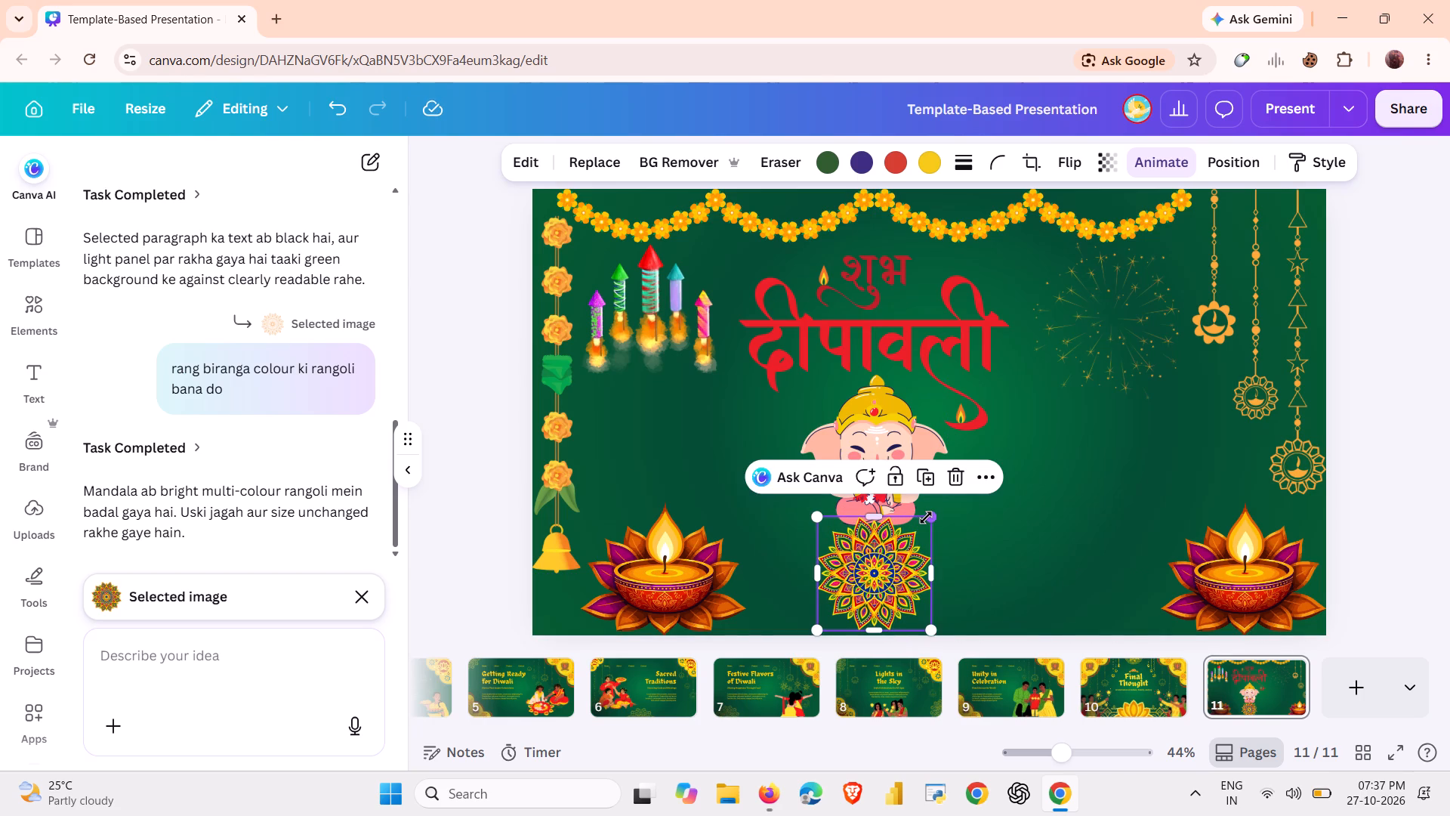
click(926, 518)
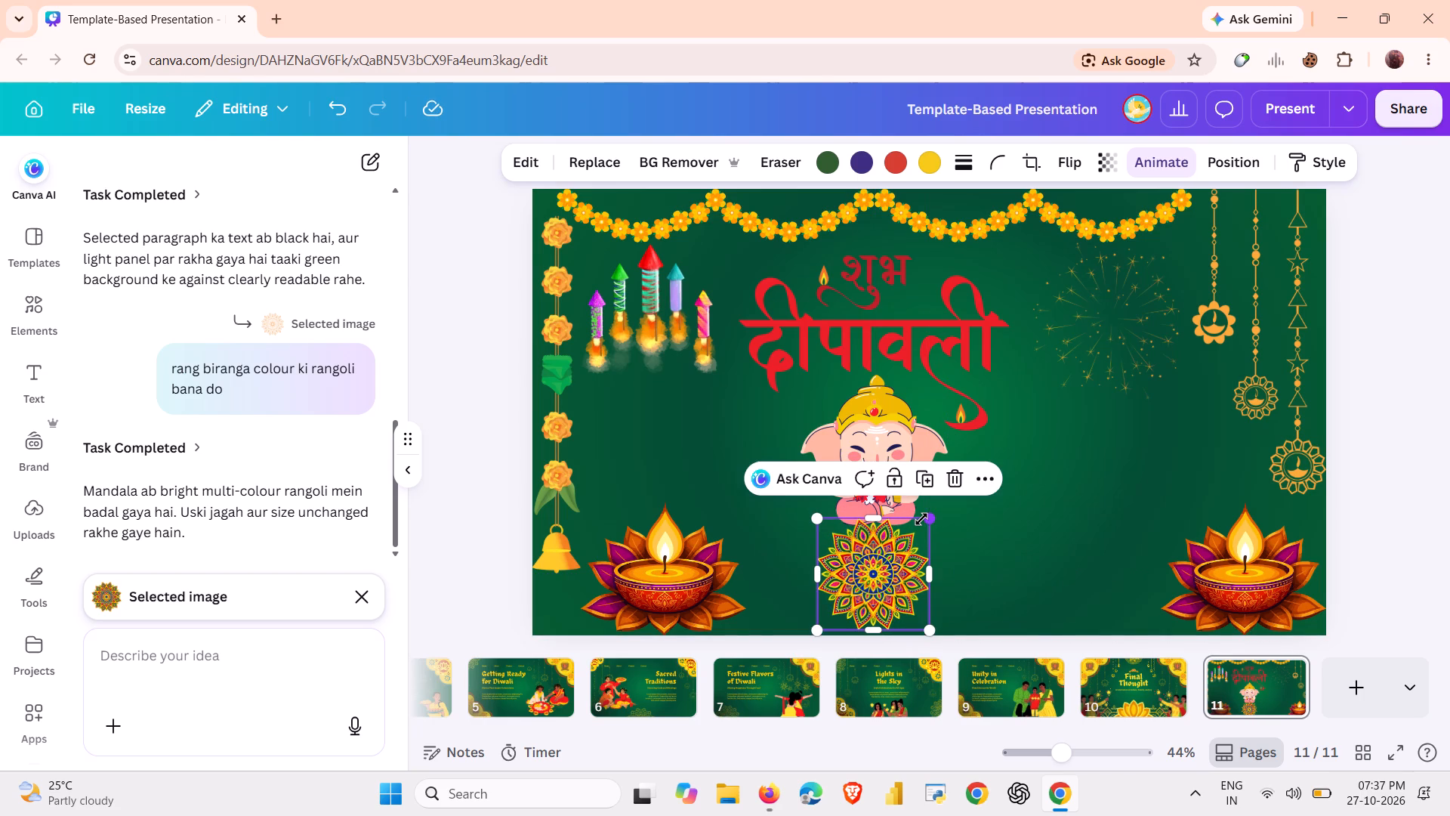
Nudge the rangoli slightly down so it sits centred beneath Ganesha, flush with the page's bottom edge.
click(865, 561)
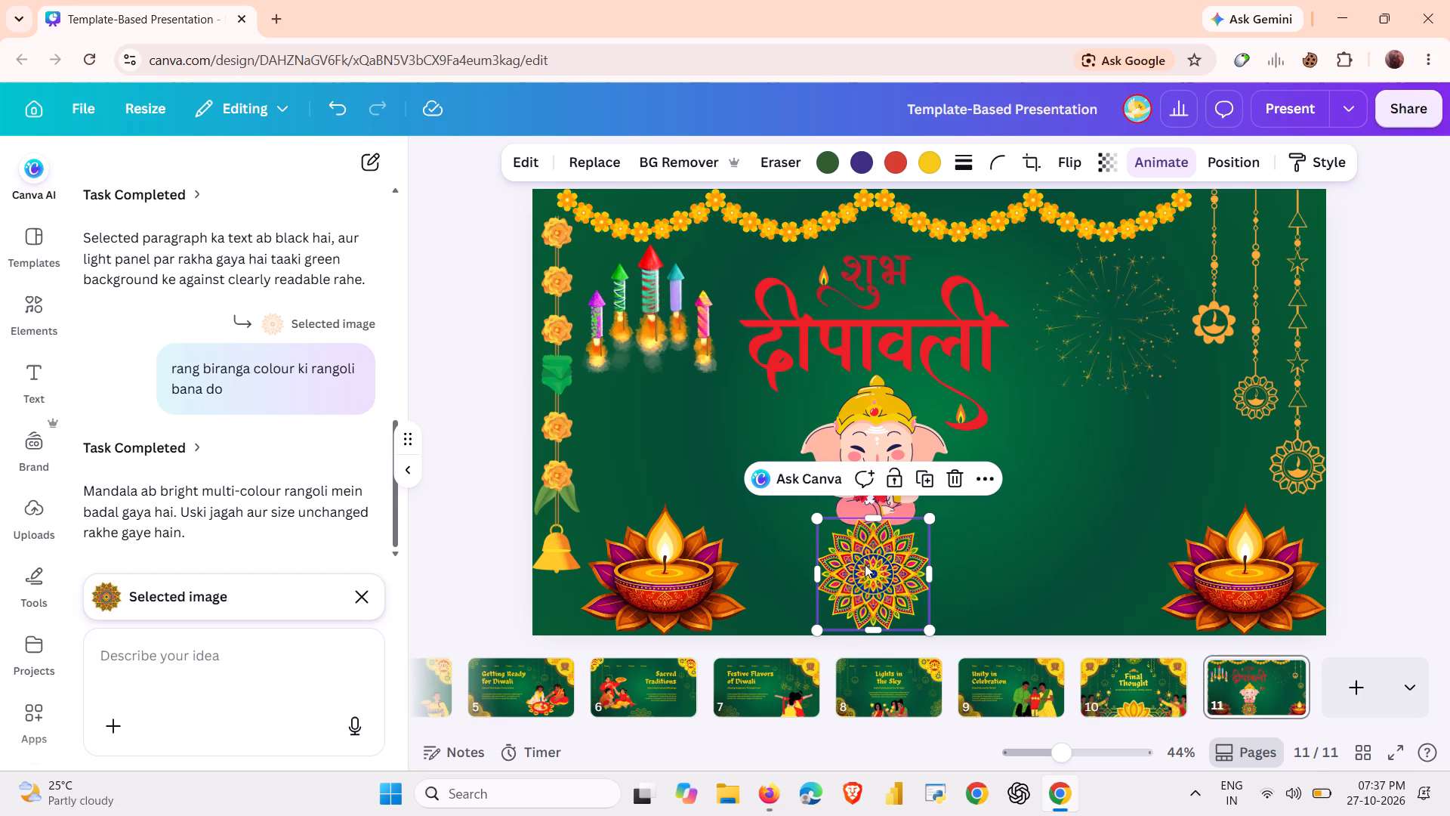
click(865, 565)
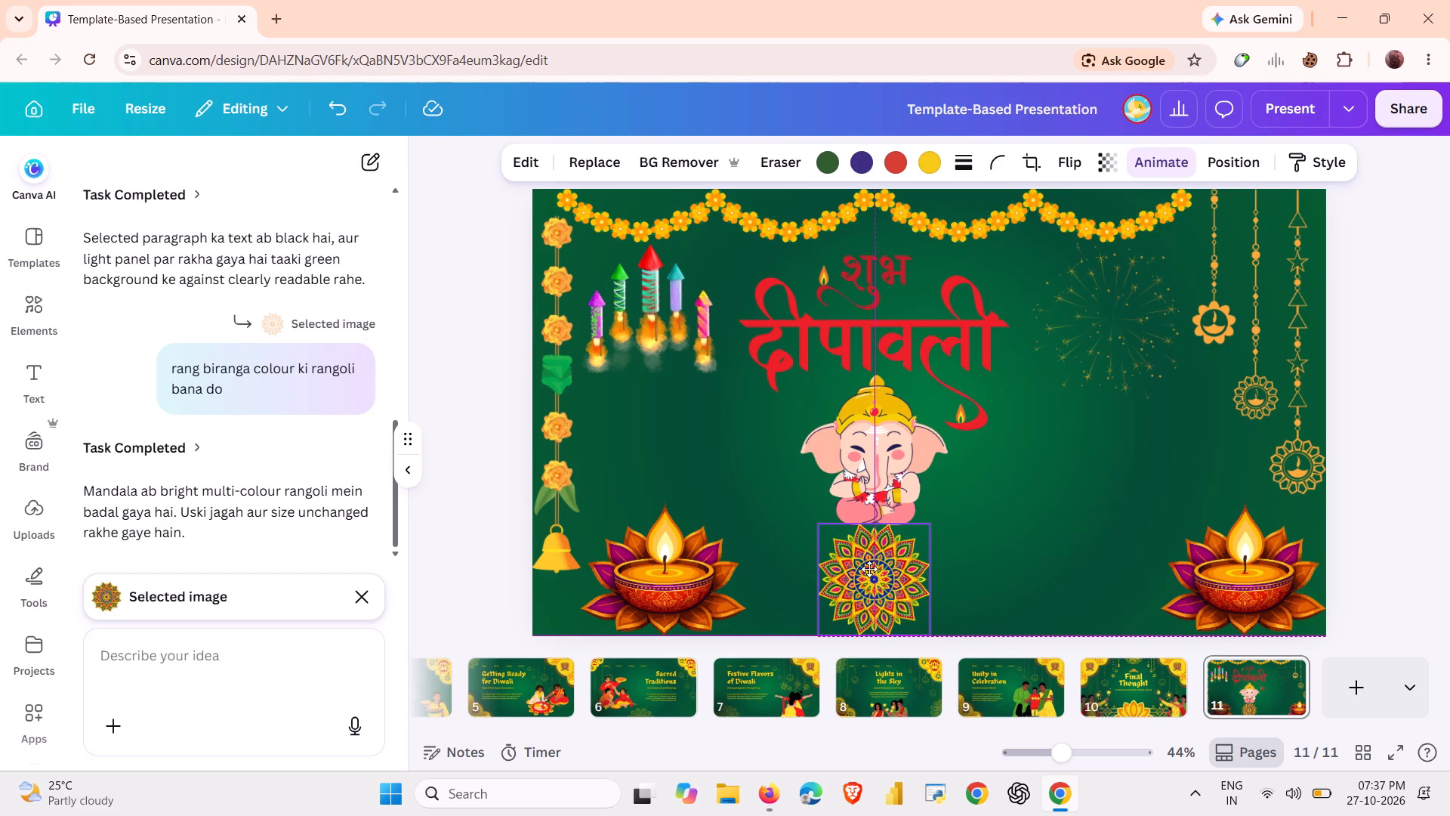
click(772, 524)
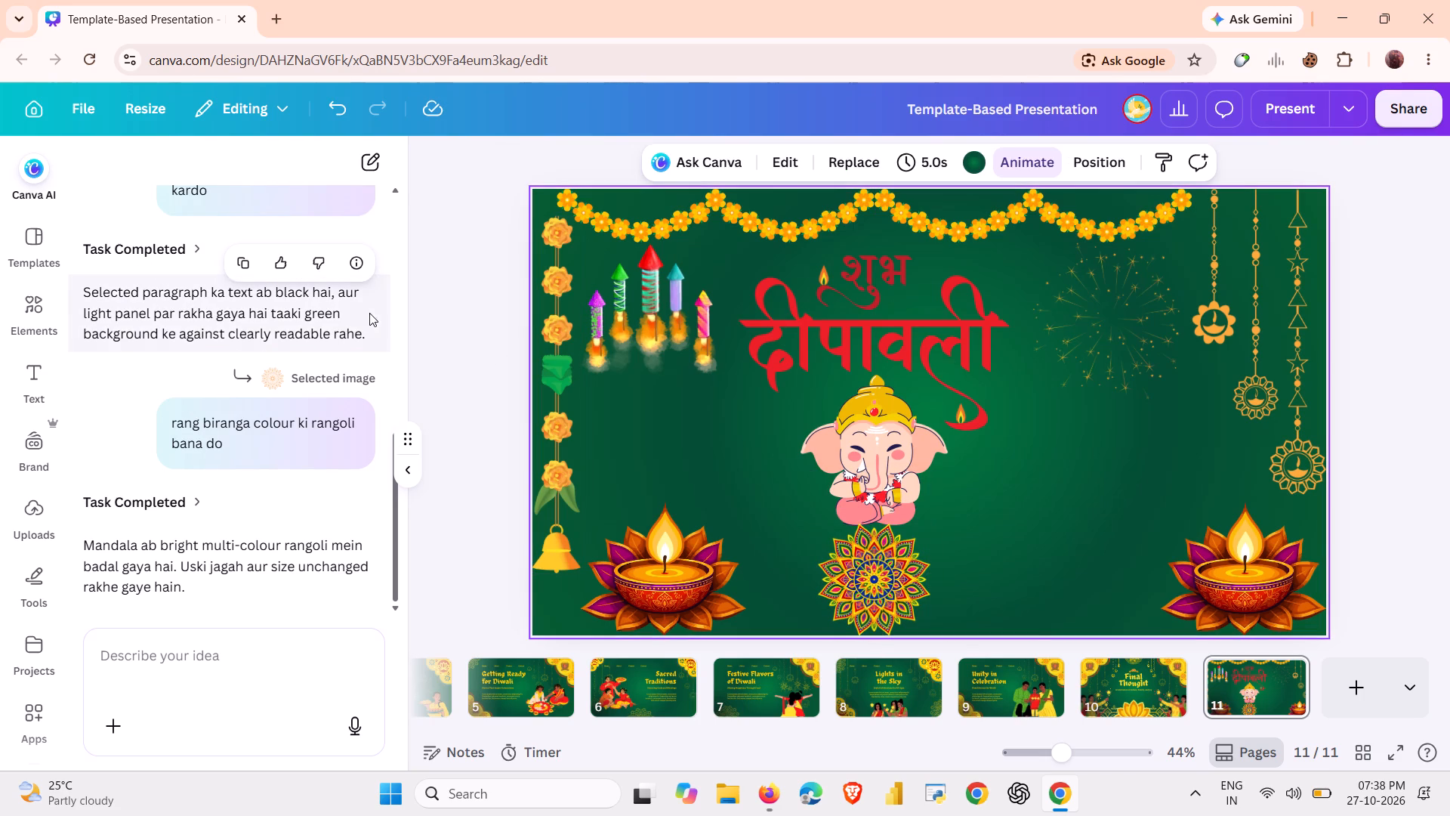
Look through the recommended element graphics for another festive decoration to put on page 11.
click(29, 242)
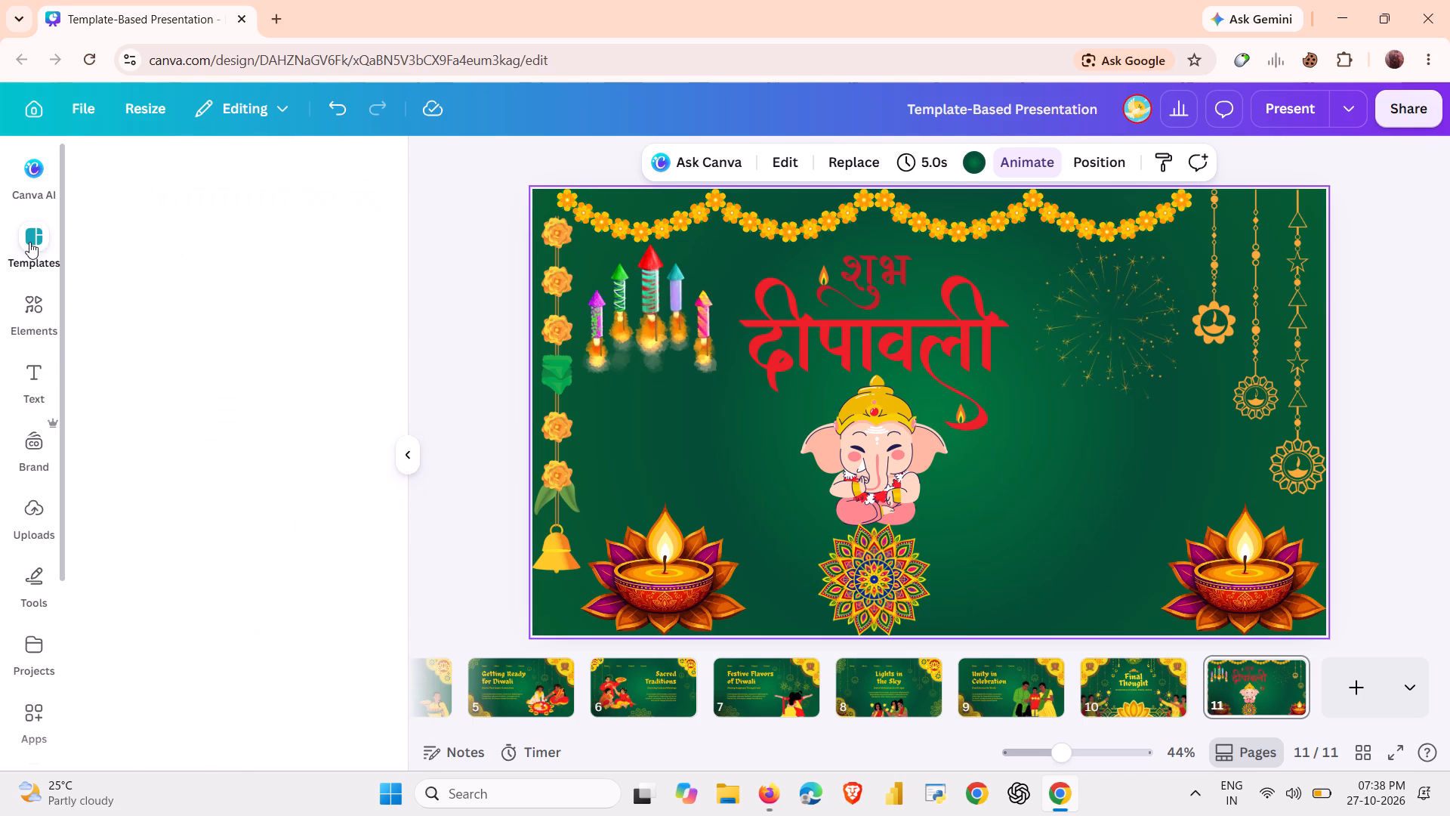
click(36, 314)
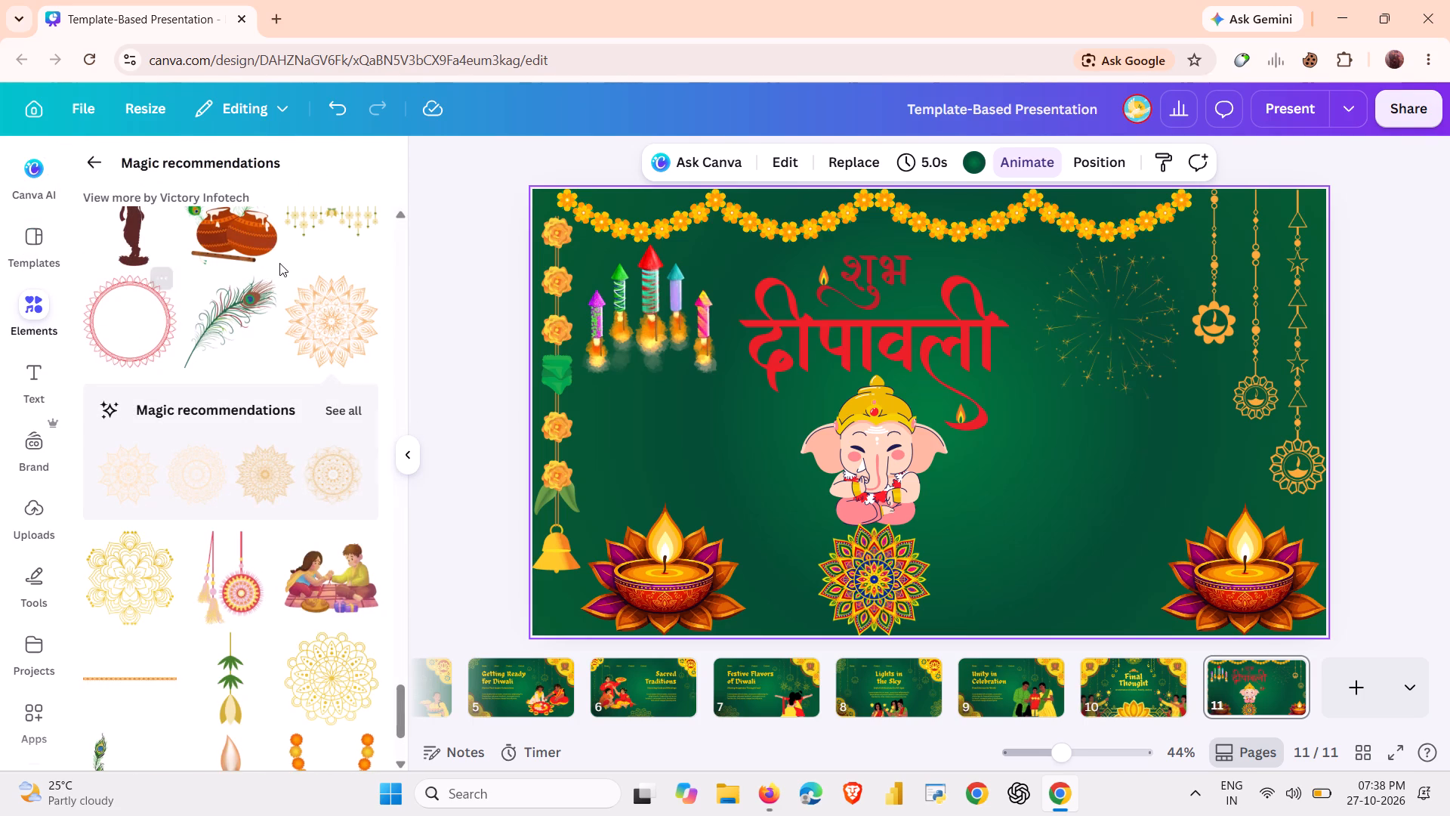
drag(399, 308, 359, 401)
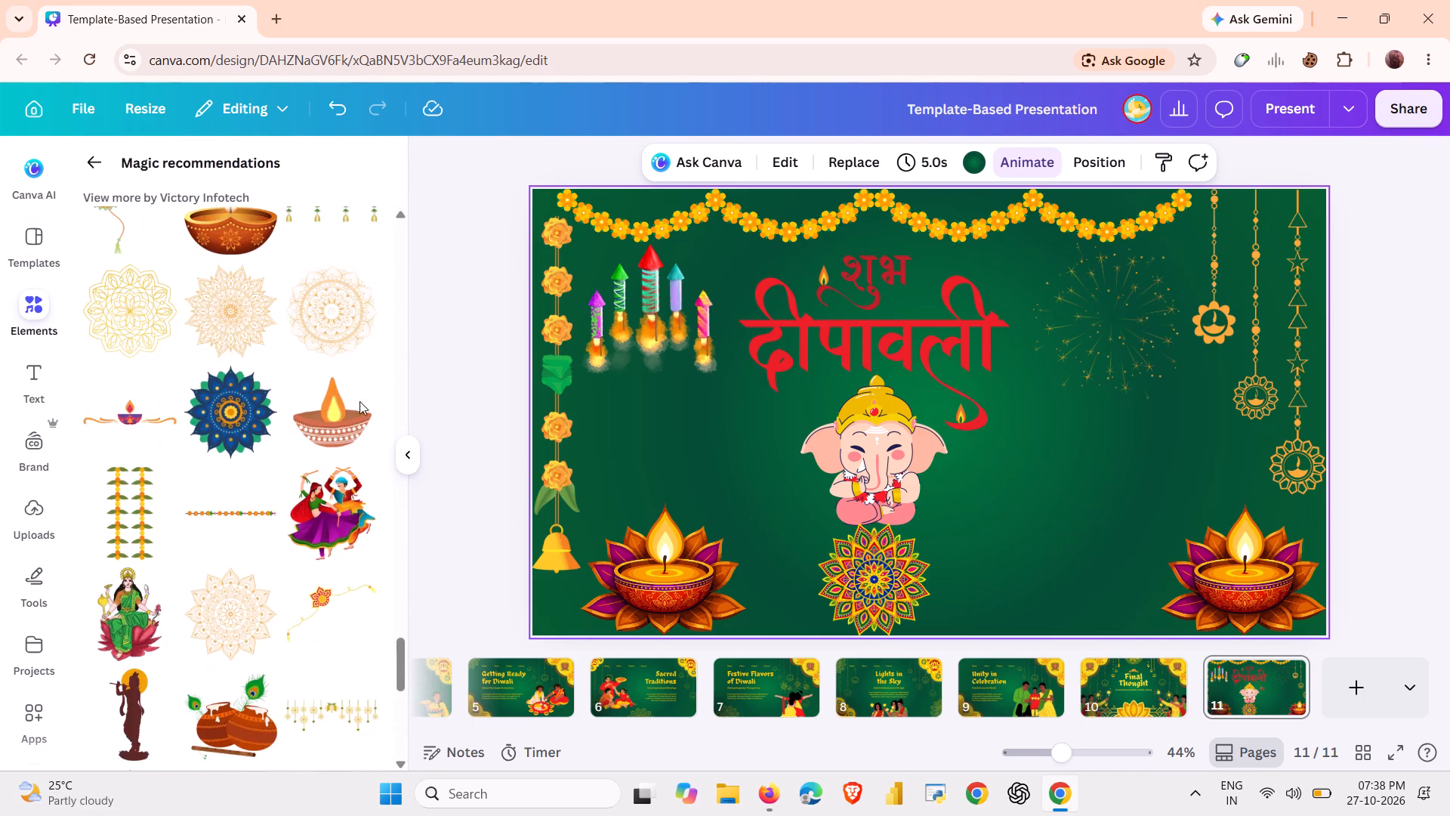
drag(359, 401, 401, 564)
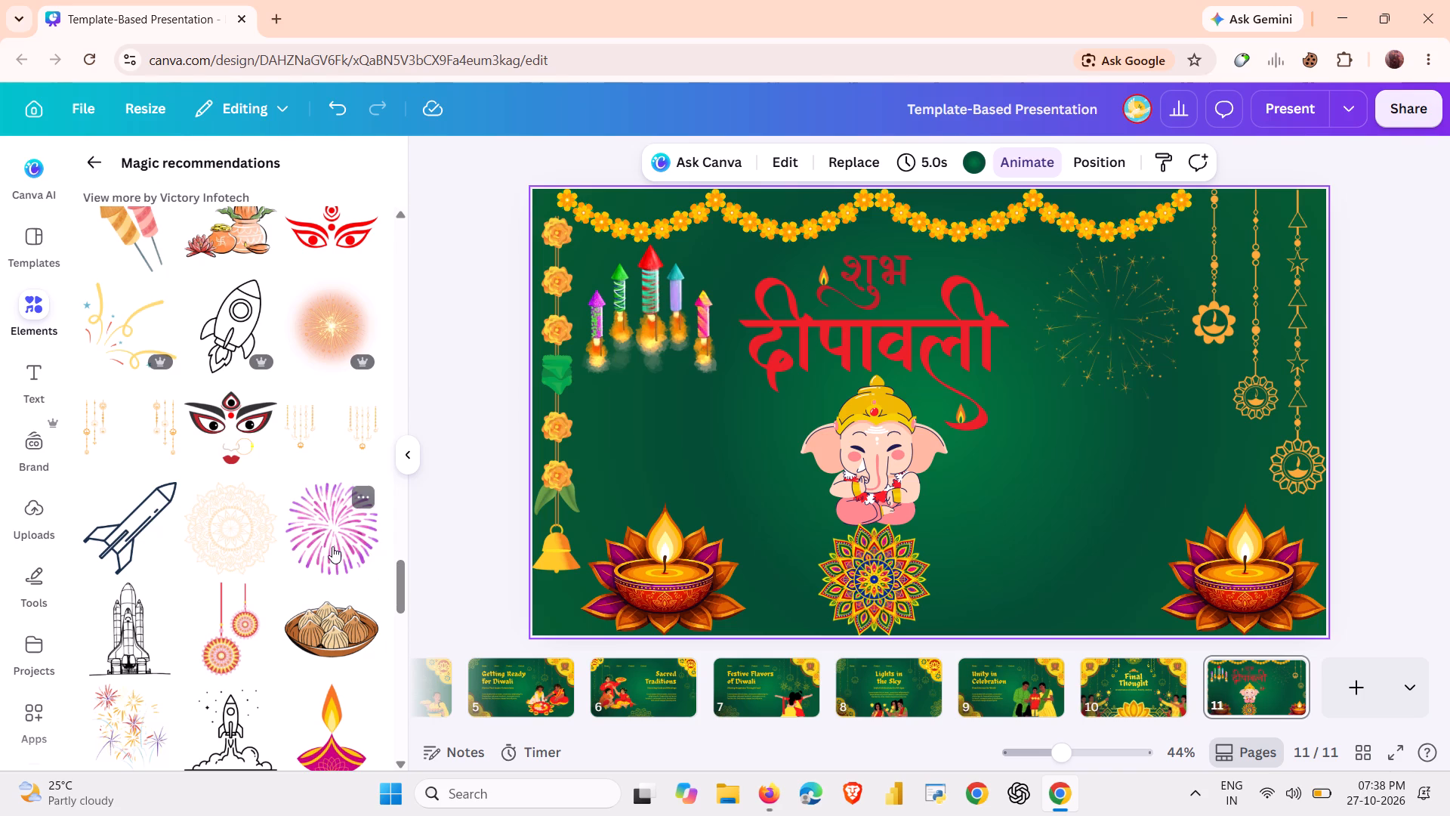
scroll(335, 410, down, 1)
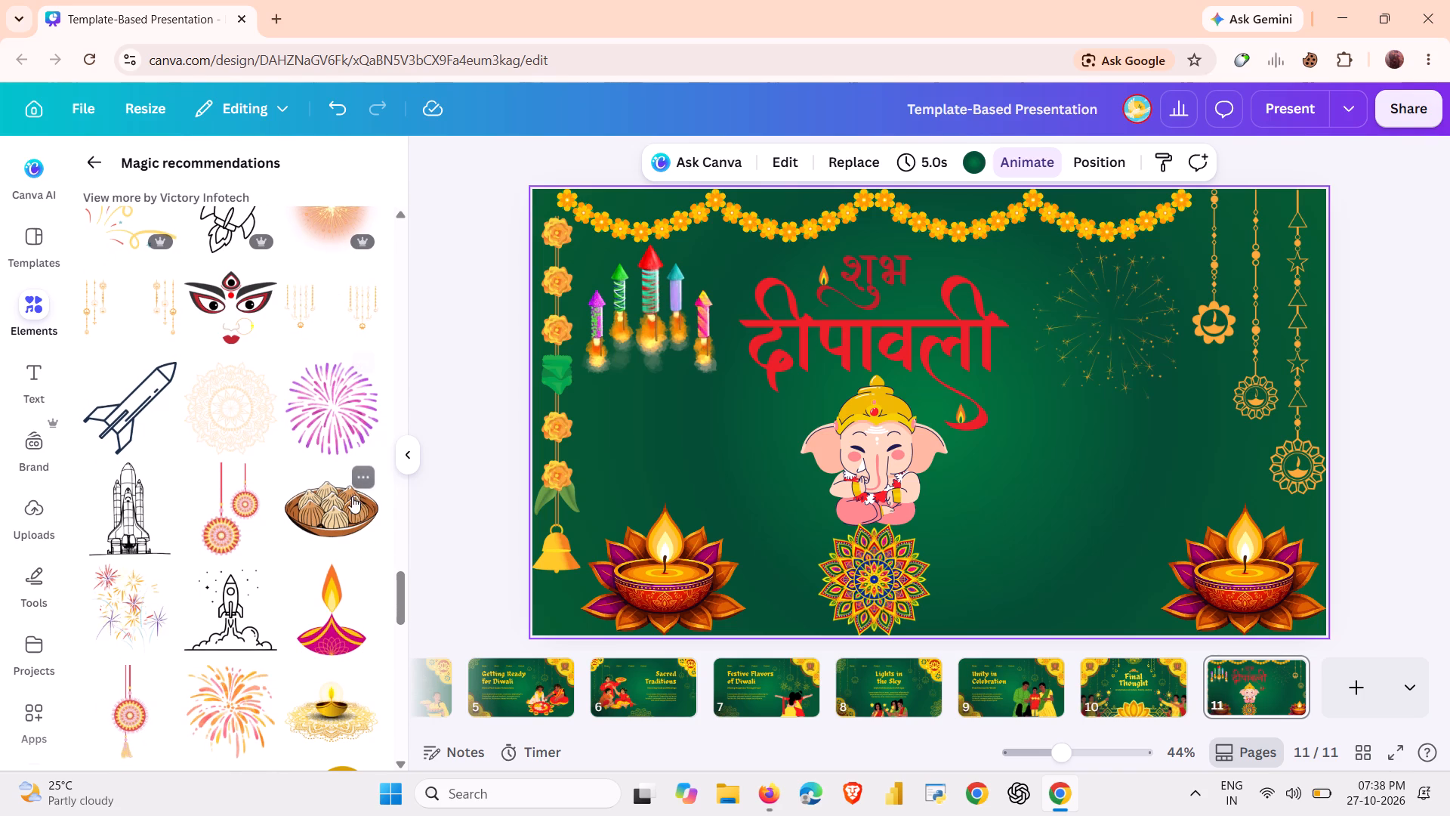
scroll(293, 558, down, 1)
drag(271, 466, 269, 410)
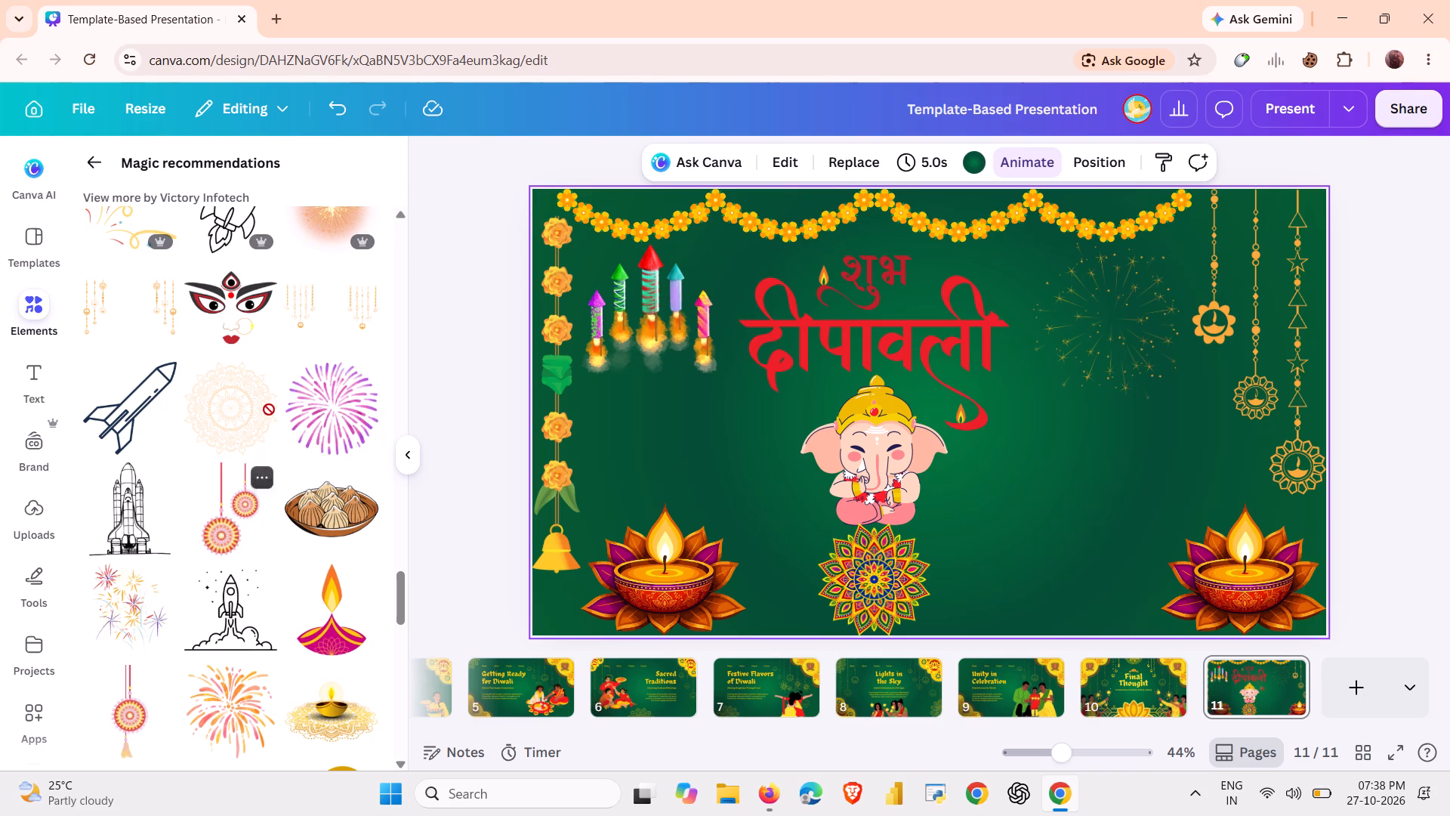
drag(269, 410, 273, 408)
scroll(251, 428, up, 1)
scroll(370, 583, right, 1)
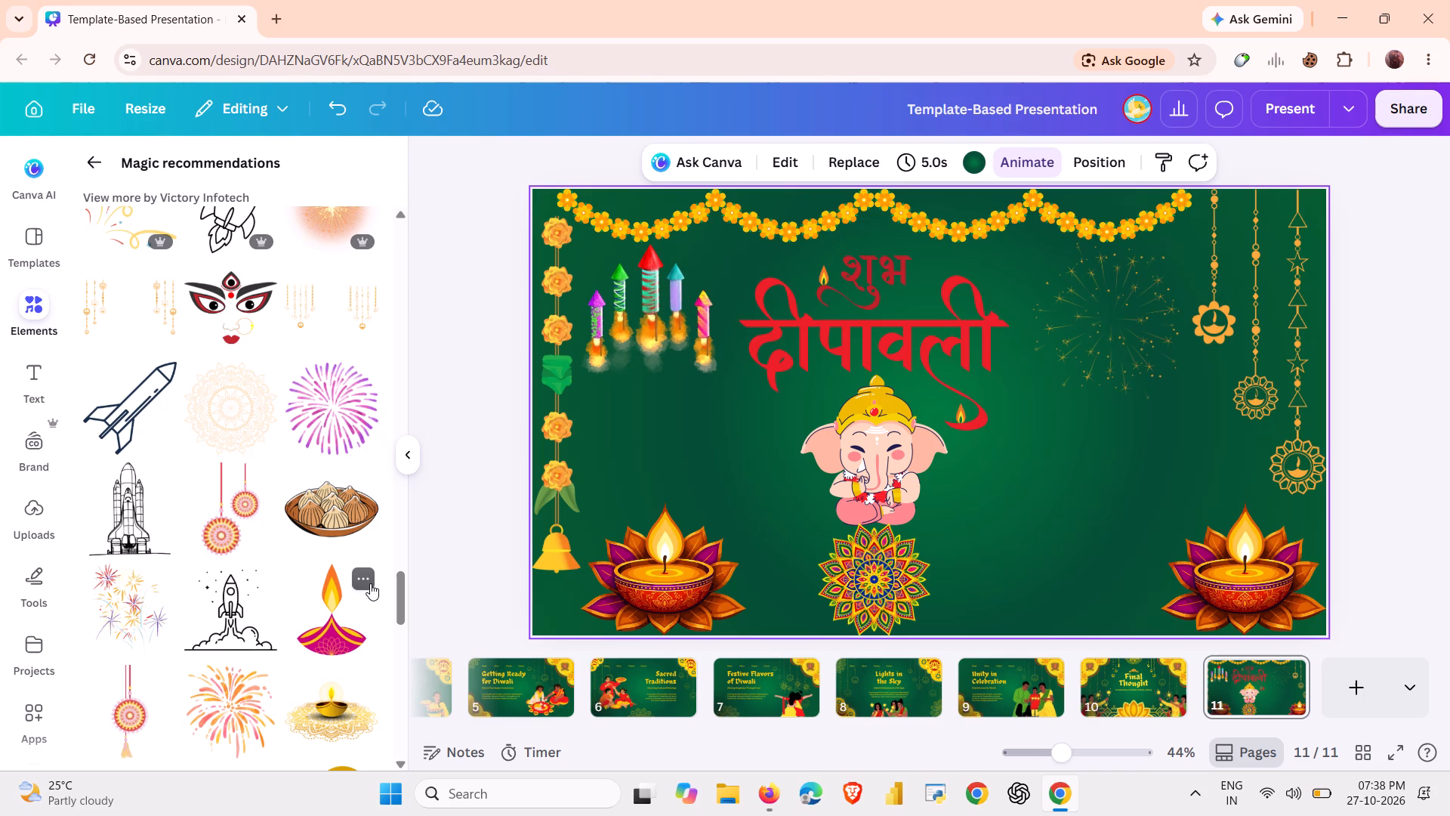
scroll(370, 583, right, 1)
drag(398, 590, 381, 531)
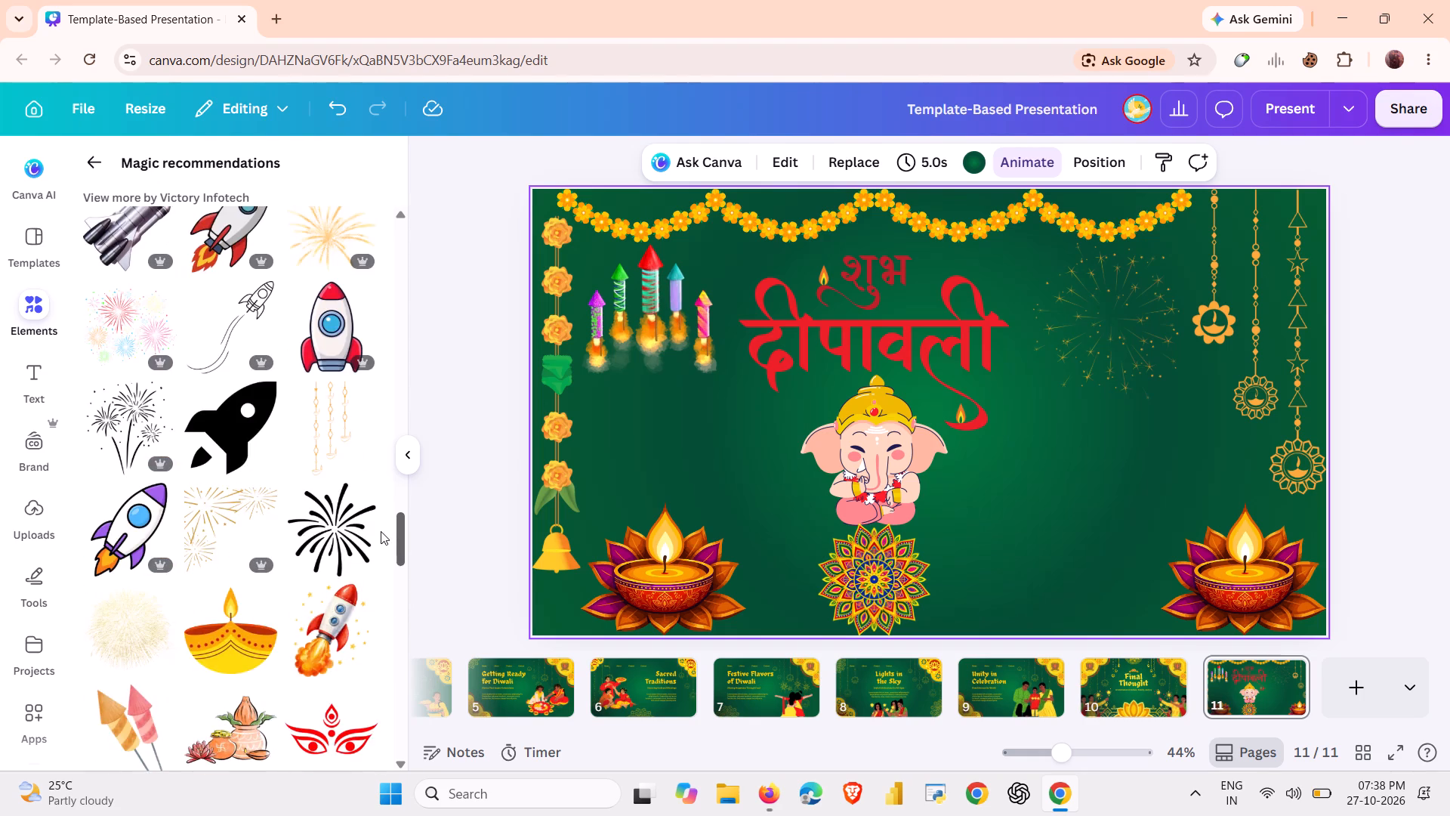
drag(381, 531, 358, 502)
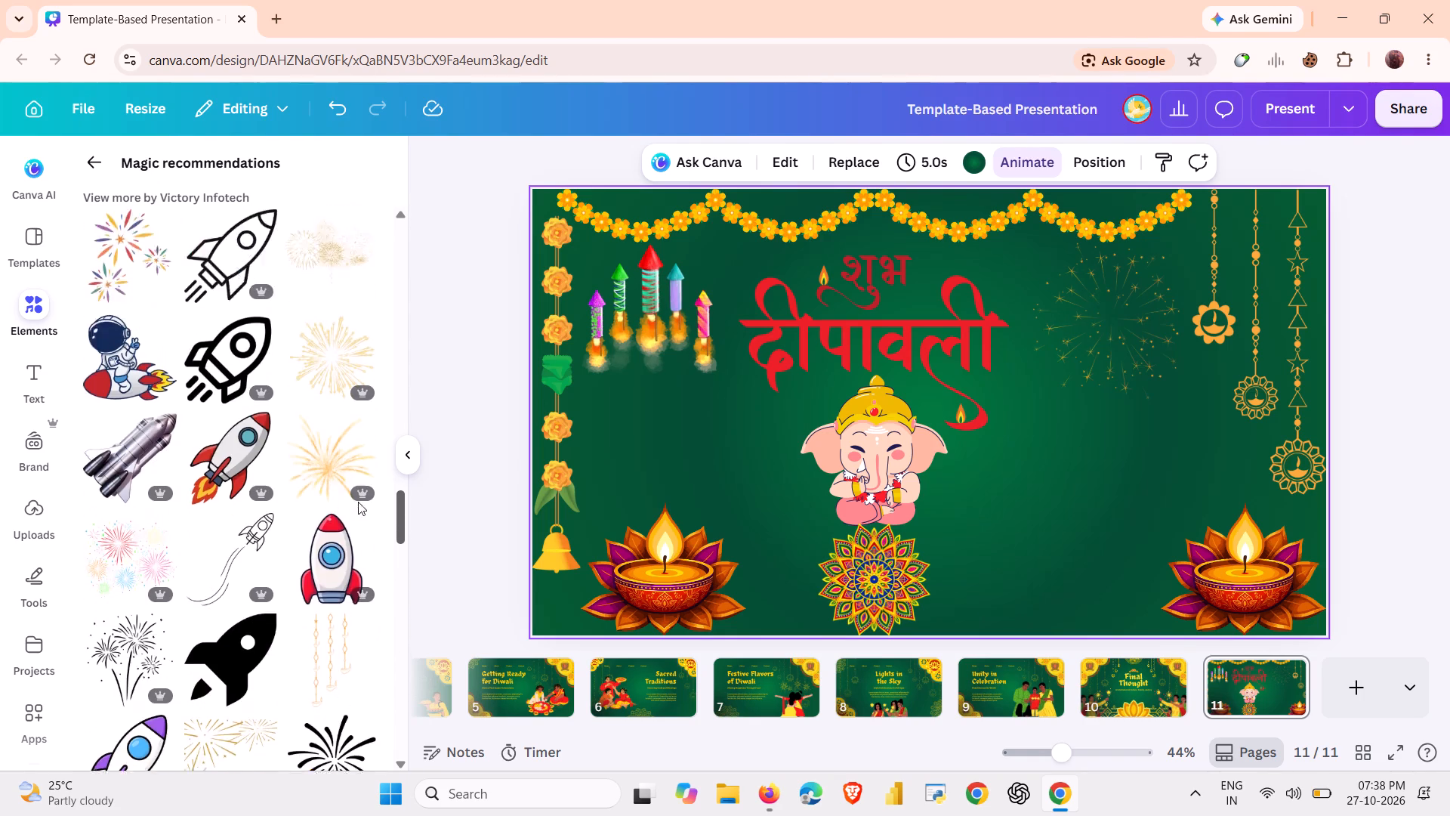
drag(358, 502, 365, 506)
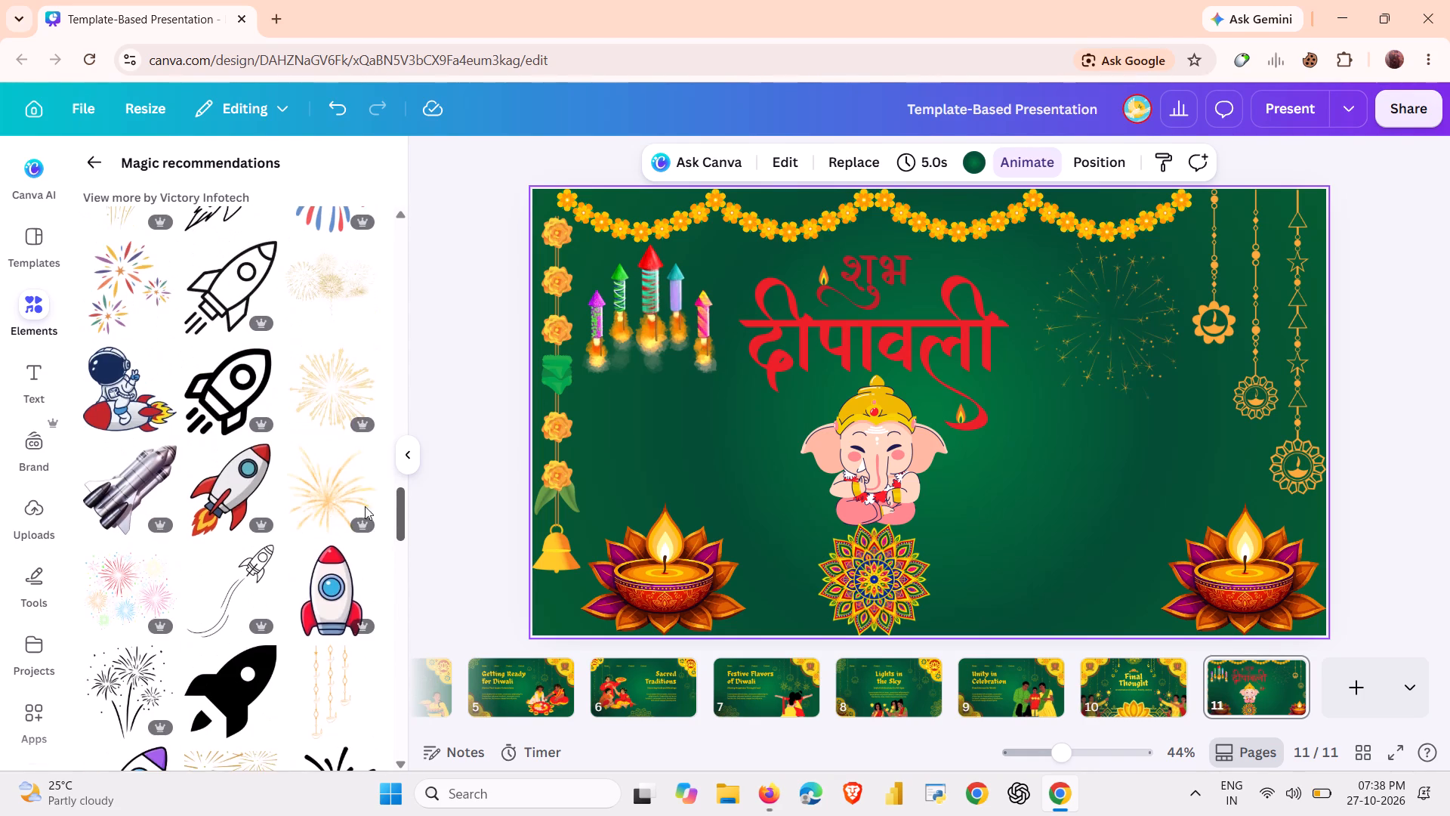
drag(365, 506, 363, 506)
drag(363, 506, 364, 549)
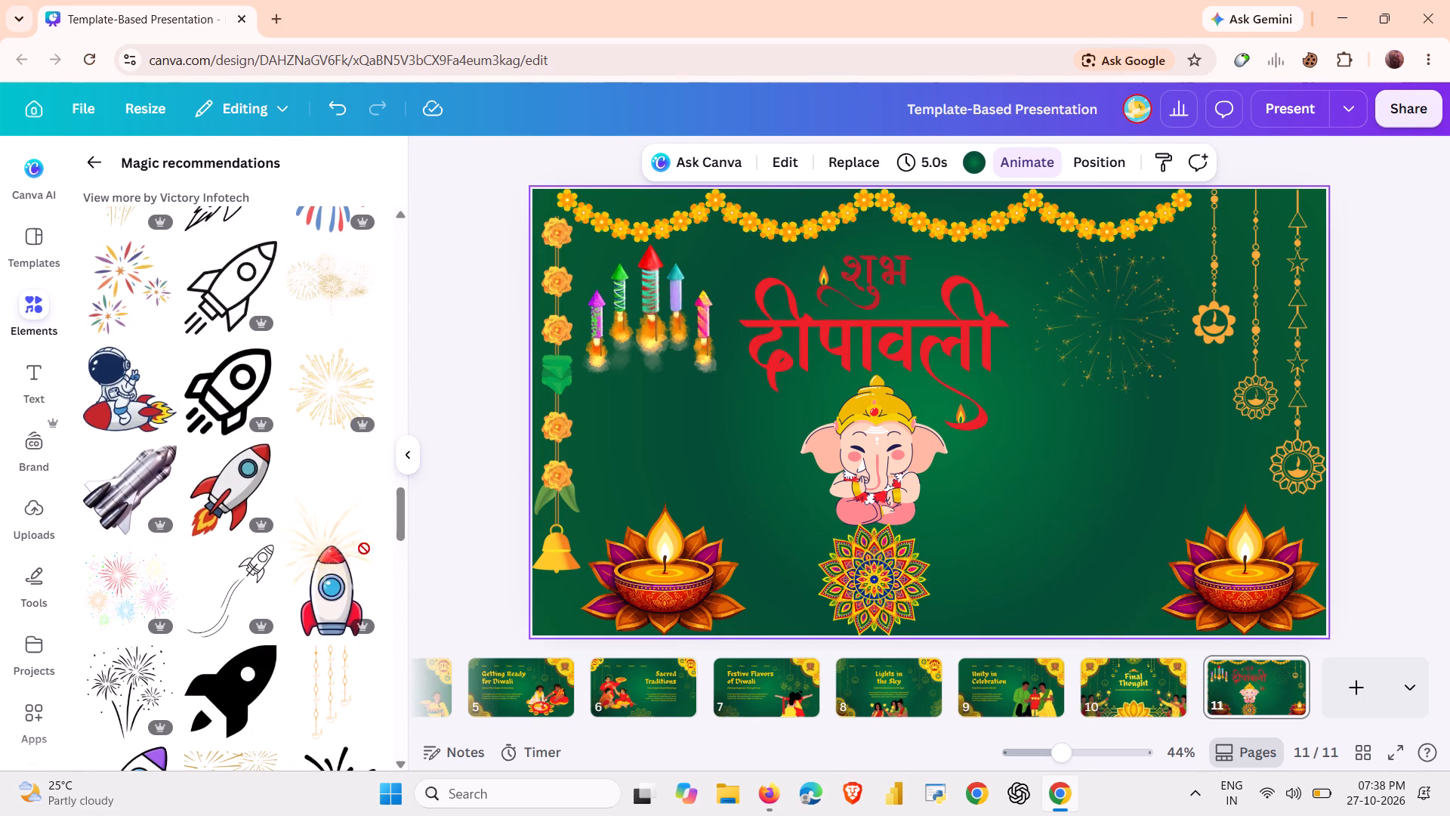
drag(364, 549, 411, 521)
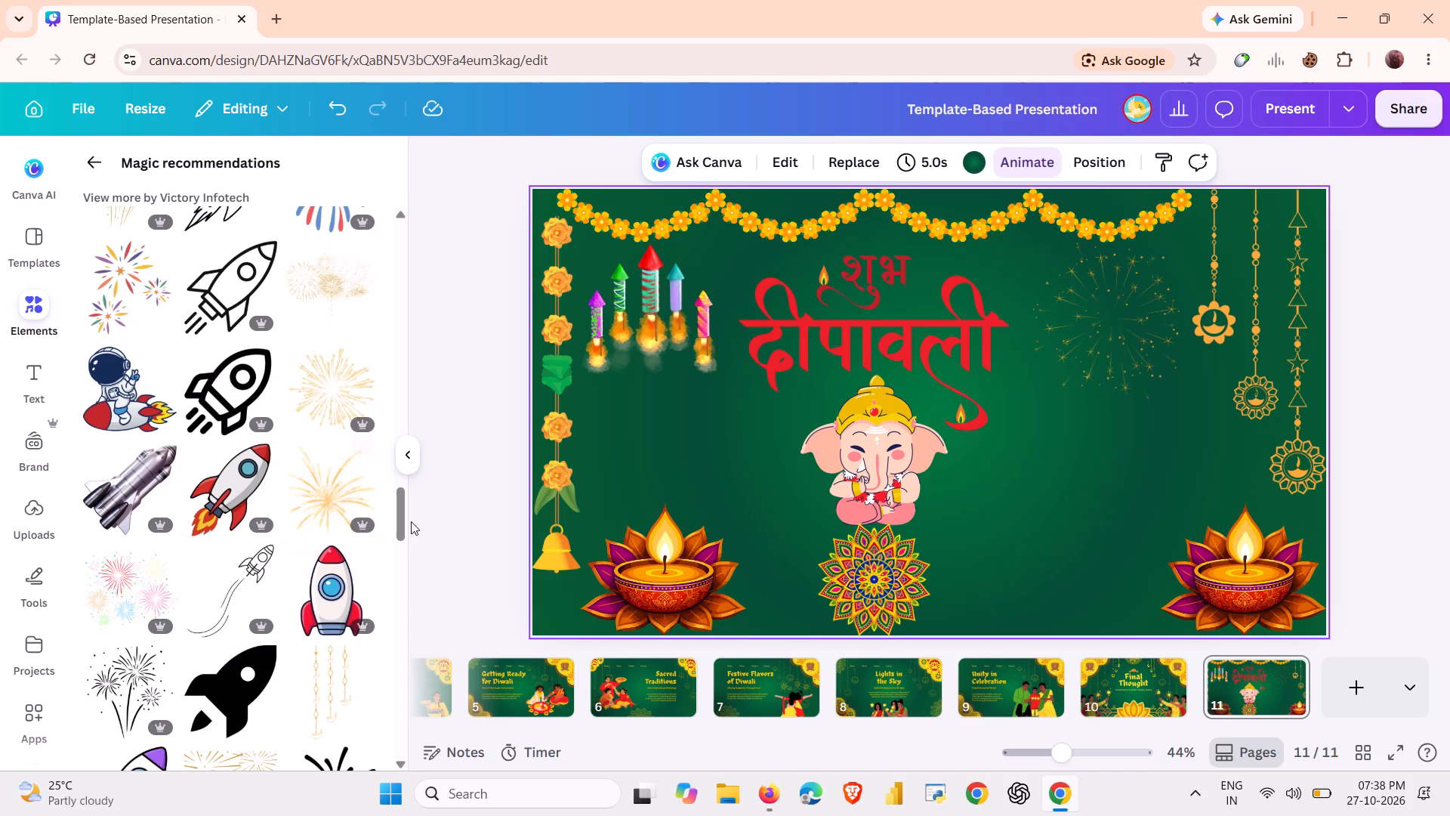
drag(401, 521, 360, 404)
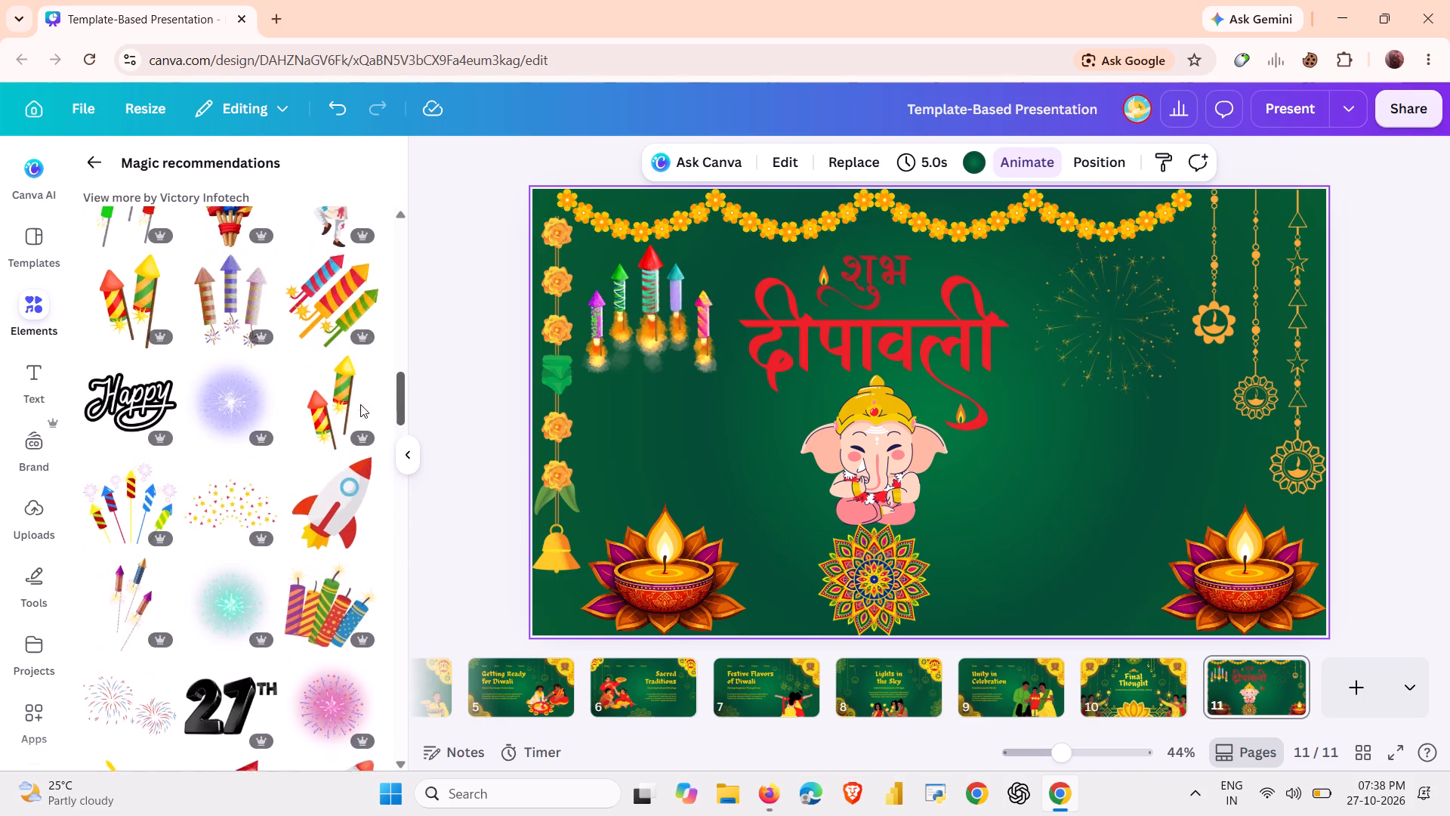
drag(360, 404, 347, 370)
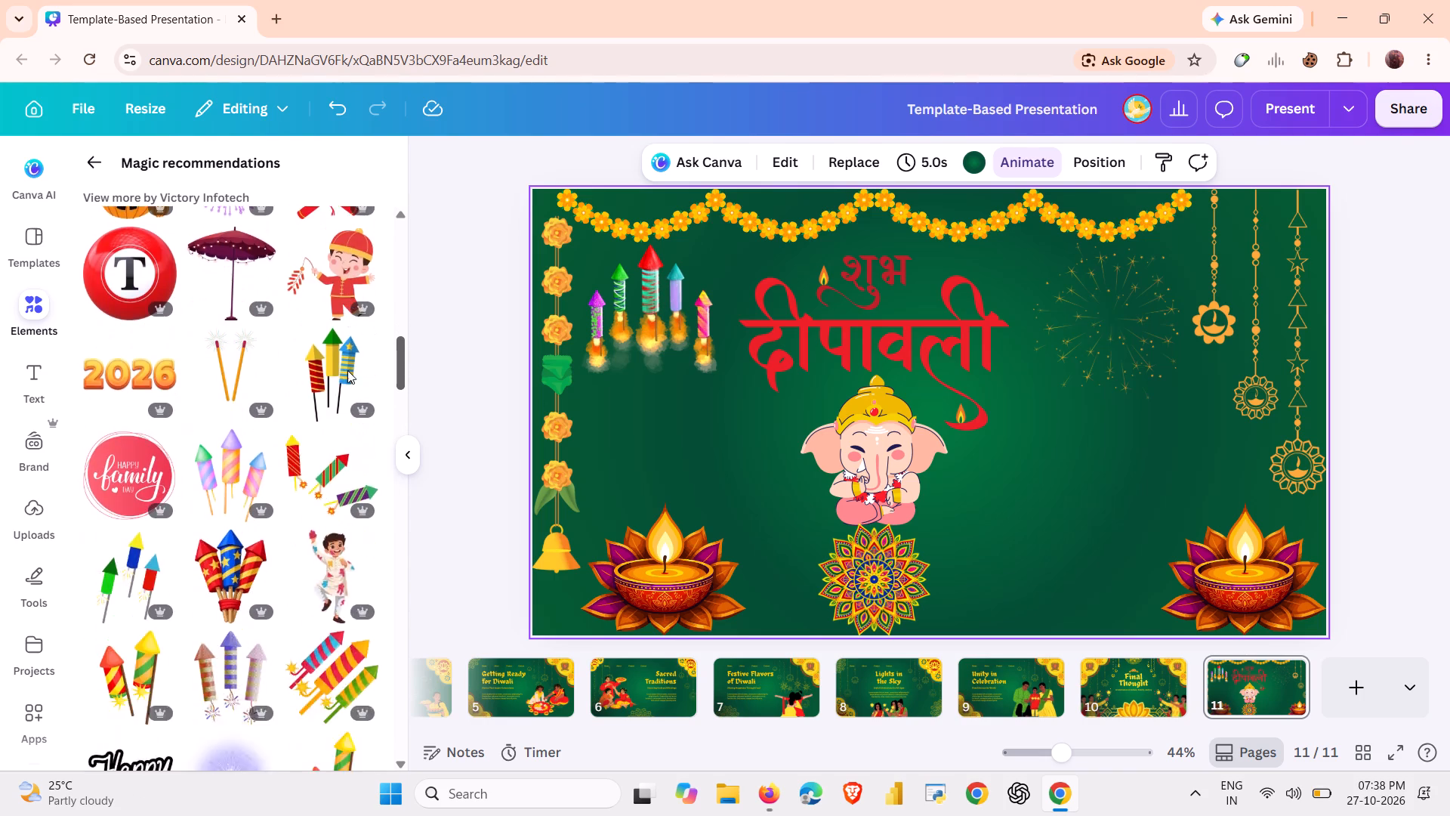
drag(347, 370, 341, 368)
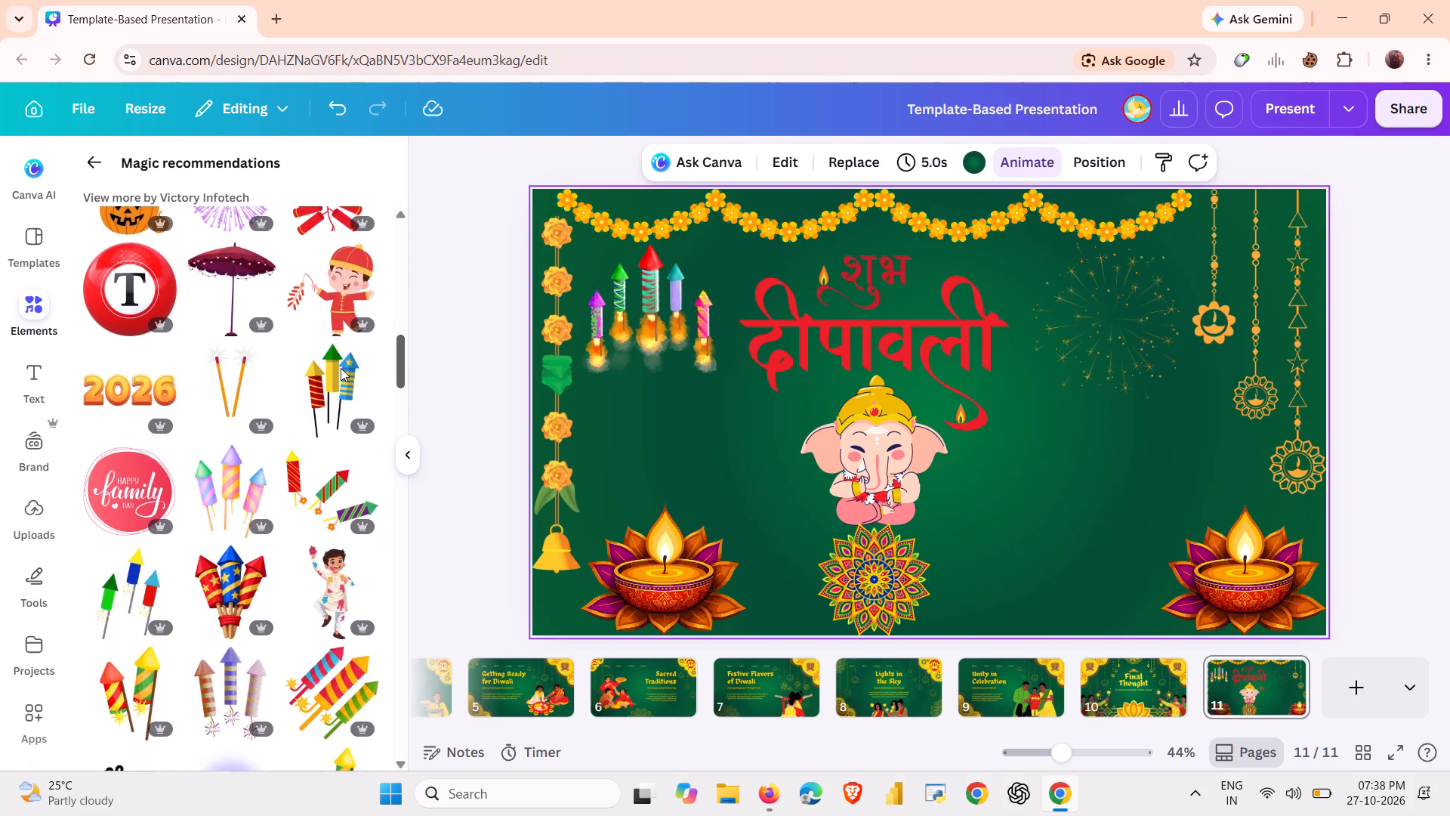
drag(341, 368, 341, 370)
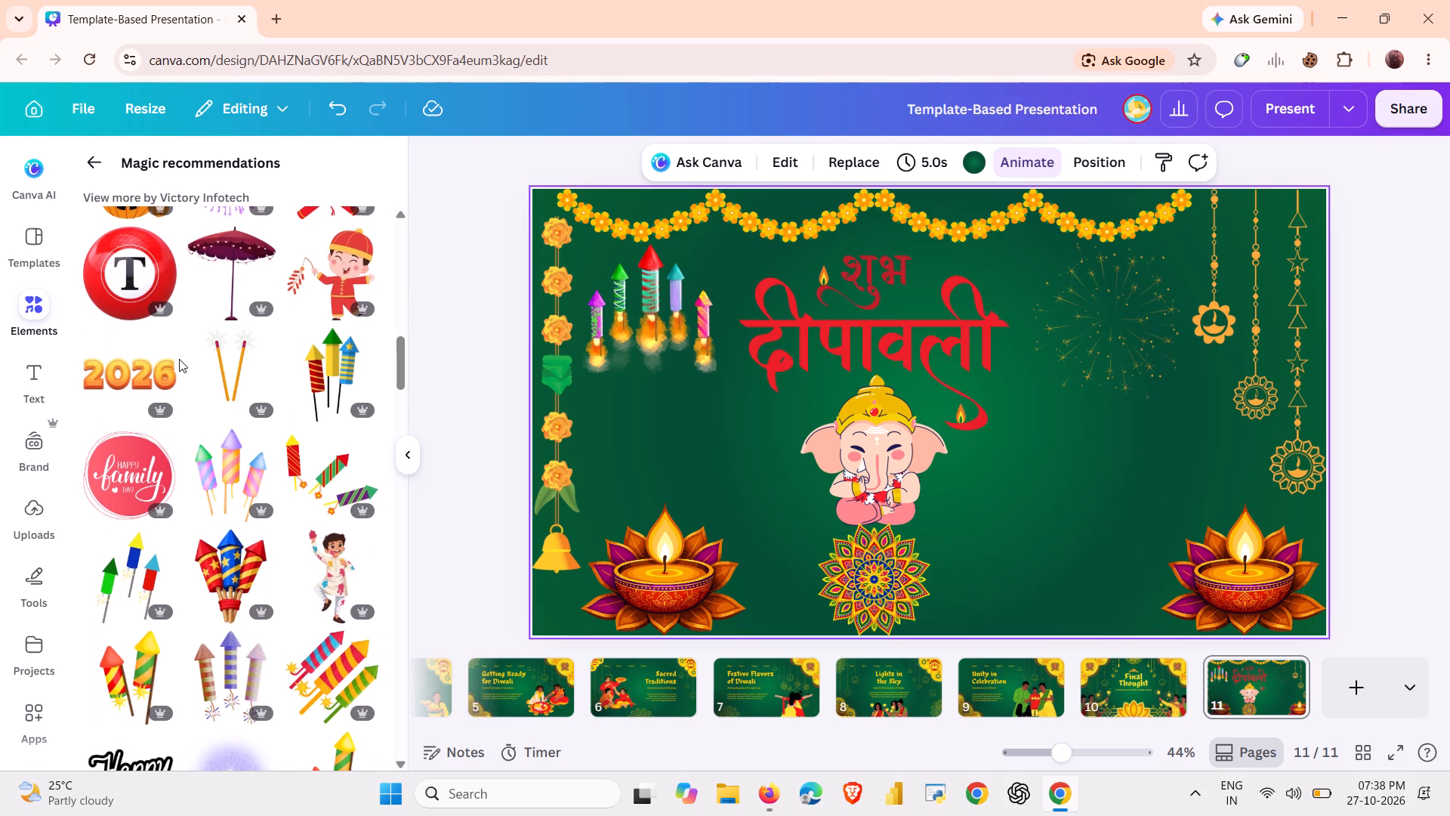
Add the orange-yellow 3D "2026" graphic to page 11 and shrink it to a little under a fifth of its width.
click(154, 372)
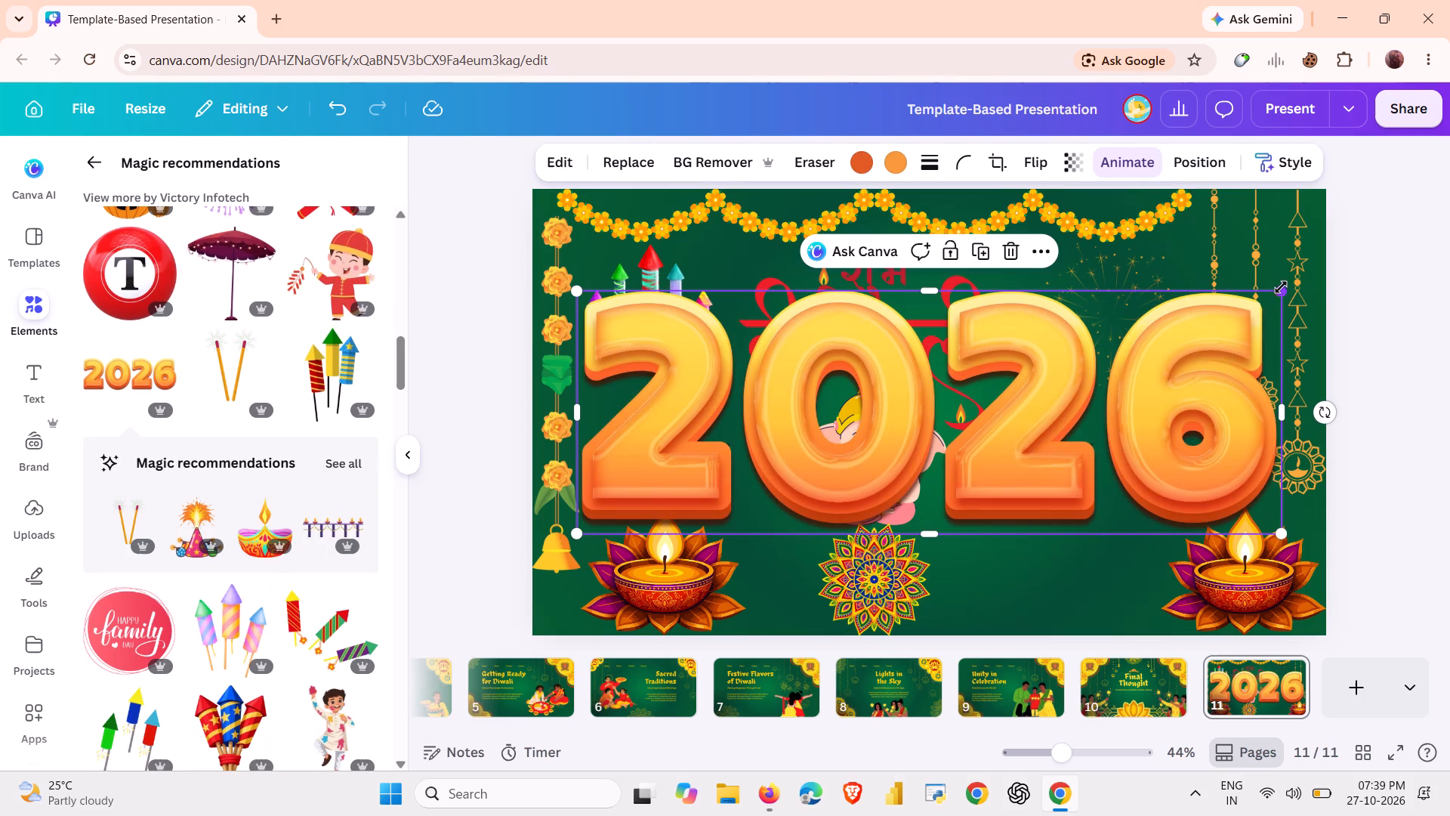
click(1284, 287)
drag(1279, 289, 1087, 447)
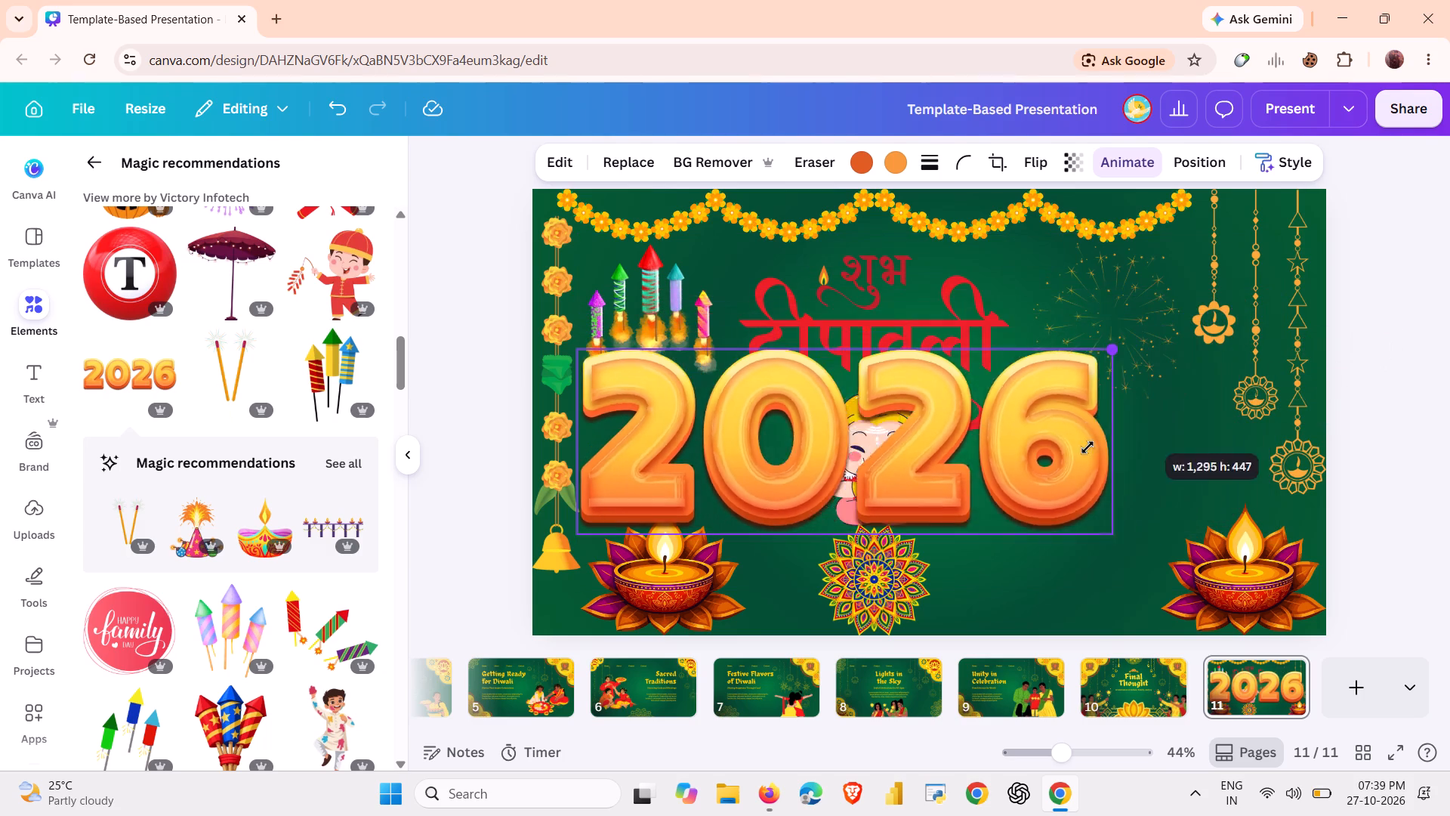
drag(1087, 447, 905, 529)
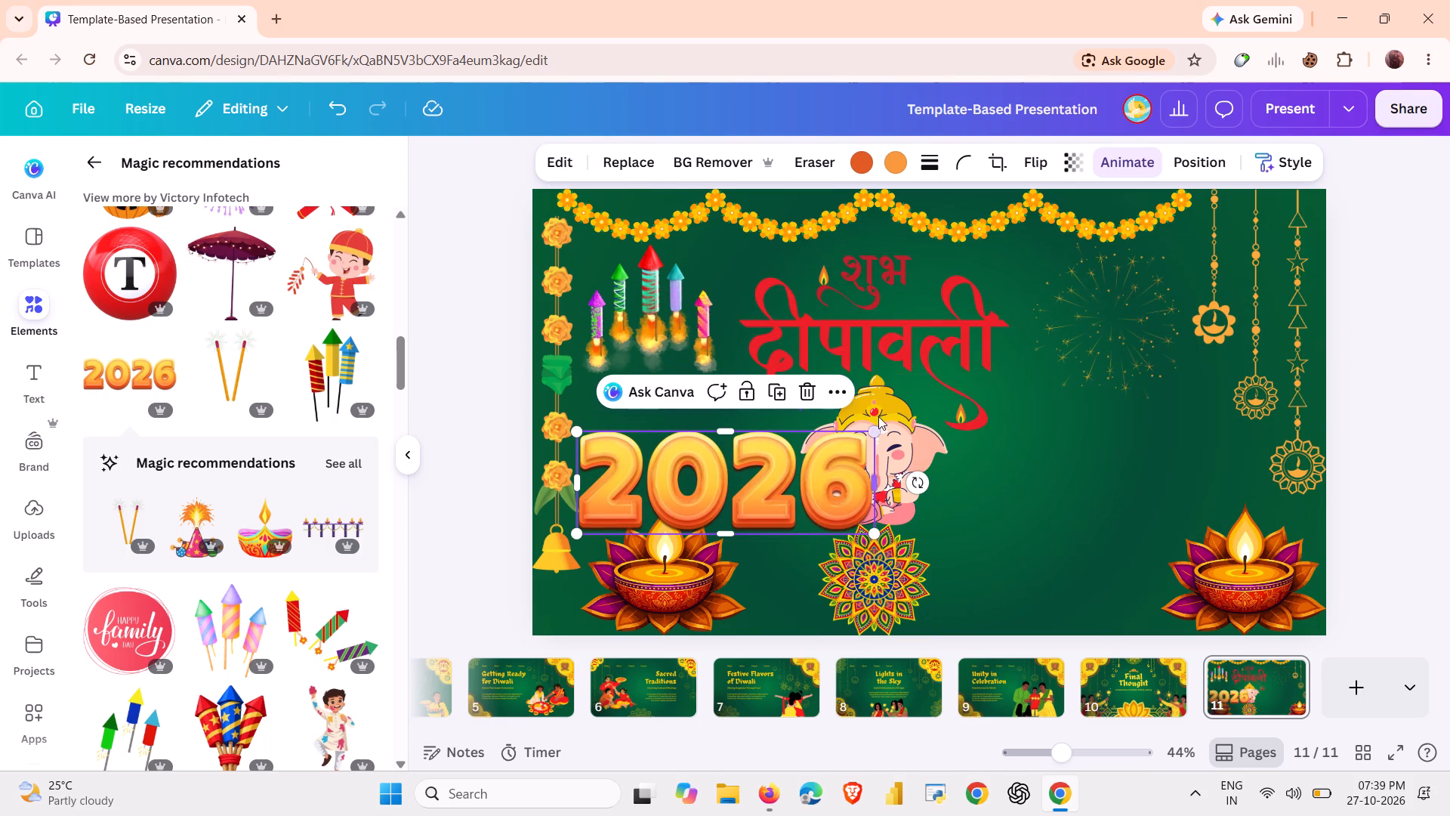
drag(868, 429, 763, 521)
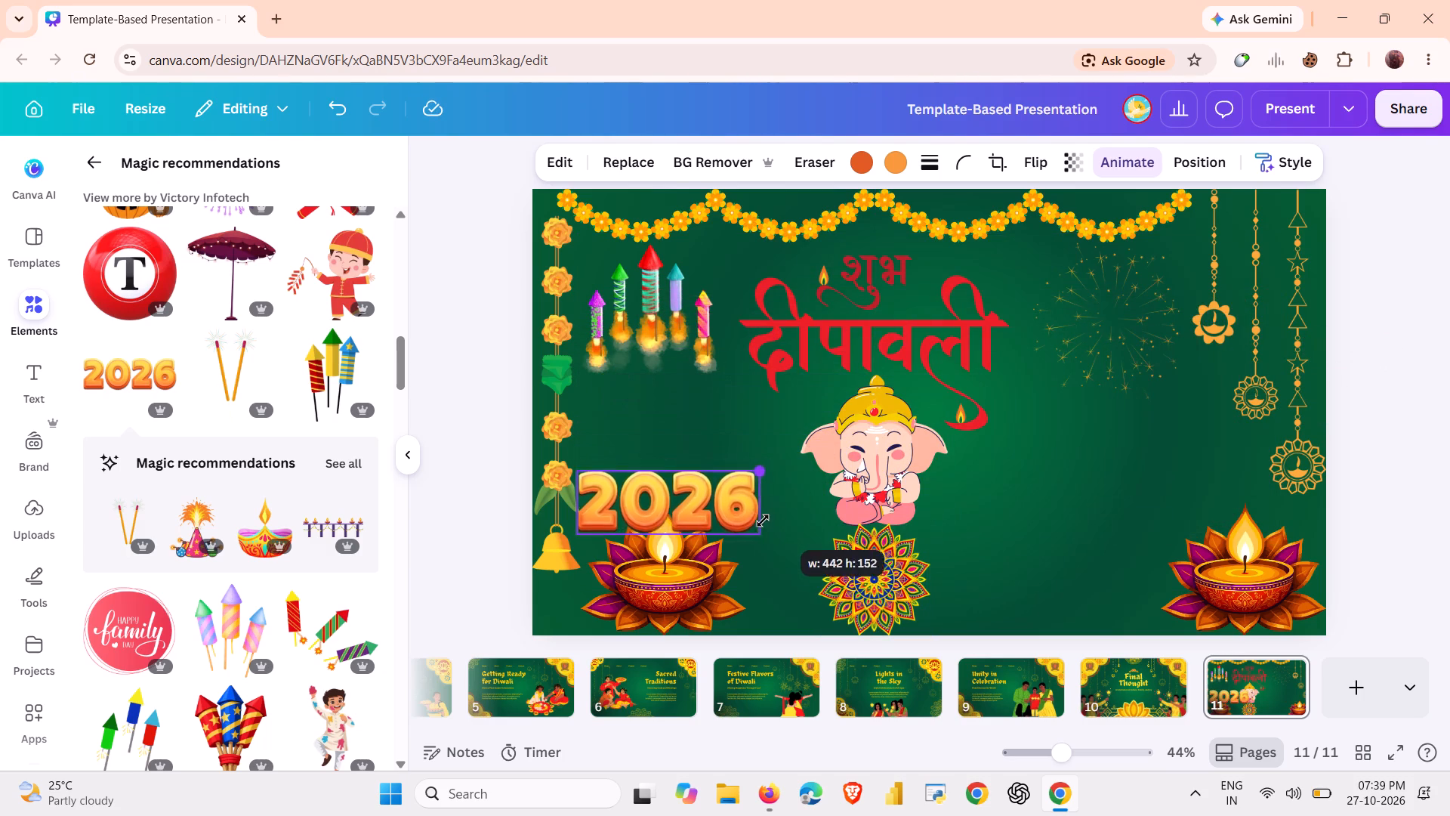
drag(763, 521, 713, 539)
Place the small "2026" graphic at the page's bottom edge, directly beside the rangoli on the fireworks side.
drag(663, 515, 1029, 612)
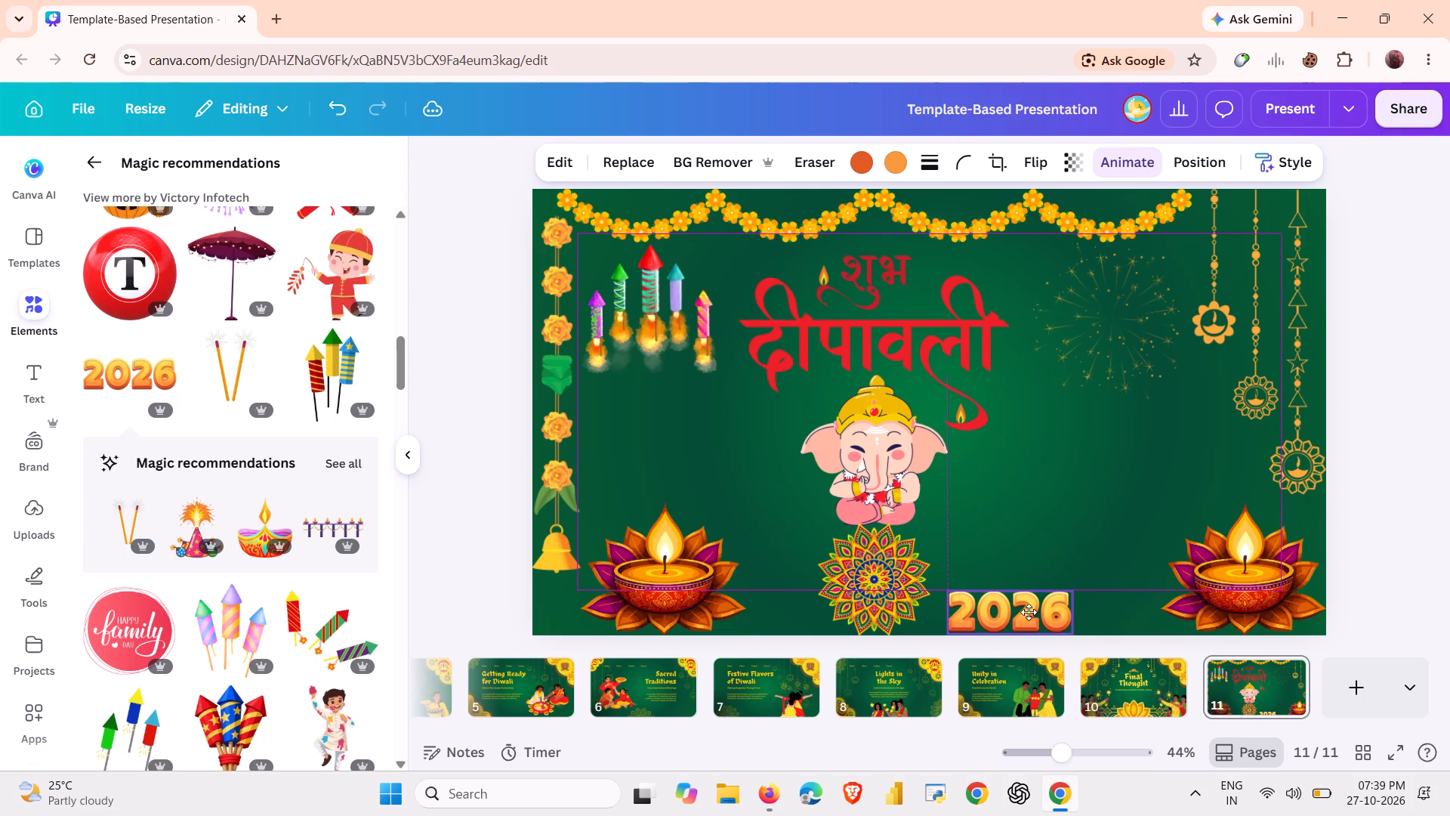
drag(1029, 612, 1021, 610)
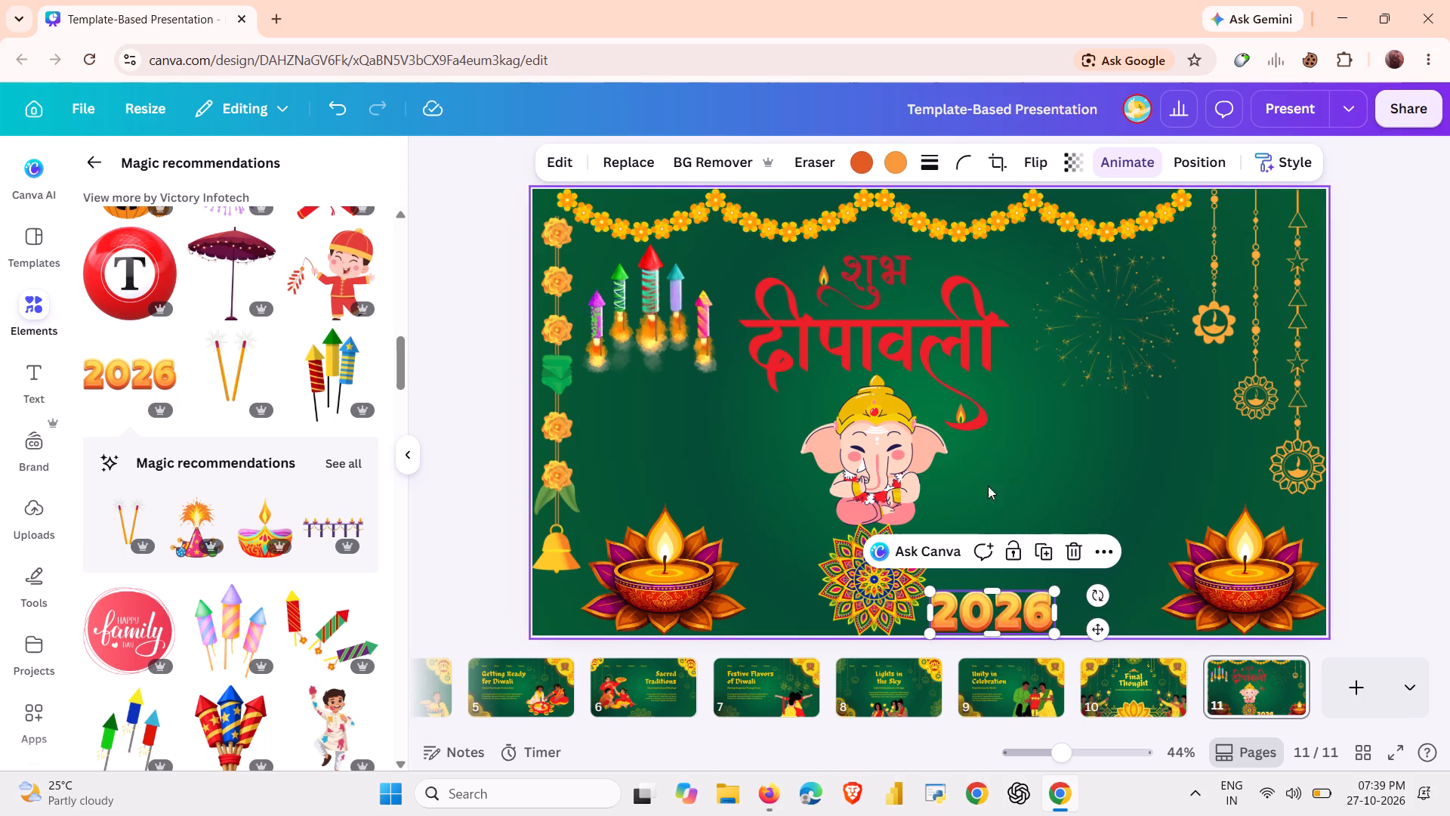
click(982, 456)
click(1013, 577)
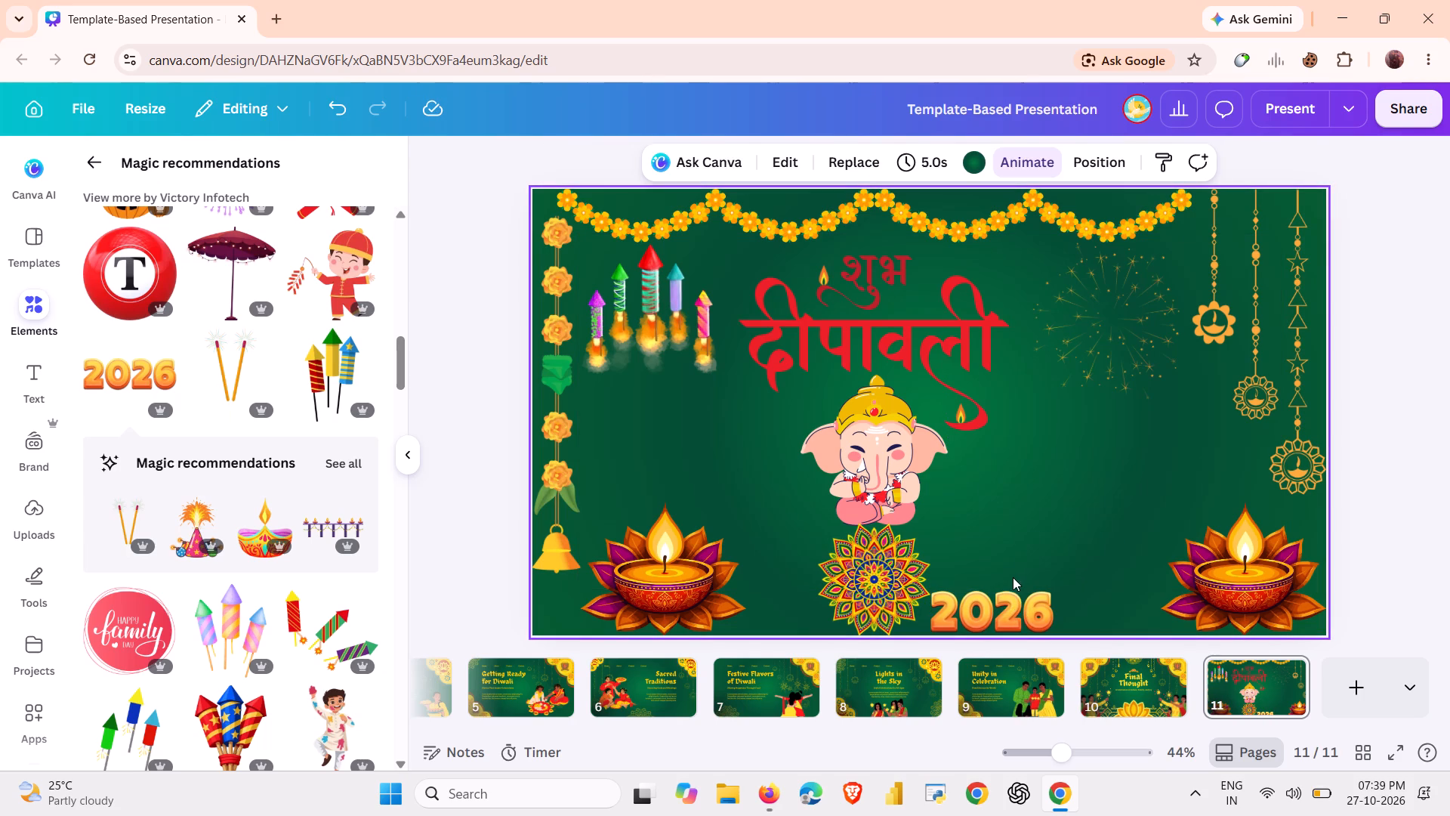
click(1007, 593)
click(1007, 593)
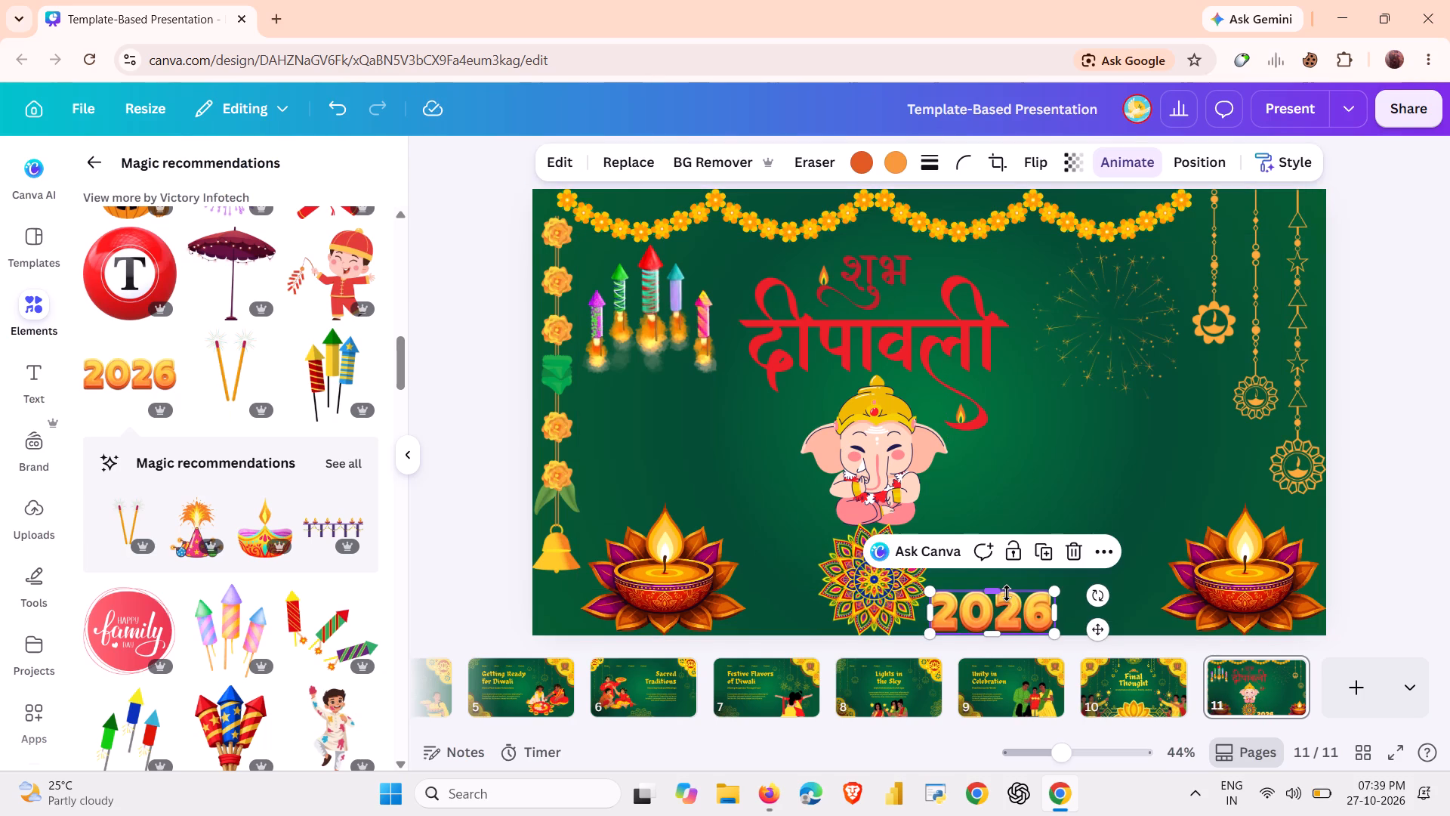
click(1017, 467)
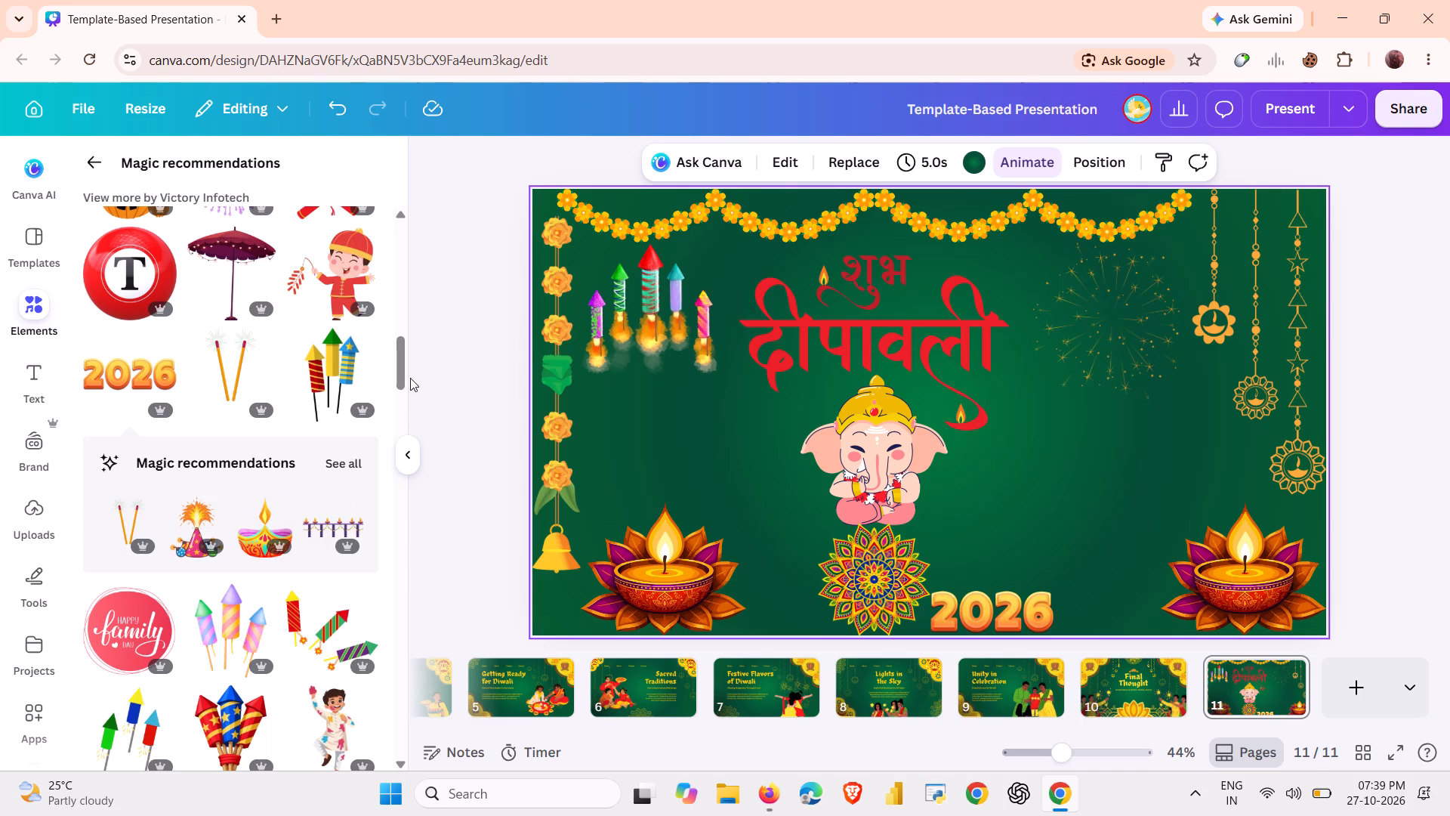
Leave the magic recommendations and clear the "sky shot patakha" element search.
drag(403, 374, 403, 323)
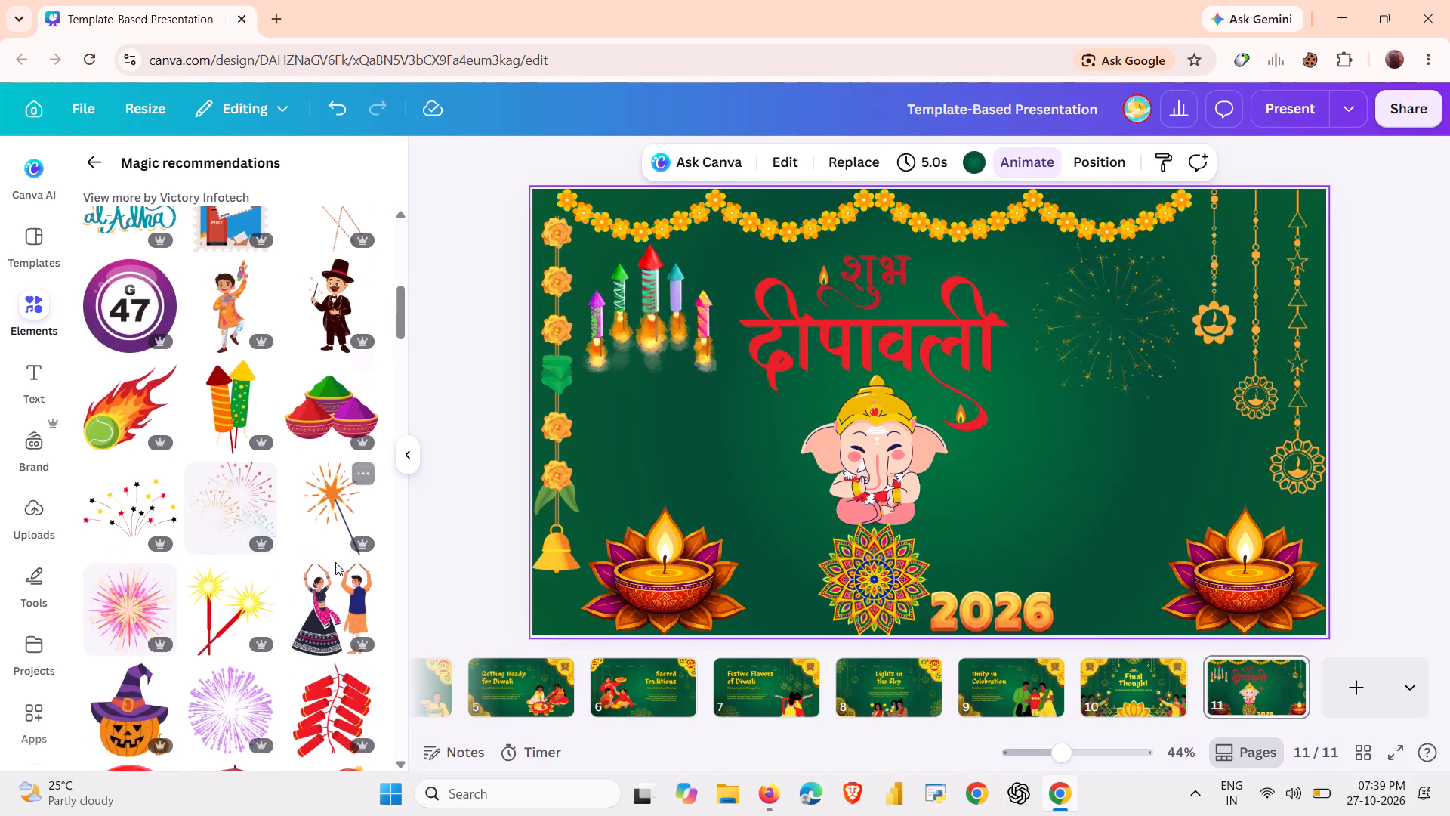
drag(398, 309, 379, 209)
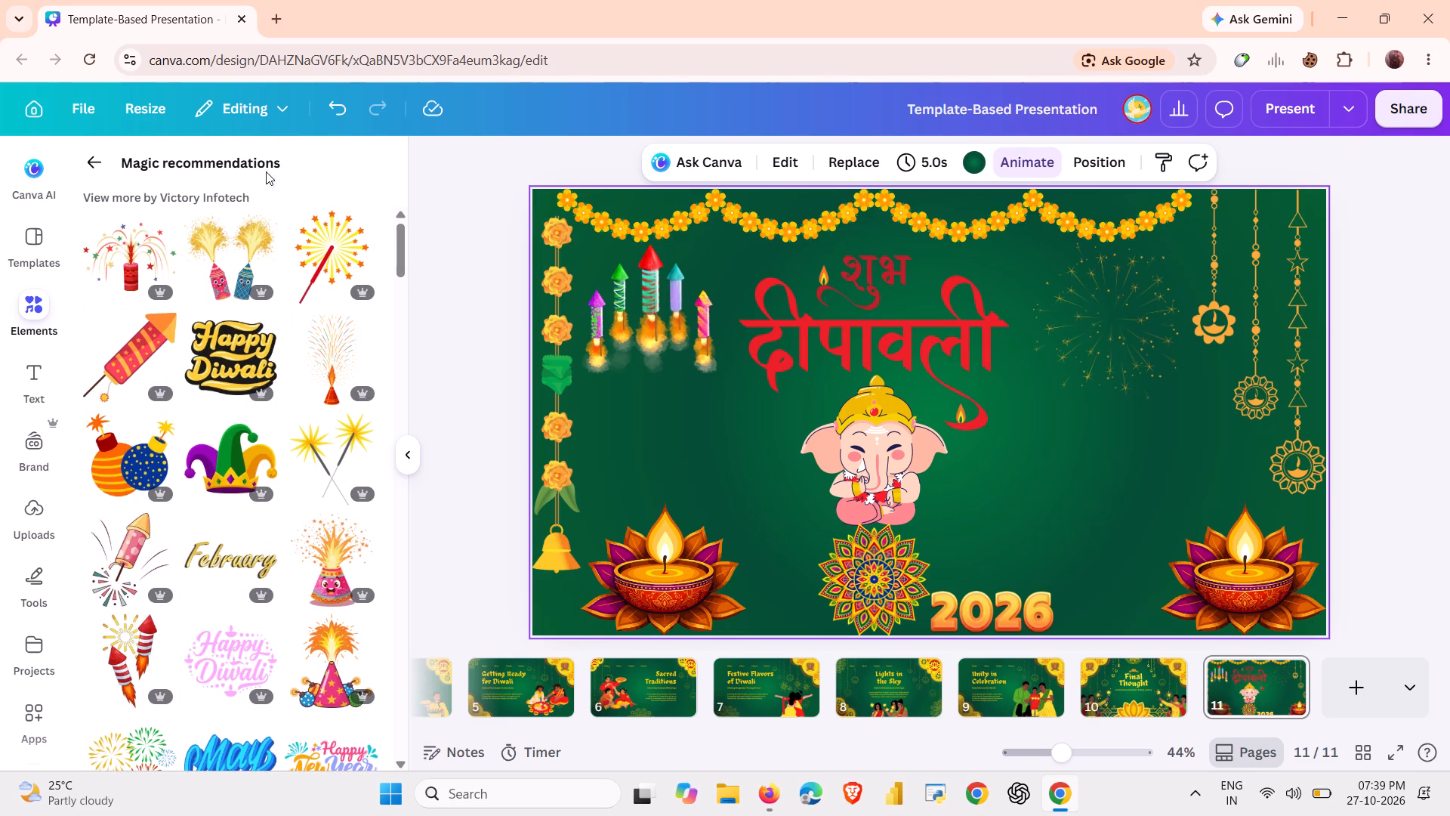
click(100, 162)
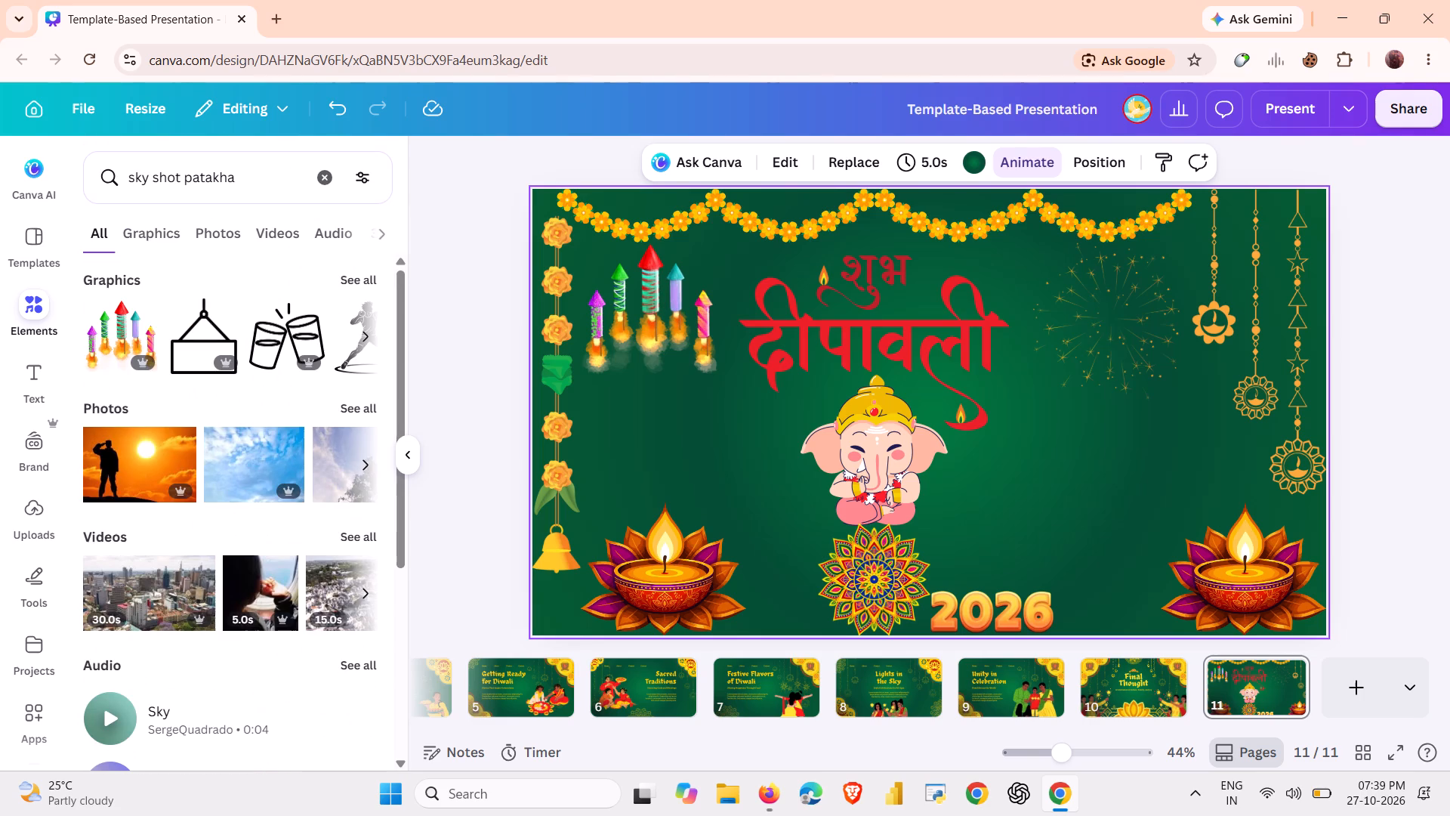
click(318, 177)
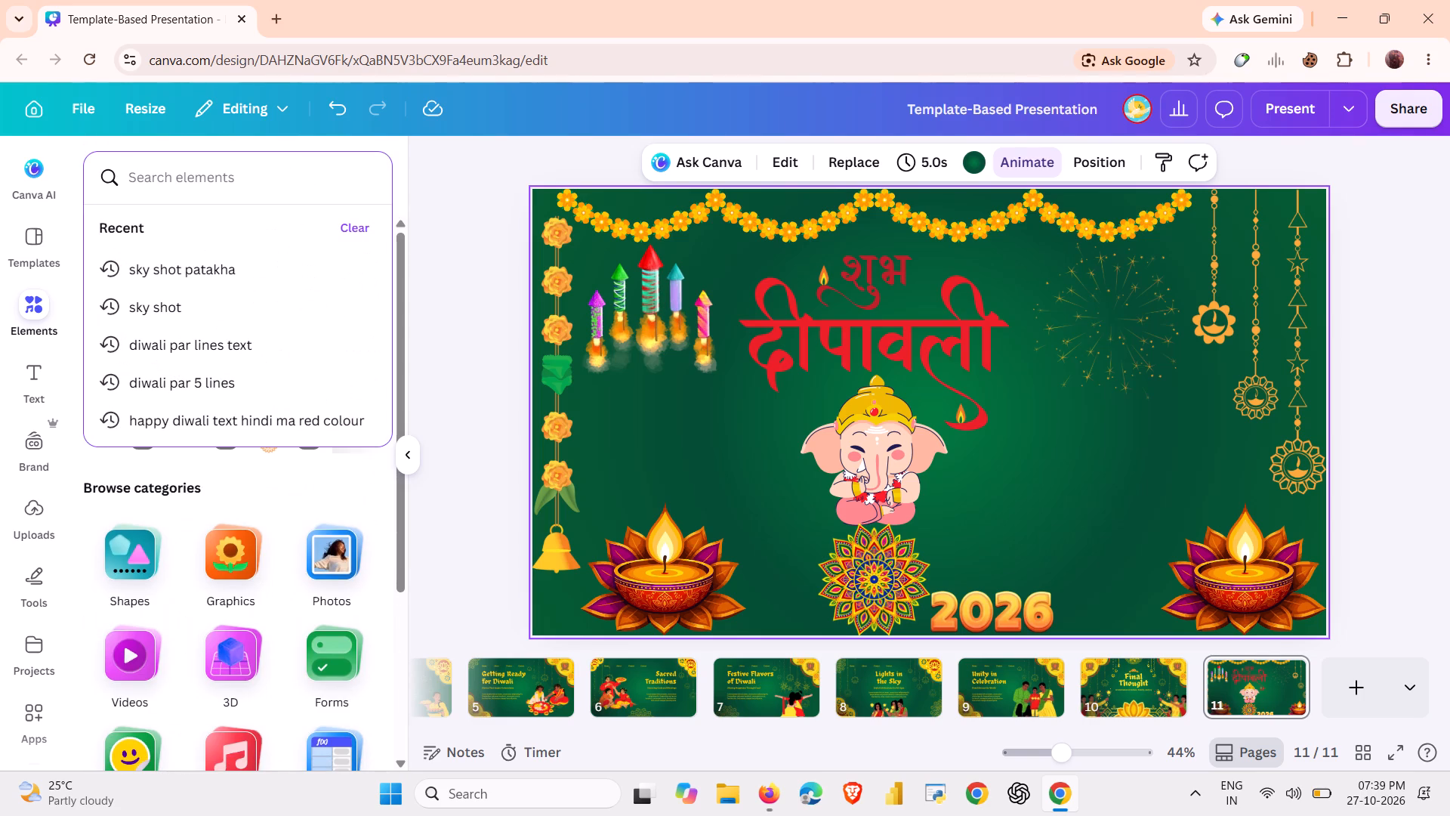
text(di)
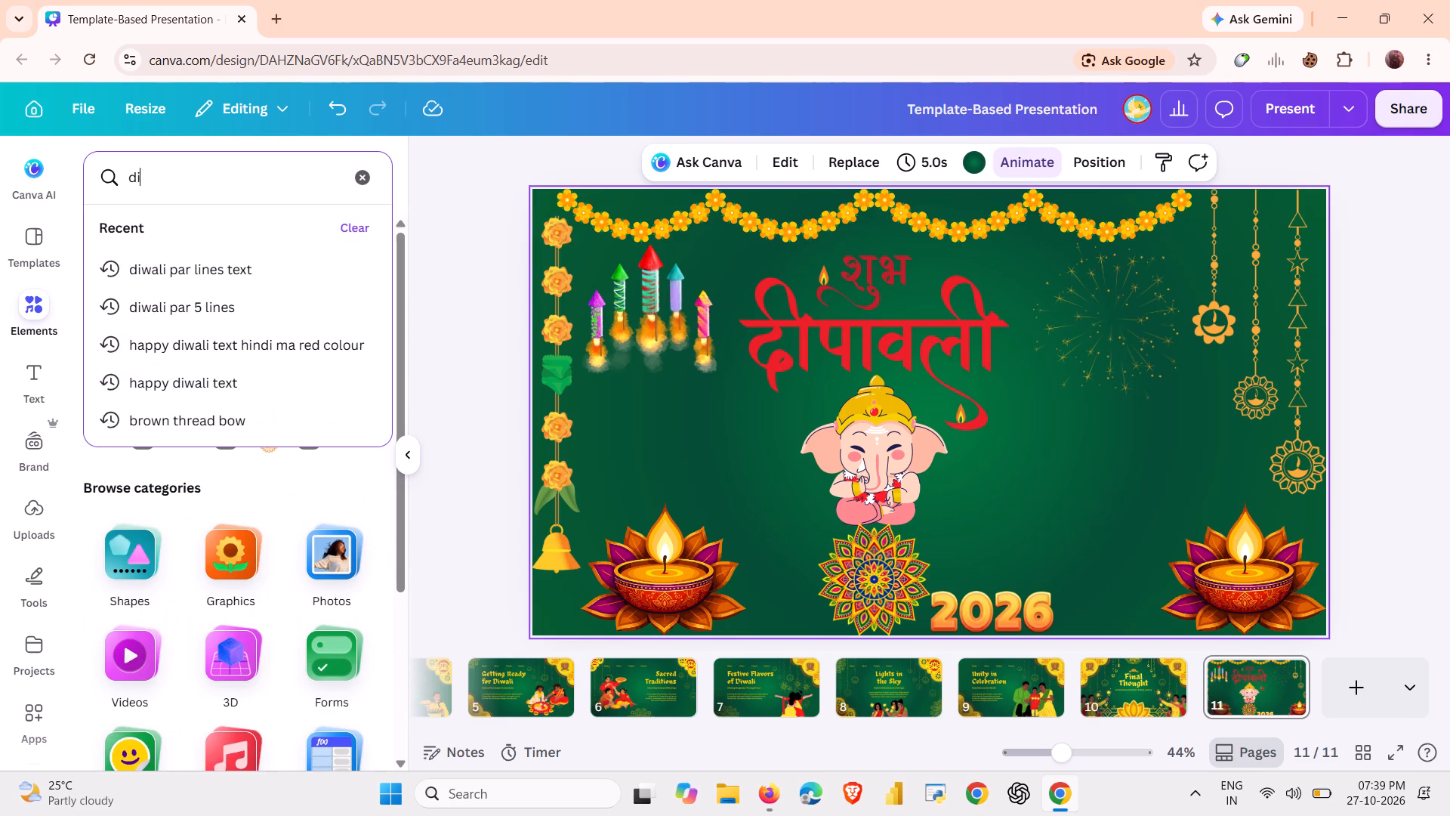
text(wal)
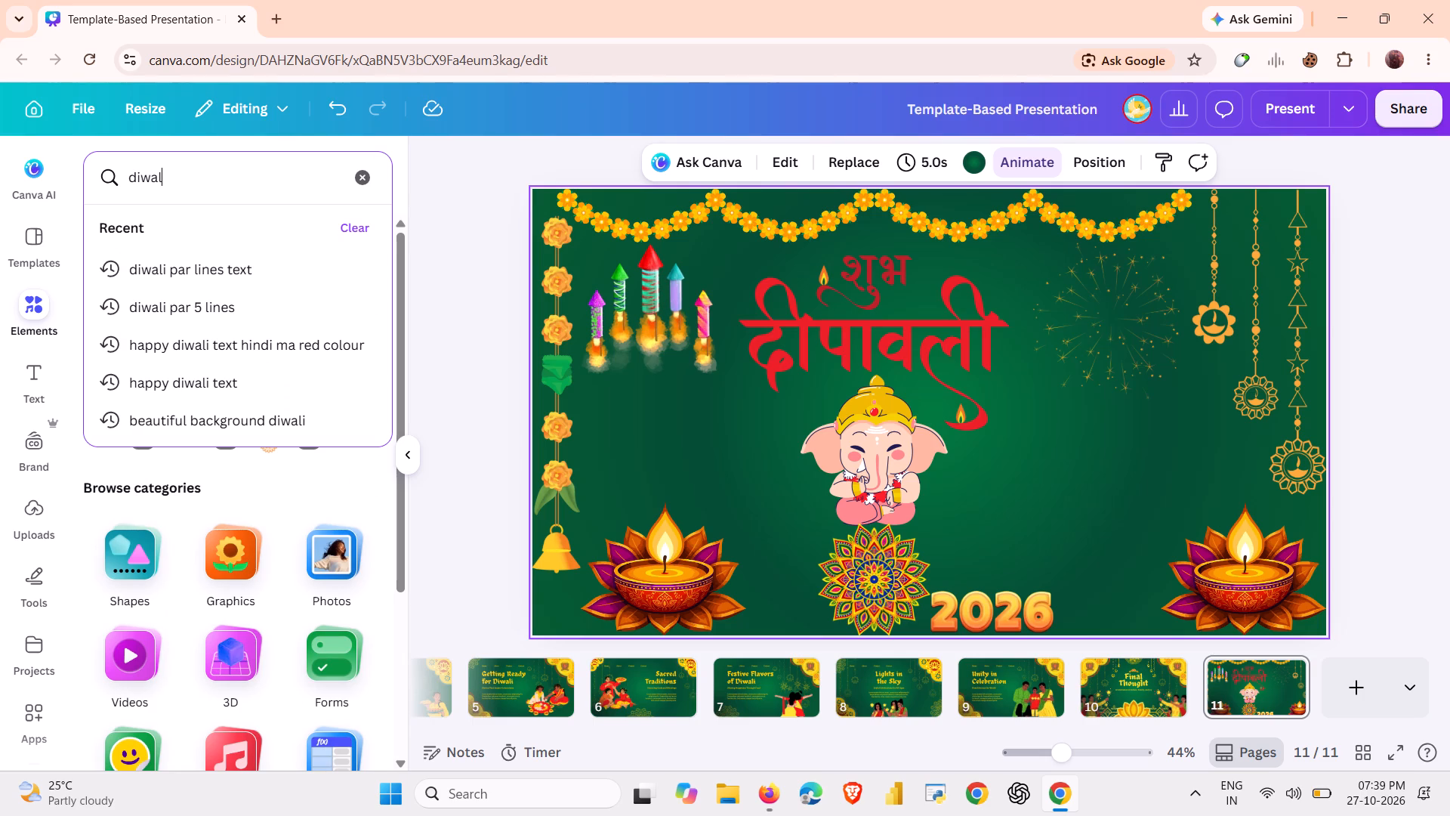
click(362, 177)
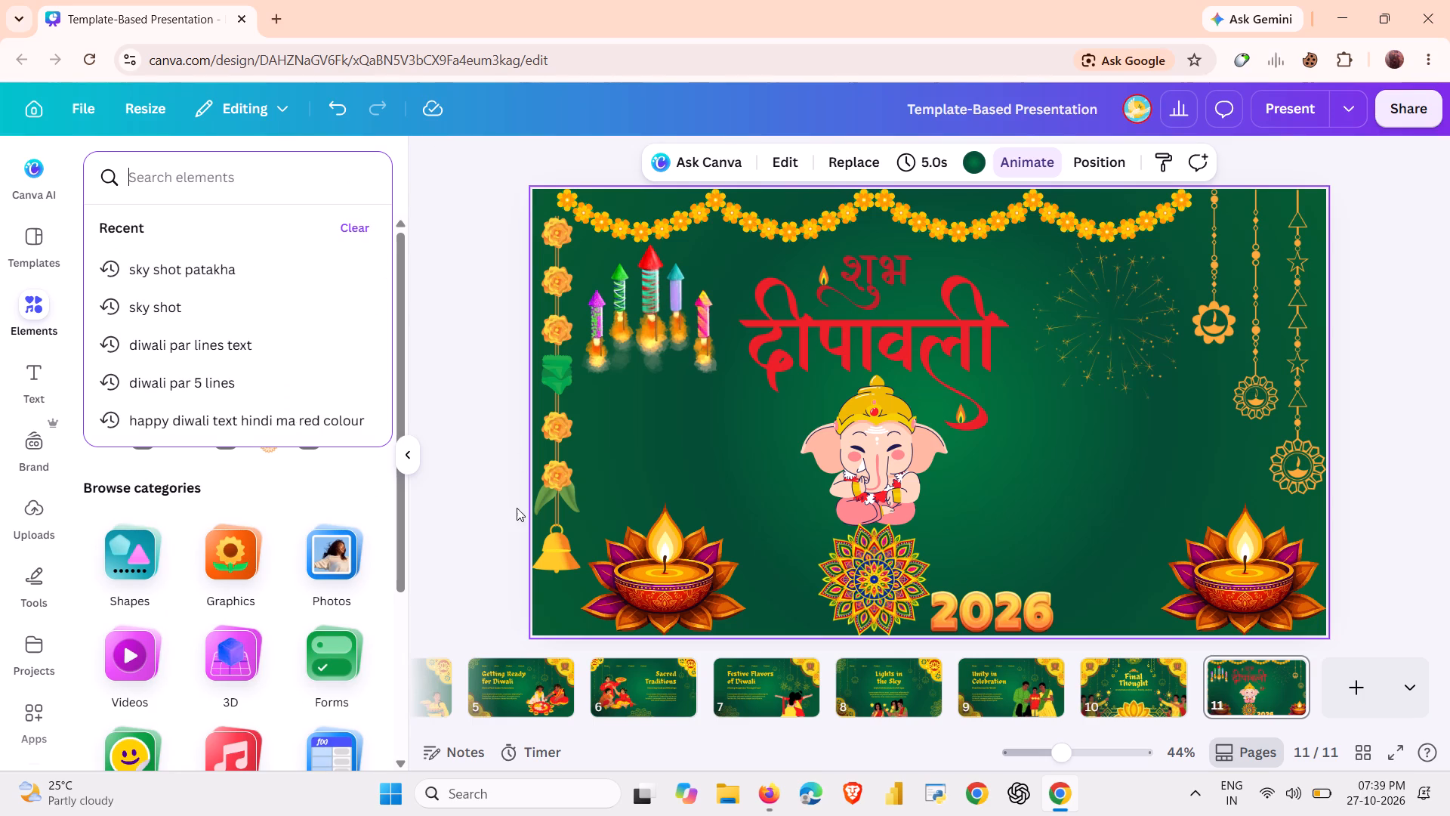
Copy the family-with-sparklers illustration from the lower right corner of page 1, the Happy Diwali cover.
click(511, 667)
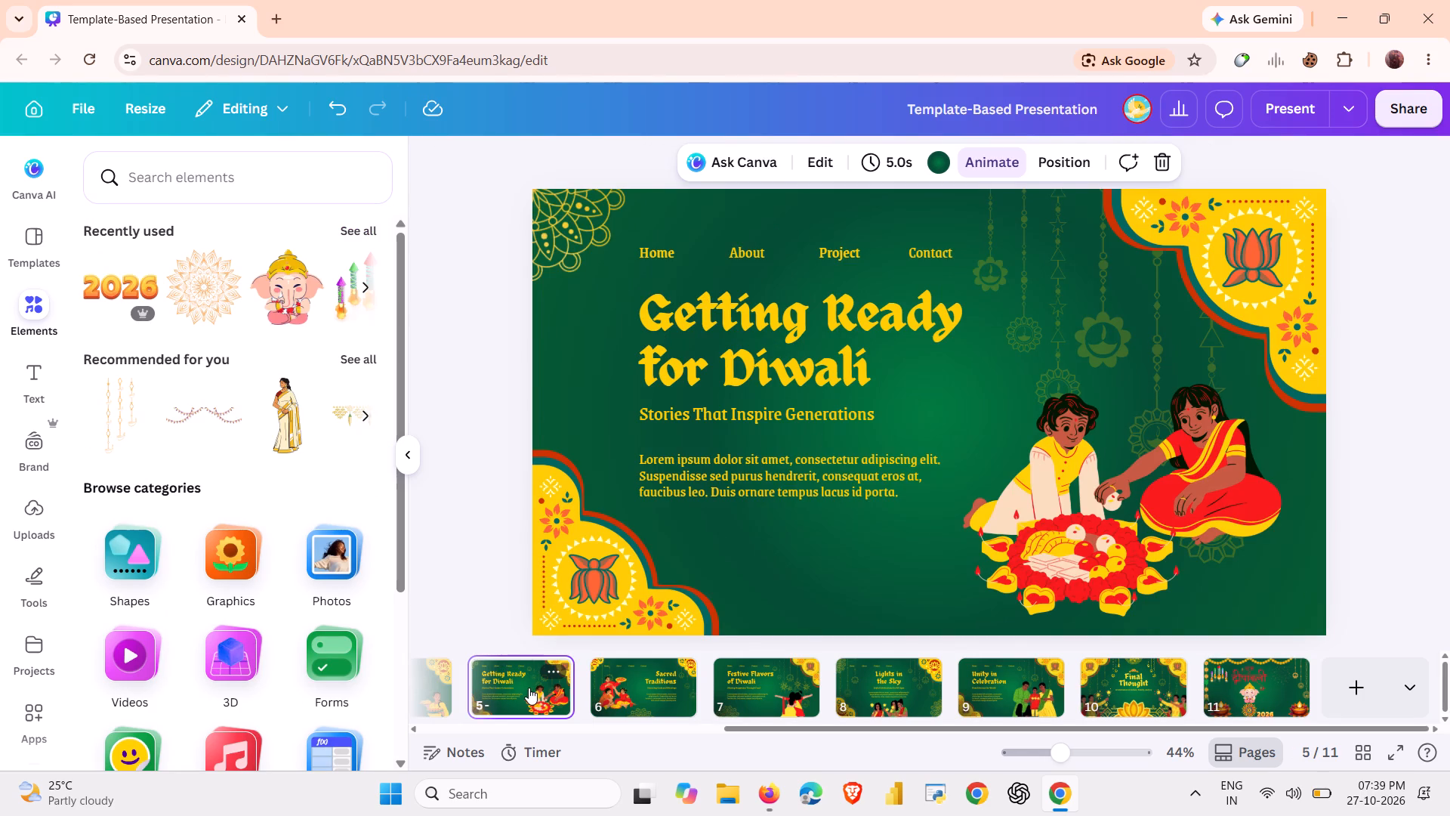
drag(744, 726, 505, 753)
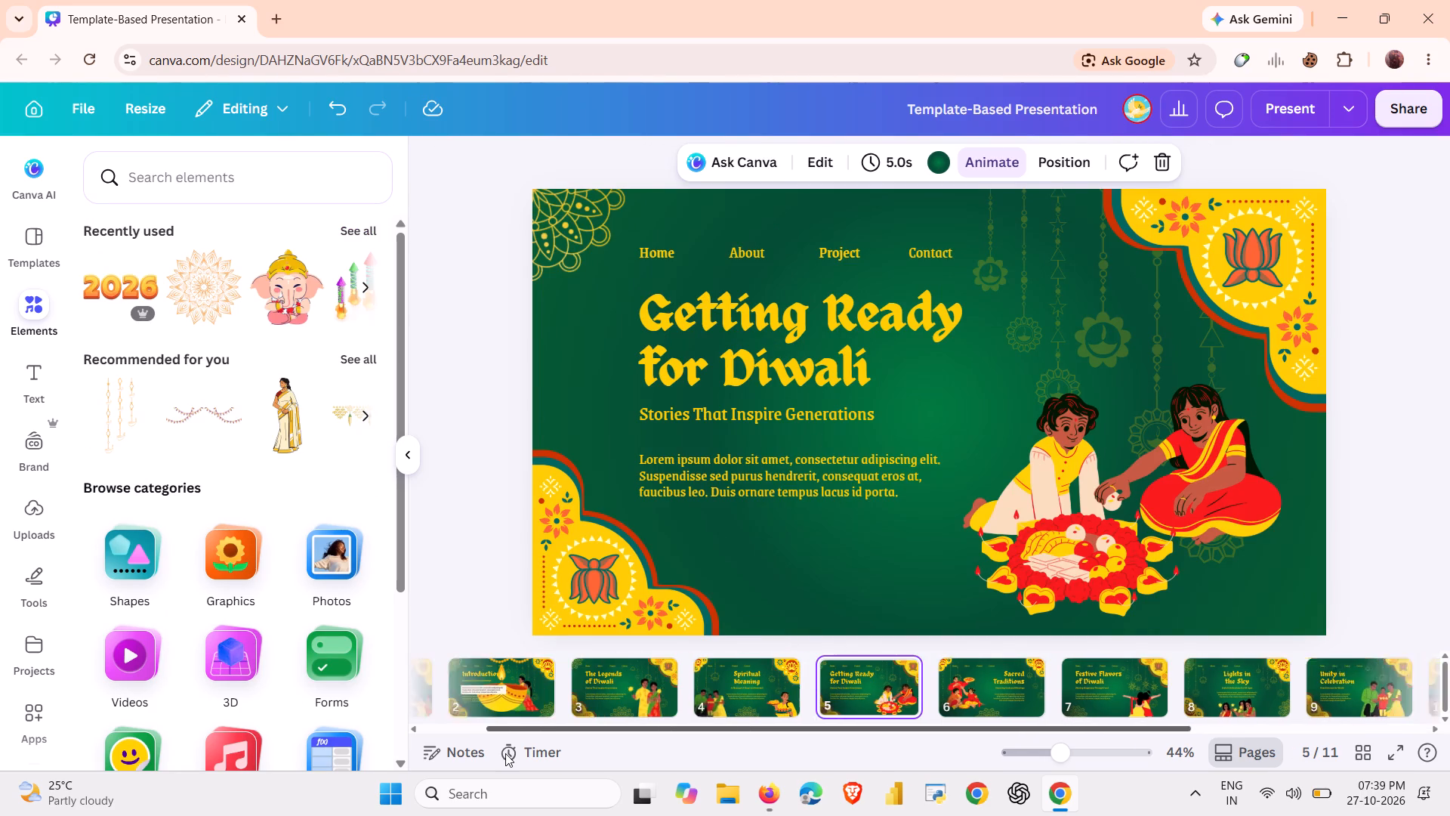
drag(505, 753, 457, 756)
click(470, 674)
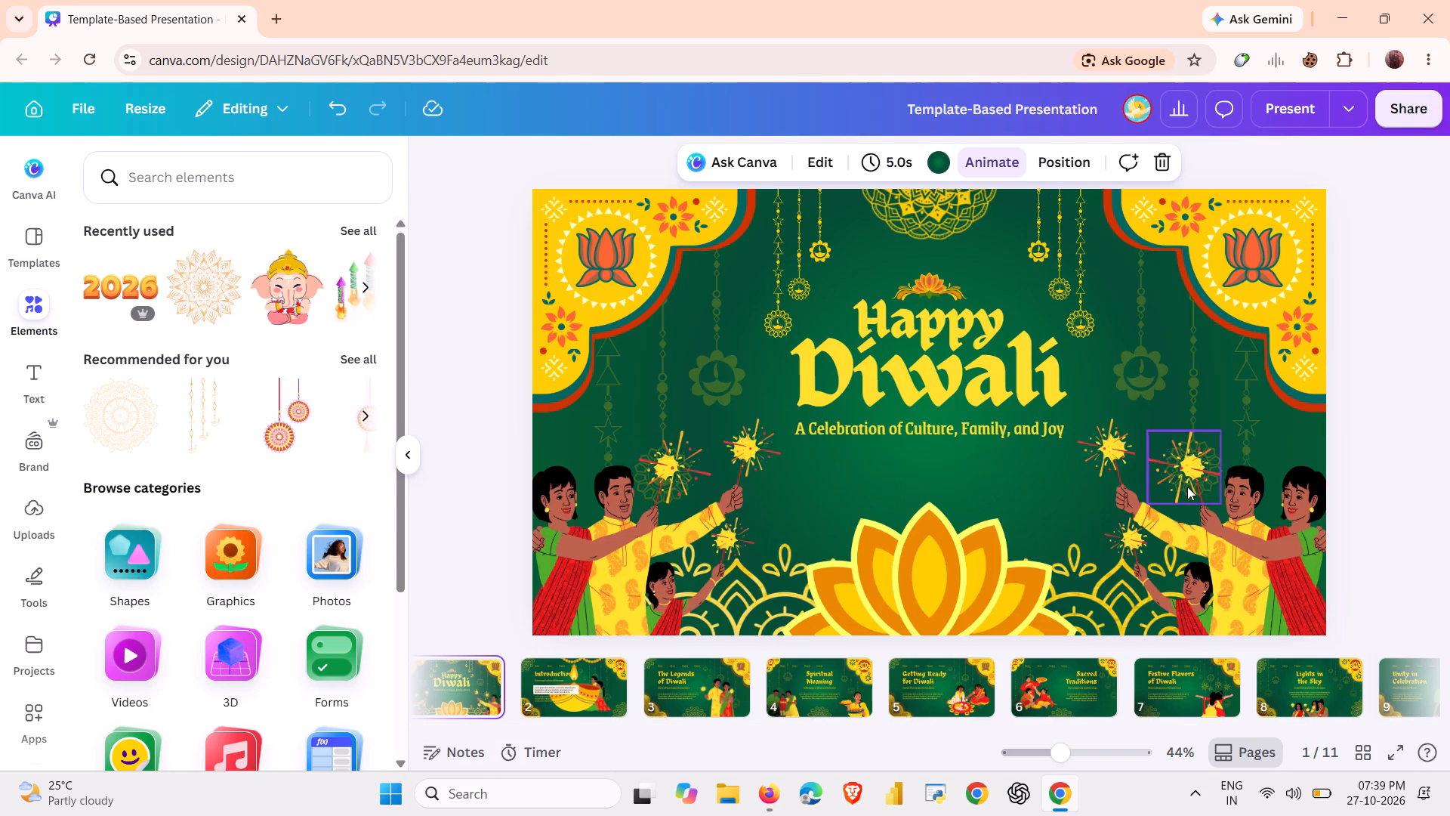
click(1202, 535)
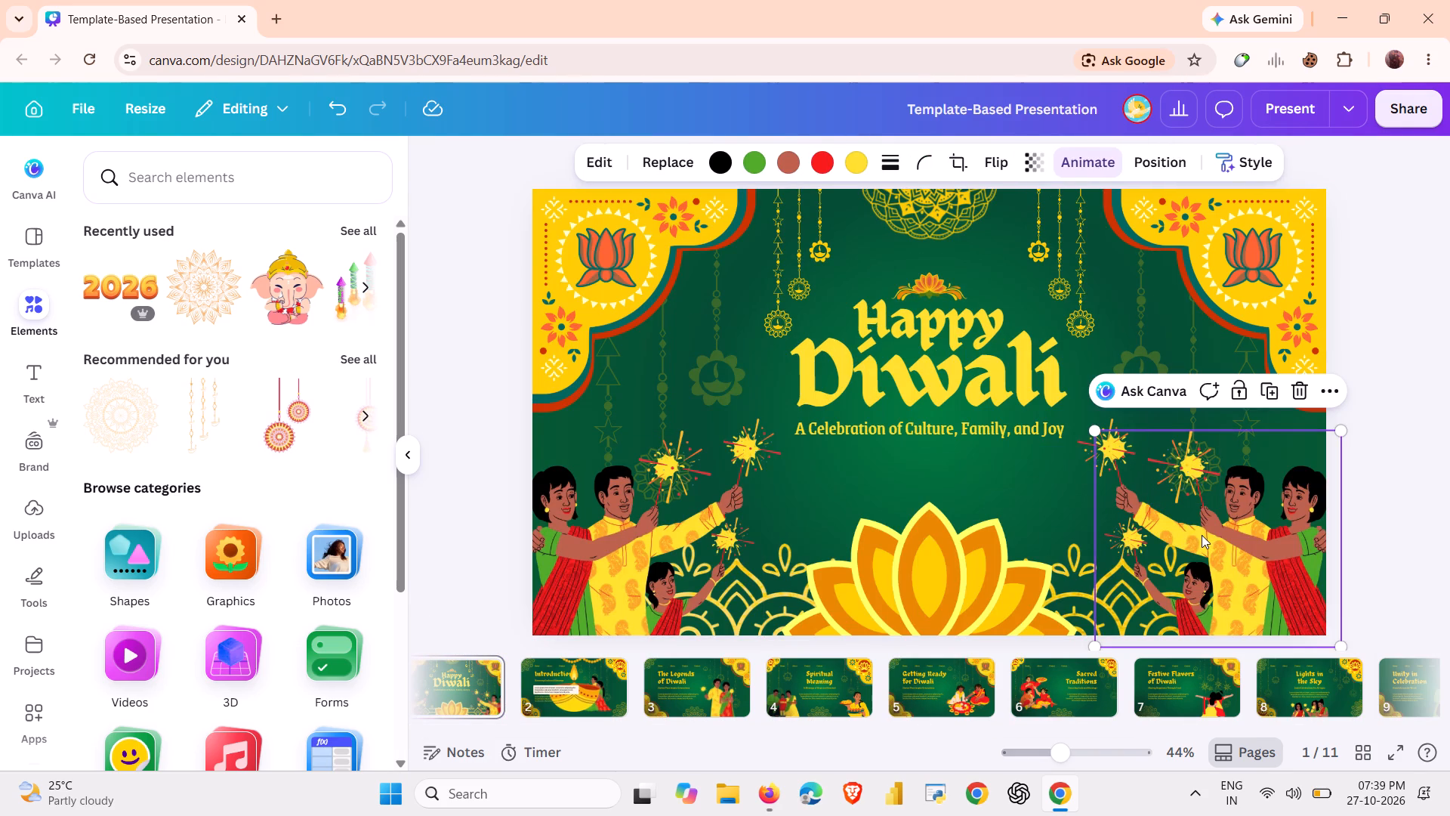
click(1321, 389)
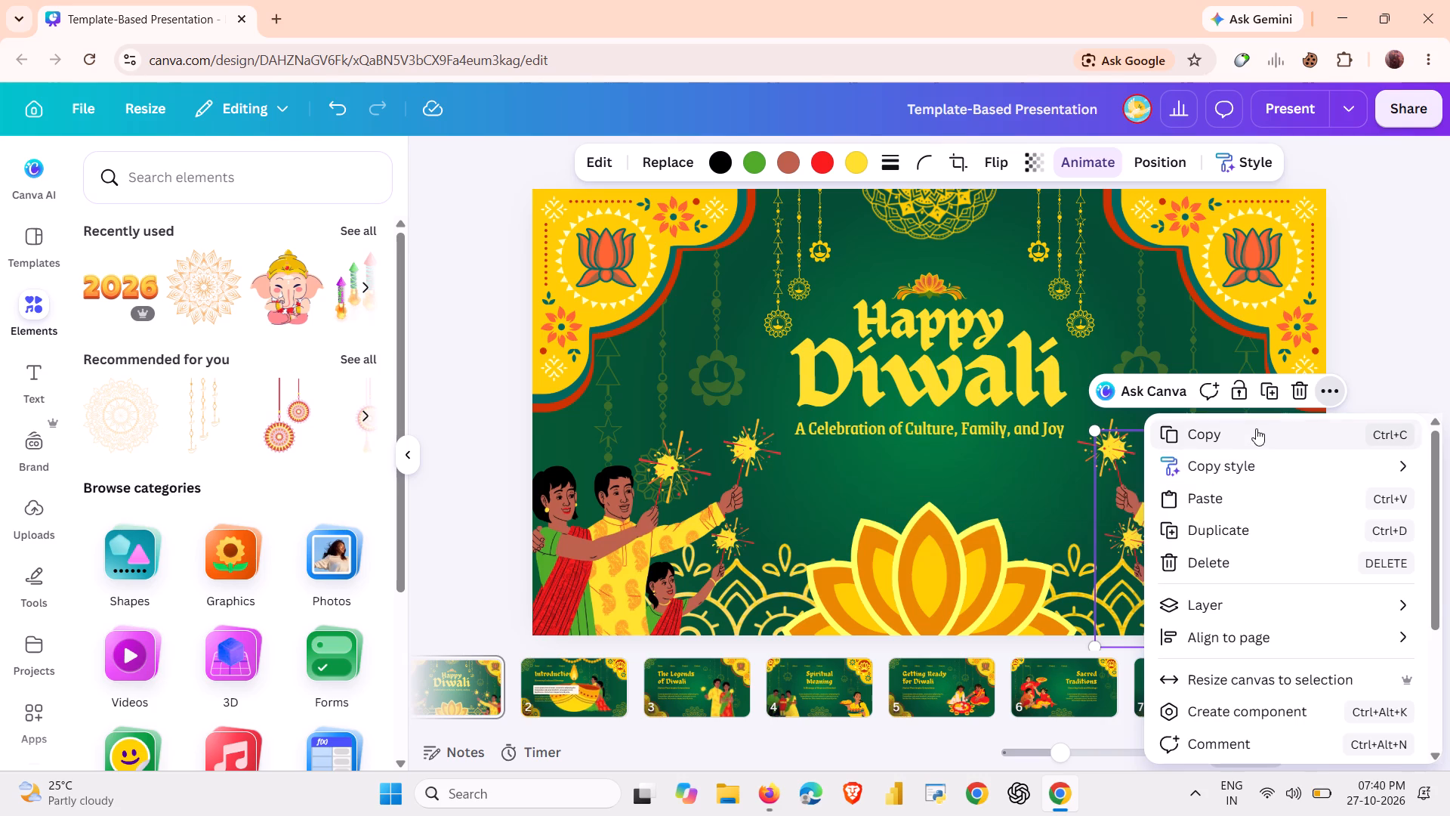
click(1256, 428)
click(1391, 472)
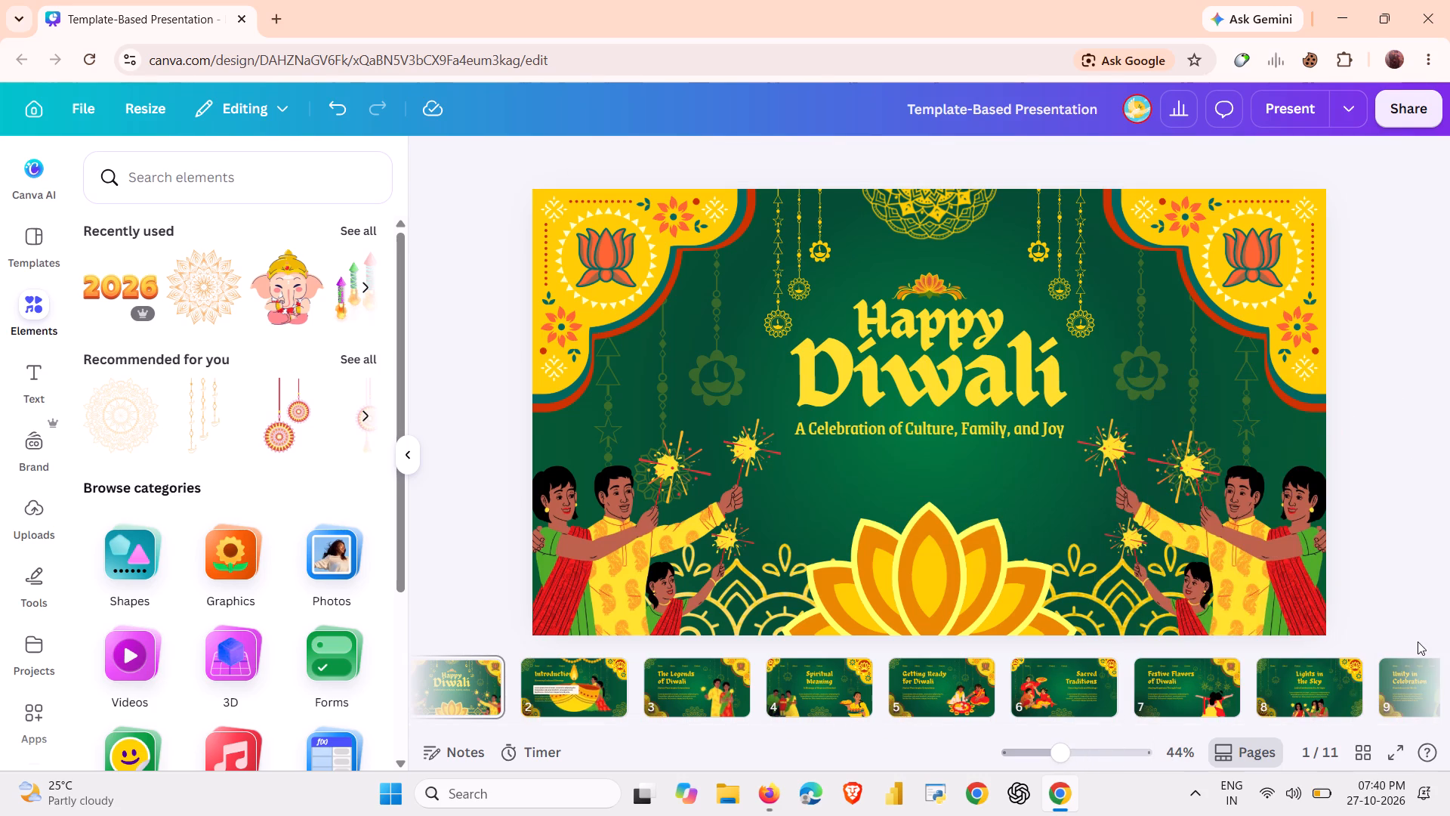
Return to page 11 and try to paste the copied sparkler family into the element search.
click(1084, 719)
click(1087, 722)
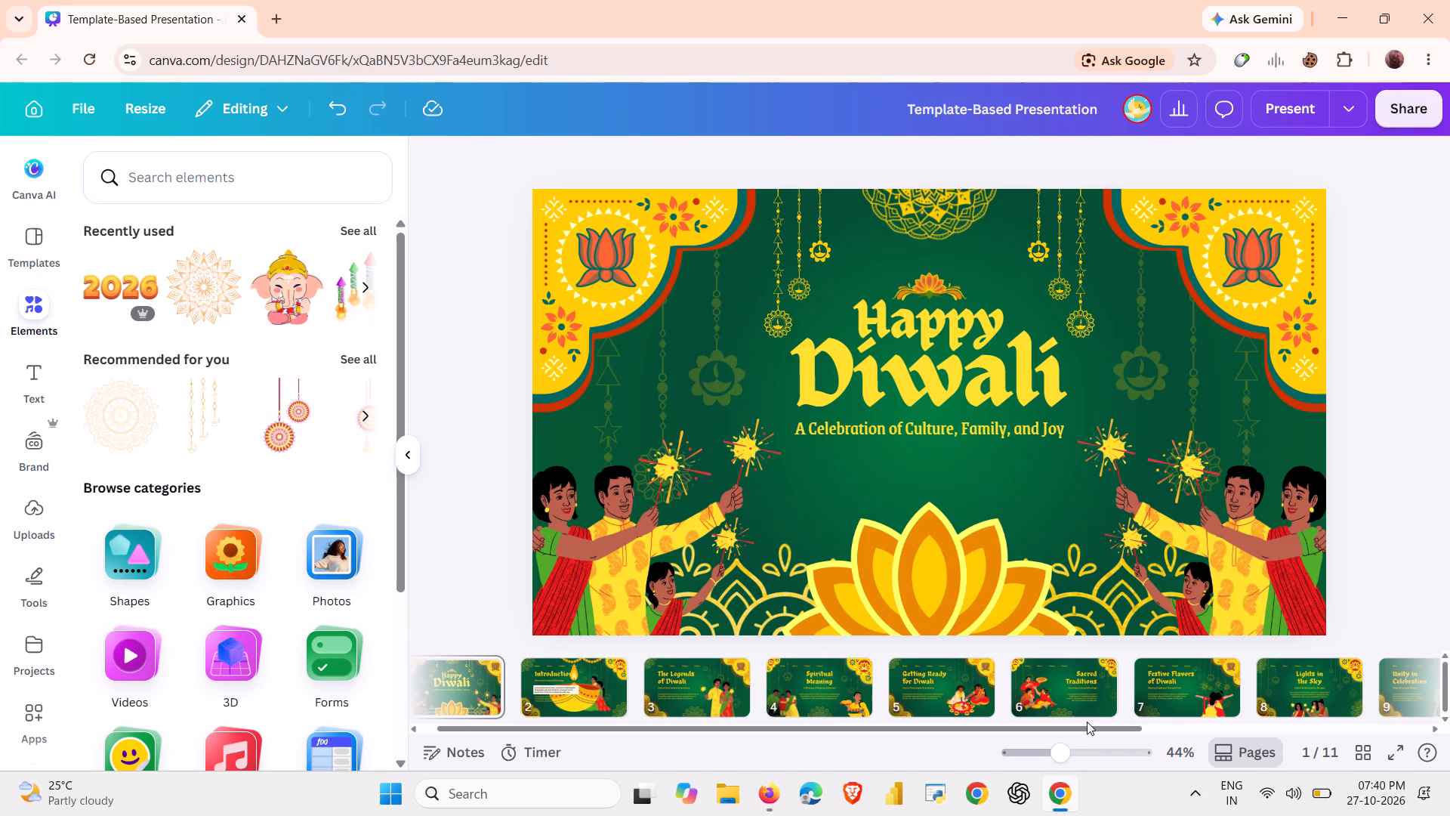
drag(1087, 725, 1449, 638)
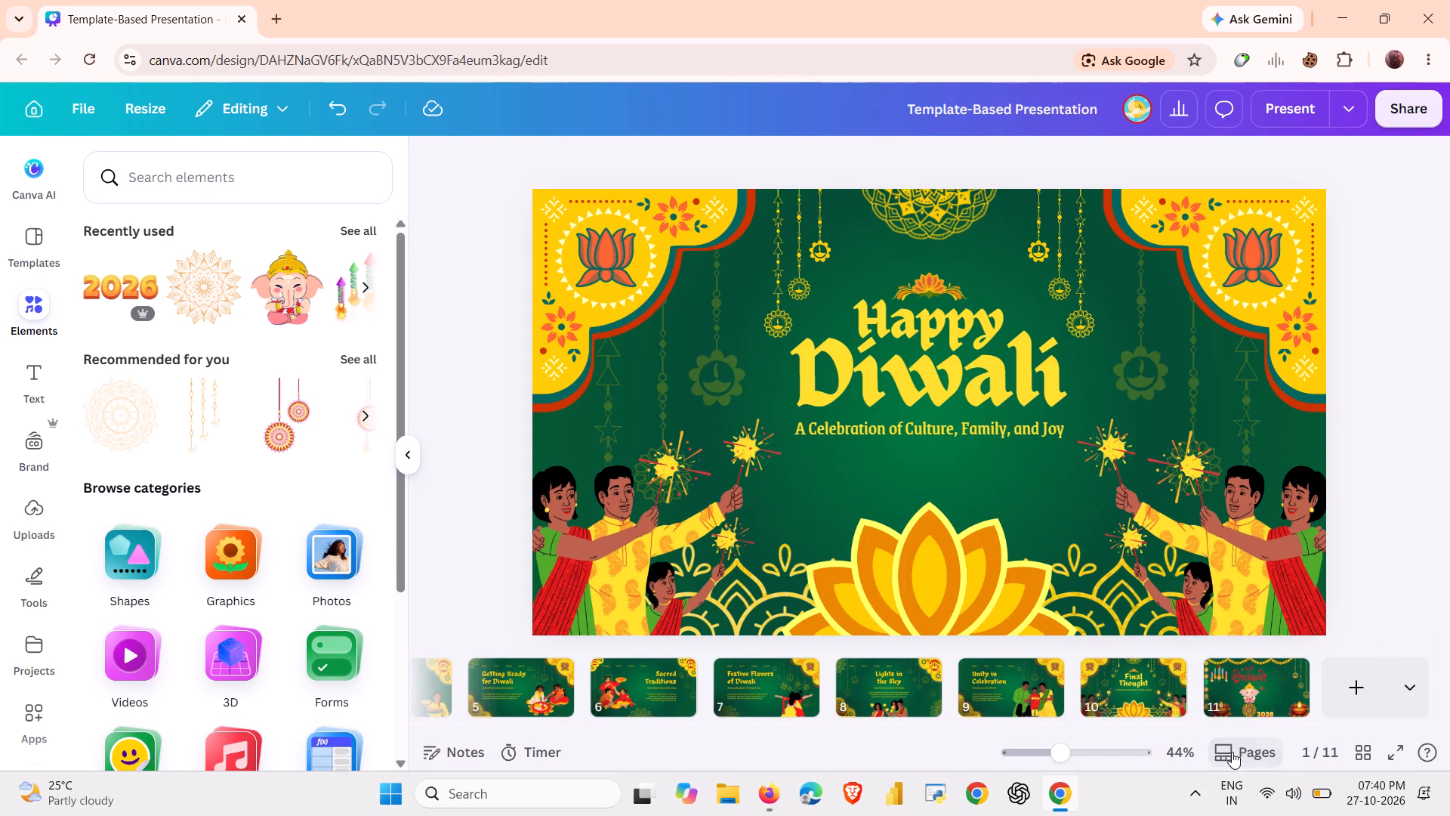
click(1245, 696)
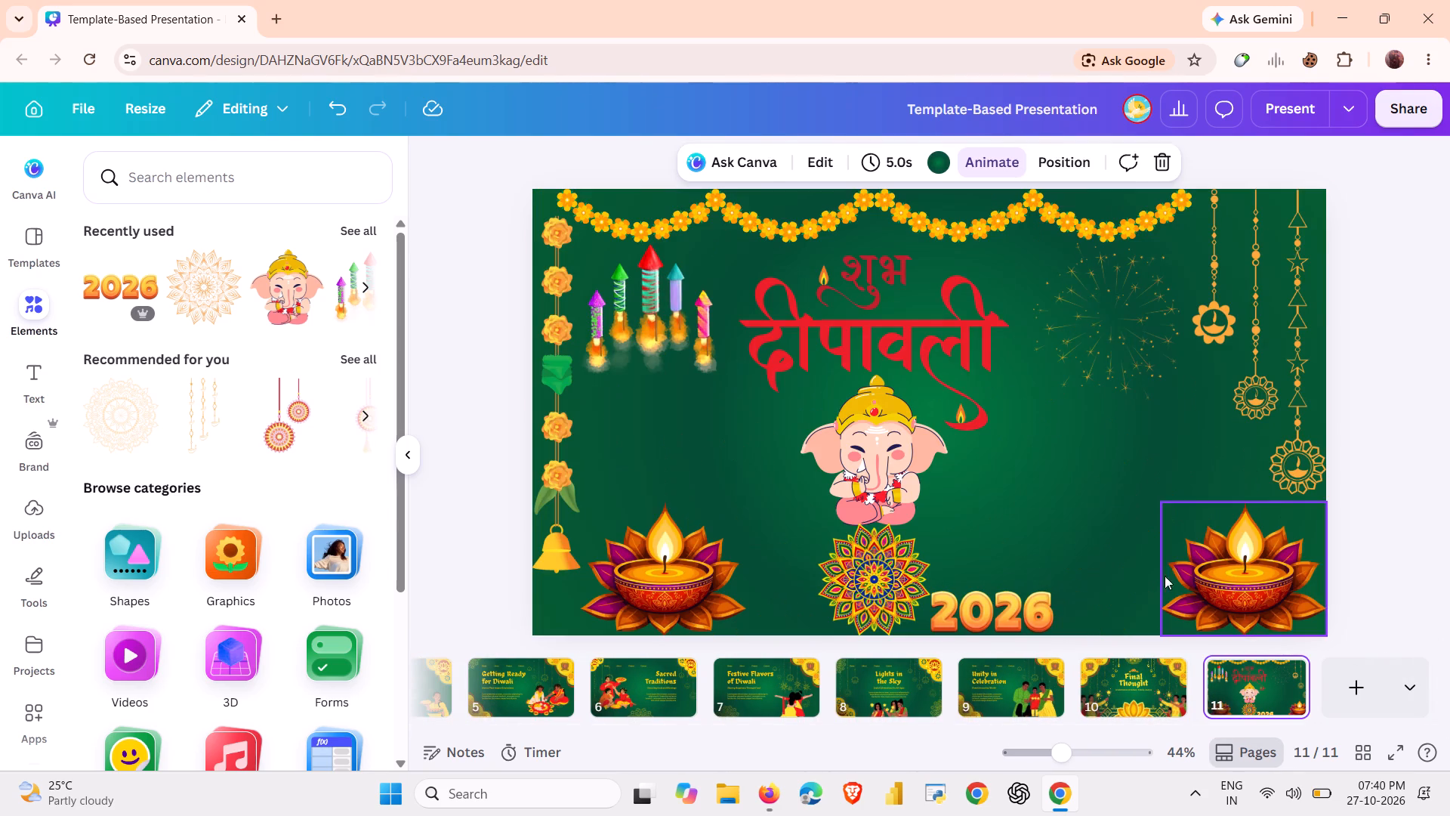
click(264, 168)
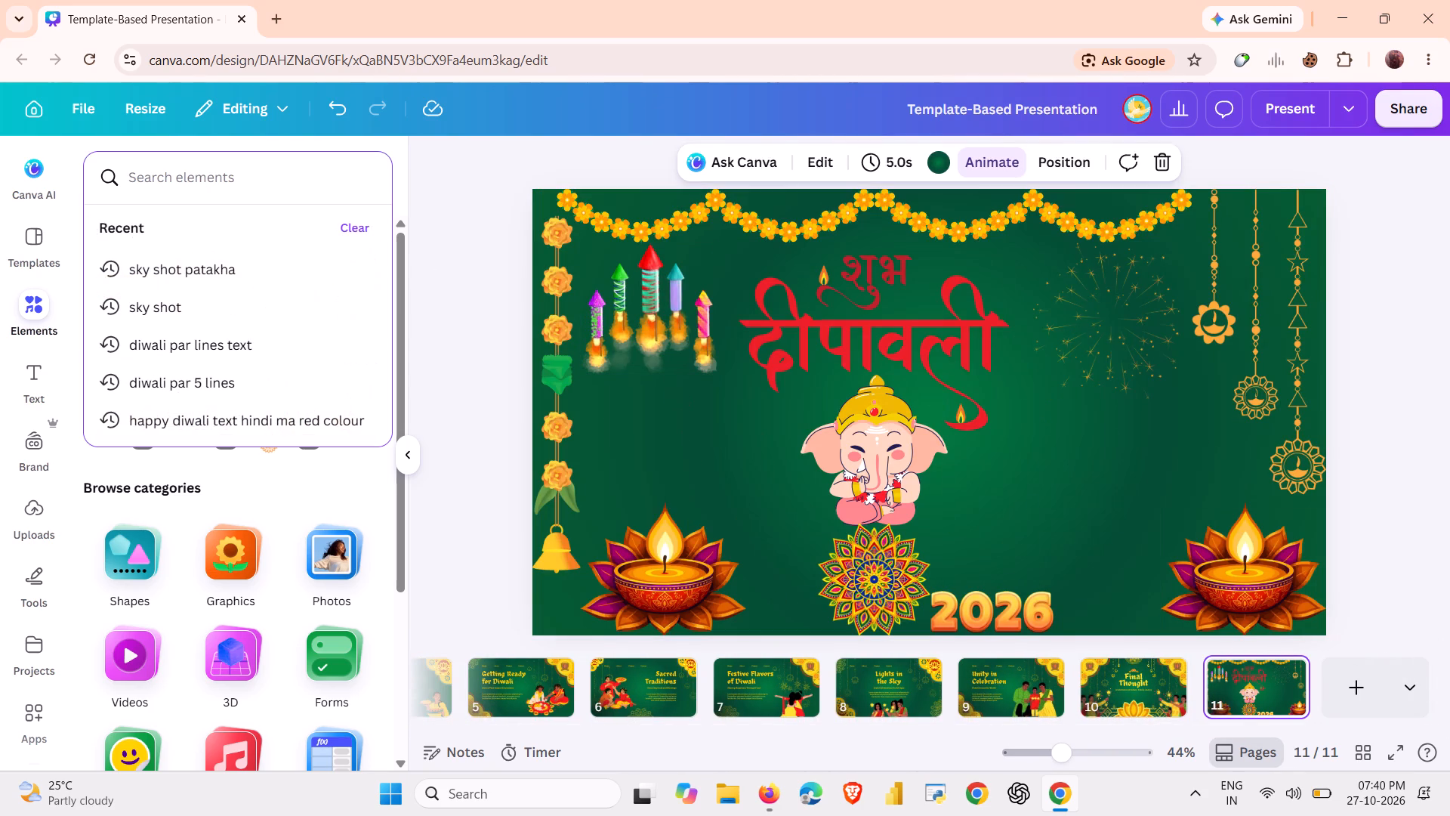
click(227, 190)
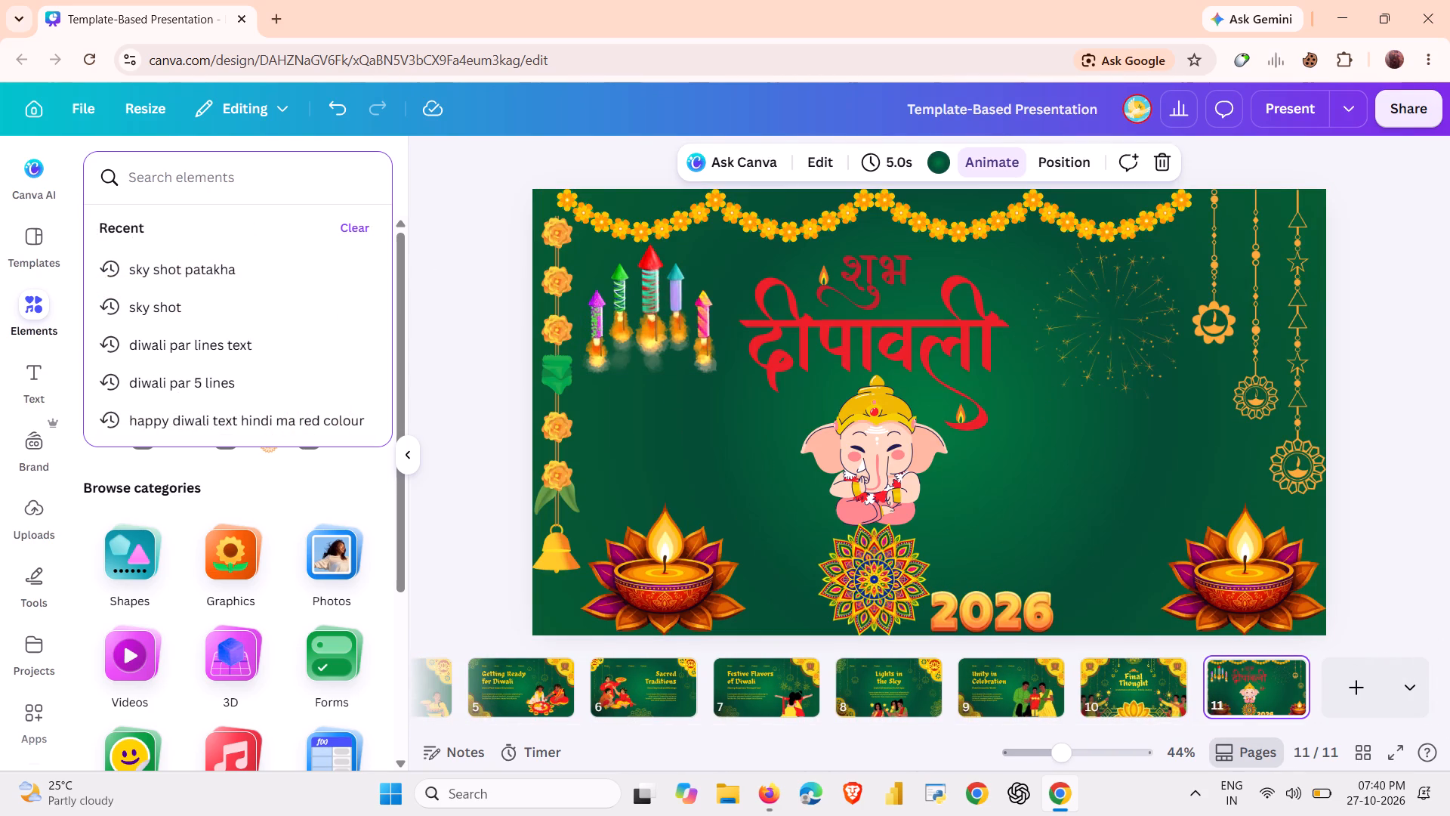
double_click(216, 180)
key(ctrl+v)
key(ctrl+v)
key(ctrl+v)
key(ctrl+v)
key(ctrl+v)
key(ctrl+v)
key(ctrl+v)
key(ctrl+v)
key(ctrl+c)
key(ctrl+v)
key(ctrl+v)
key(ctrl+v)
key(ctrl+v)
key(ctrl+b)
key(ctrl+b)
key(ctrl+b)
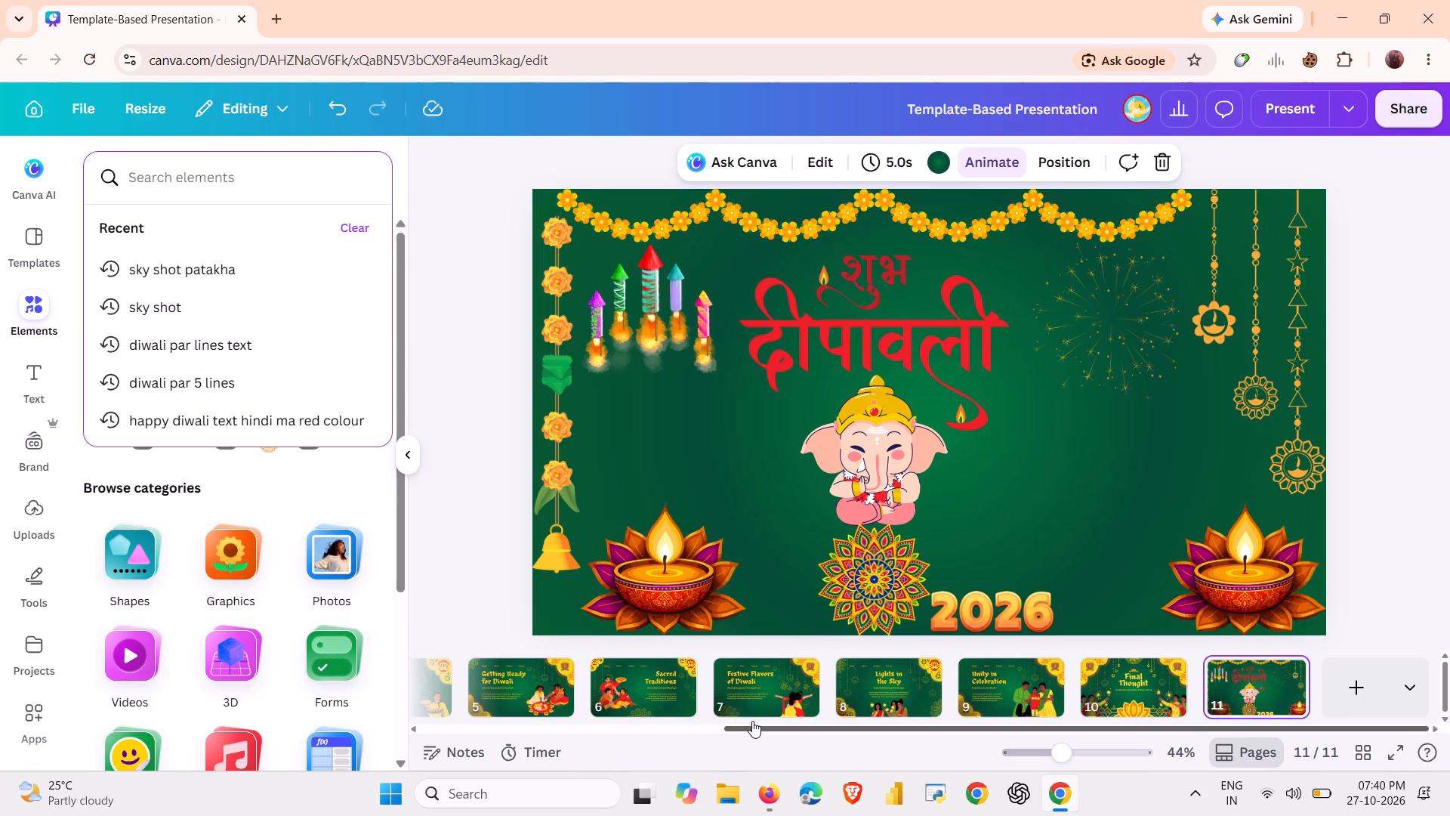
Go back to page 1 and duplicate the family-with-sparklers illustration in its lower right corner.
drag(727, 724, 409, 724)
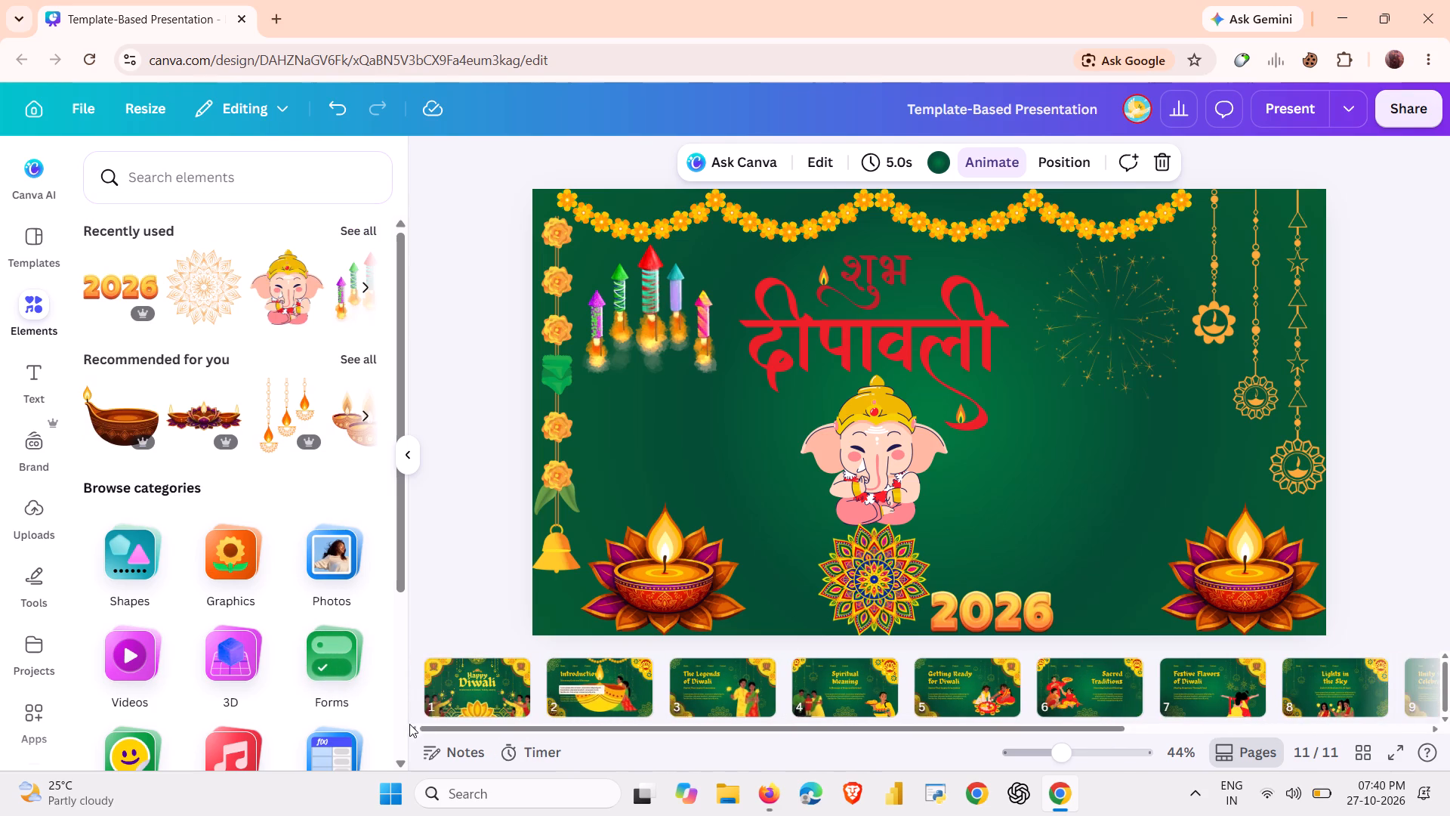
click(497, 669)
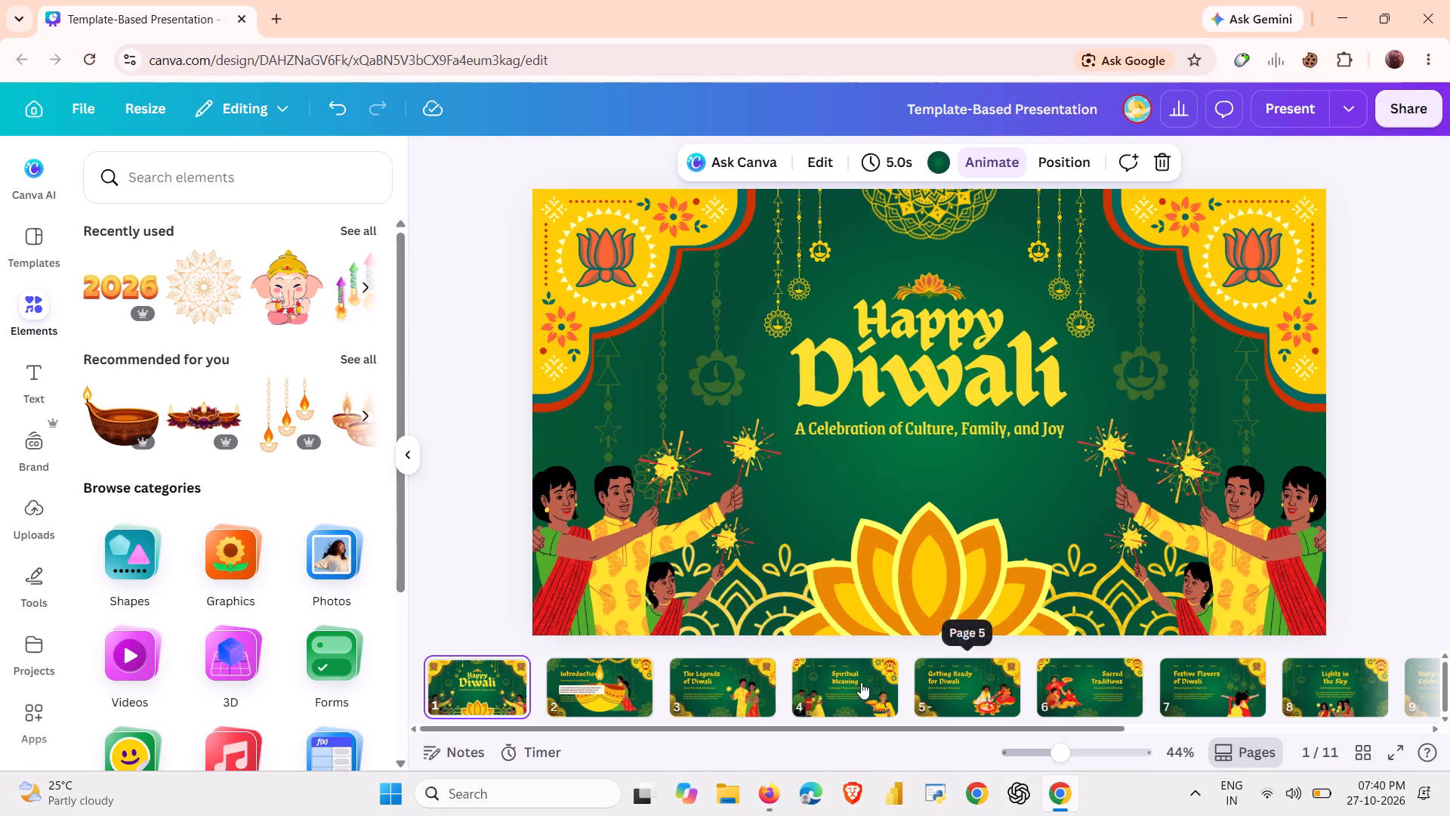
click(1297, 596)
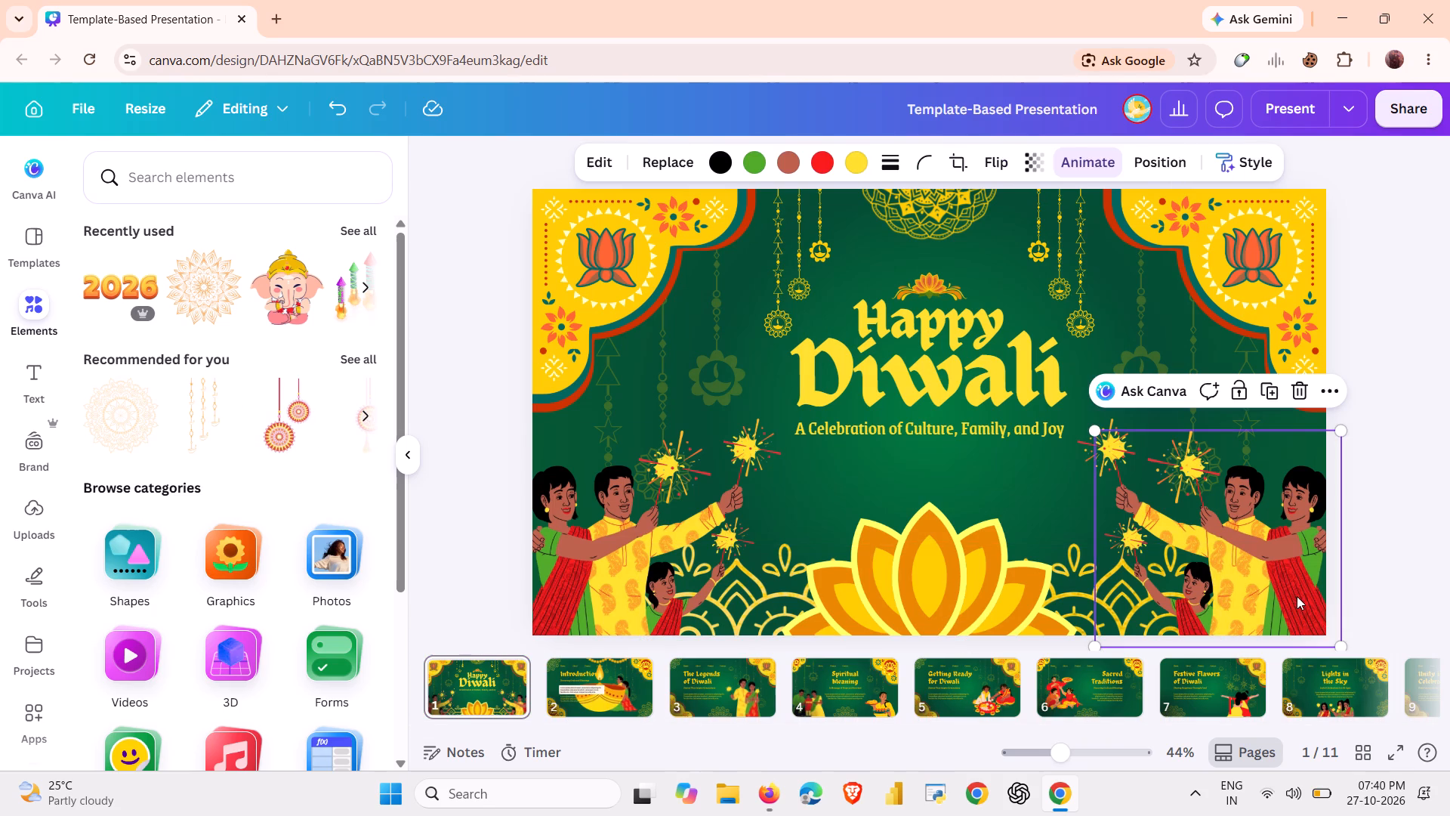
click(1322, 393)
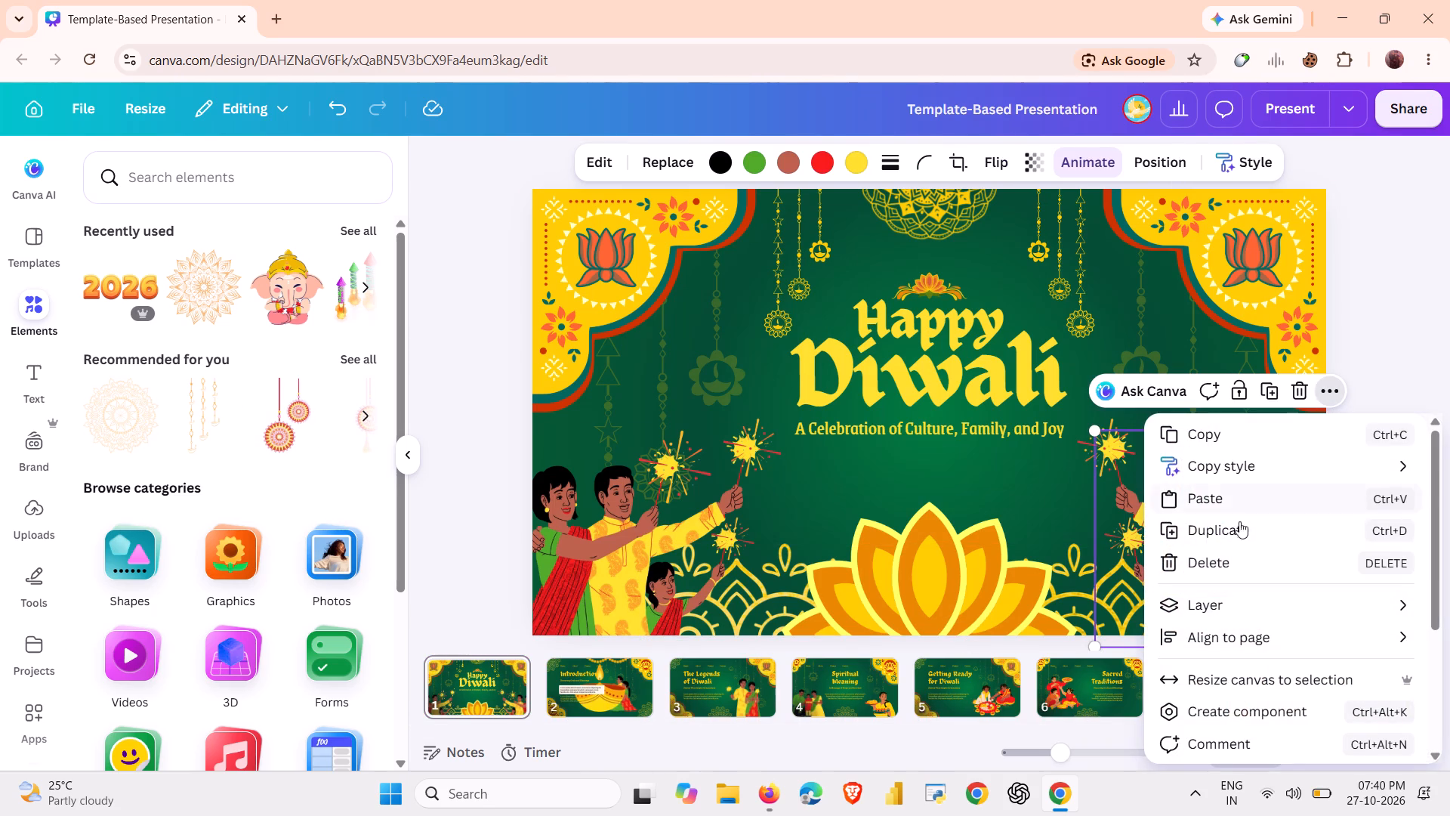
click(1234, 530)
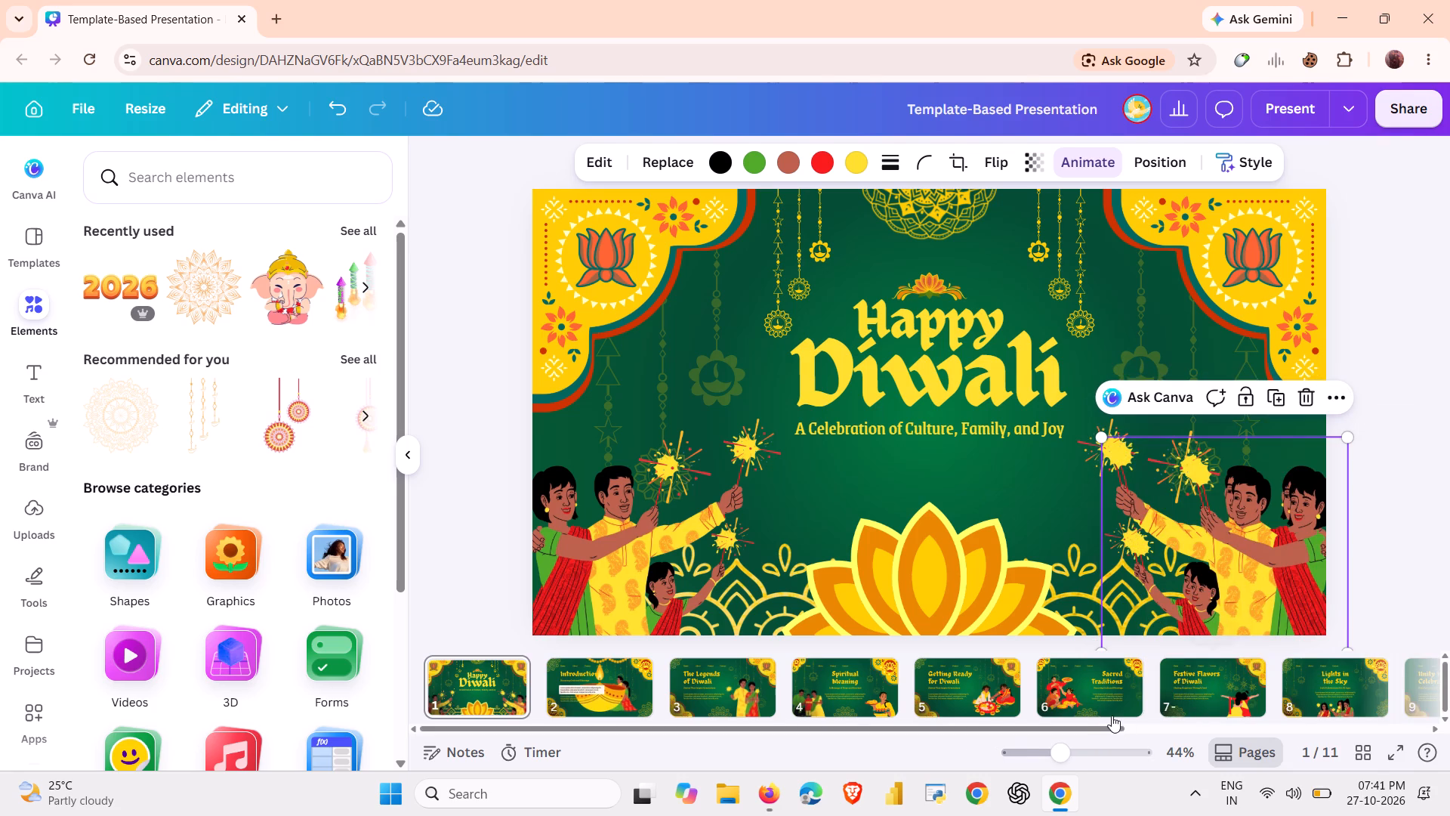
Return to page 11 and show the whole page at 45% zoom.
click(1093, 733)
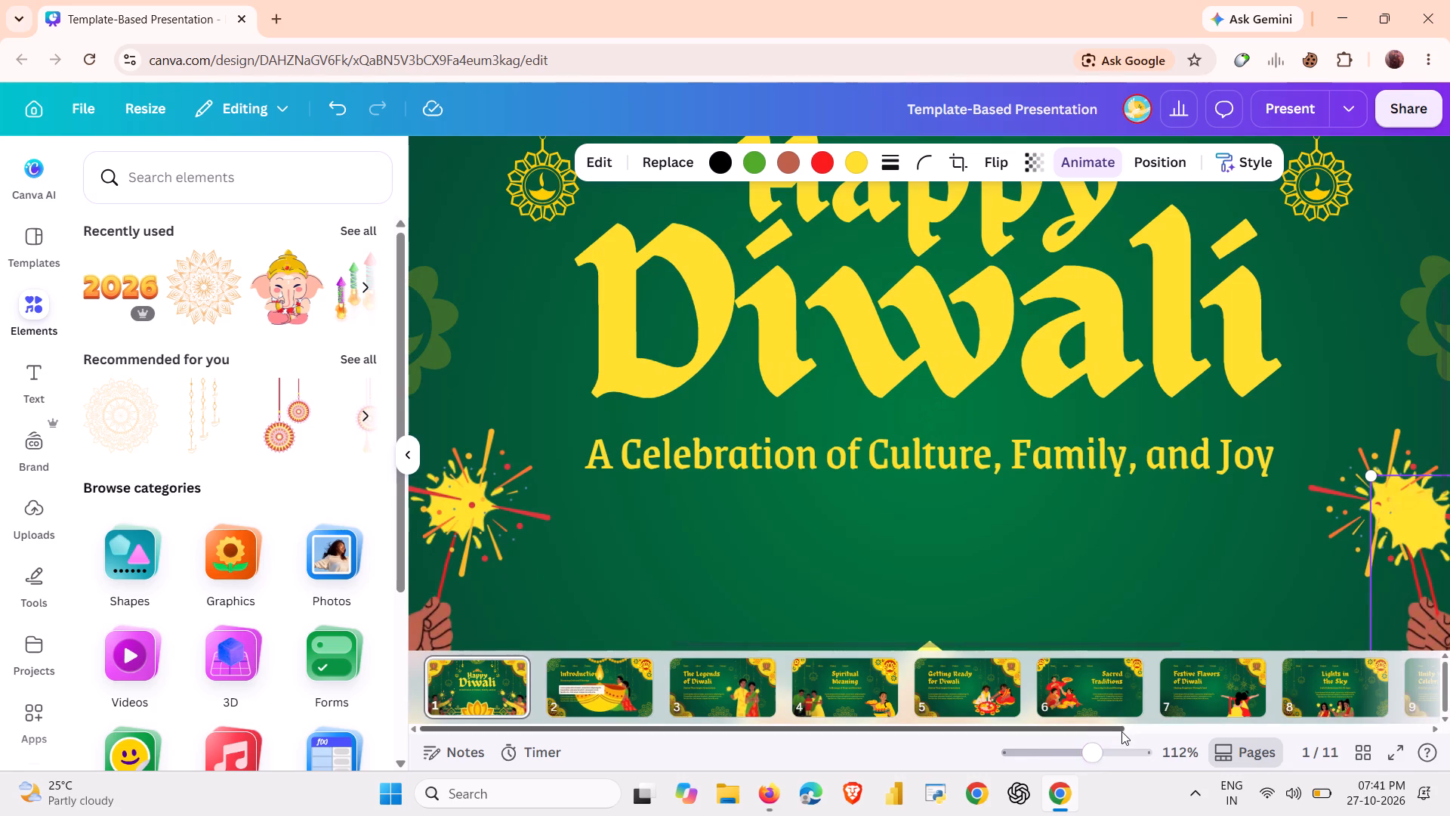
drag(1104, 728, 1148, 722)
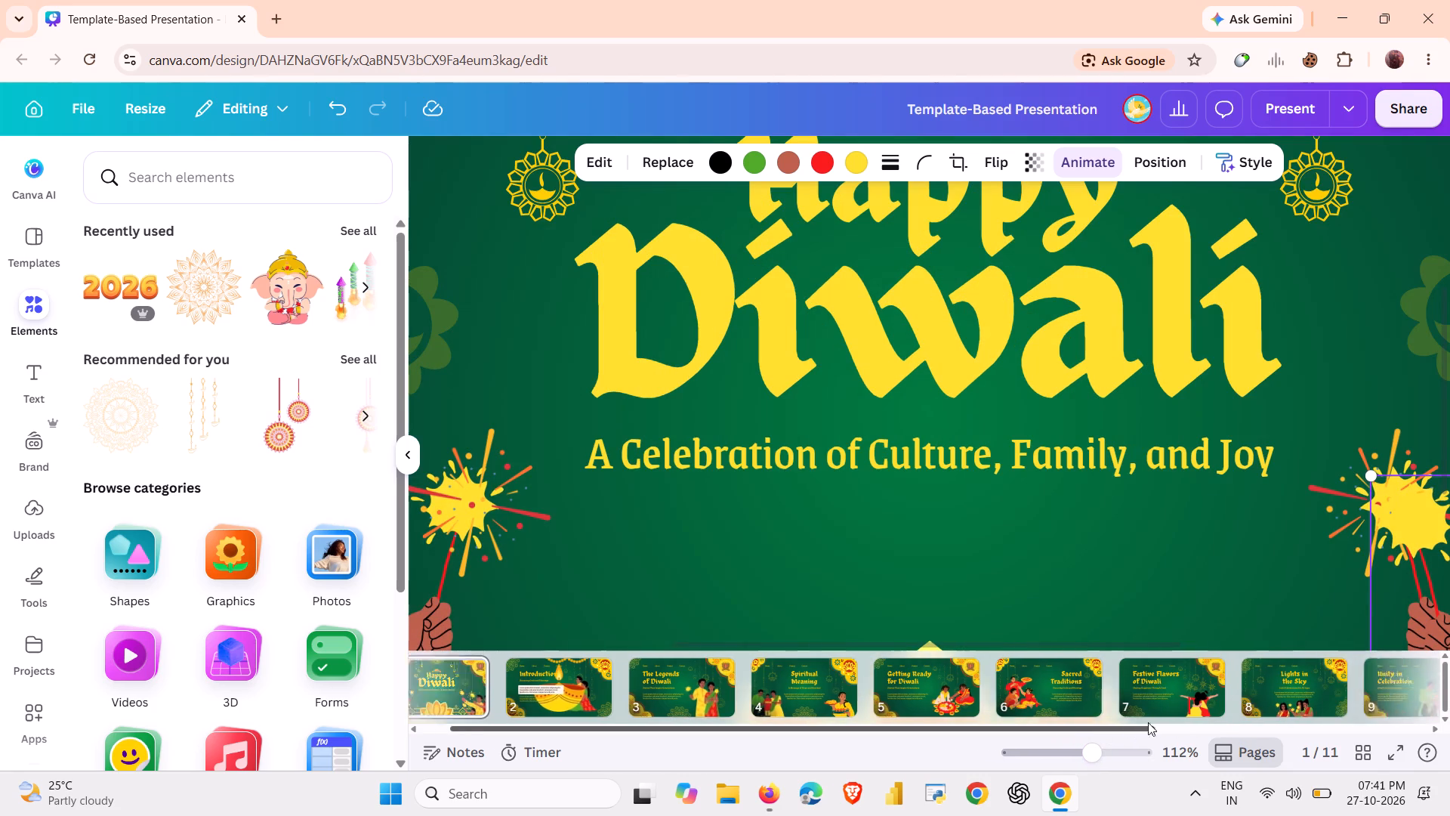
drag(1148, 722, 1449, 697)
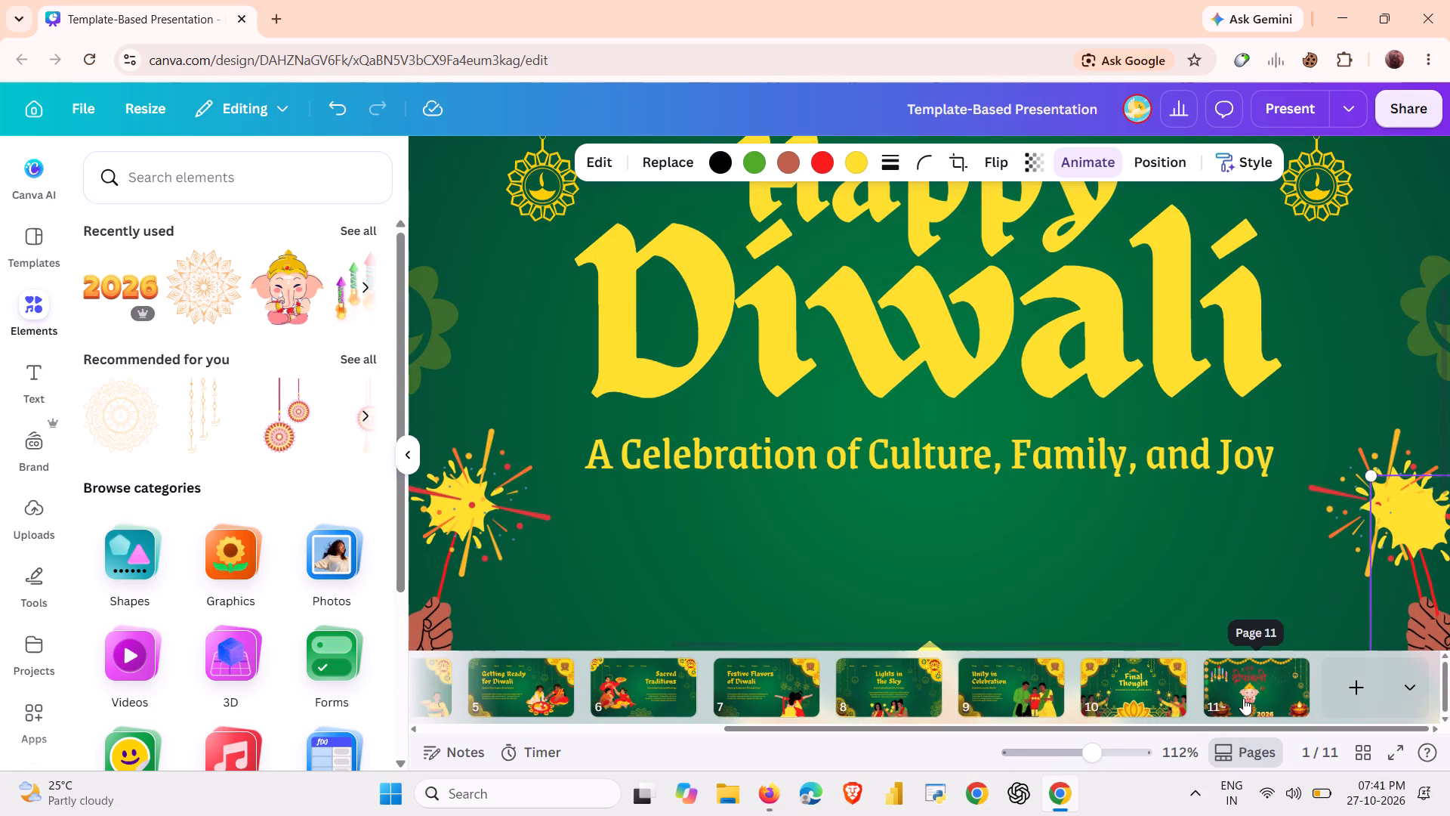
click(1243, 698)
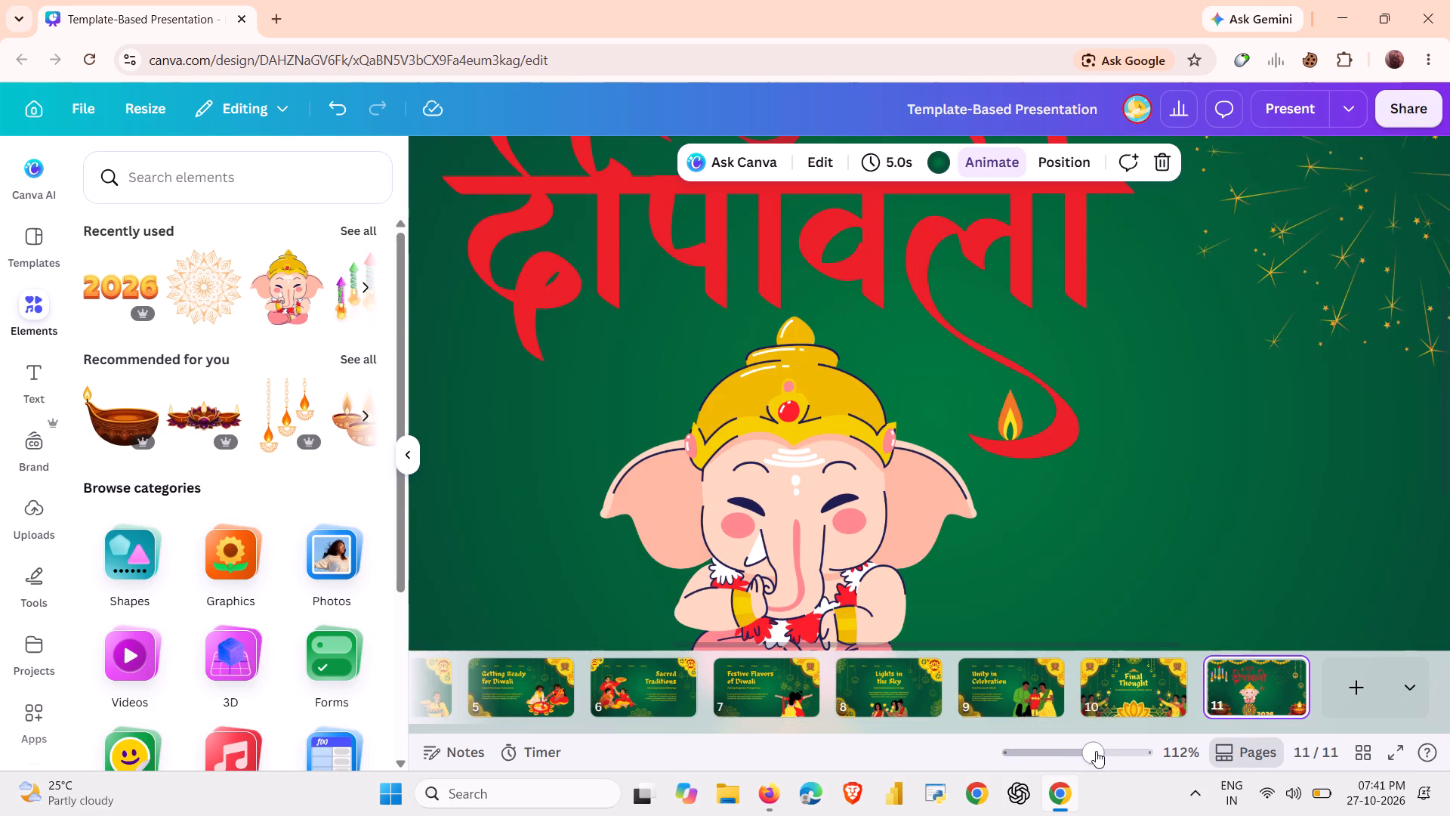
drag(1096, 751, 1053, 759)
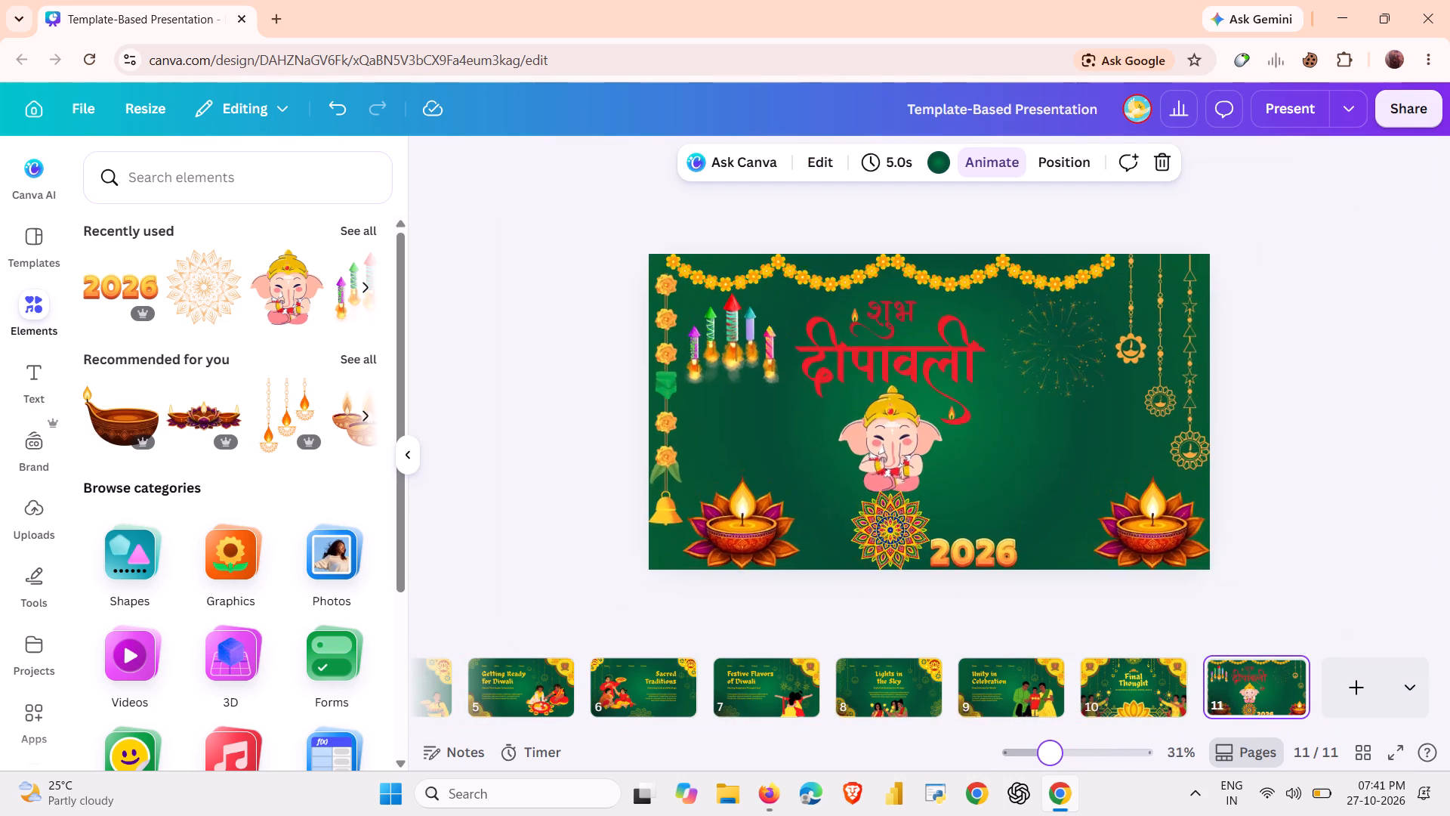
drag(1053, 759, 1059, 755)
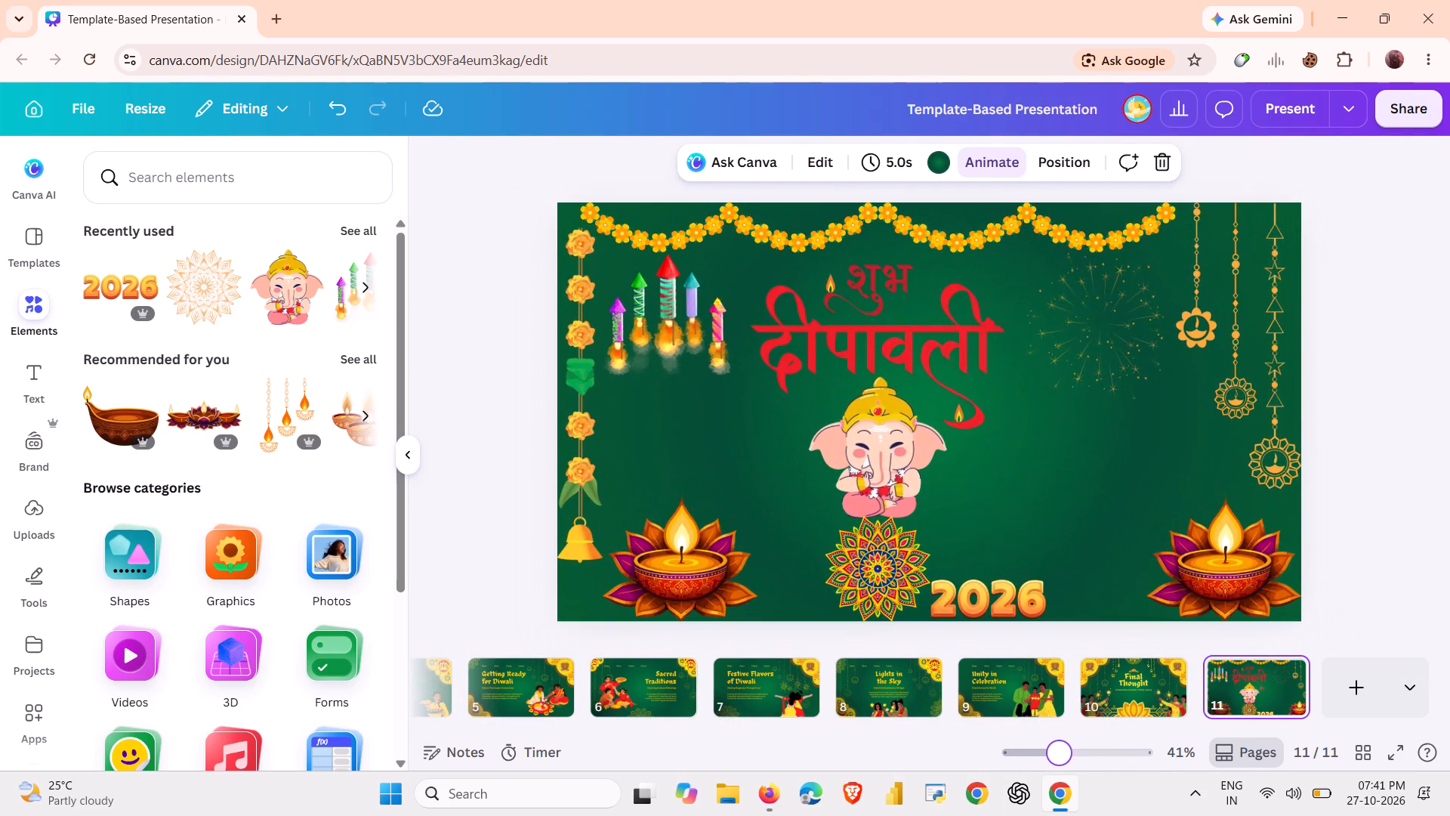
drag(1059, 755, 1054, 755)
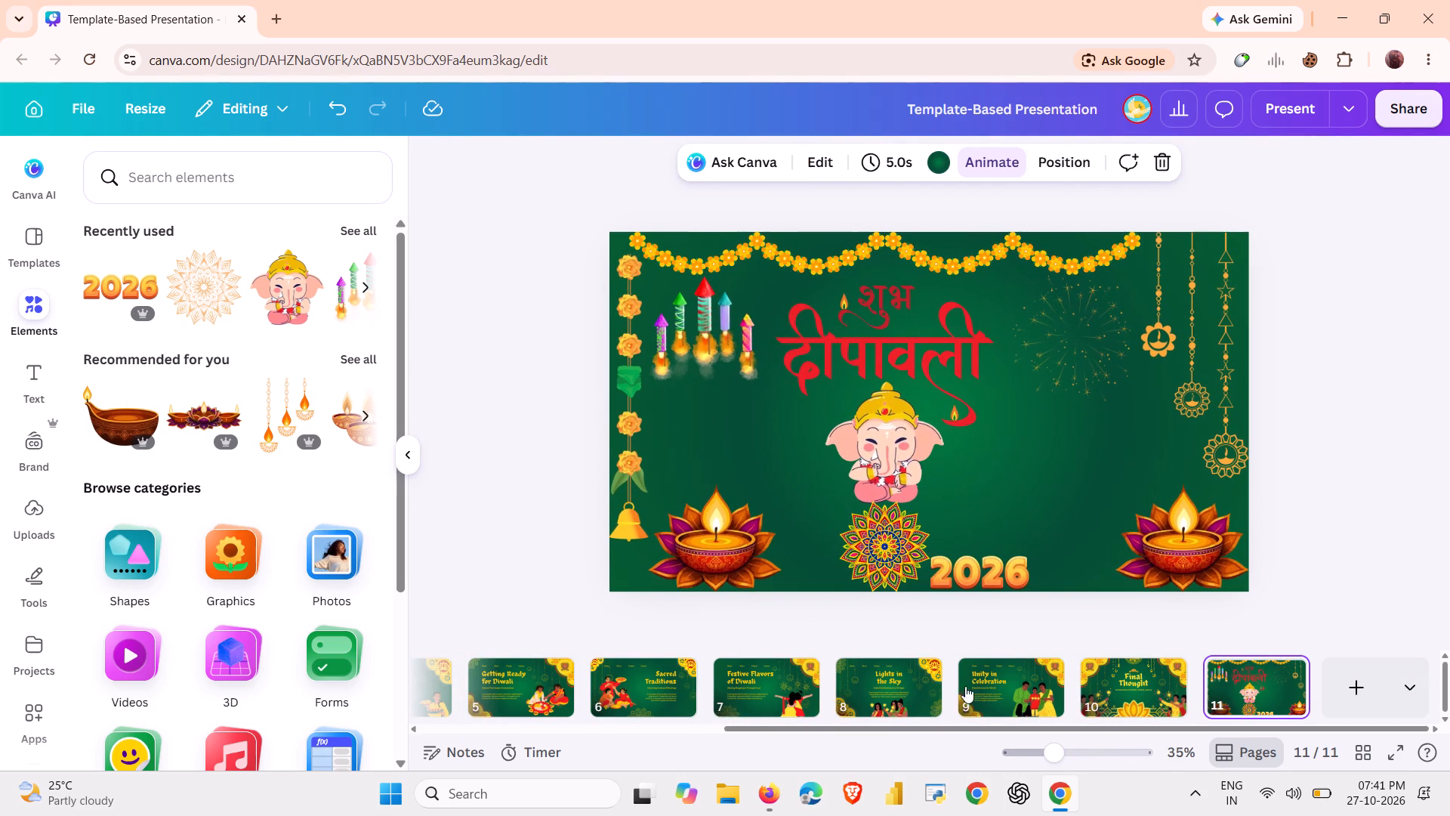
drag(1045, 743, 1057, 740)
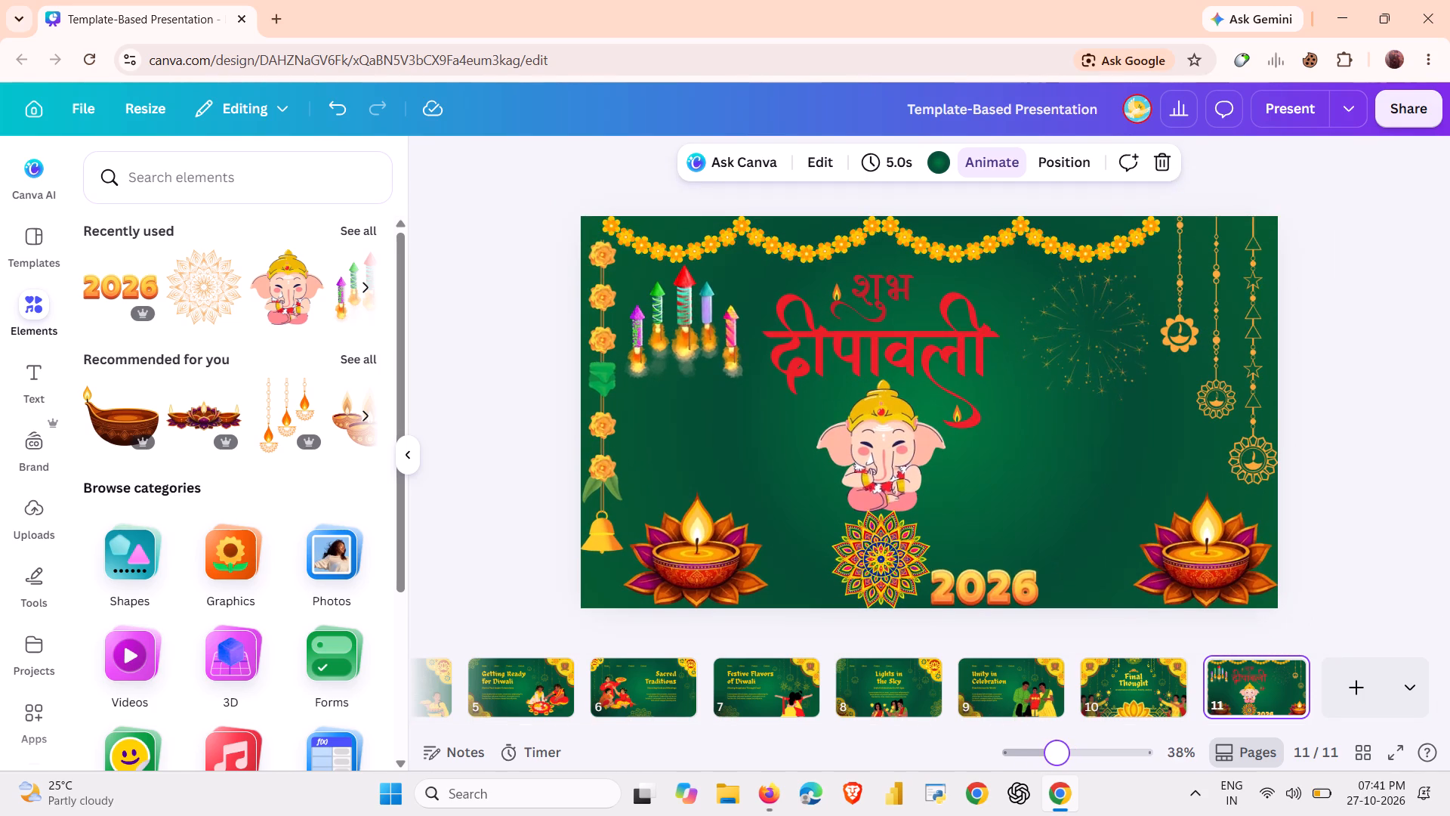
drag(1057, 740, 1057, 740)
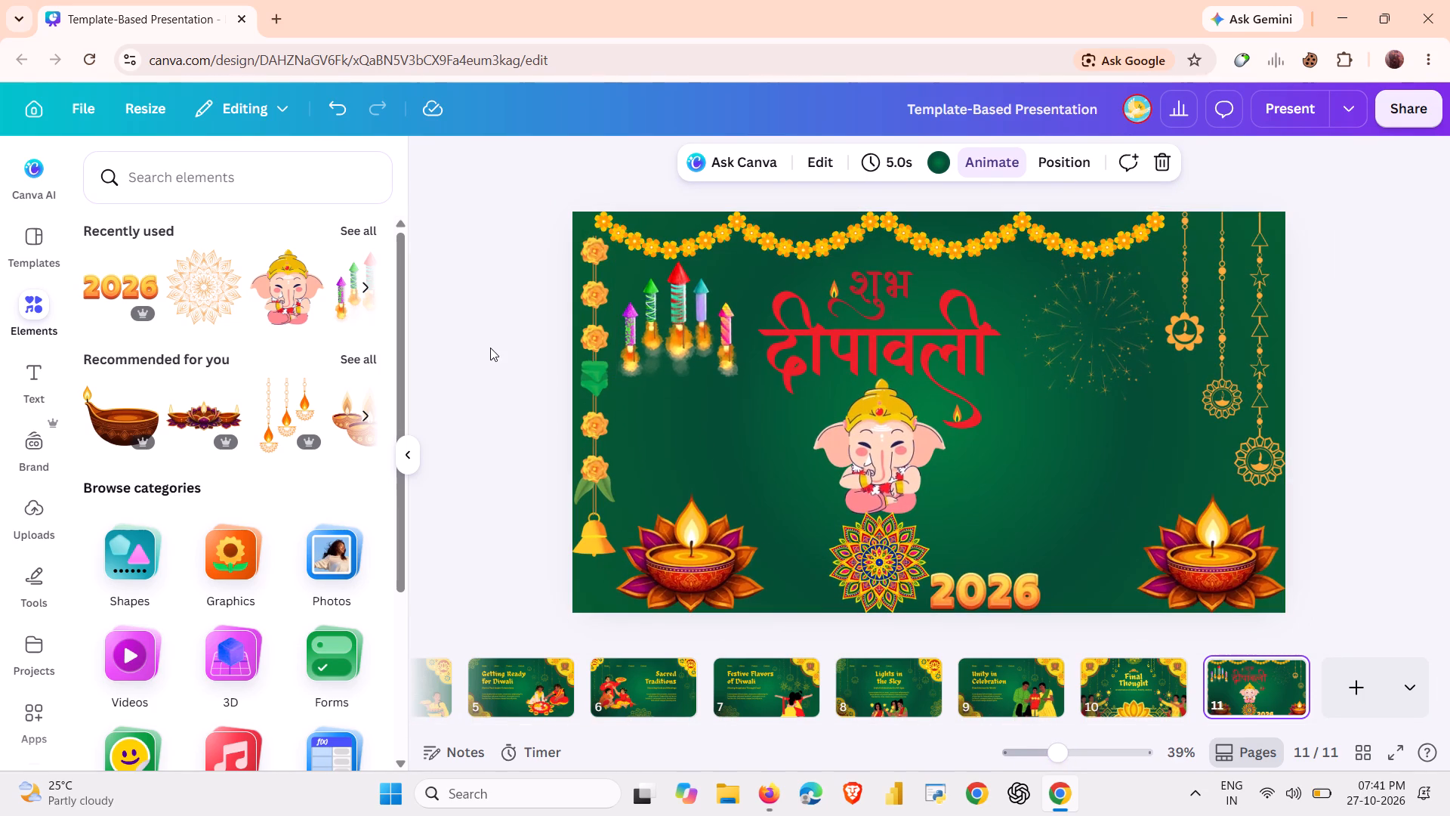
click(489, 346)
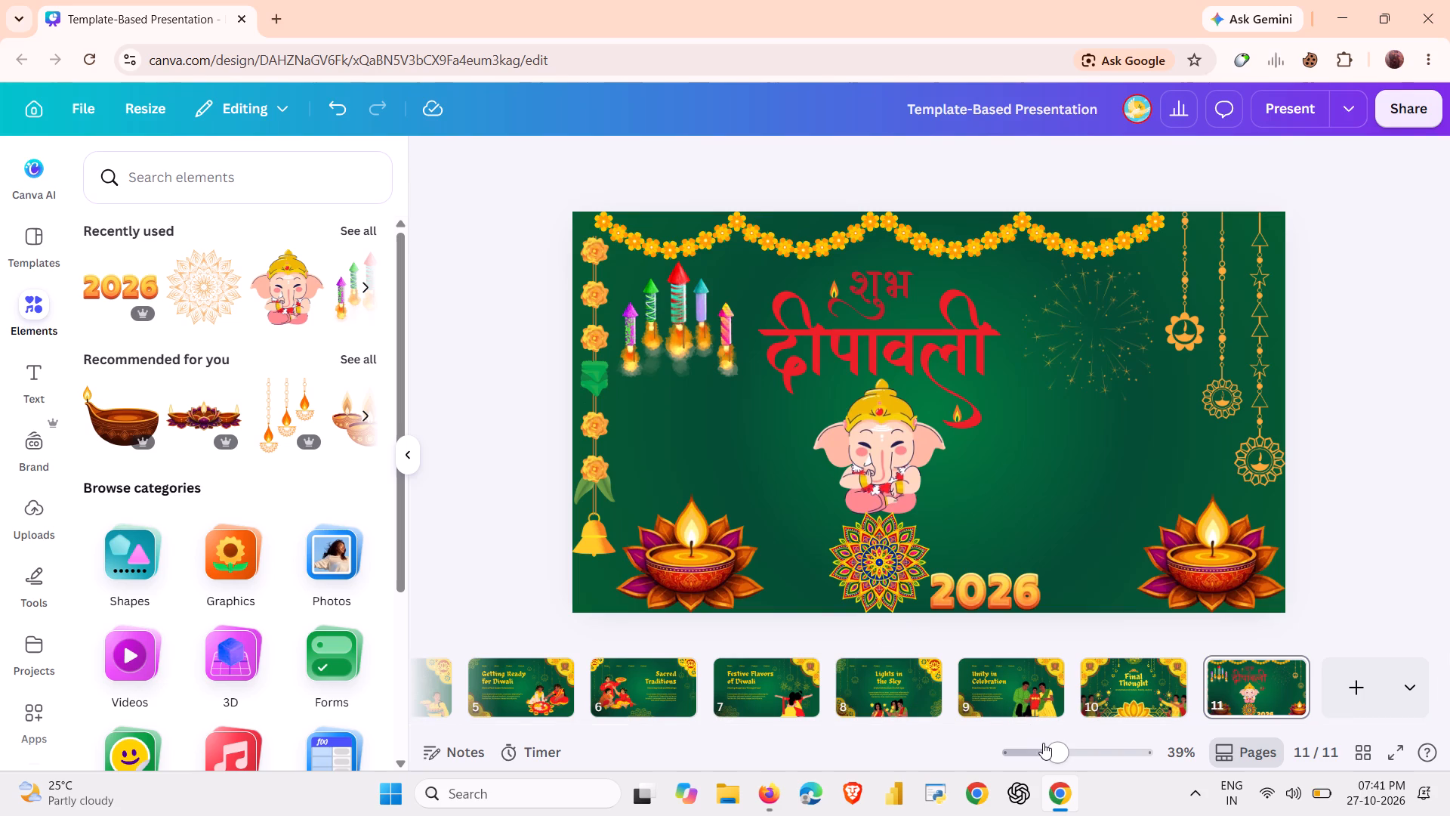
drag(1053, 745, 1054, 745)
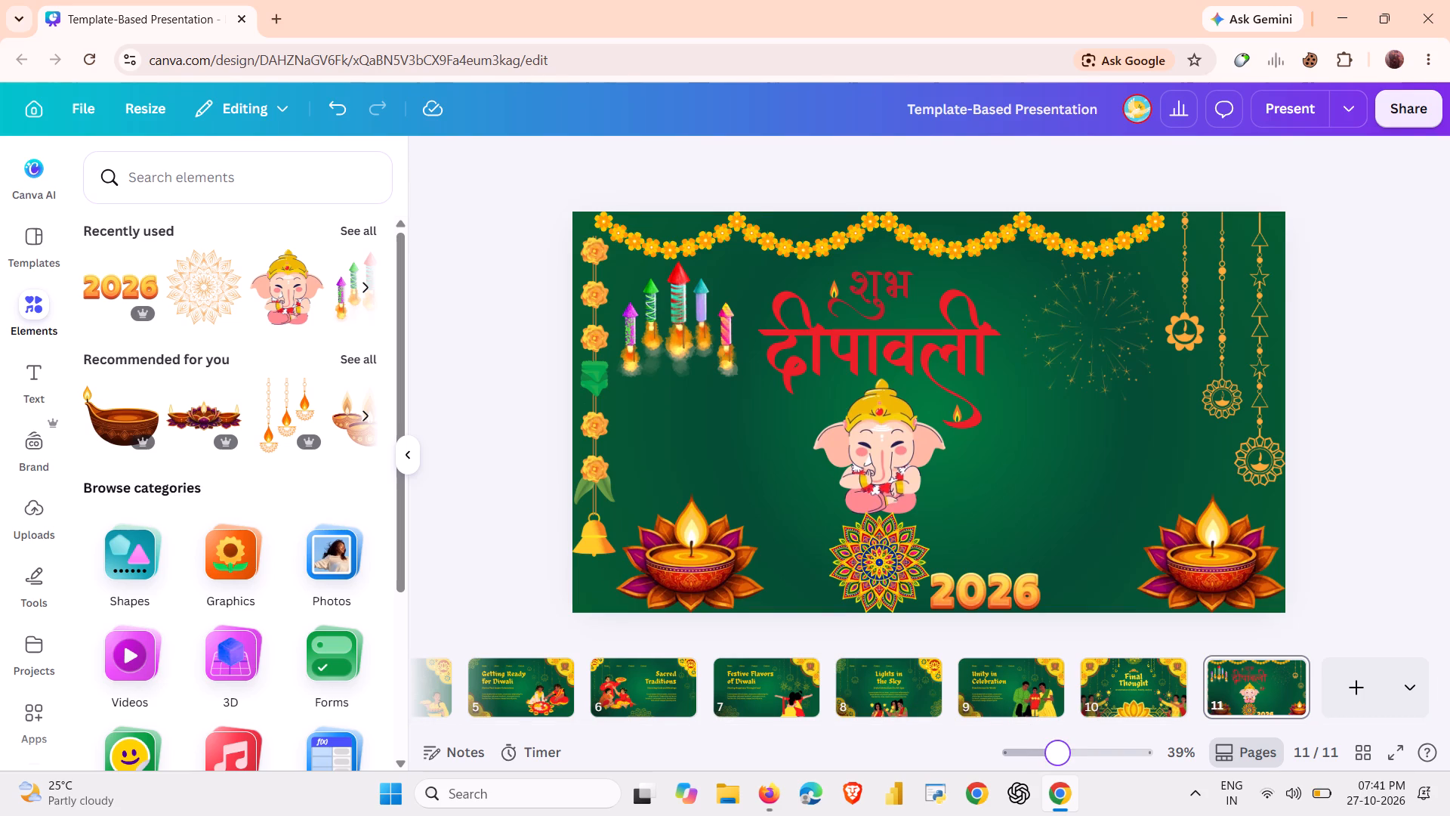
drag(1054, 745, 1063, 745)
click(1063, 745)
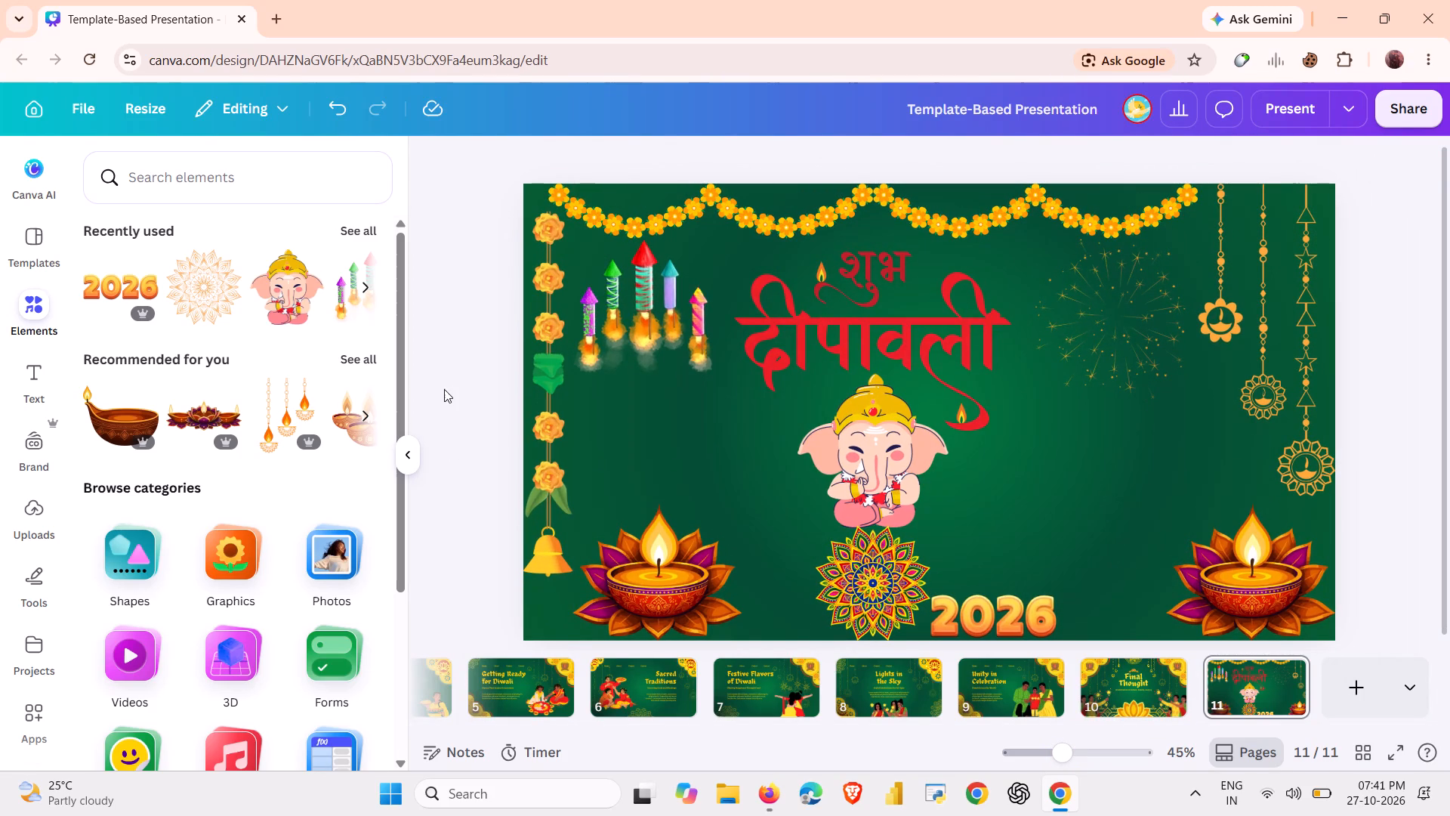
Bookmark the presentation in the Other bookmarks folder and return to the empty element search.
click(266, 183)
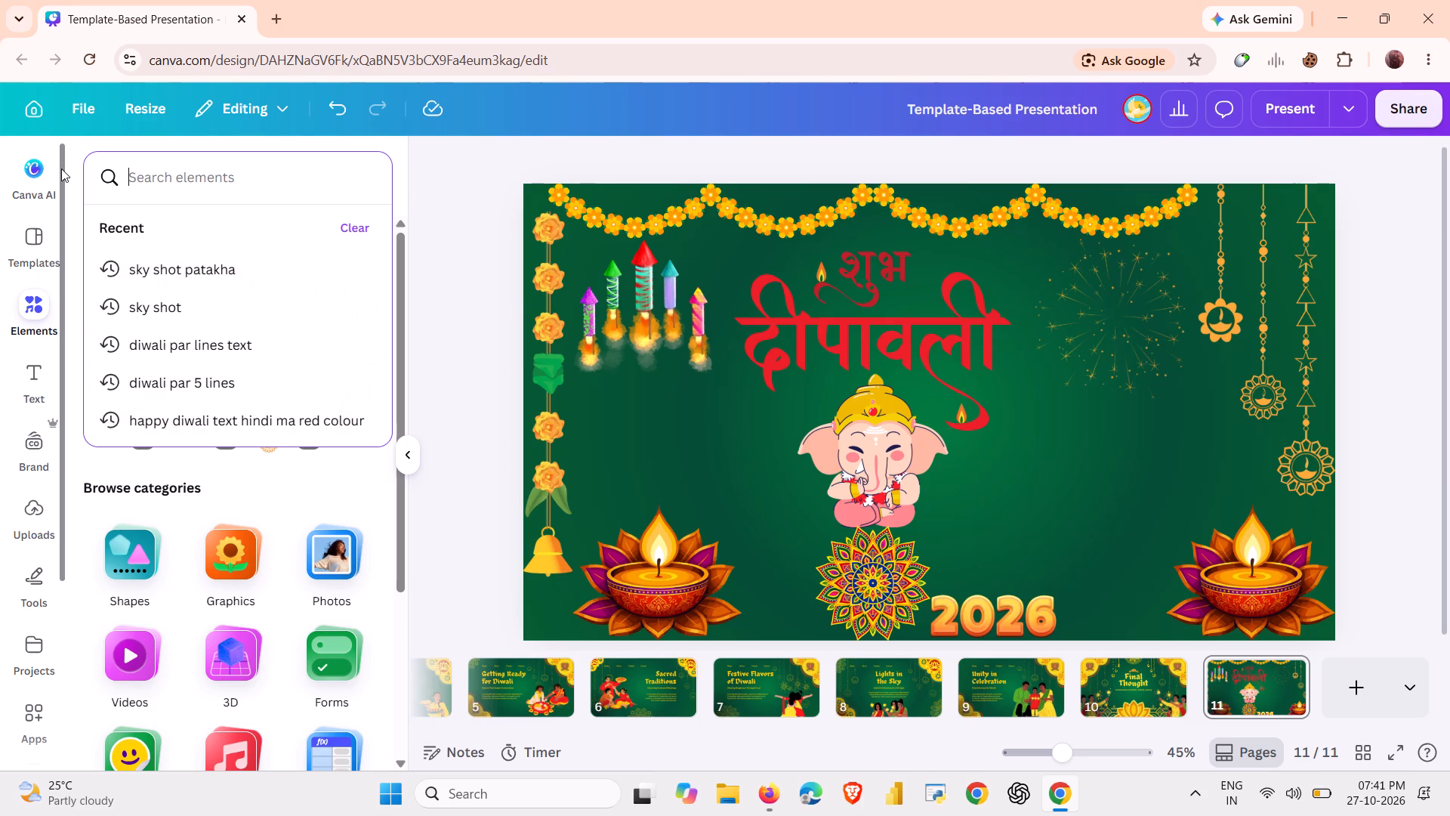
key(ctrl+d)
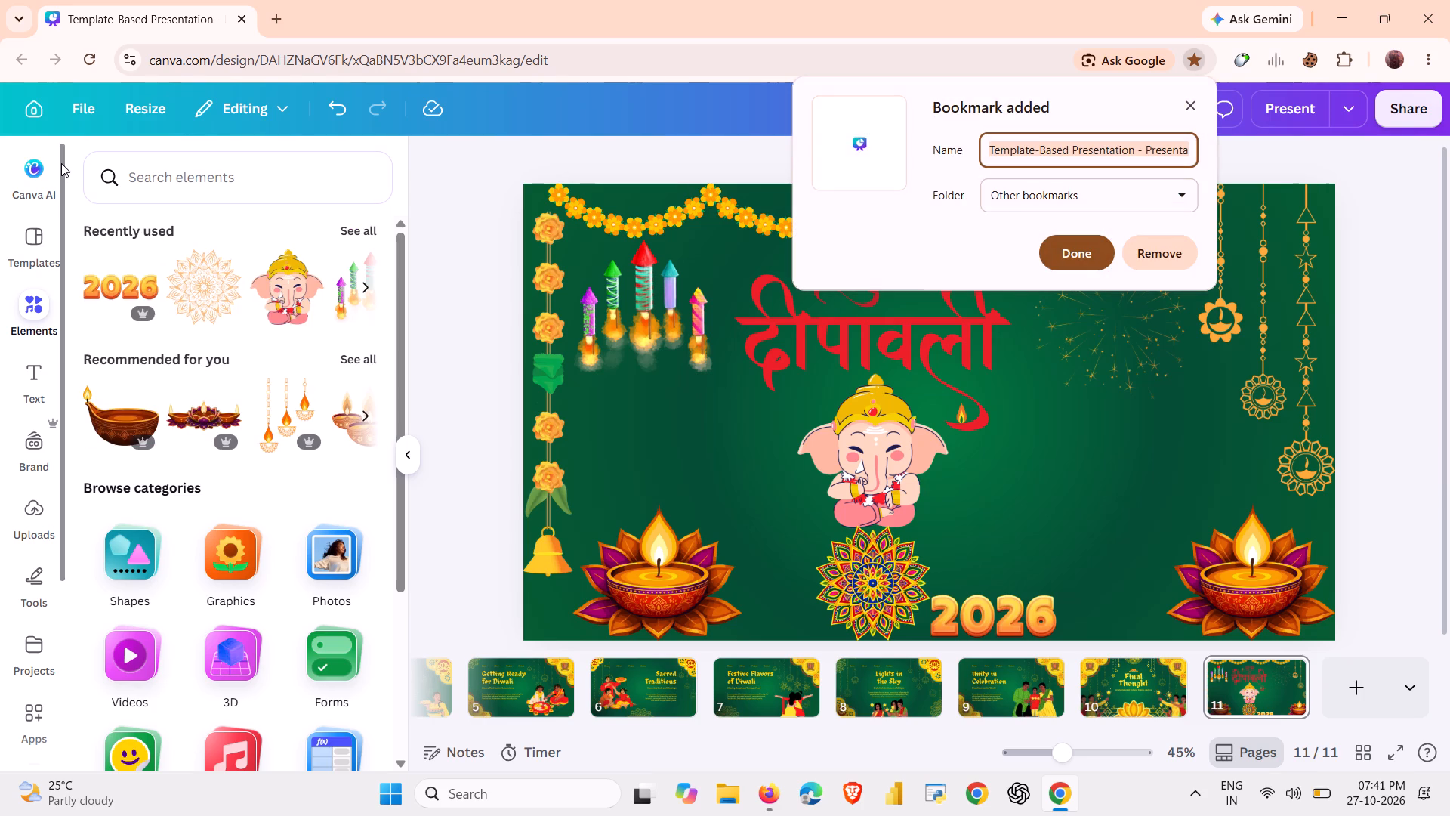
click(1067, 256)
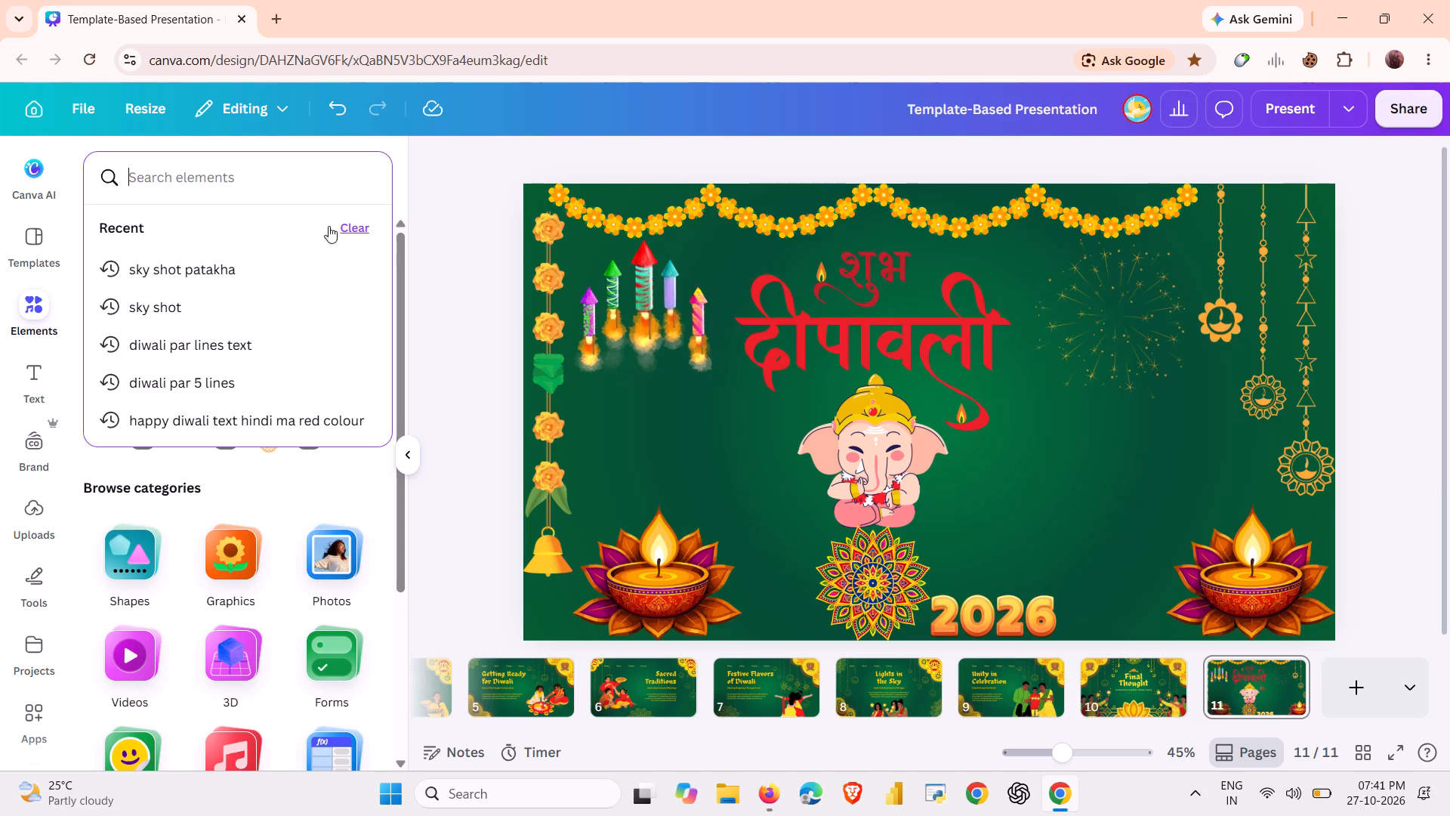
click(288, 175)
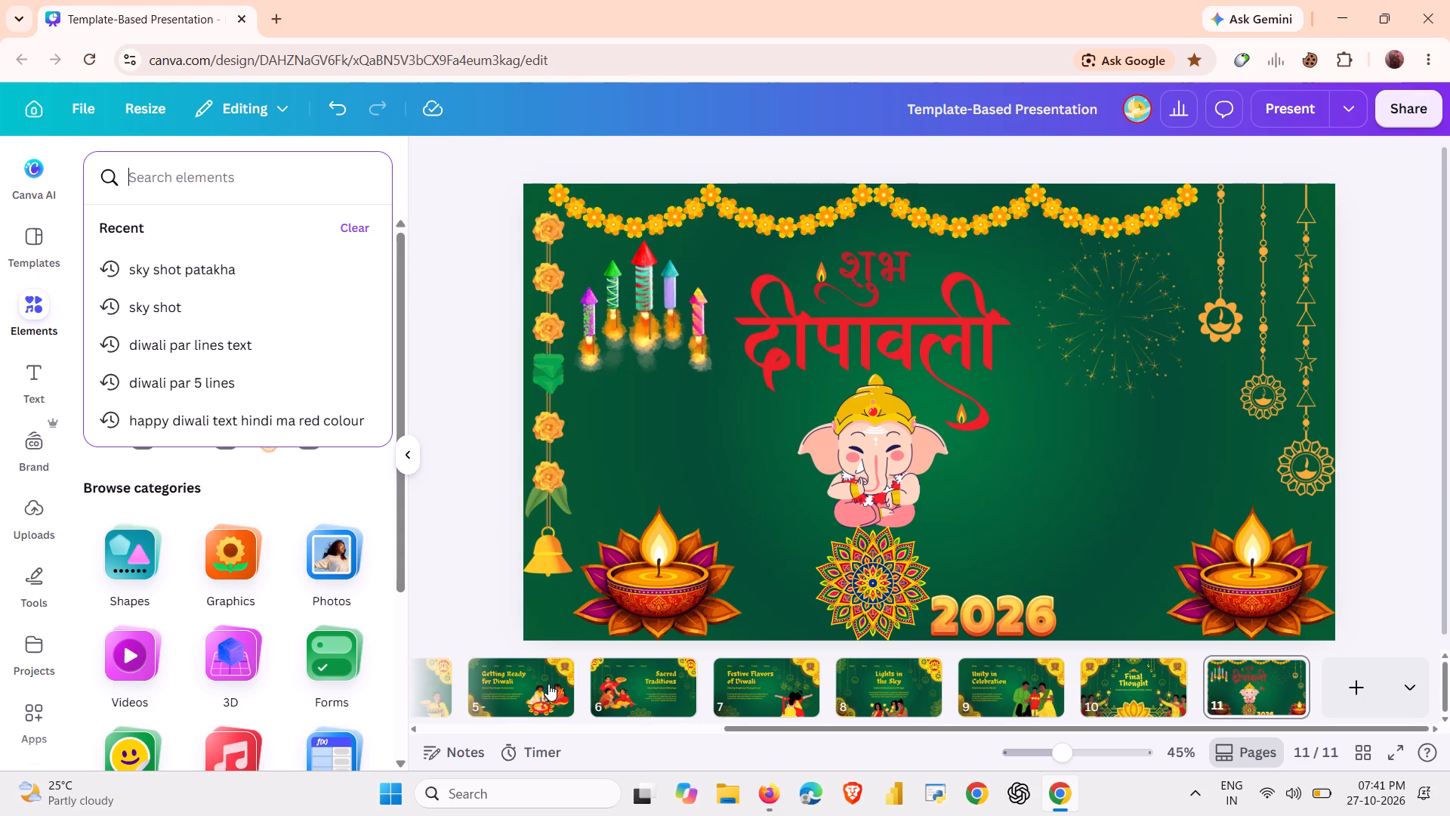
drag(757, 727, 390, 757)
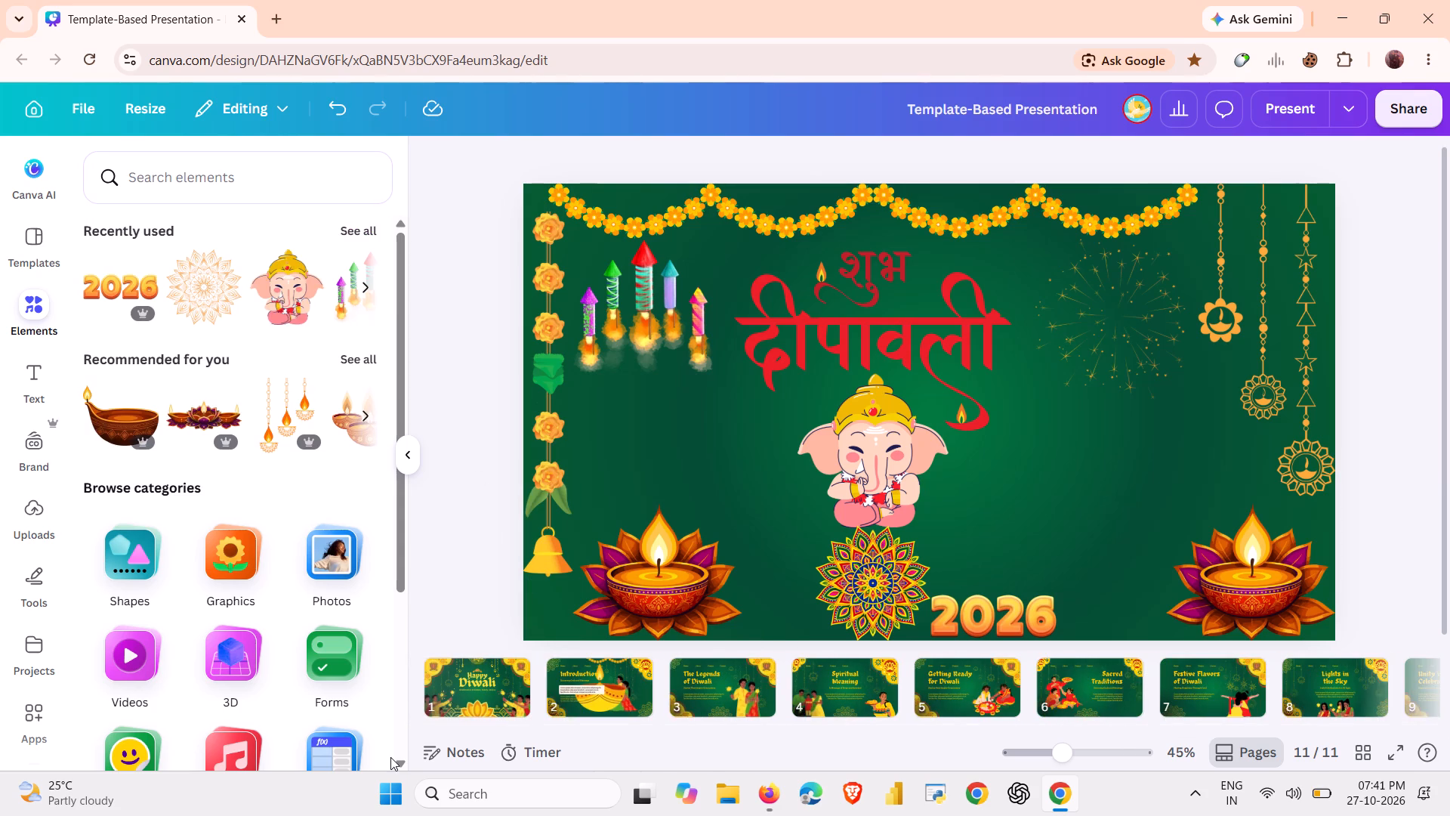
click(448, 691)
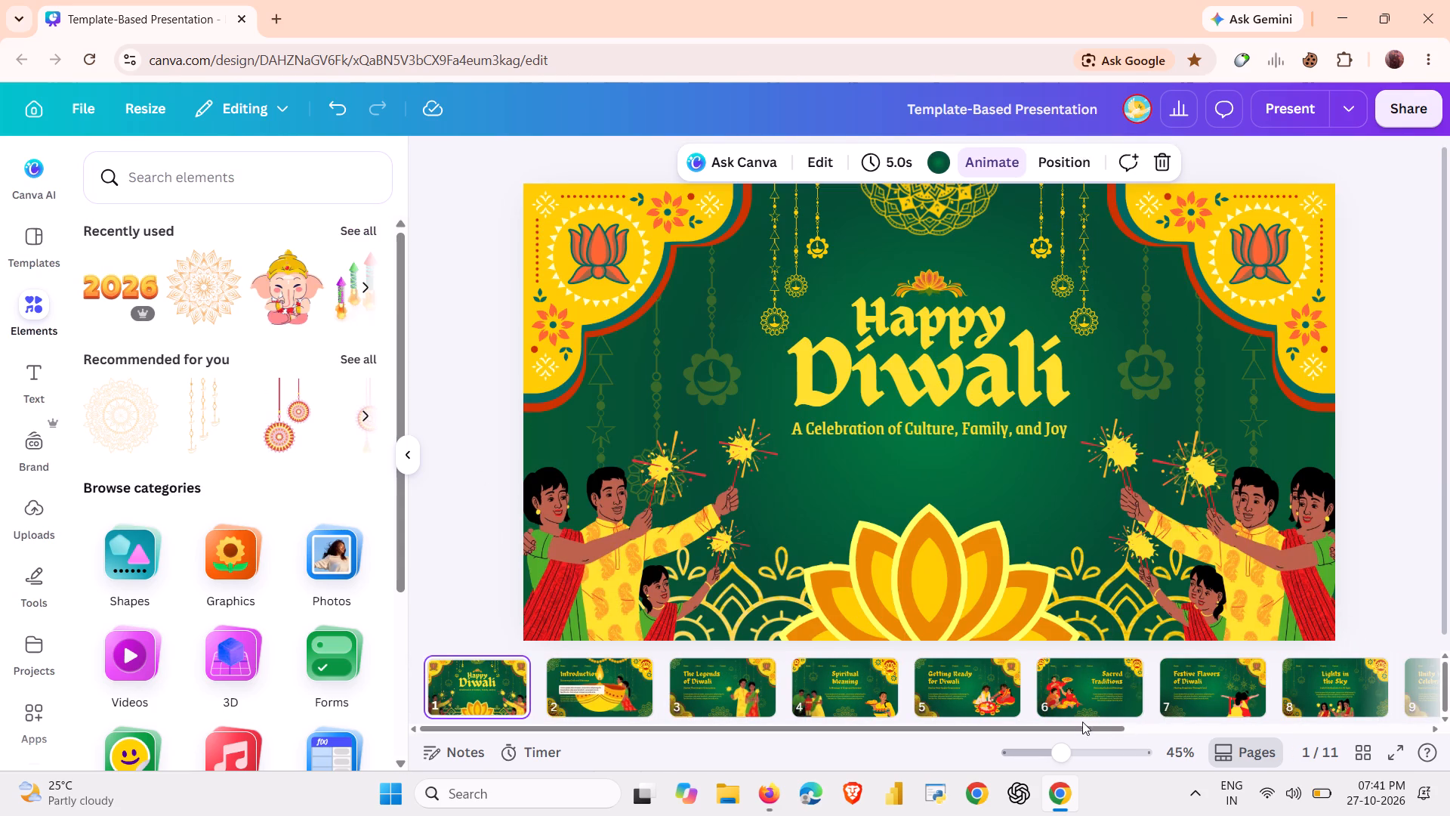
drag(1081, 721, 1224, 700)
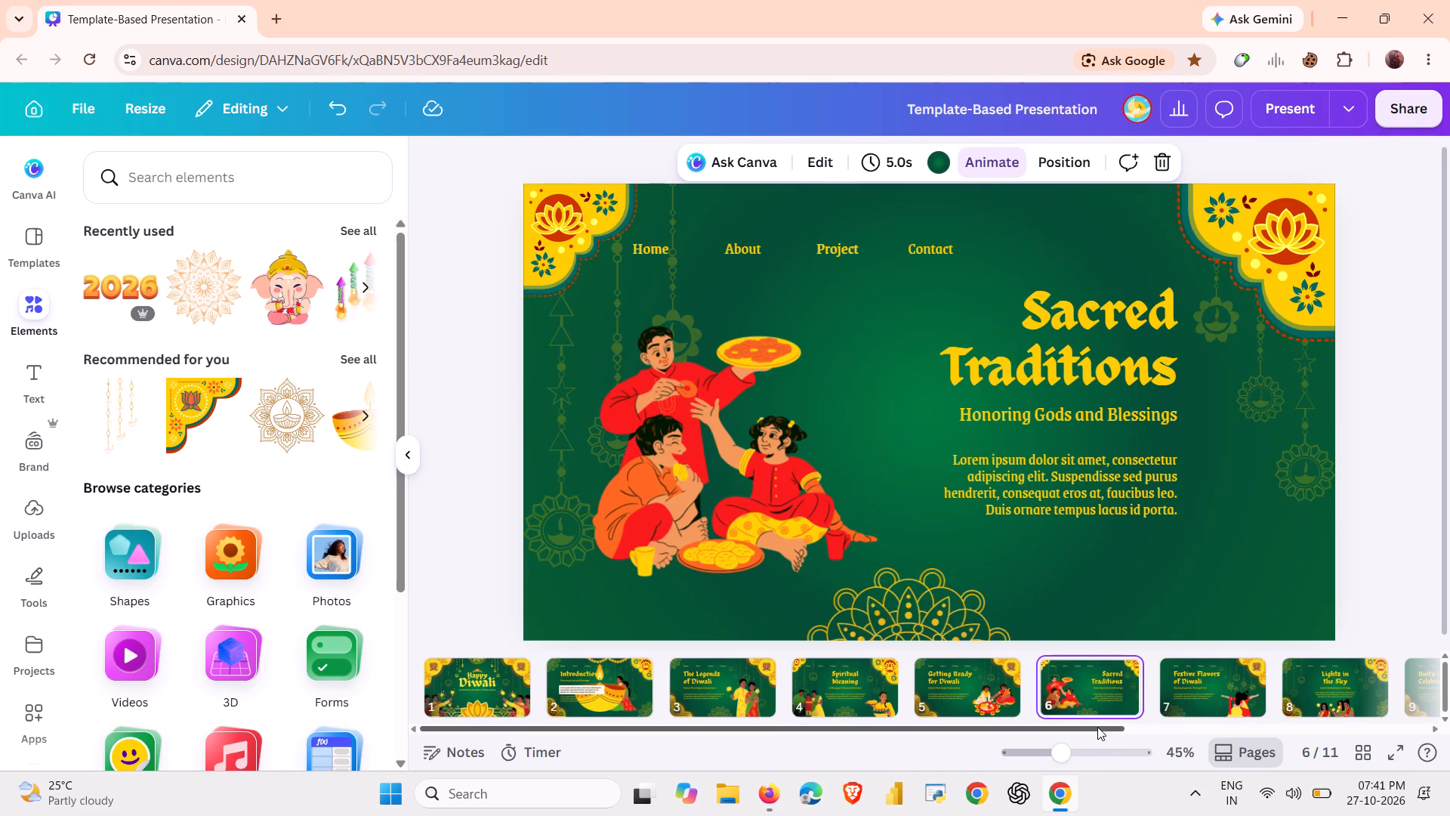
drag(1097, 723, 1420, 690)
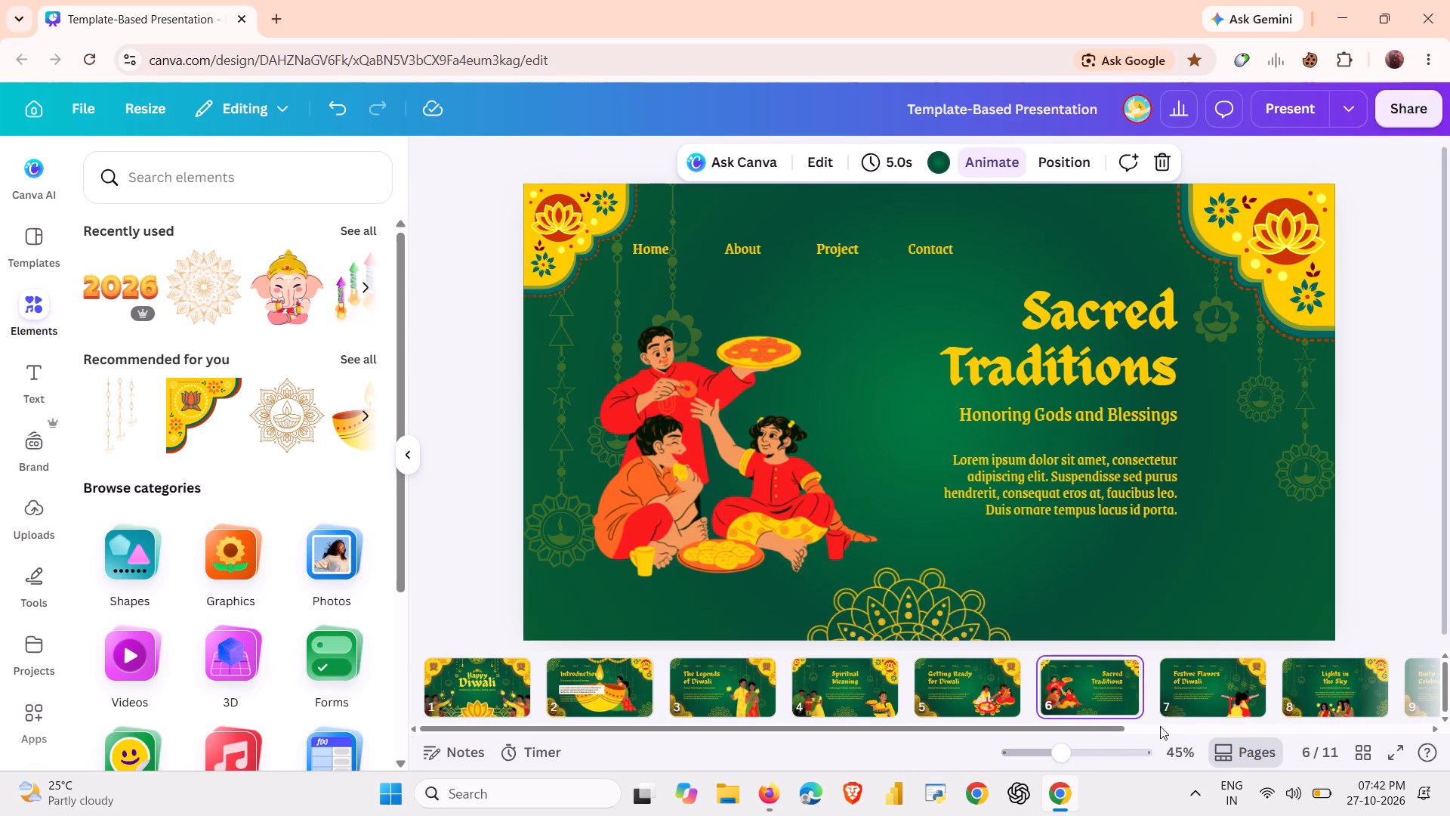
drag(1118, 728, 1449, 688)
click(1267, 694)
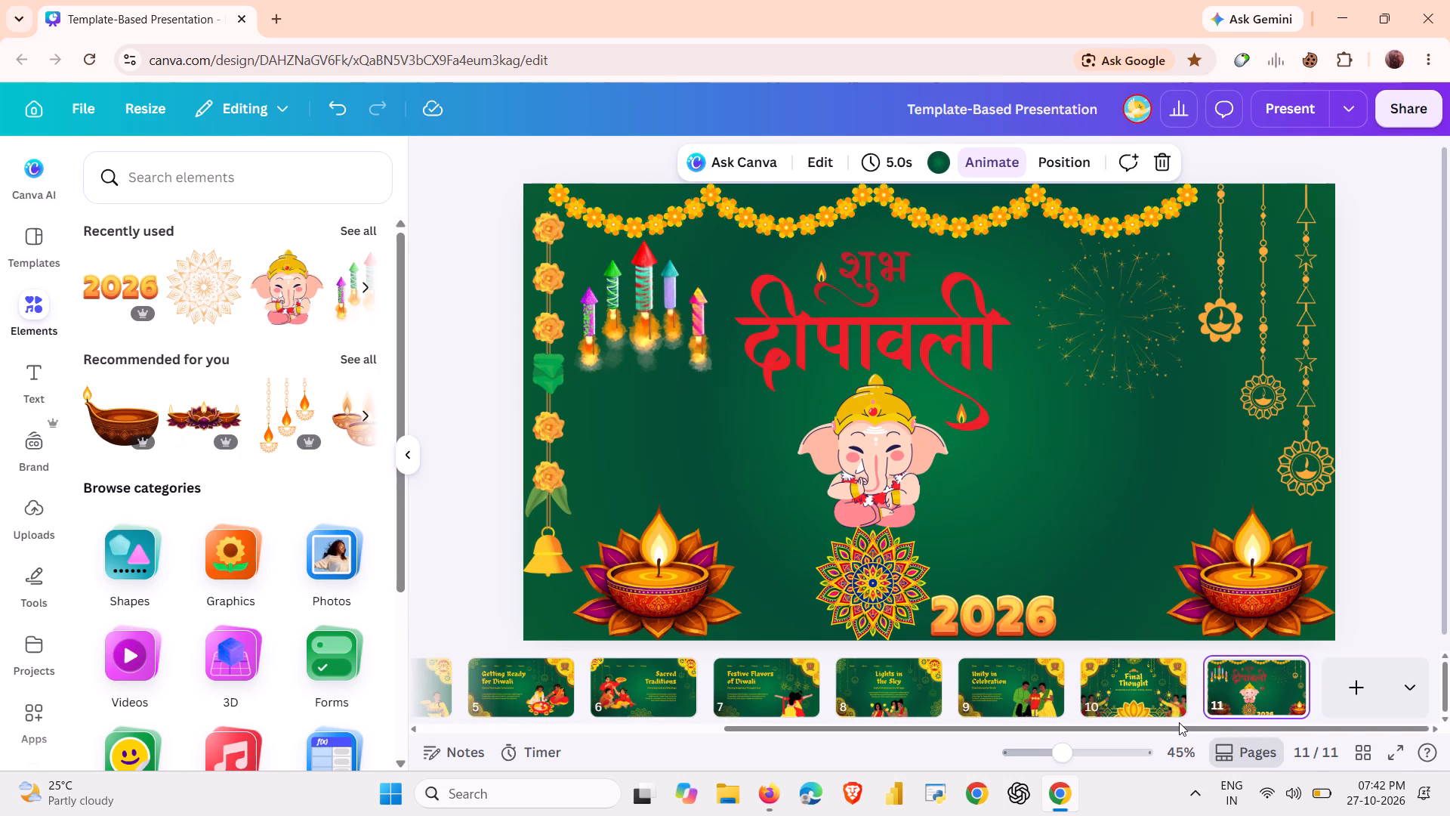
Open page 1, the Happy Diwali cover, to reach its family-with-sparklers illustrations.
drag(1176, 728, 459, 814)
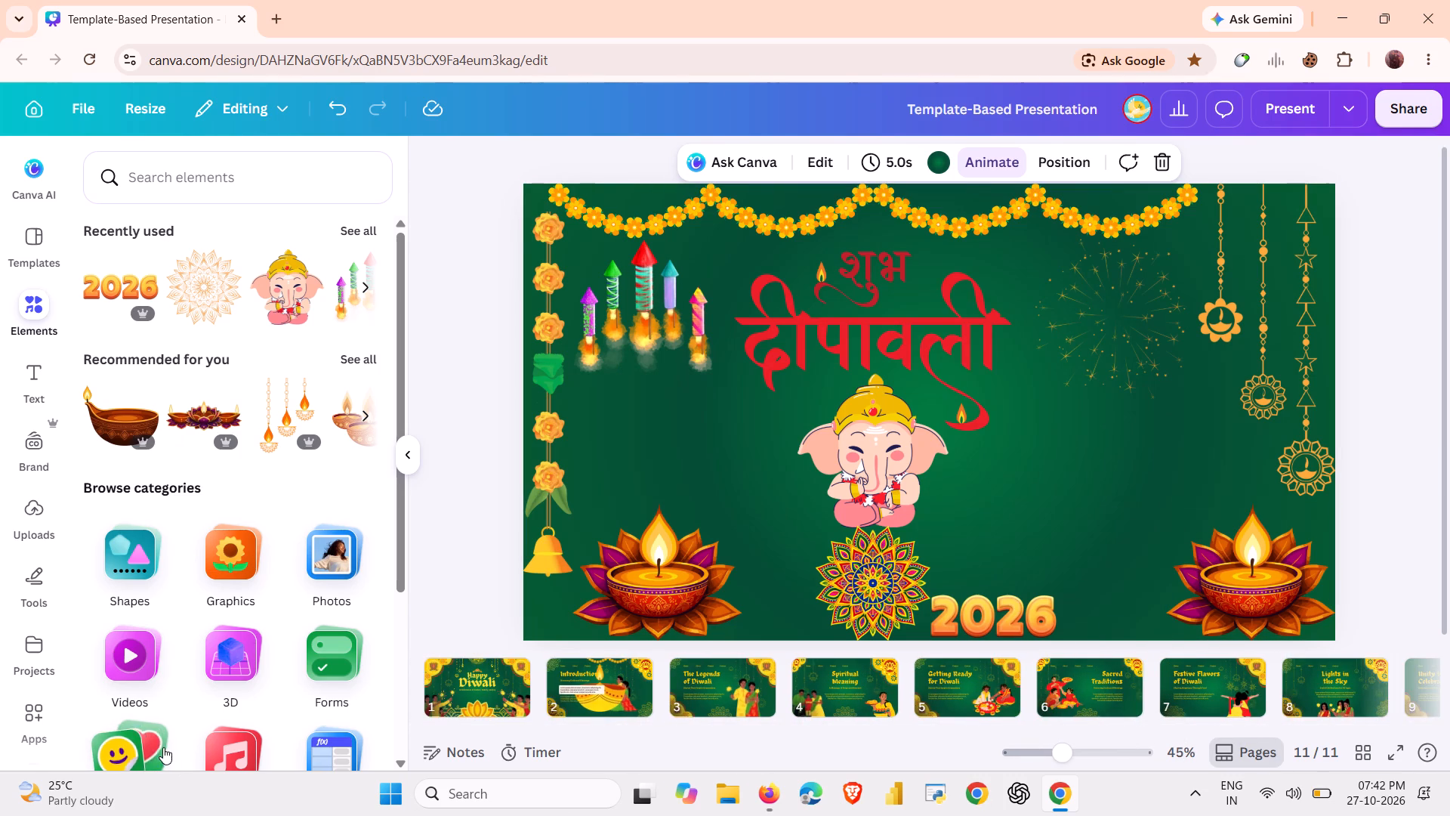
click(456, 690)
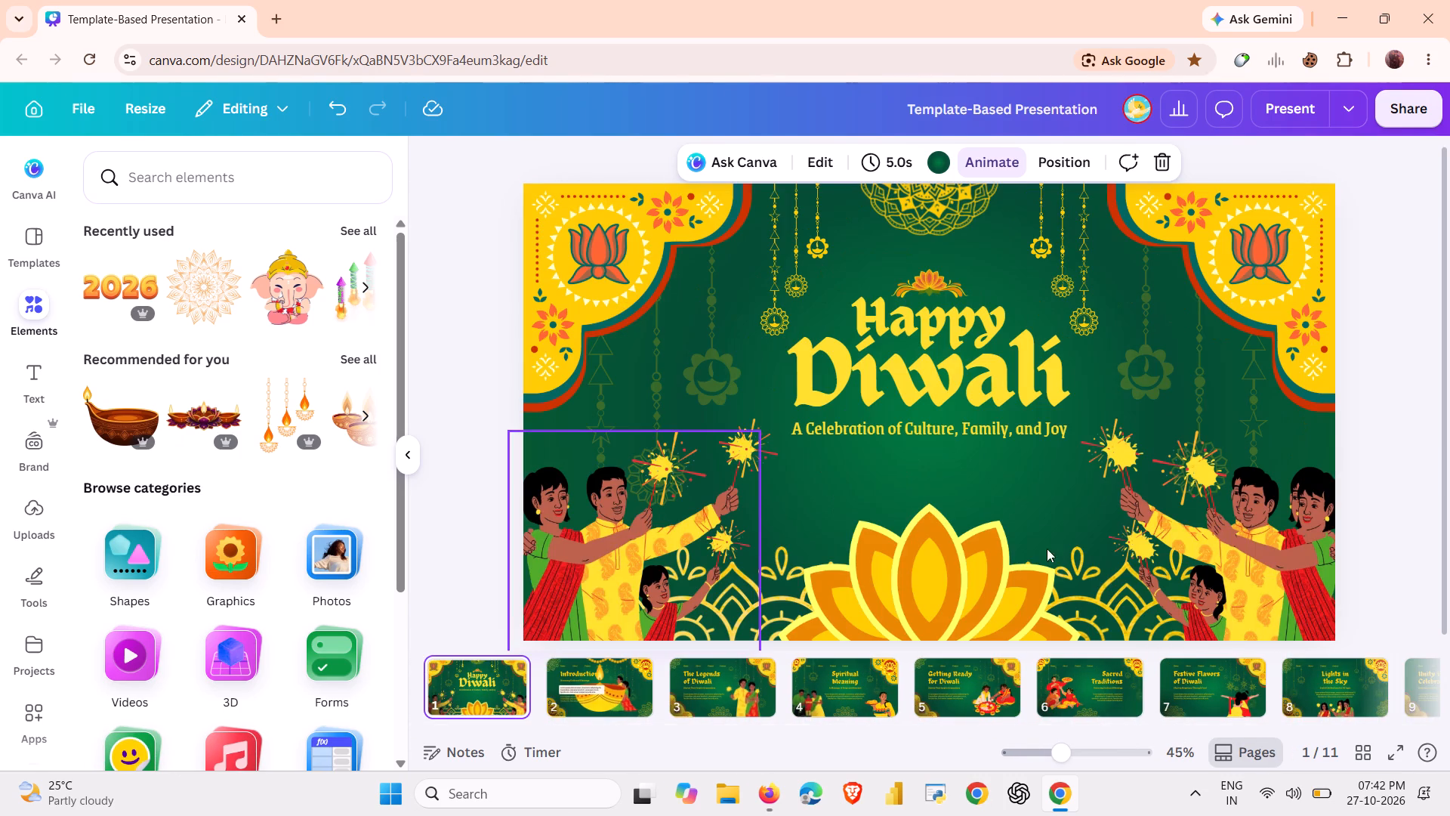
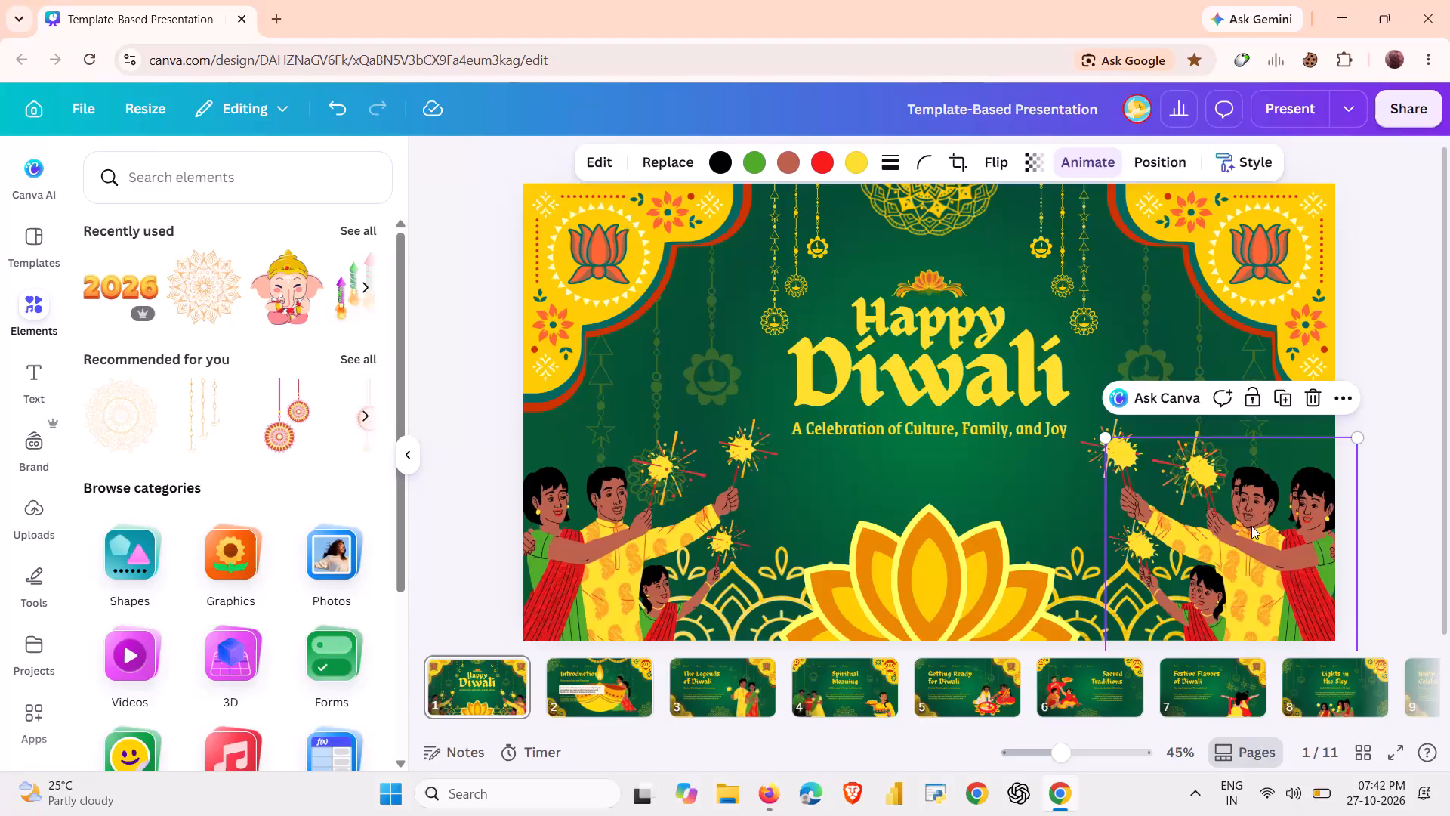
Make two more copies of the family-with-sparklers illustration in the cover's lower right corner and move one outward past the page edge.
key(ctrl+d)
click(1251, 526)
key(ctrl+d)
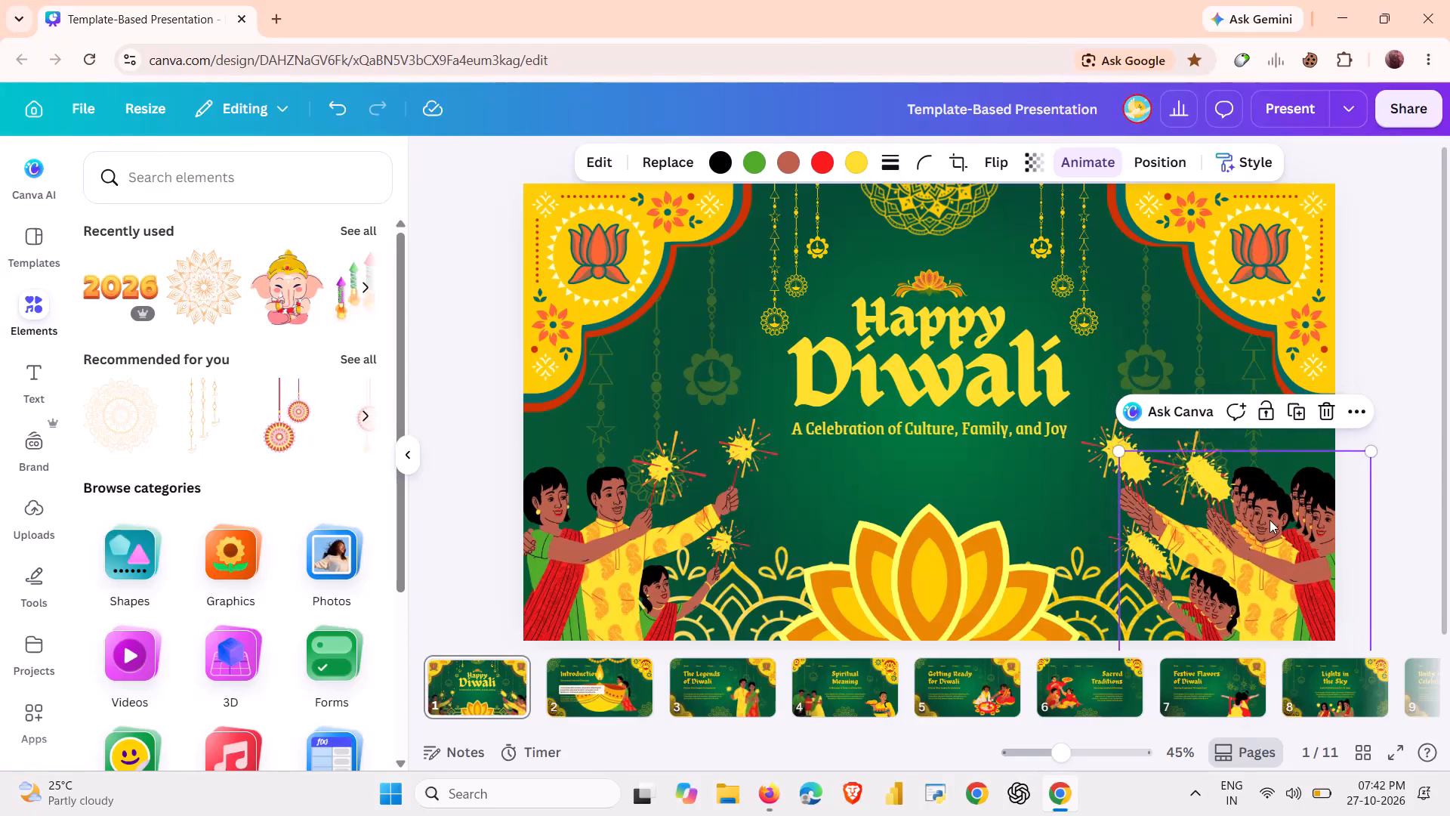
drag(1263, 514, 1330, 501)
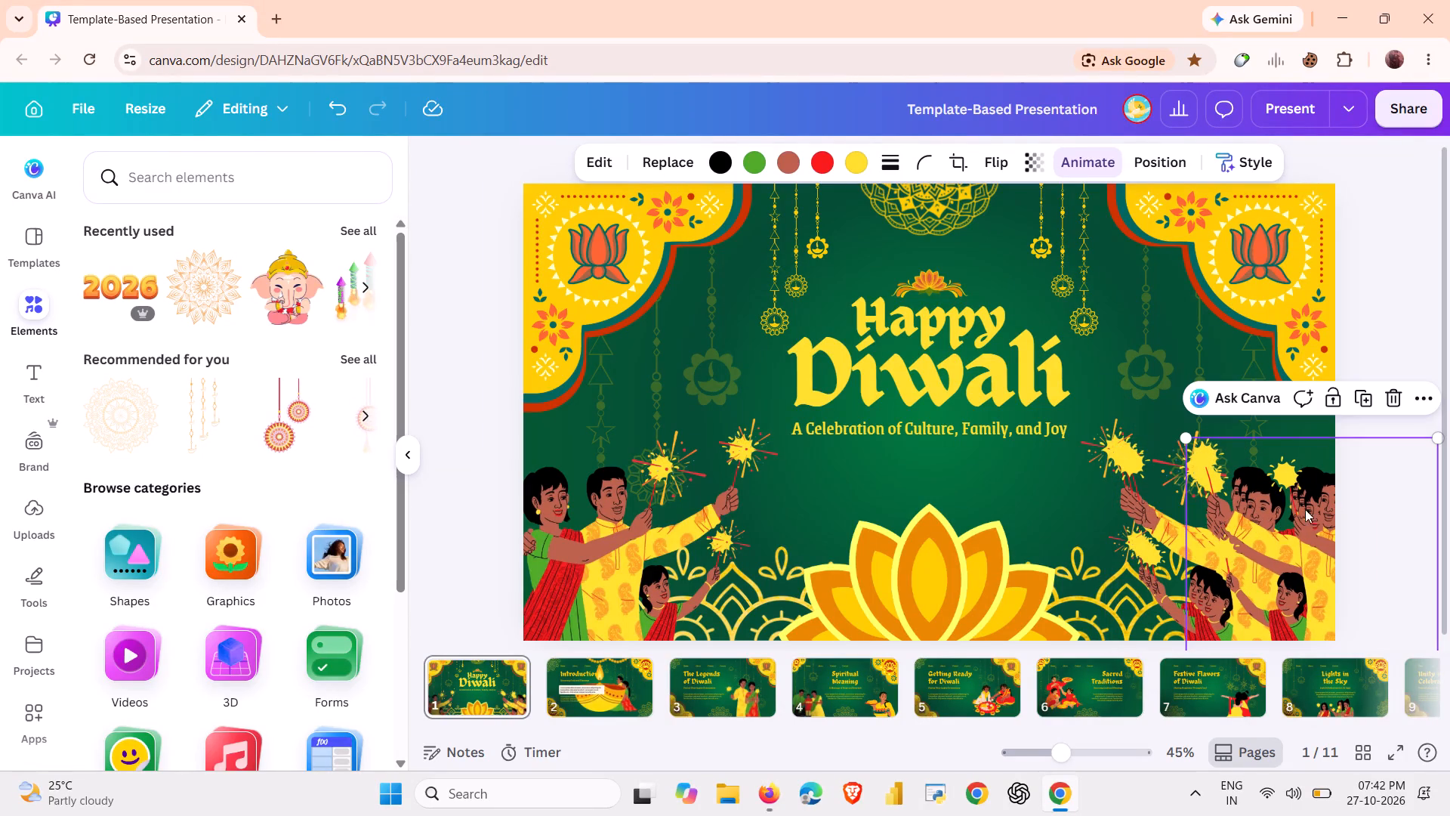
Delete the surplus family-with-sparklers copies in the cover's lower right corner, keeping only the original illustration.
click(1395, 386)
click(1283, 492)
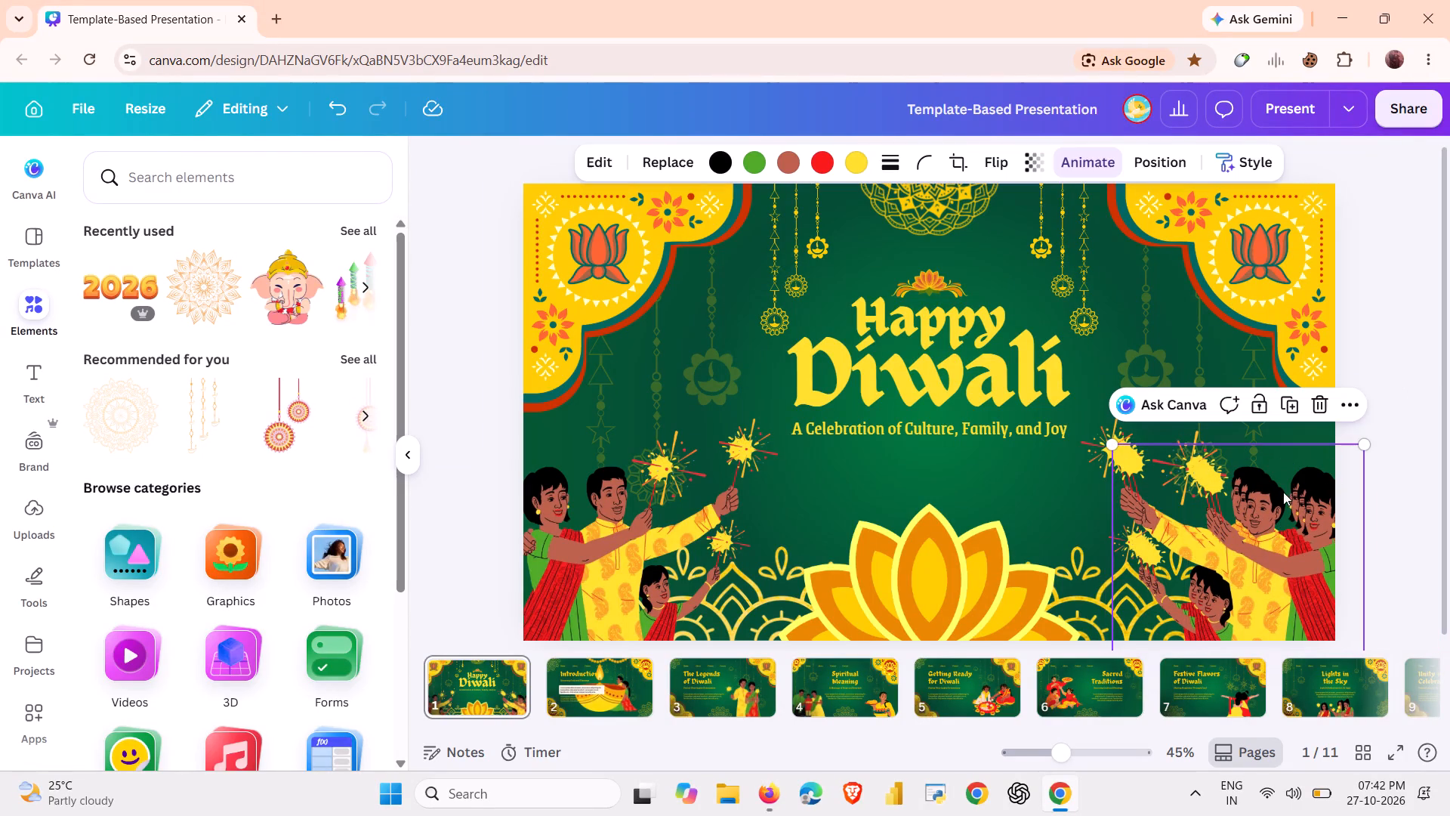
scroll(1283, 492, down, 1)
click(1322, 401)
click(1253, 509)
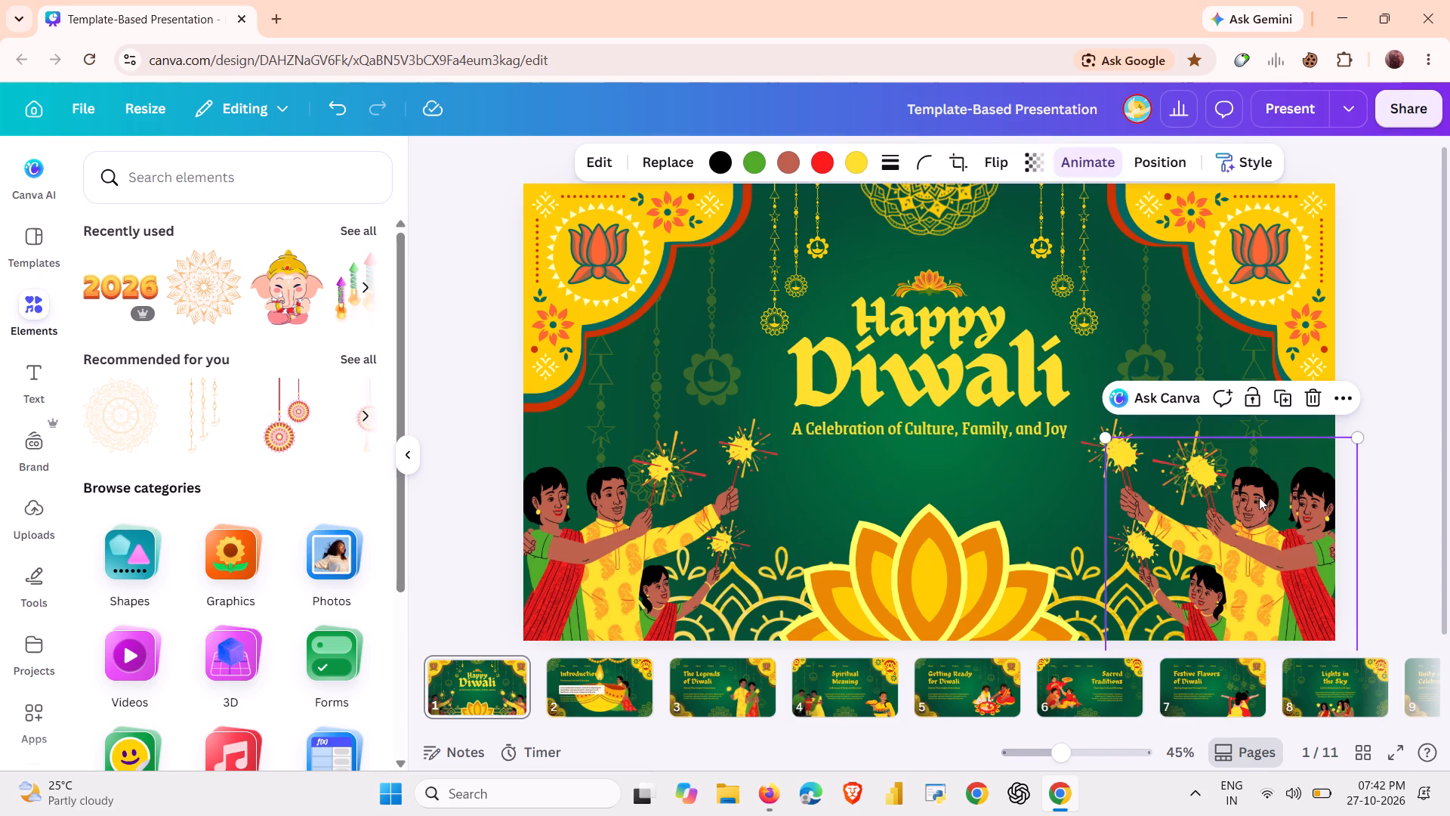
click(1309, 395)
Copy the original family-with-sparklers illustration in the cover's lower right corner and go to page 11.
click(1271, 540)
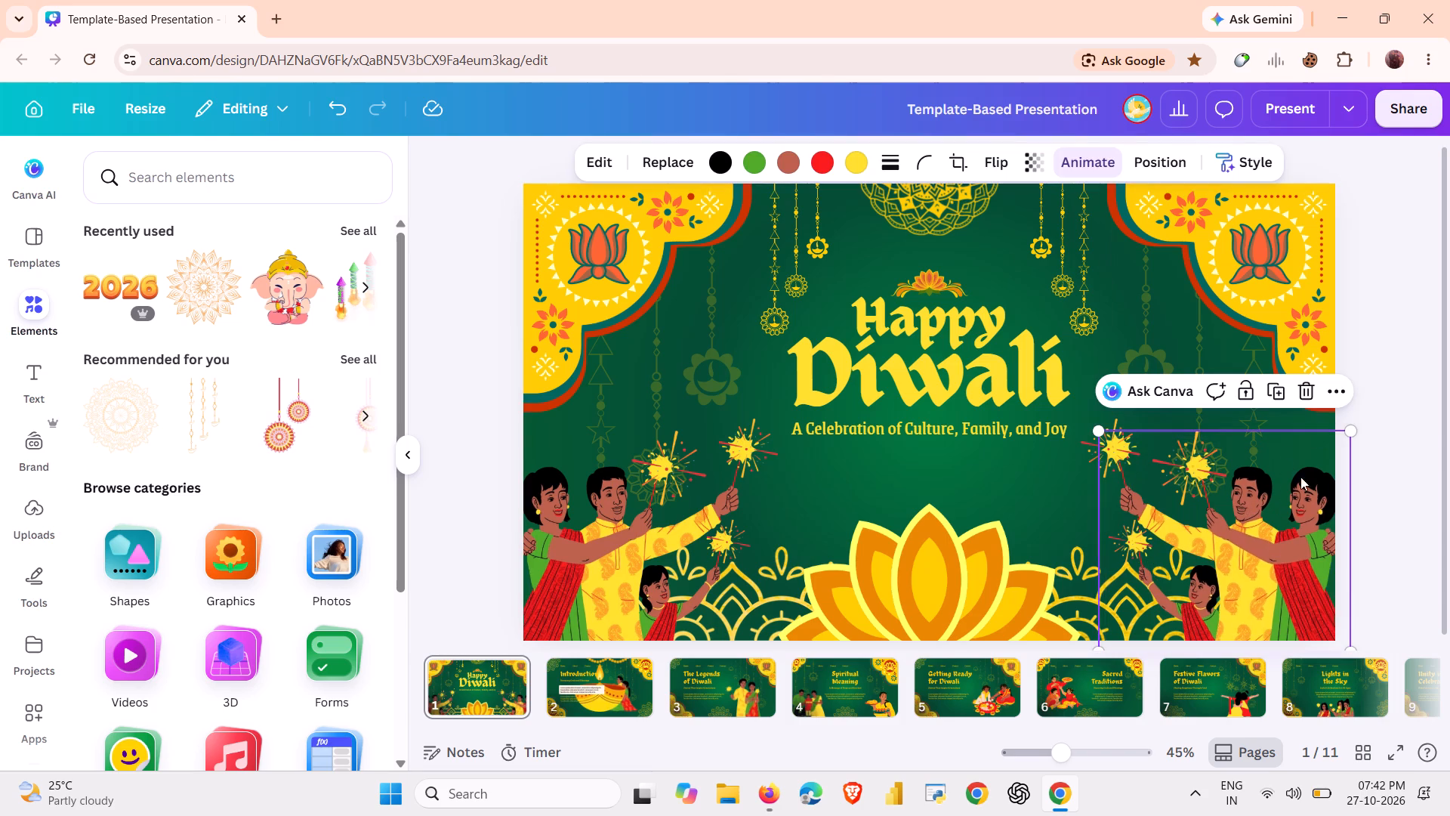
click(1333, 388)
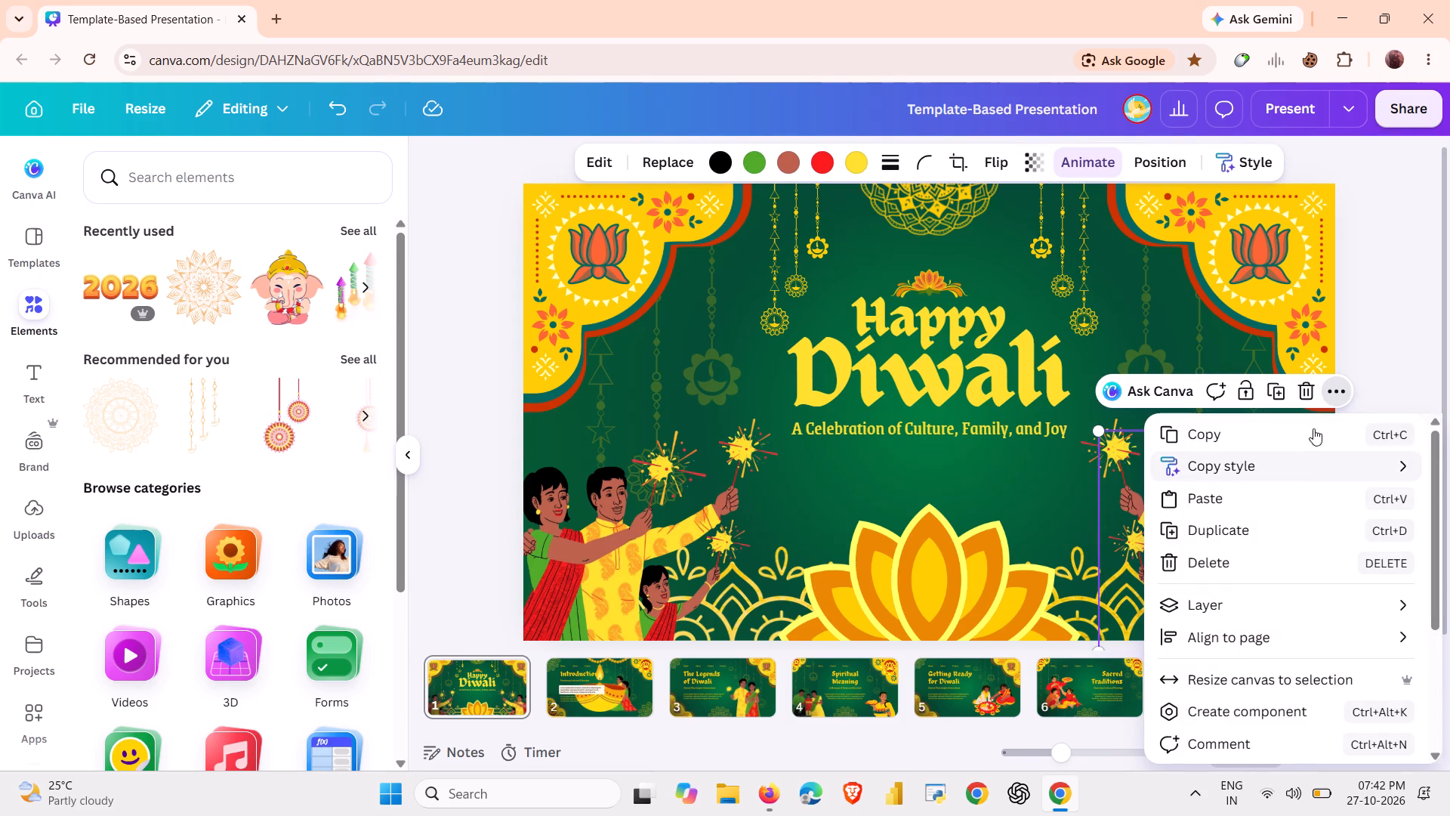
click(1307, 424)
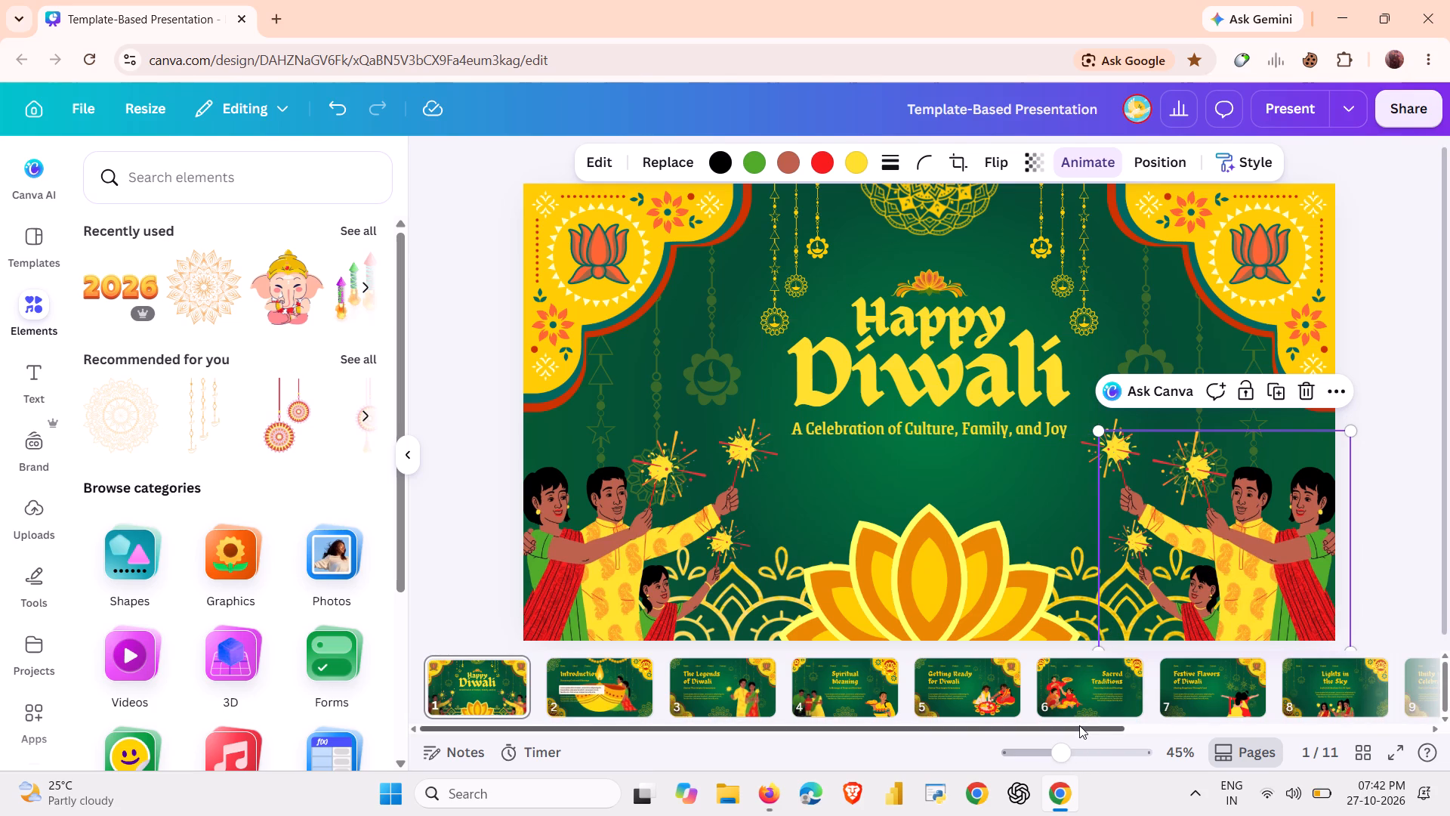
key(ctrl+c)
key(ctrl+c)
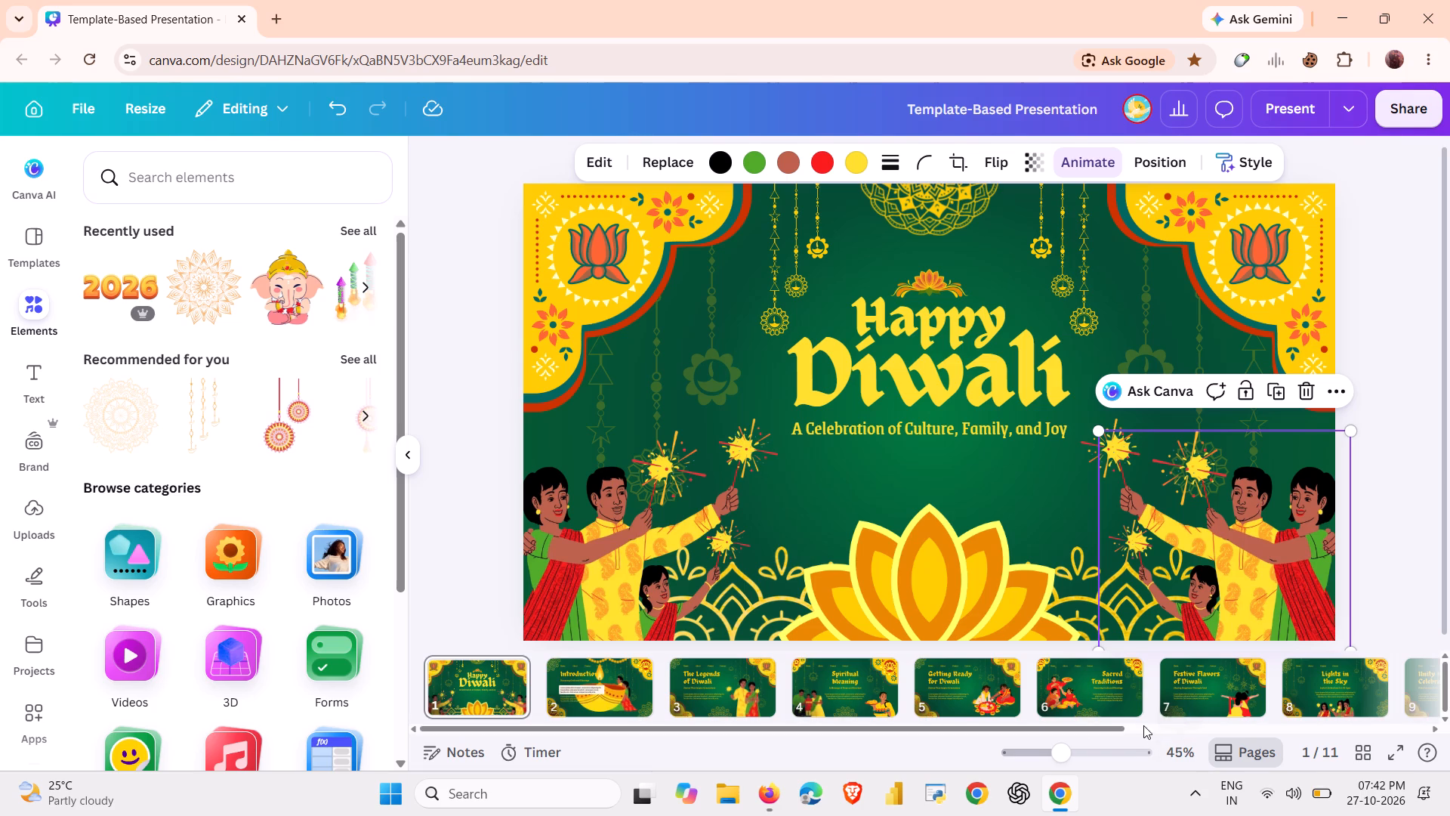
drag(1112, 728, 1449, 722)
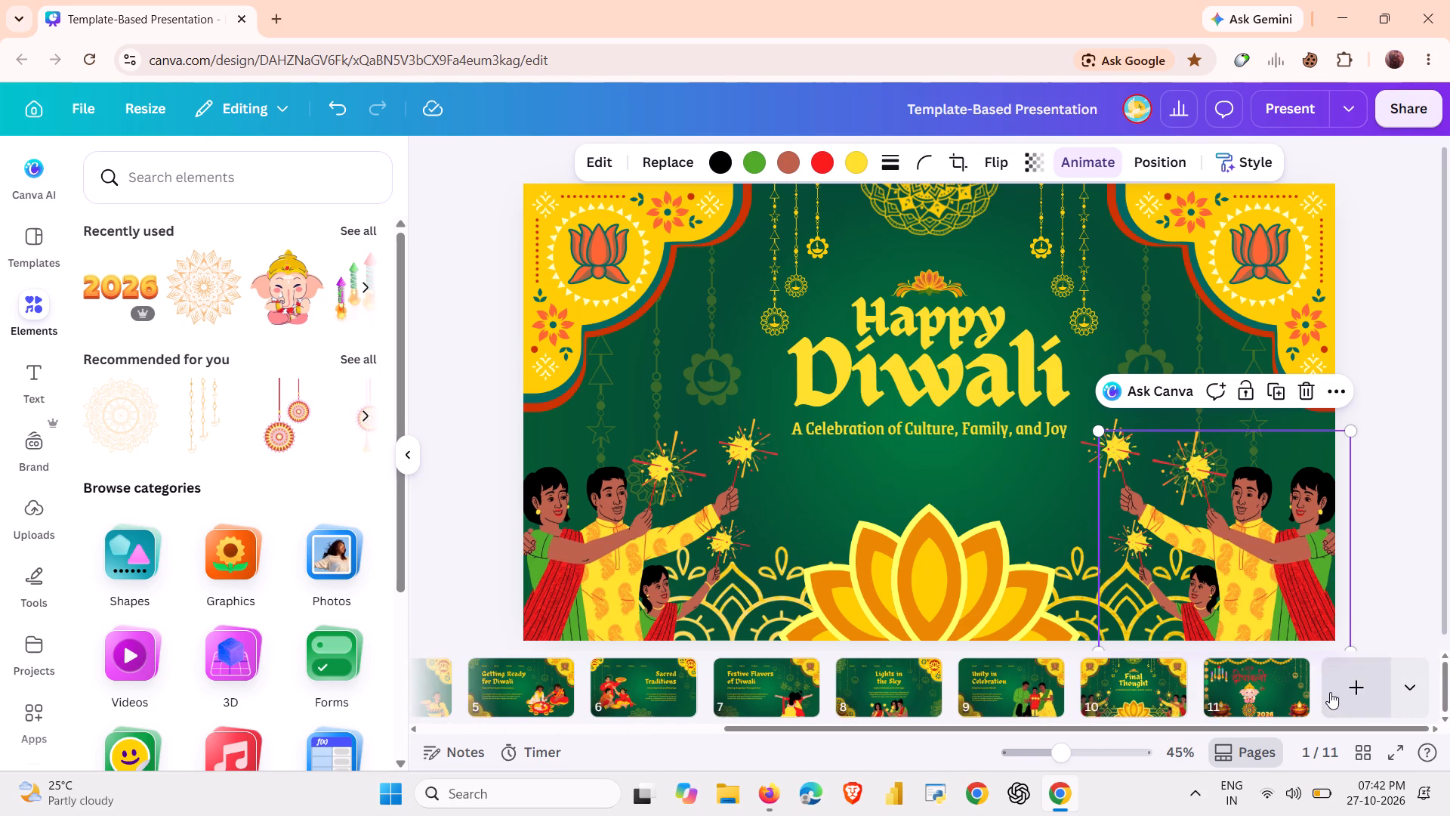
click(1256, 681)
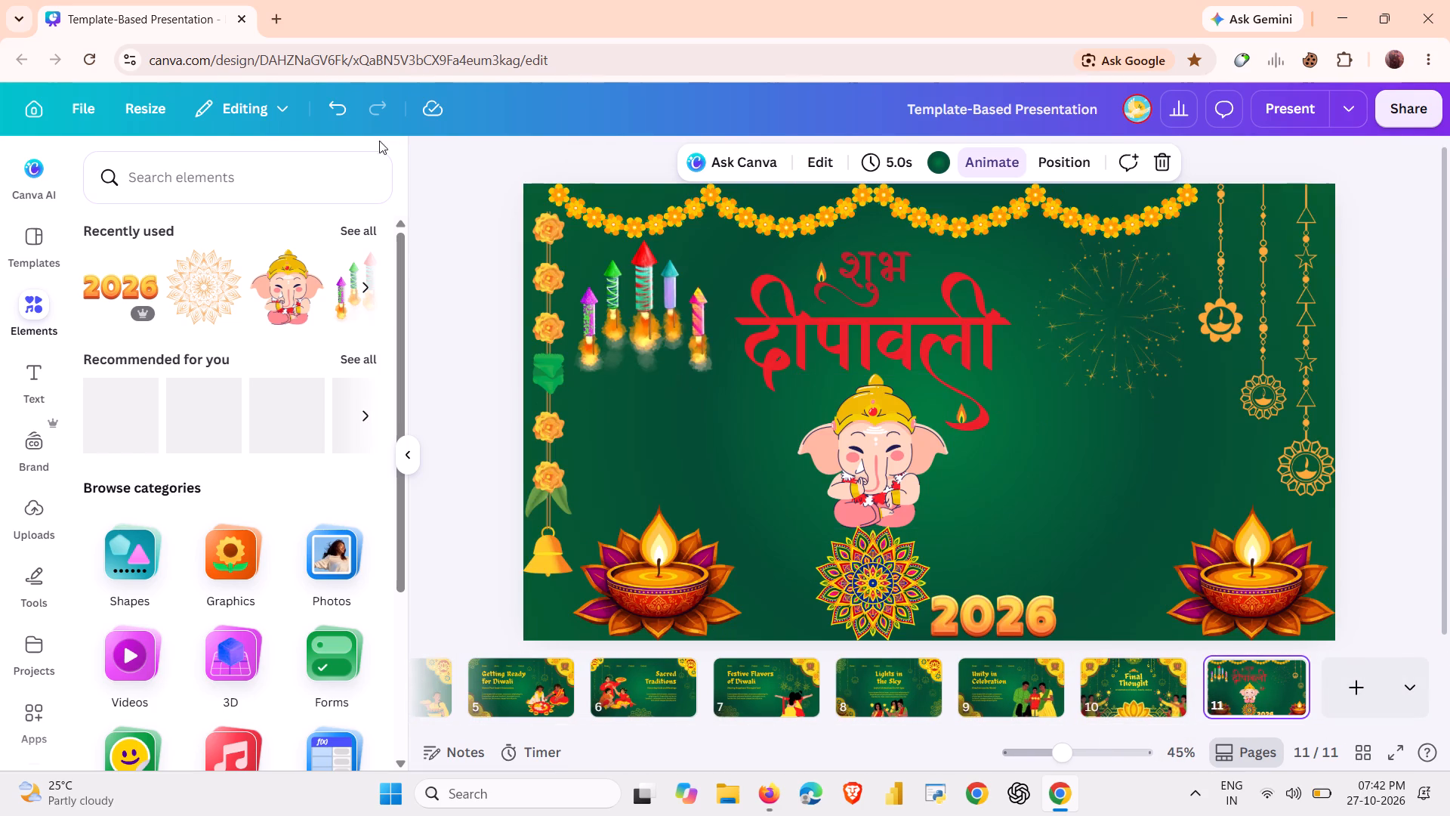
Search the elements for "diwali par human" and add the graphic of a family gathered around diyas to page 11.
click(346, 171)
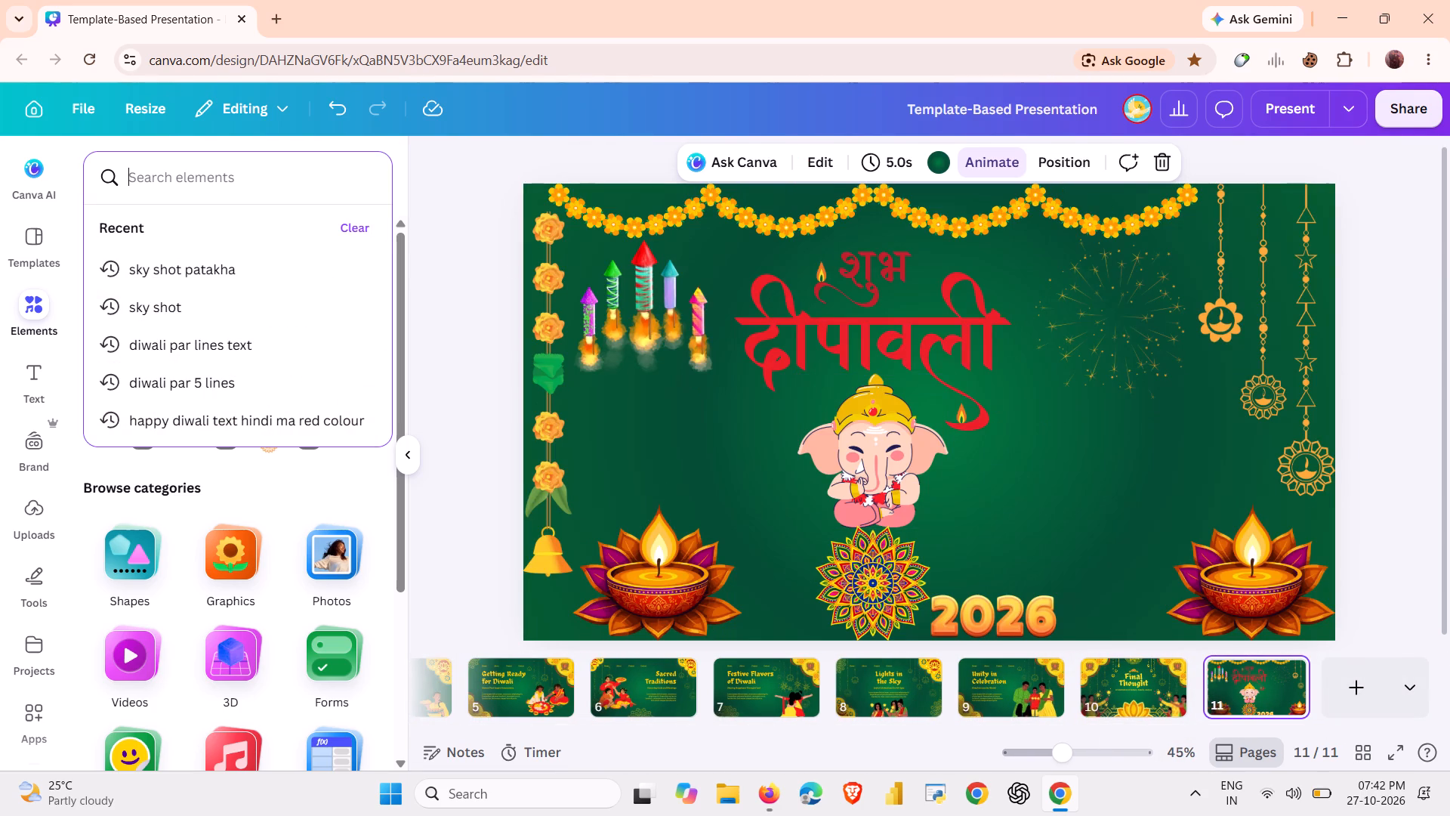
key(ctrl+c)
key(ctrl+c)
key(ctrl+c)
key(ctrl+c)
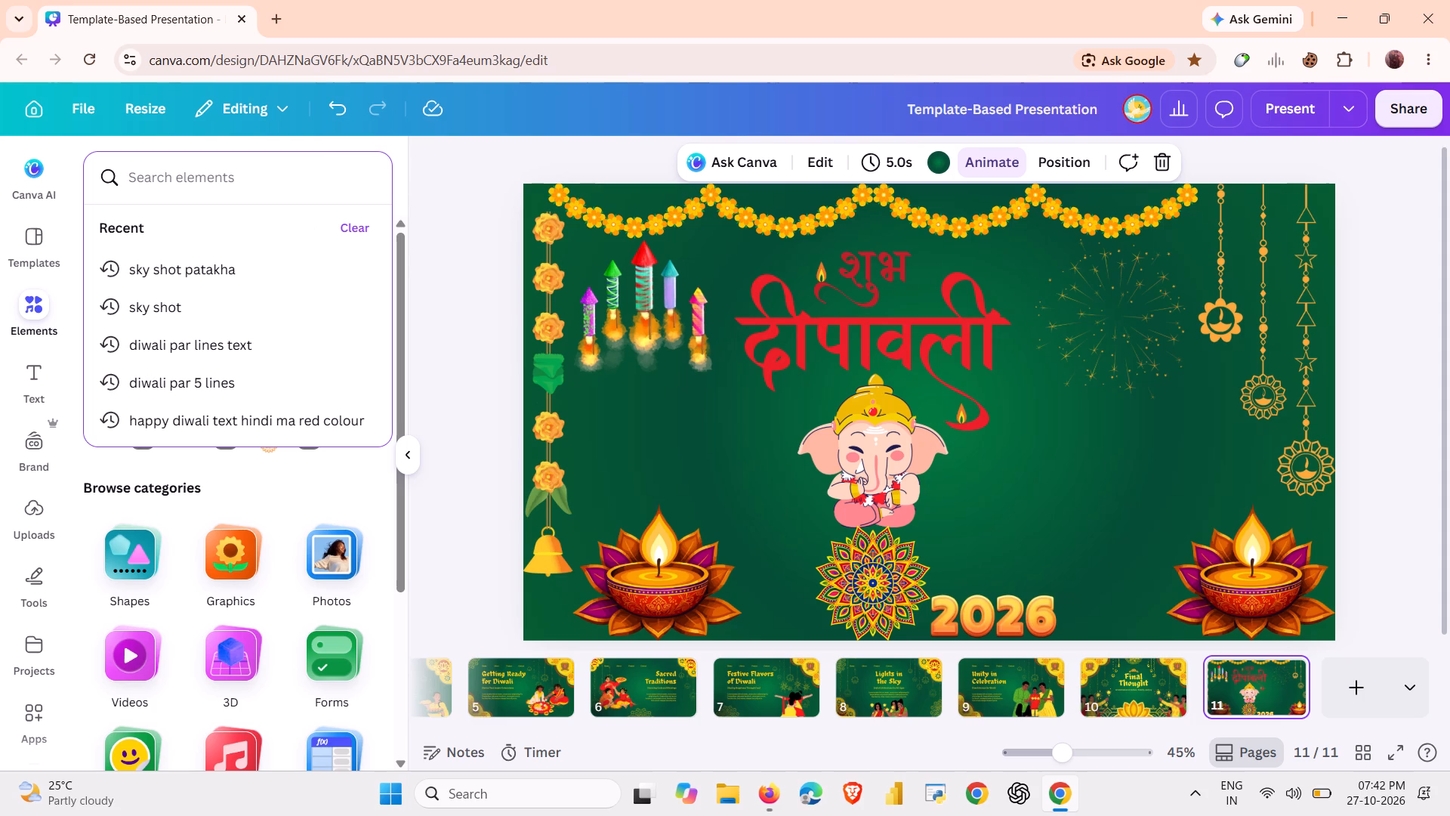
click(260, 184)
text(di)
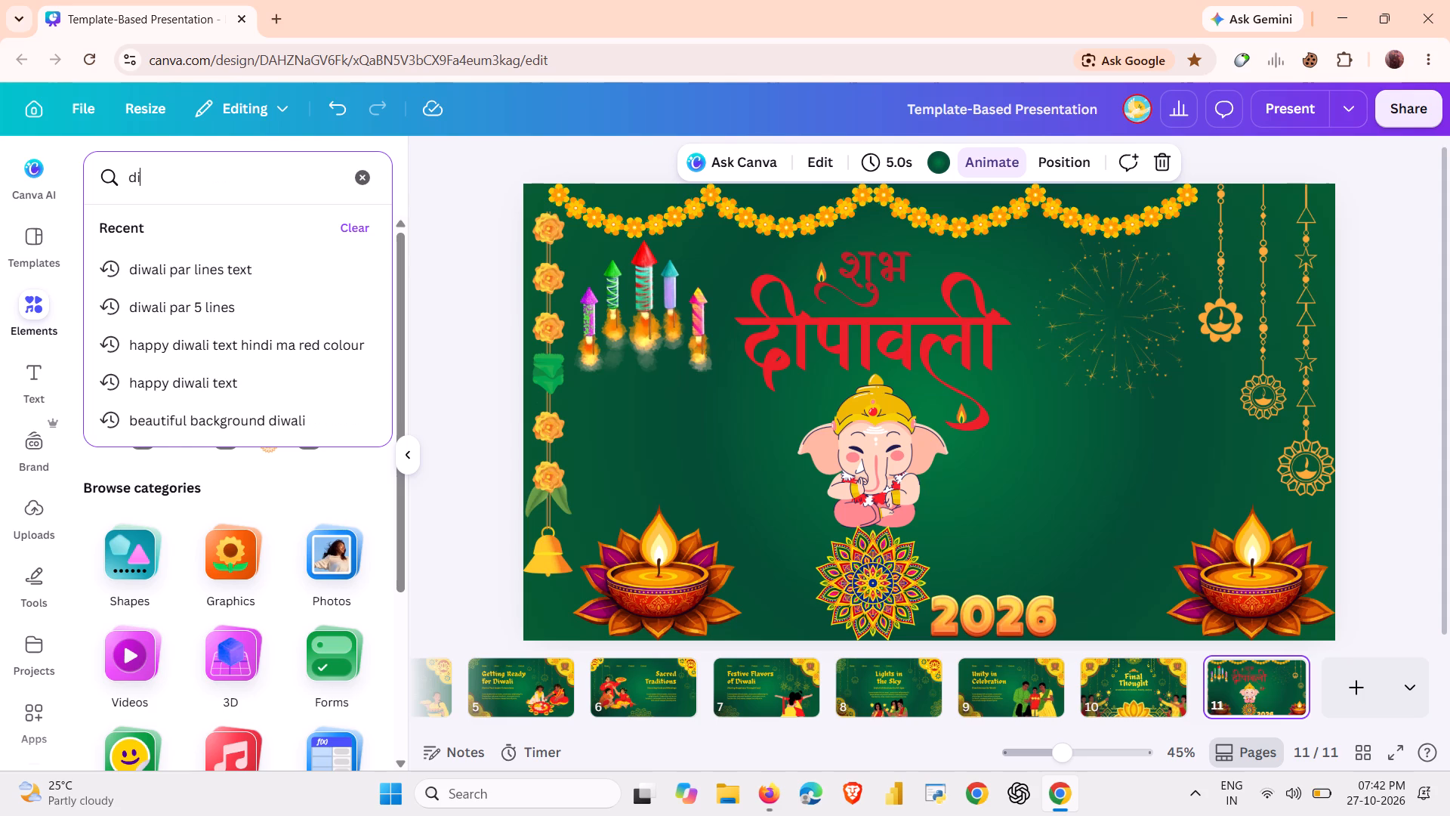
text(wali par h)
text(uman)
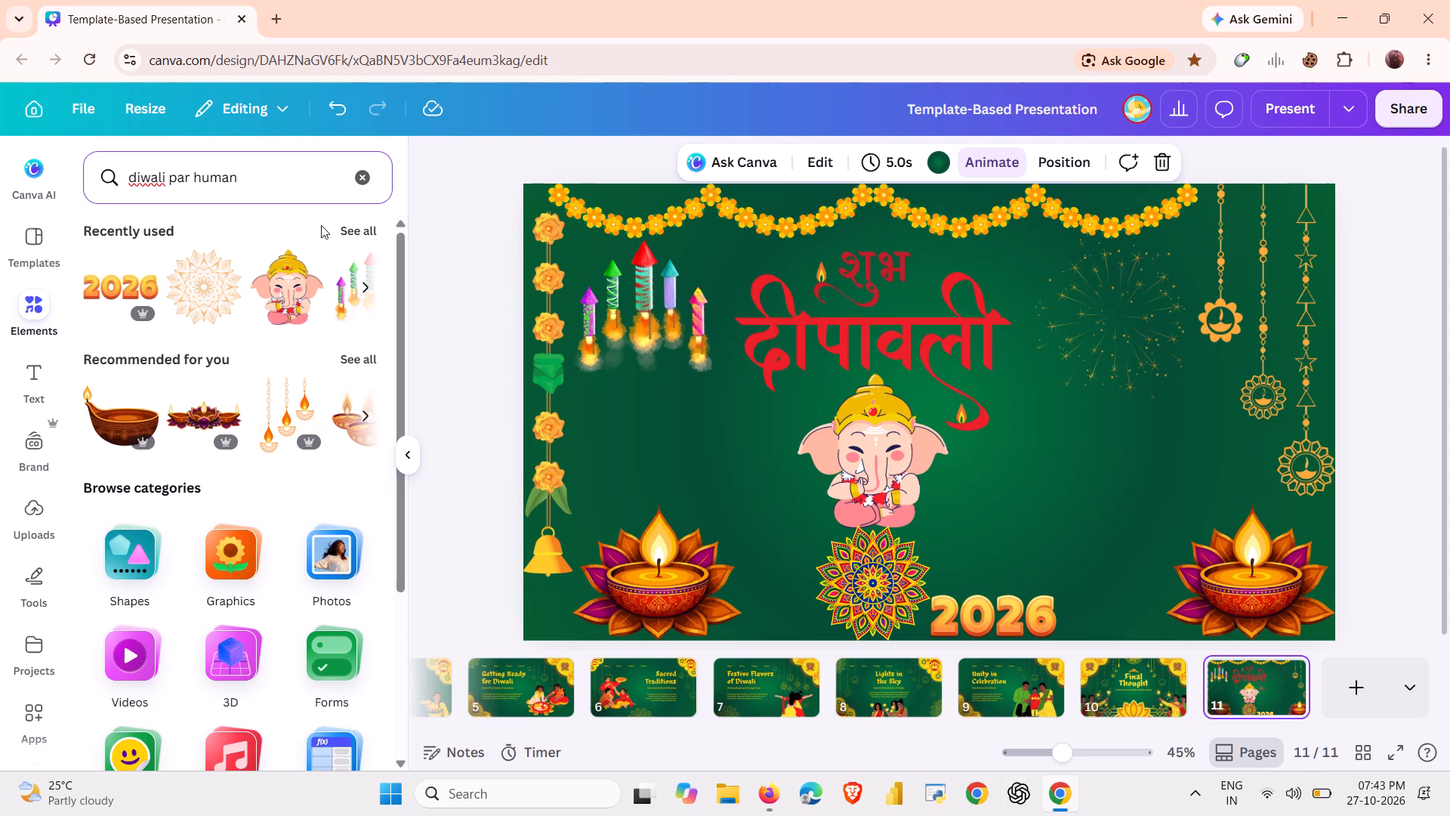
key(Return)
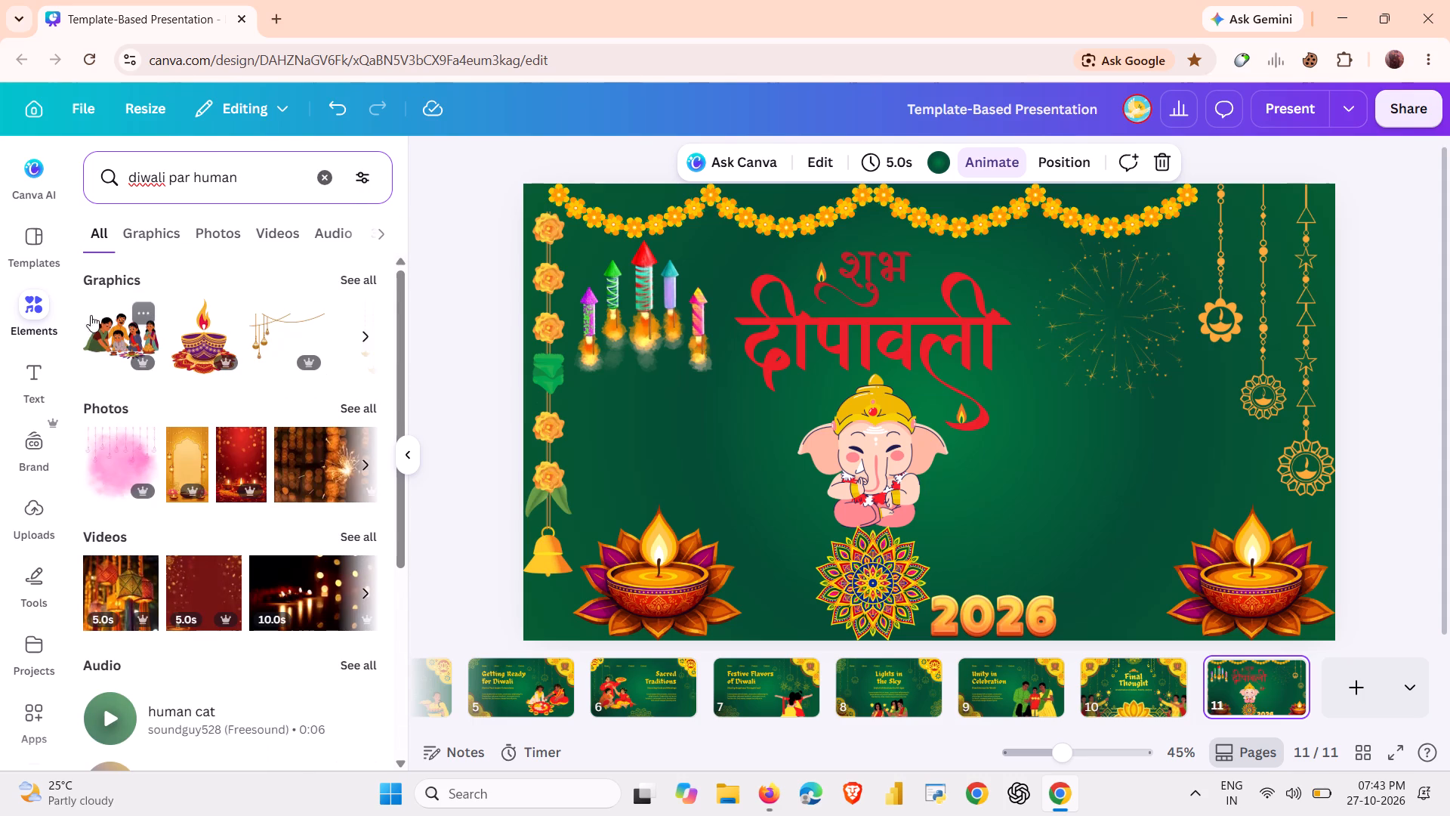
click(109, 332)
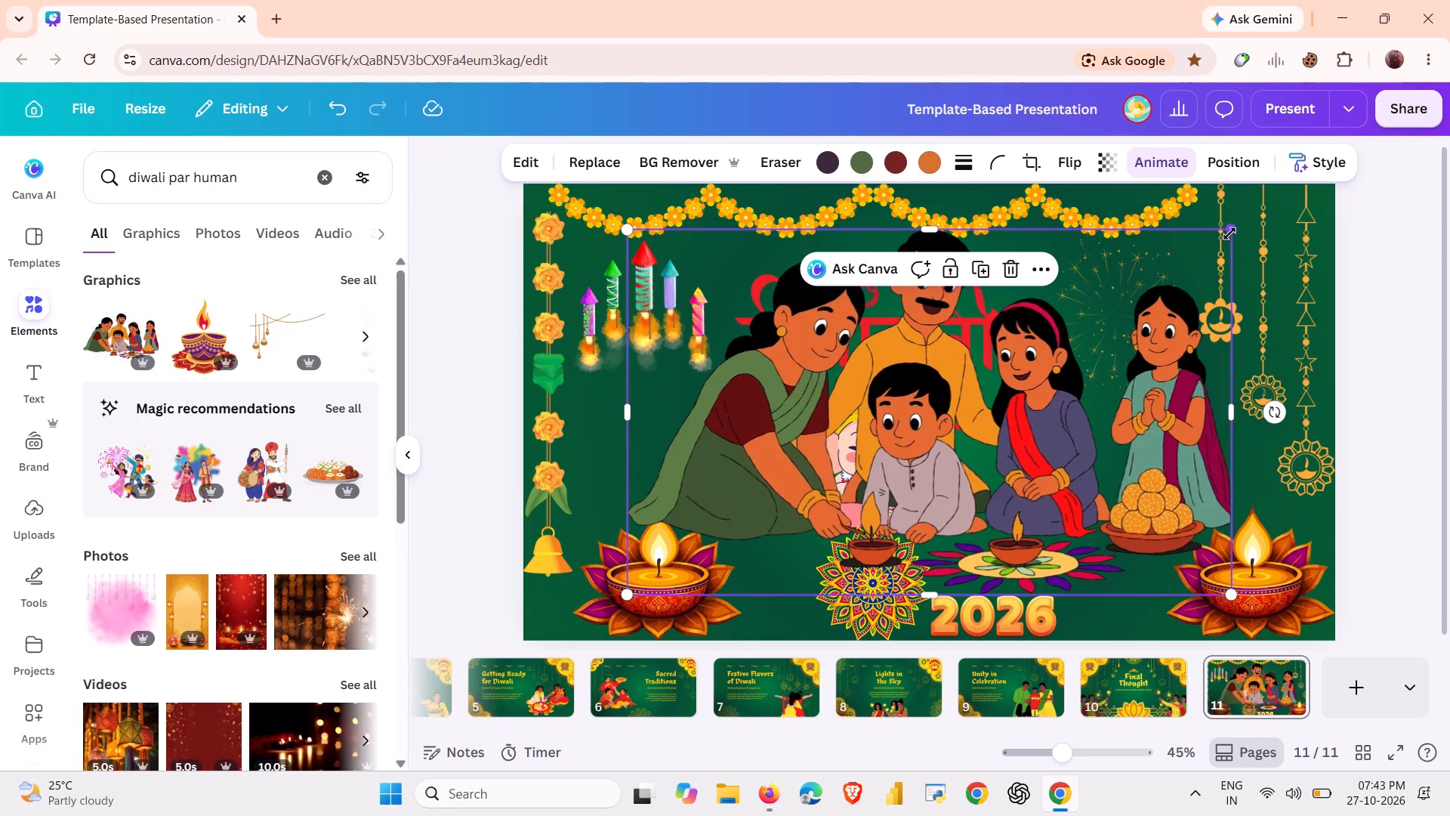
Shrink the family graphic to under half its size and place it beside Ganesha, above the 2026 graphic.
drag(1232, 233, 956, 501)
drag(777, 538, 1039, 517)
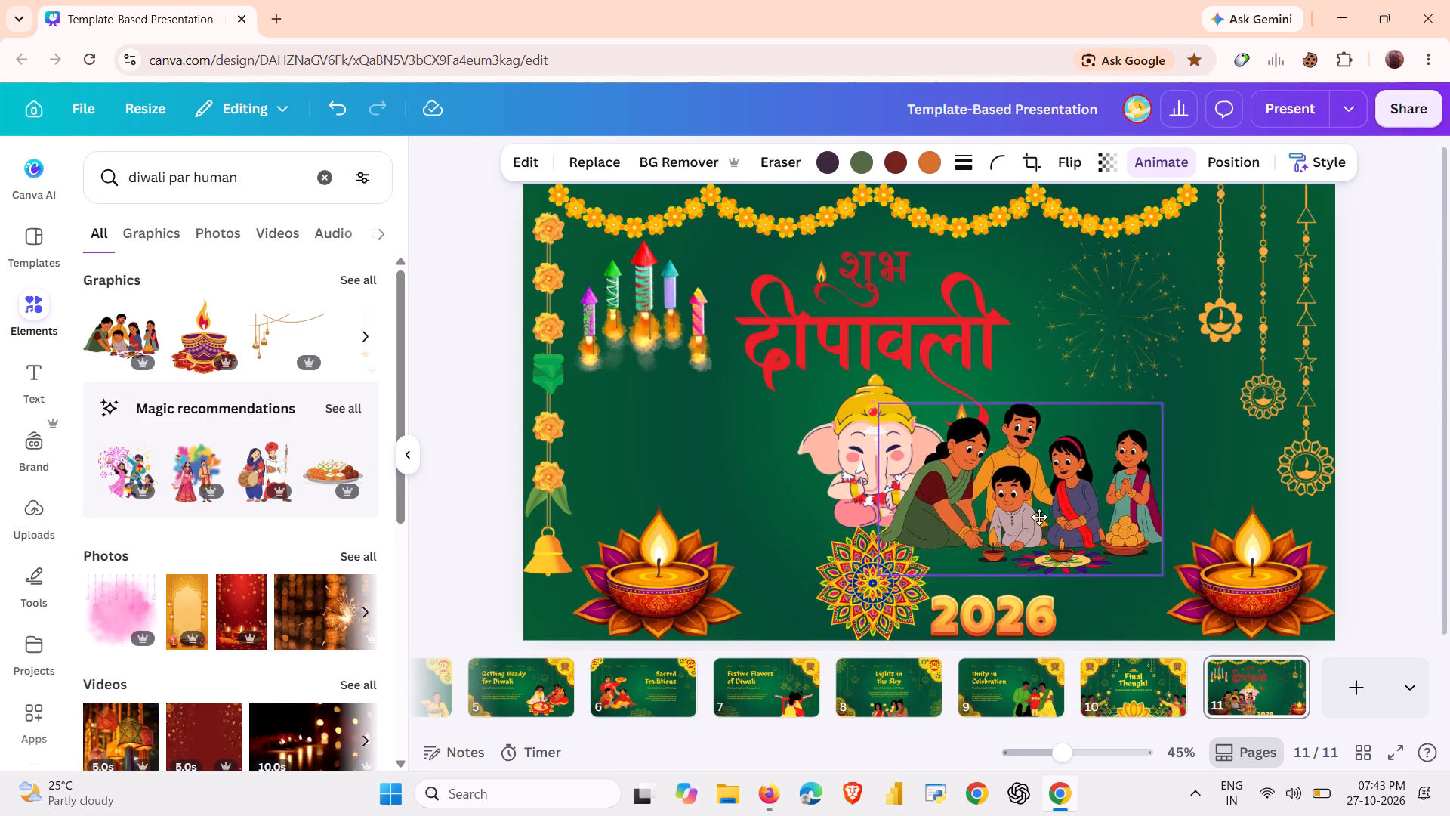
drag(1039, 517, 1088, 515)
Delete the 2026 graphic next to the rangoli on page 11.
click(1016, 620)
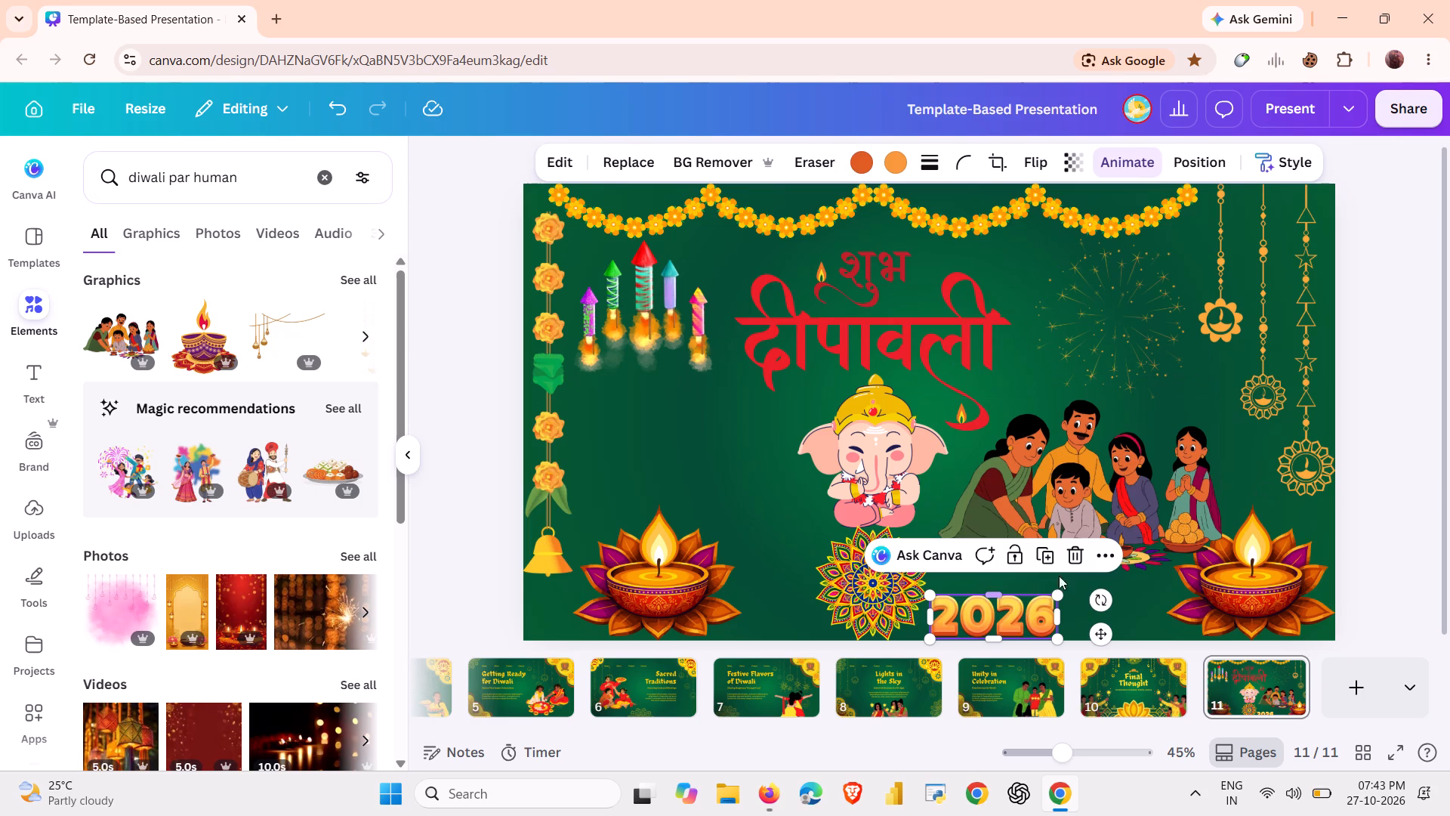
click(1078, 543)
Move the family graphic down into the gap between the rangoli and the right-hand diya, and adjust its size there.
drag(1077, 497, 1056, 531)
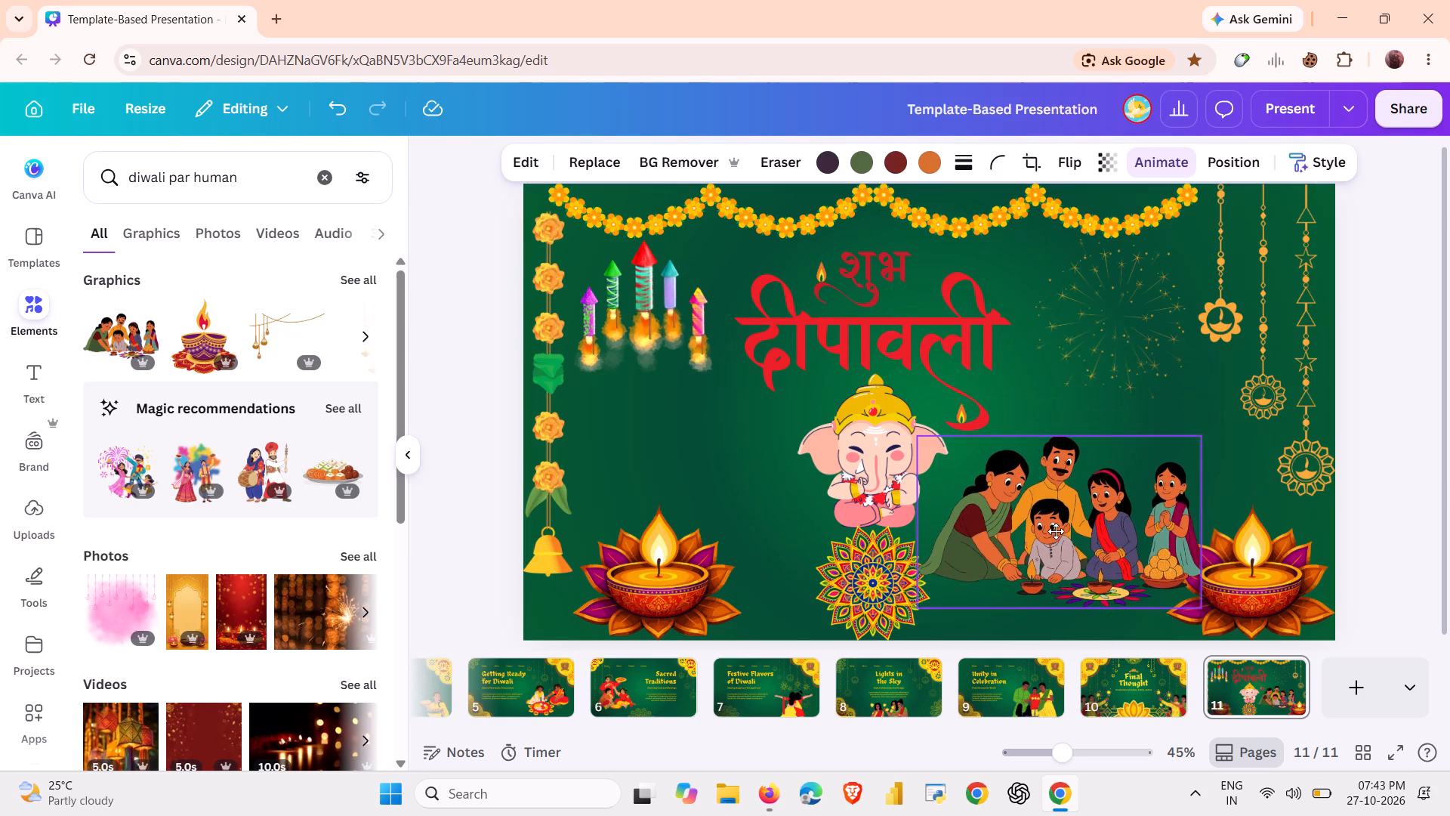
drag(1205, 437, 1202, 438)
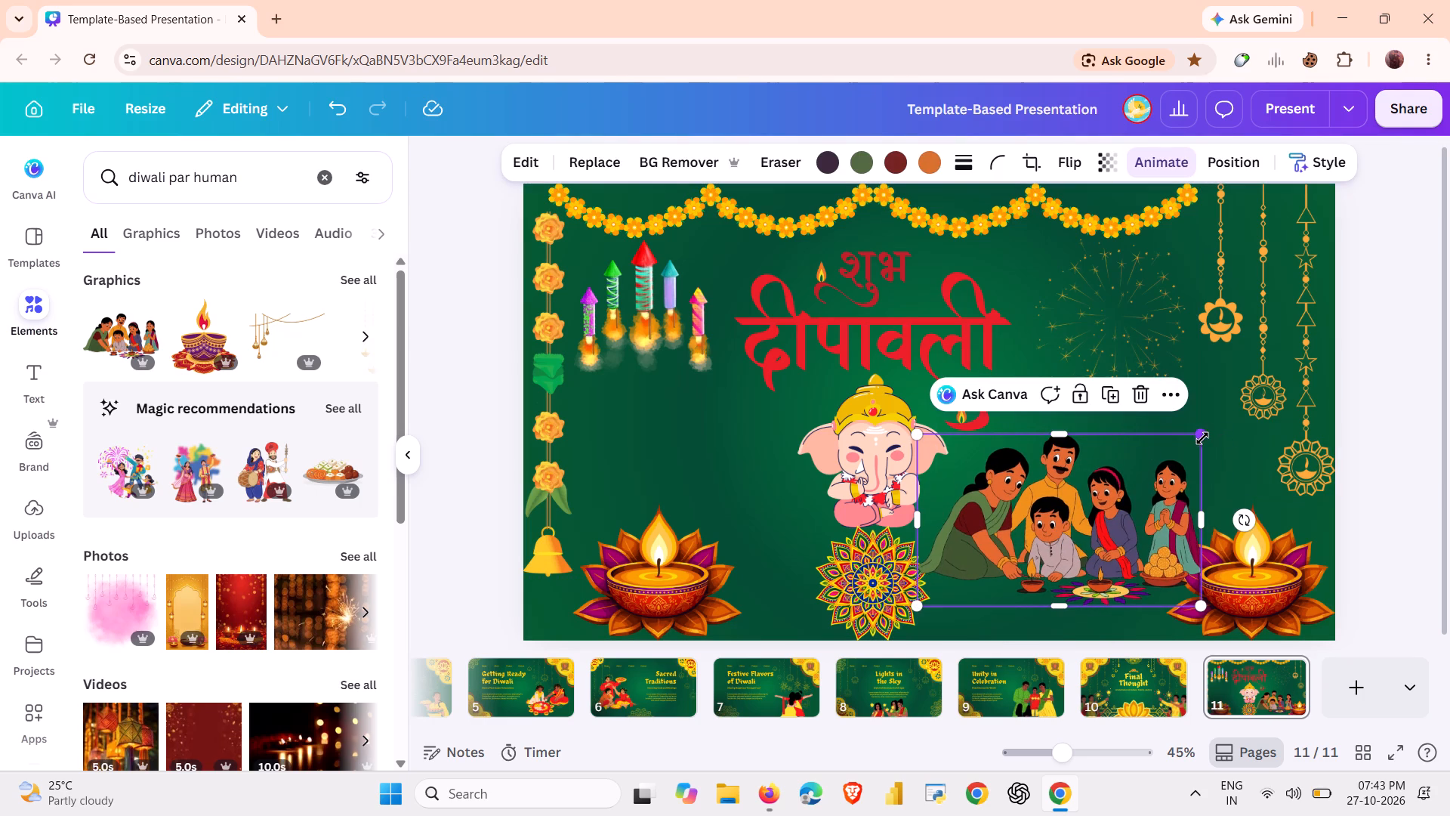
drag(1202, 438, 1146, 493)
drag(1052, 533, 1069, 564)
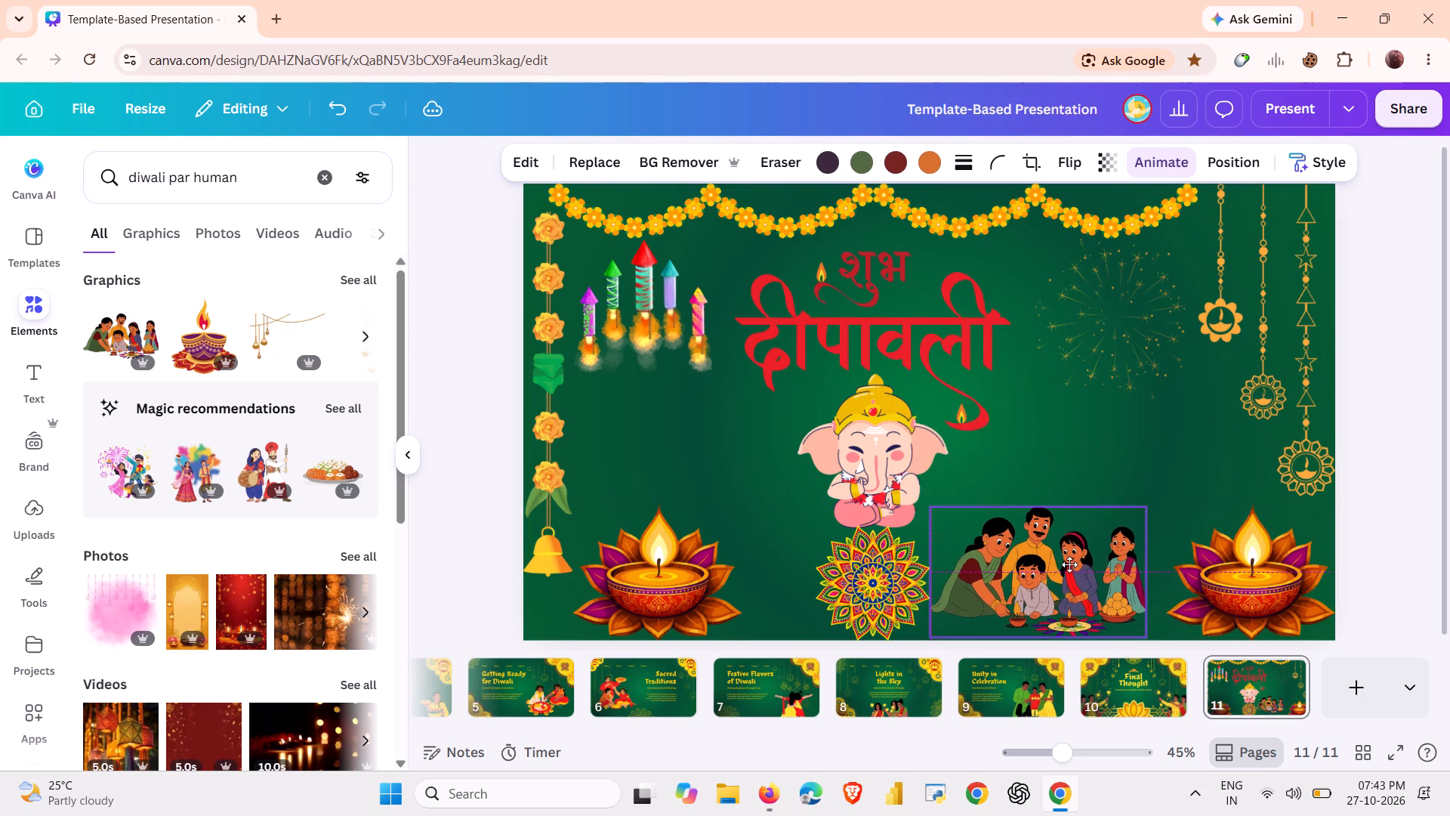
drag(1069, 564, 1074, 564)
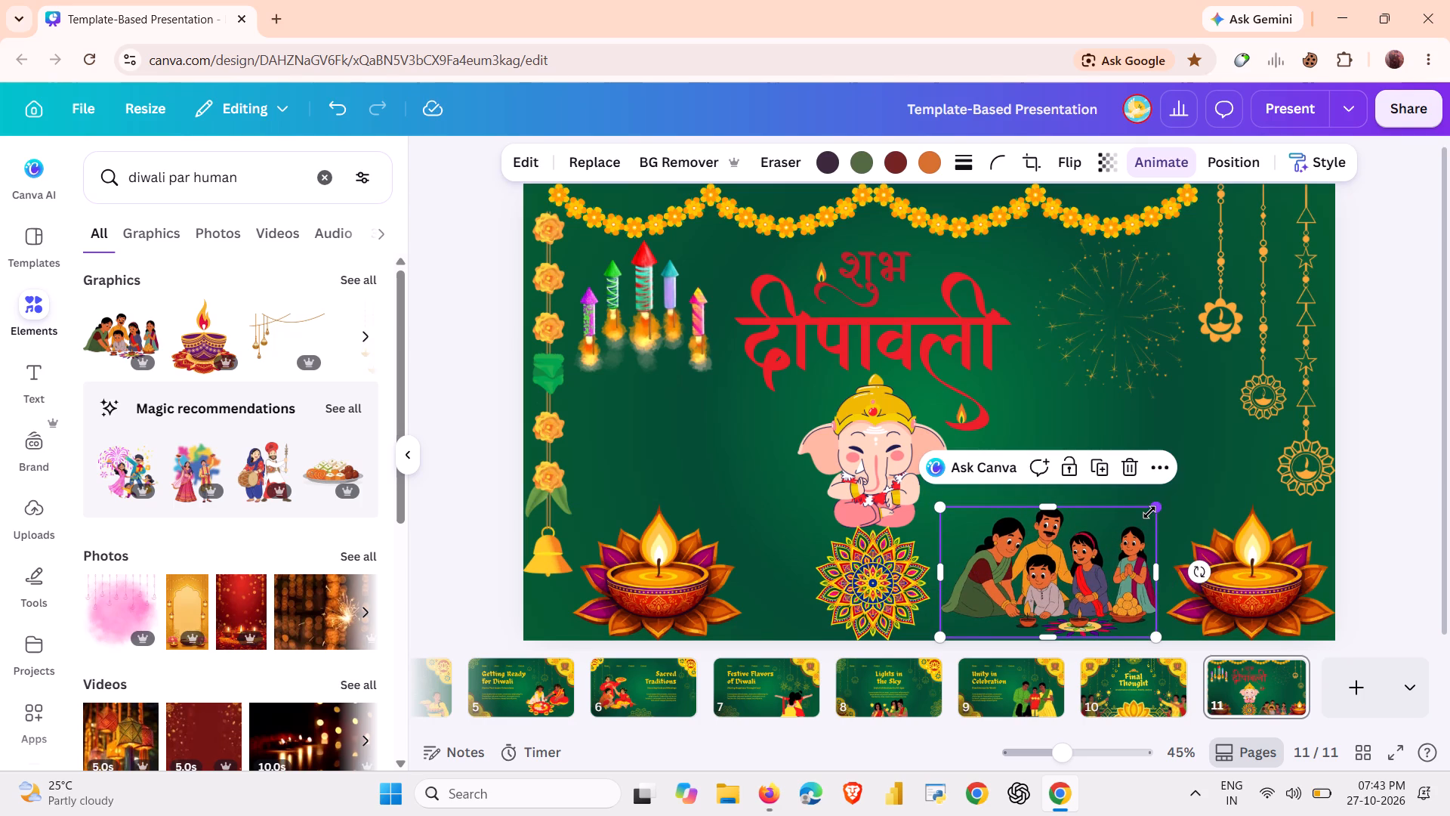
drag(1149, 512, 1171, 496)
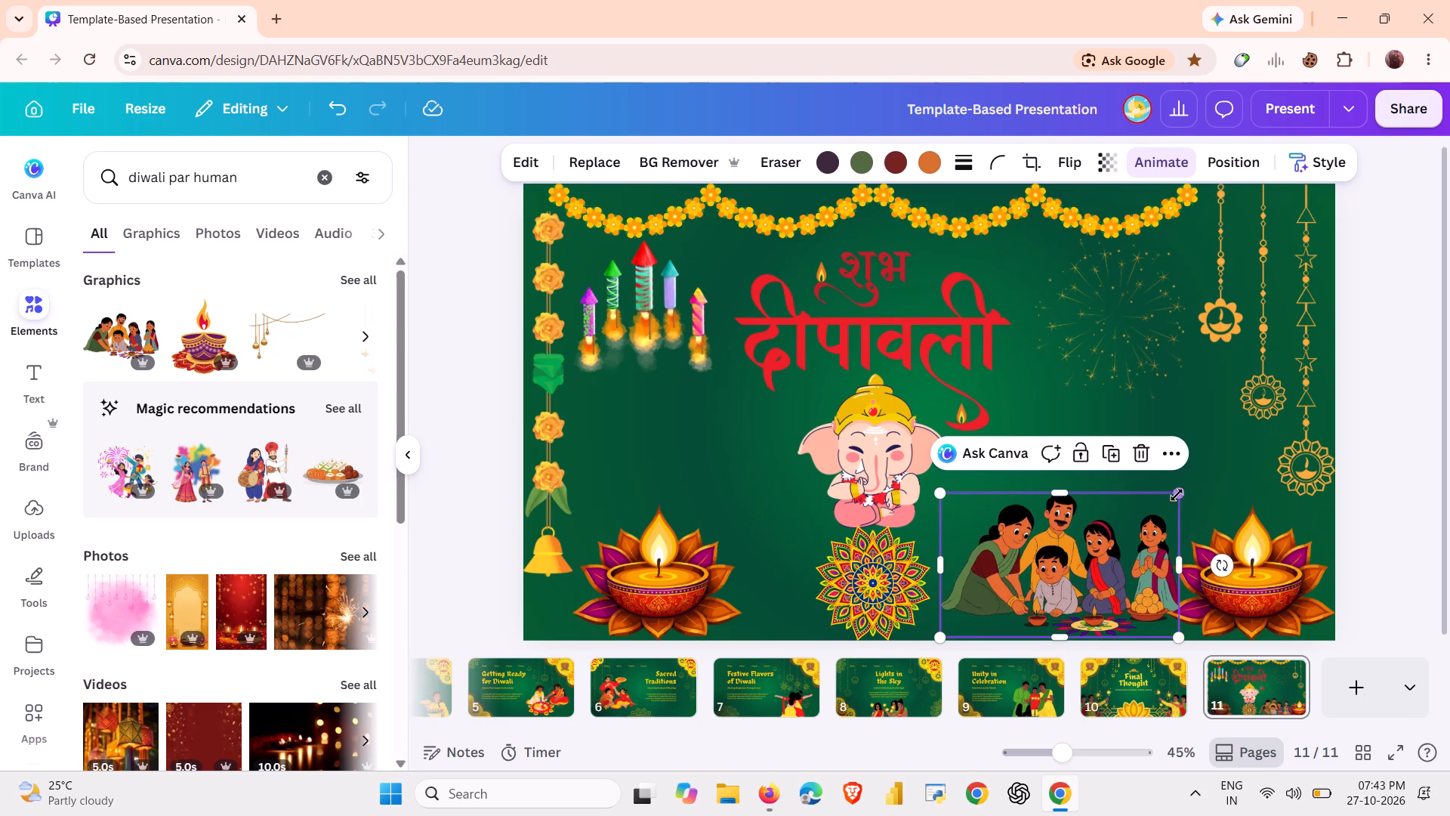
drag(1165, 499, 1146, 505)
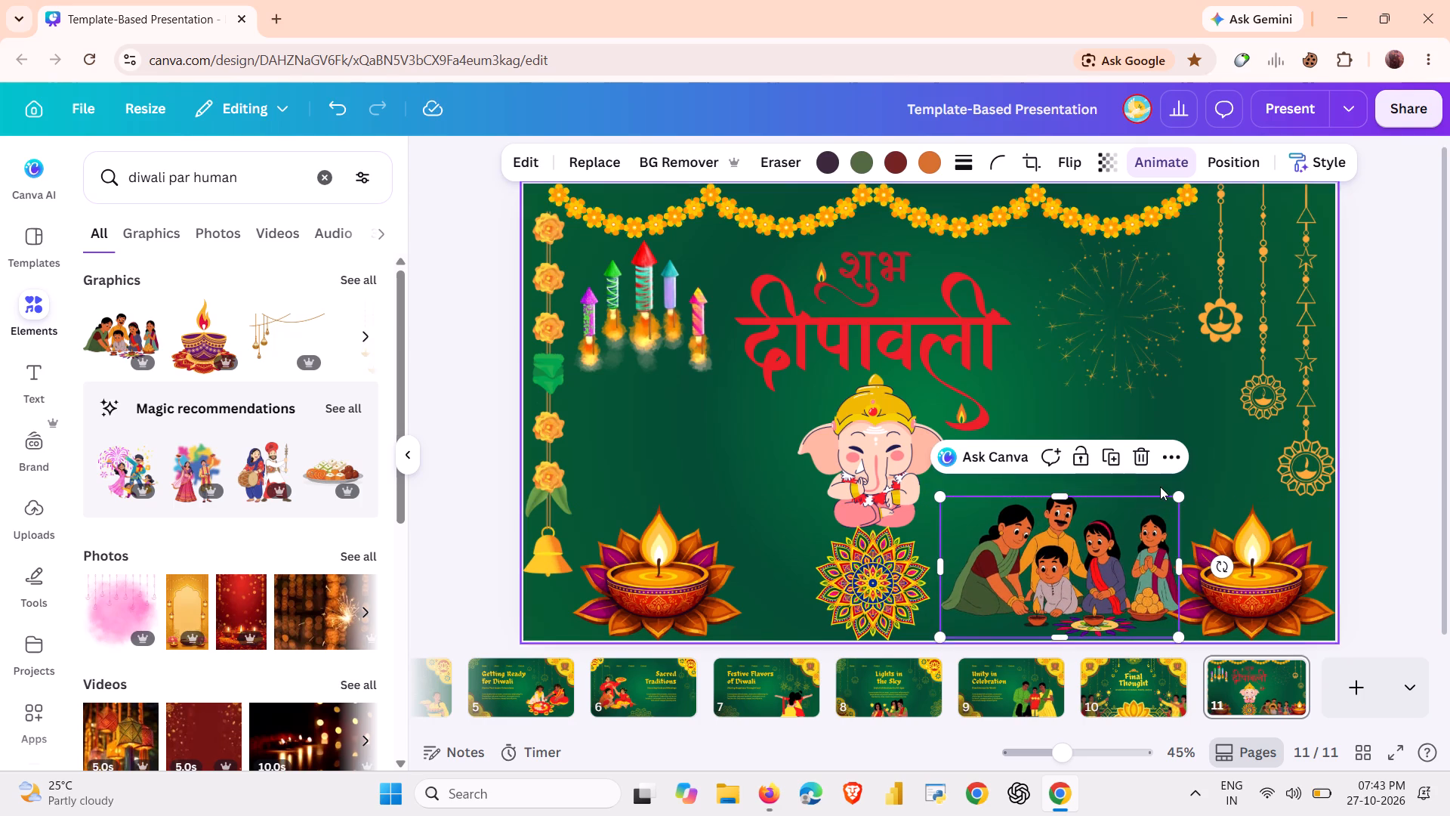
Extend the family graphic's top edge slightly upward, above the father's head.
click(1063, 491)
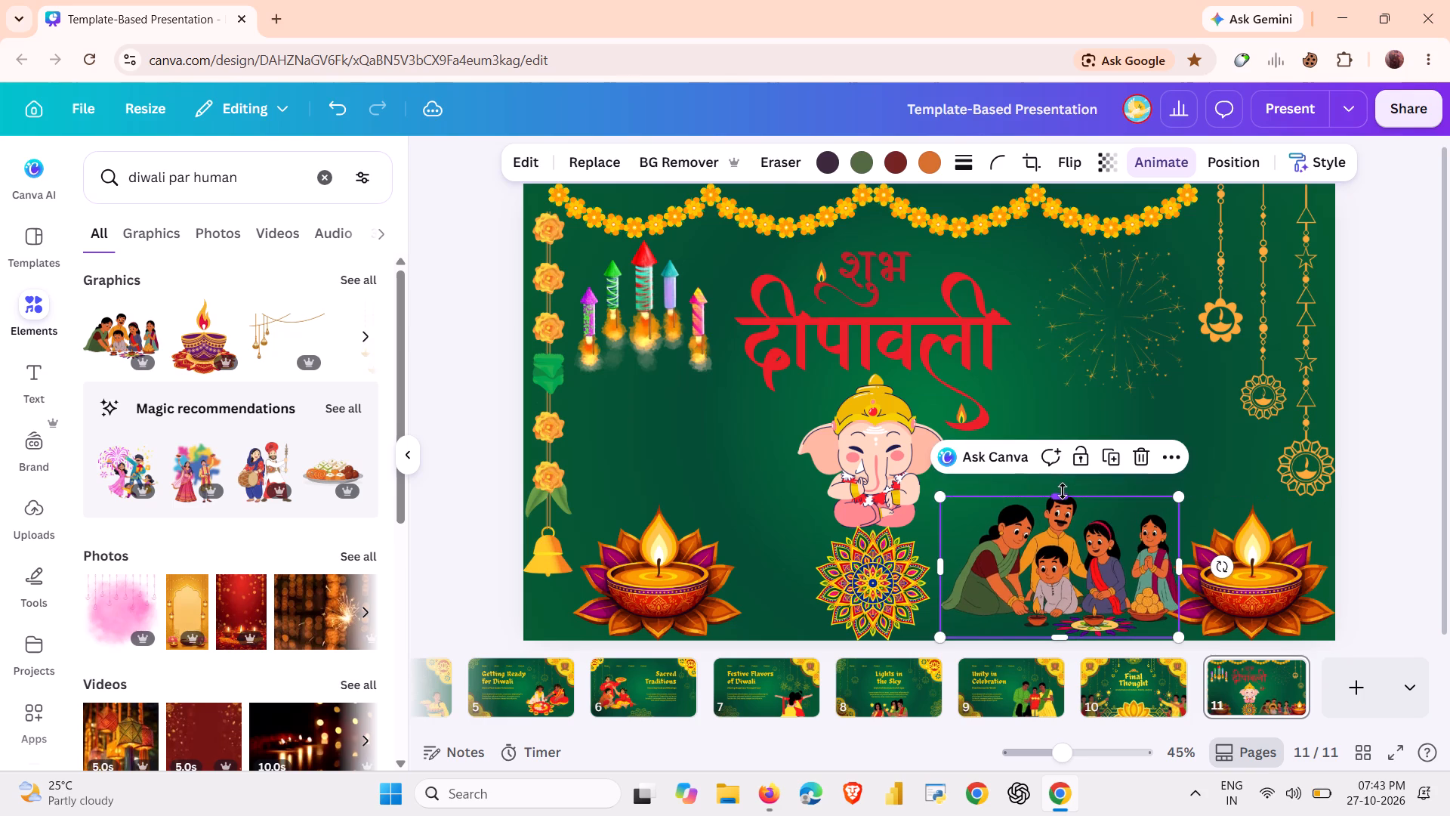
click(1062, 389)
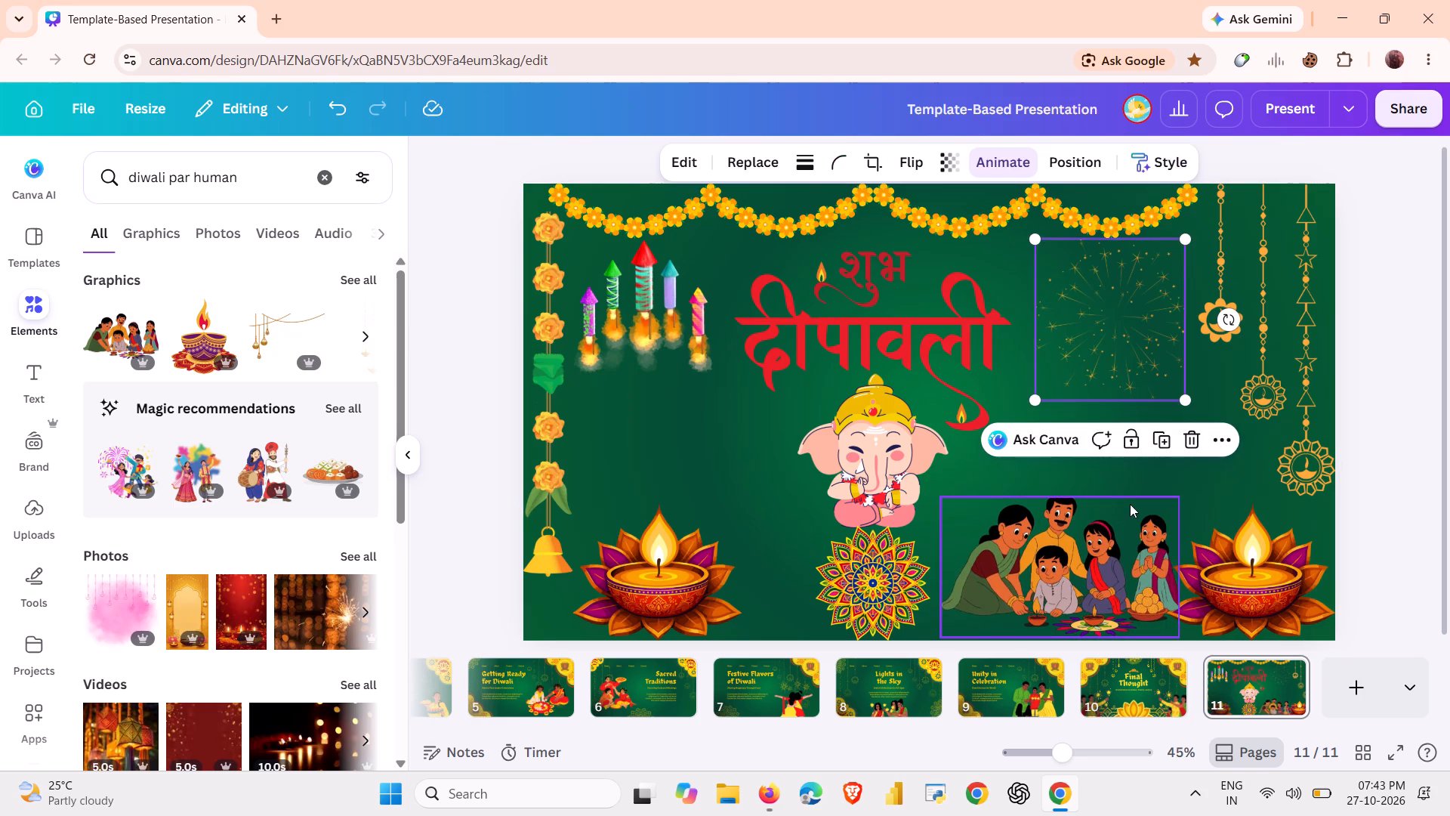
click(1128, 500)
click(1072, 490)
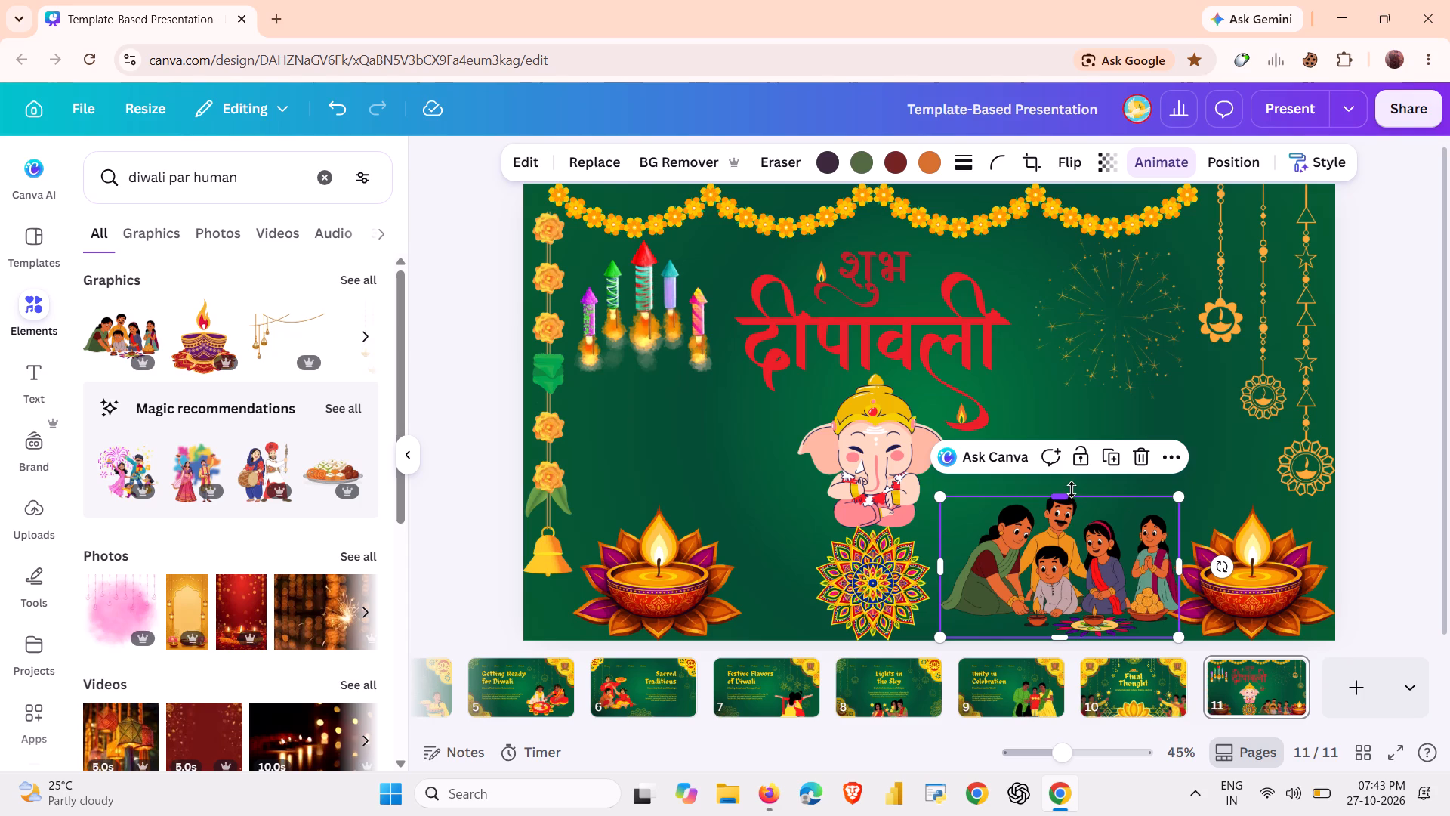
drag(1057, 495, 1055, 484)
click(1059, 407)
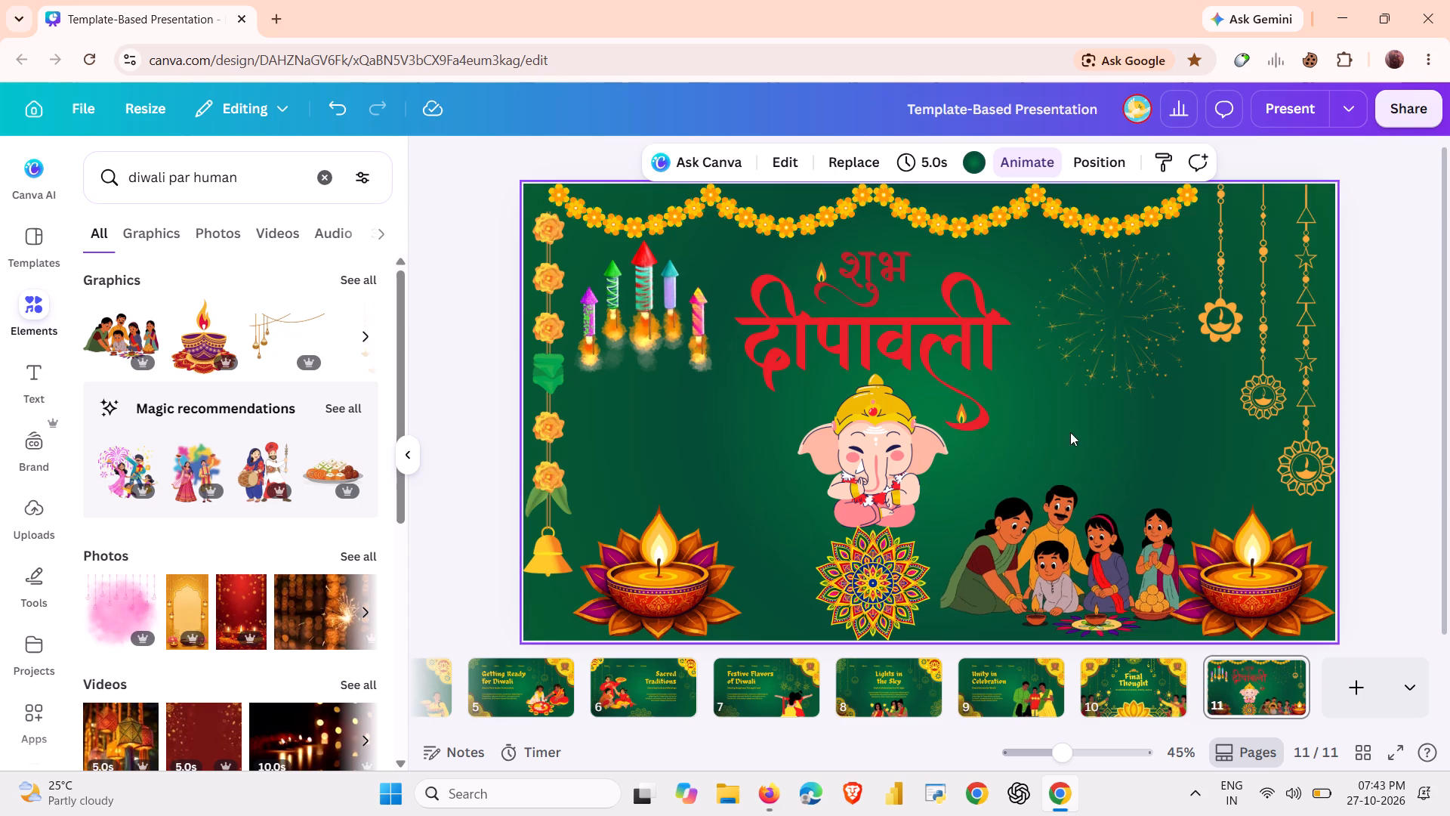
Scale the family graphic down to about 522 by 333 so it fits between the rangoli and the right-hand diya.
click(1169, 493)
click(1170, 490)
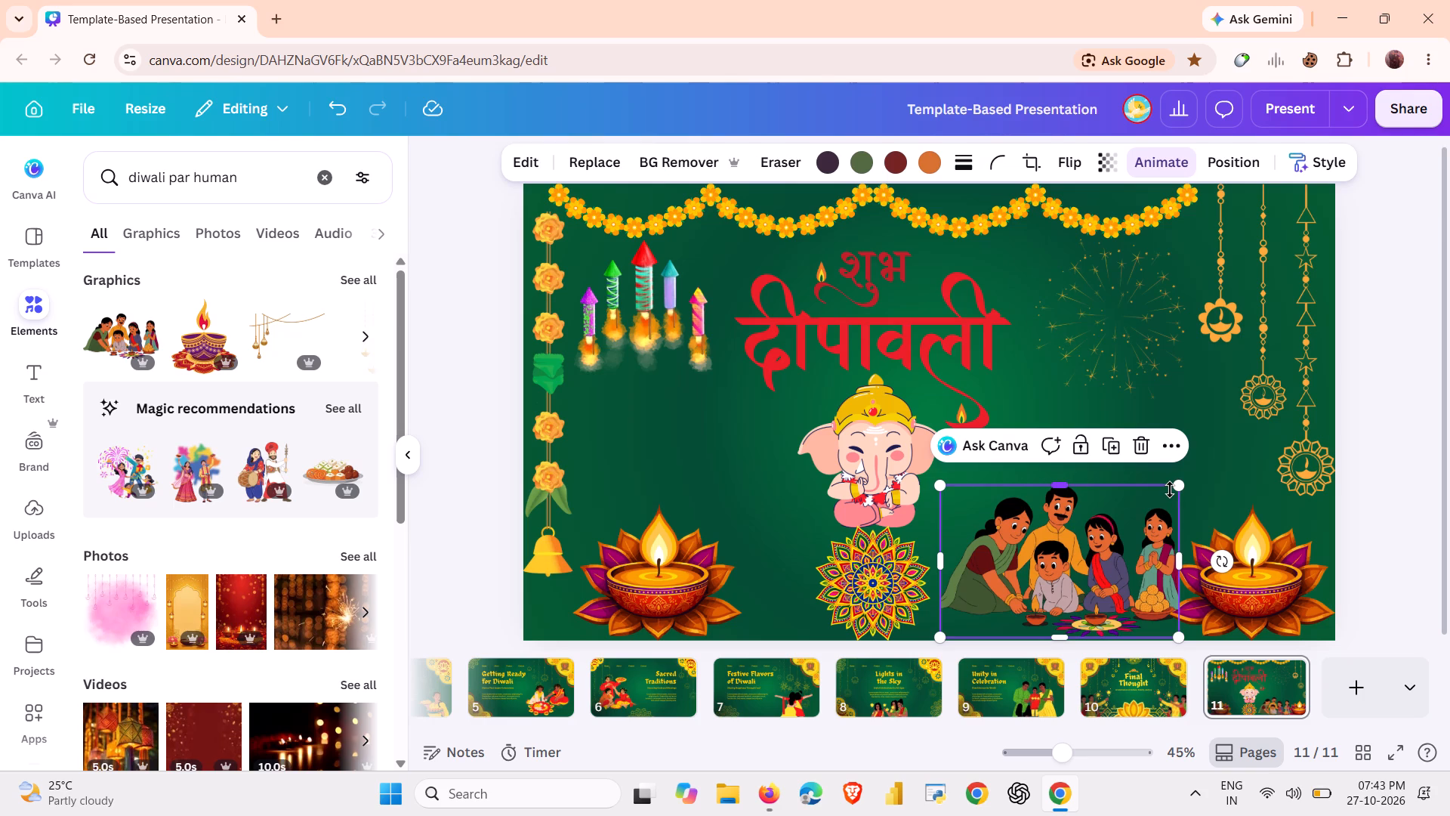
drag(1173, 486, 1143, 508)
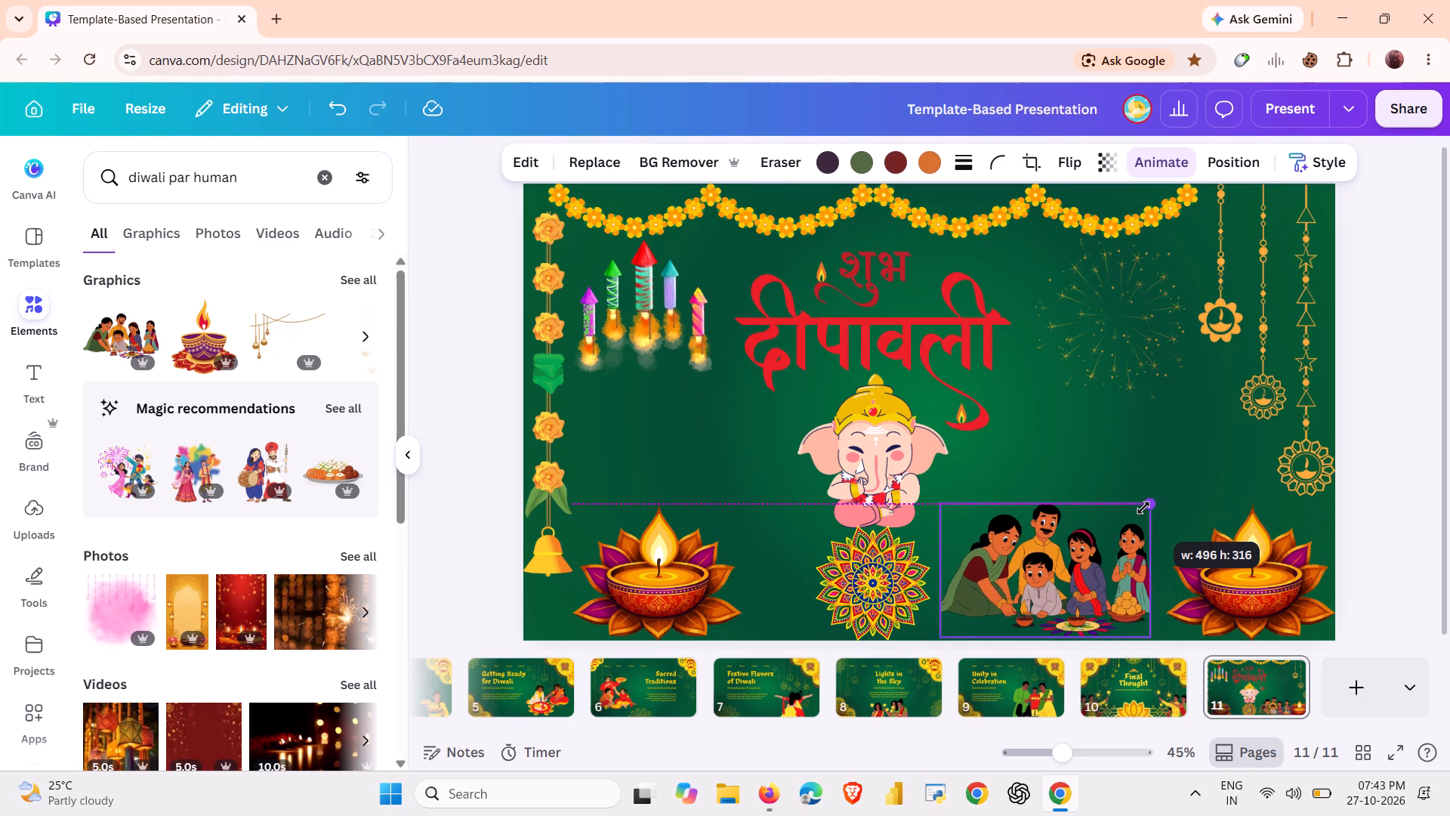
drag(1143, 508, 1155, 501)
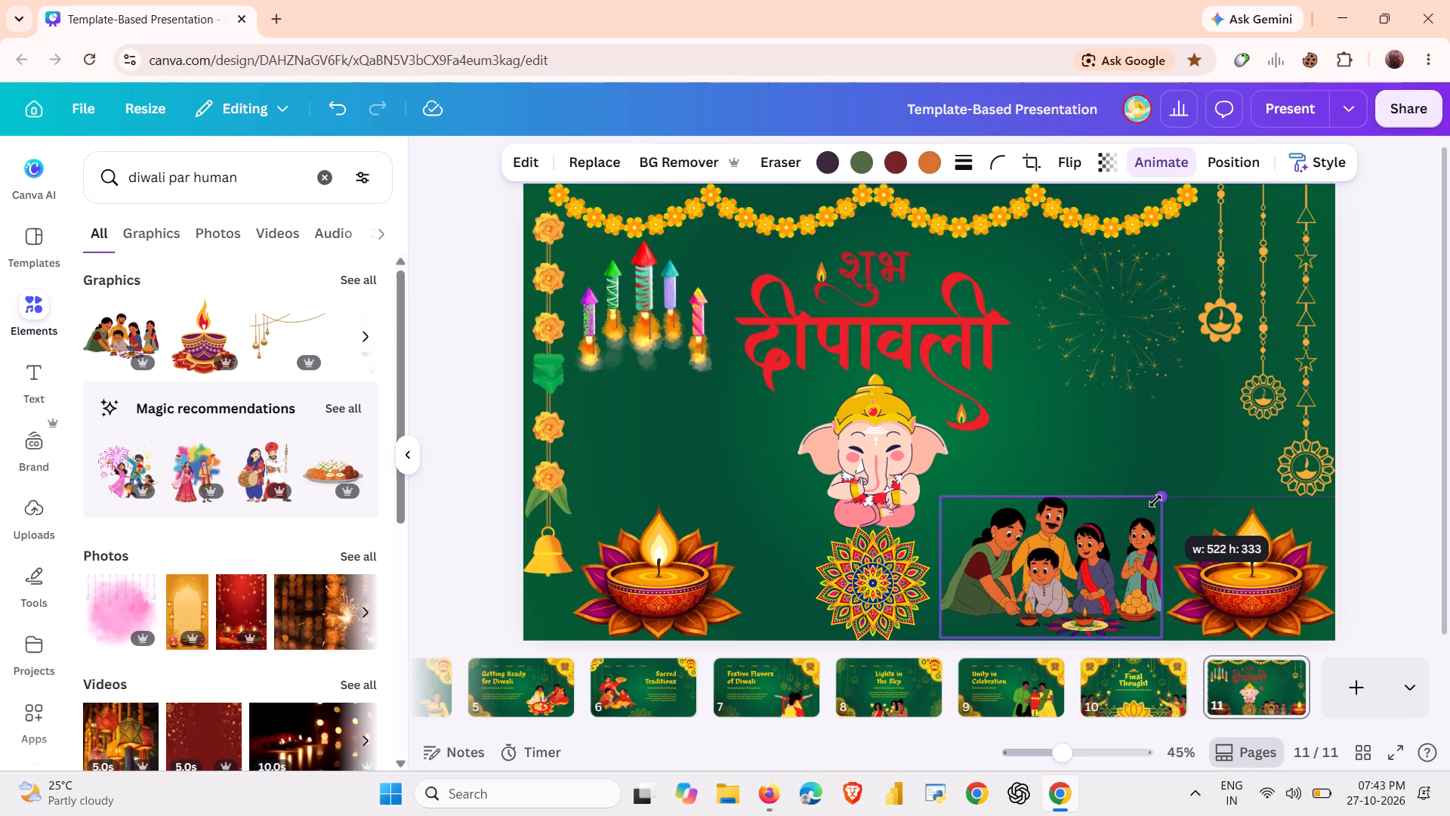
Fine-tune the family graphic's size so it stays clear of the right-hand diya.
drag(1155, 501, 1170, 490)
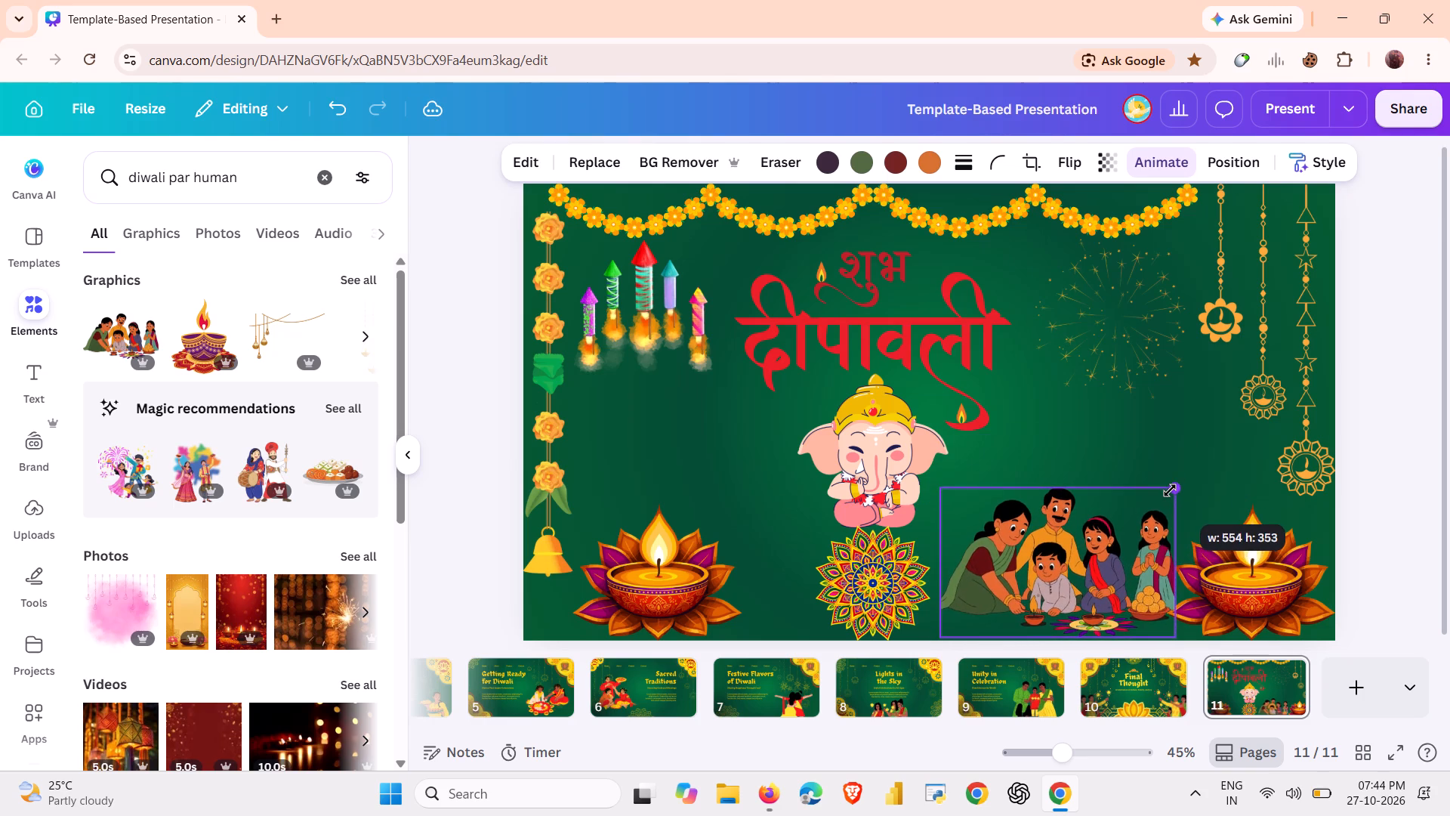
drag(1170, 490, 1153, 496)
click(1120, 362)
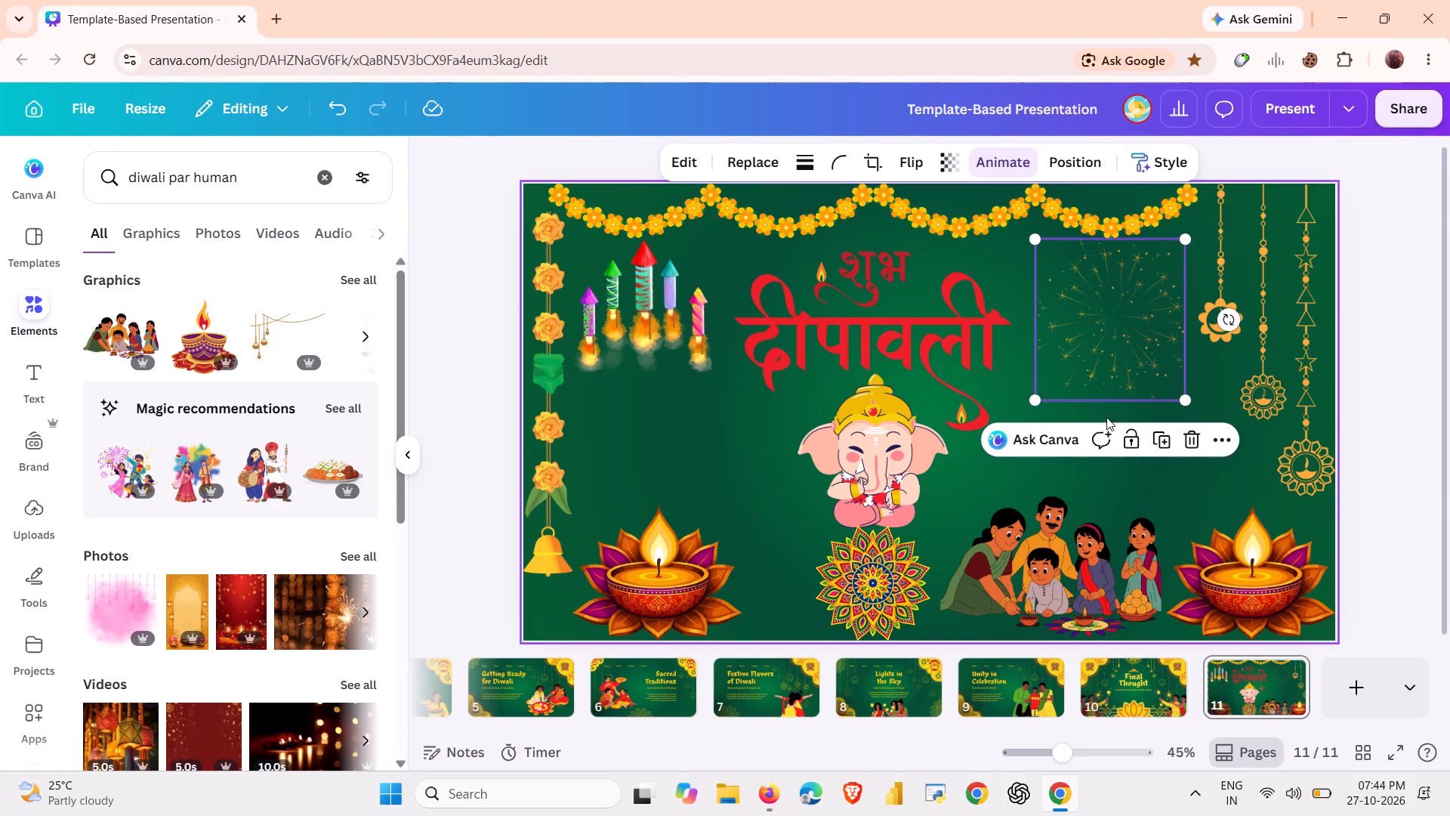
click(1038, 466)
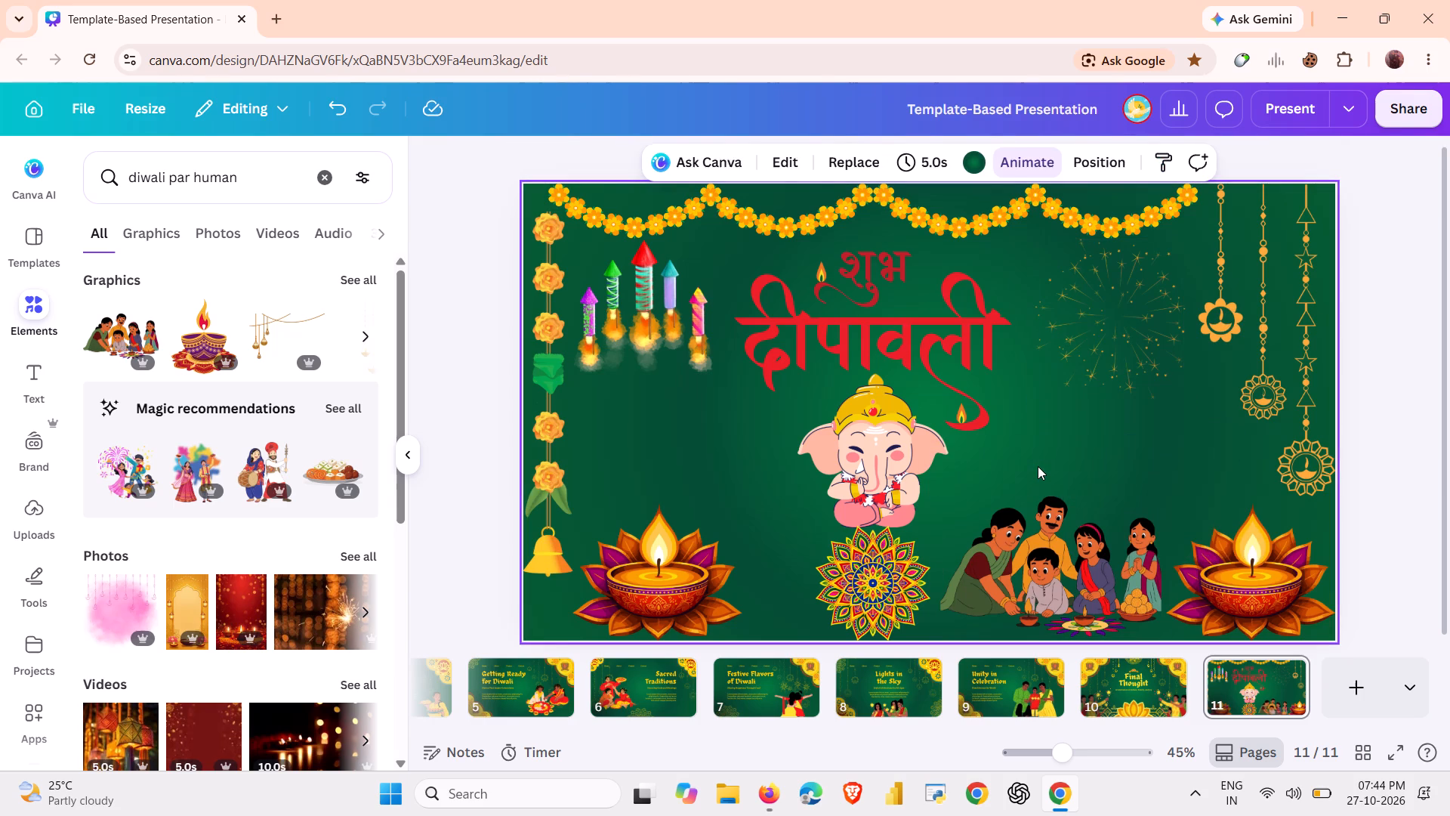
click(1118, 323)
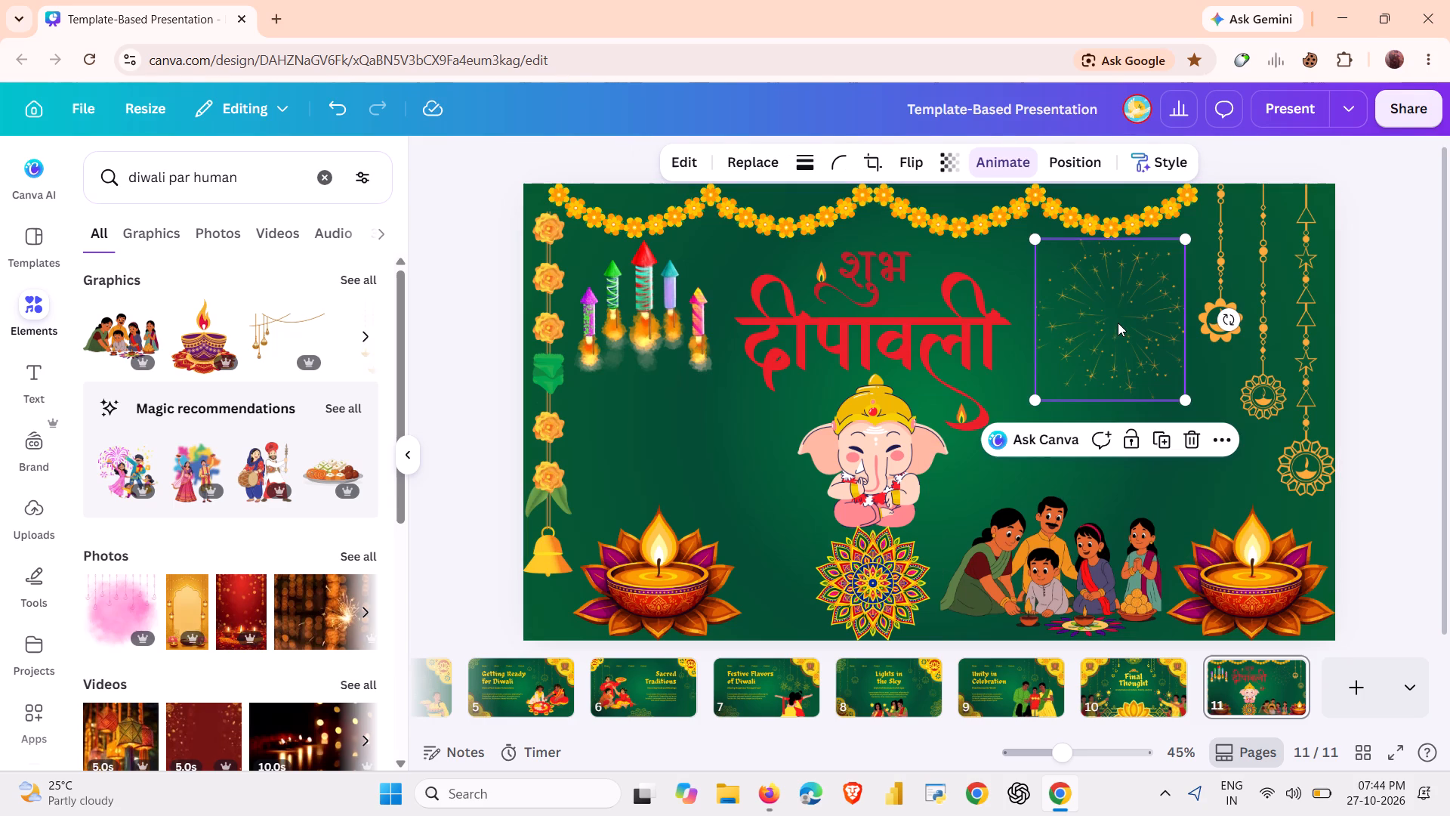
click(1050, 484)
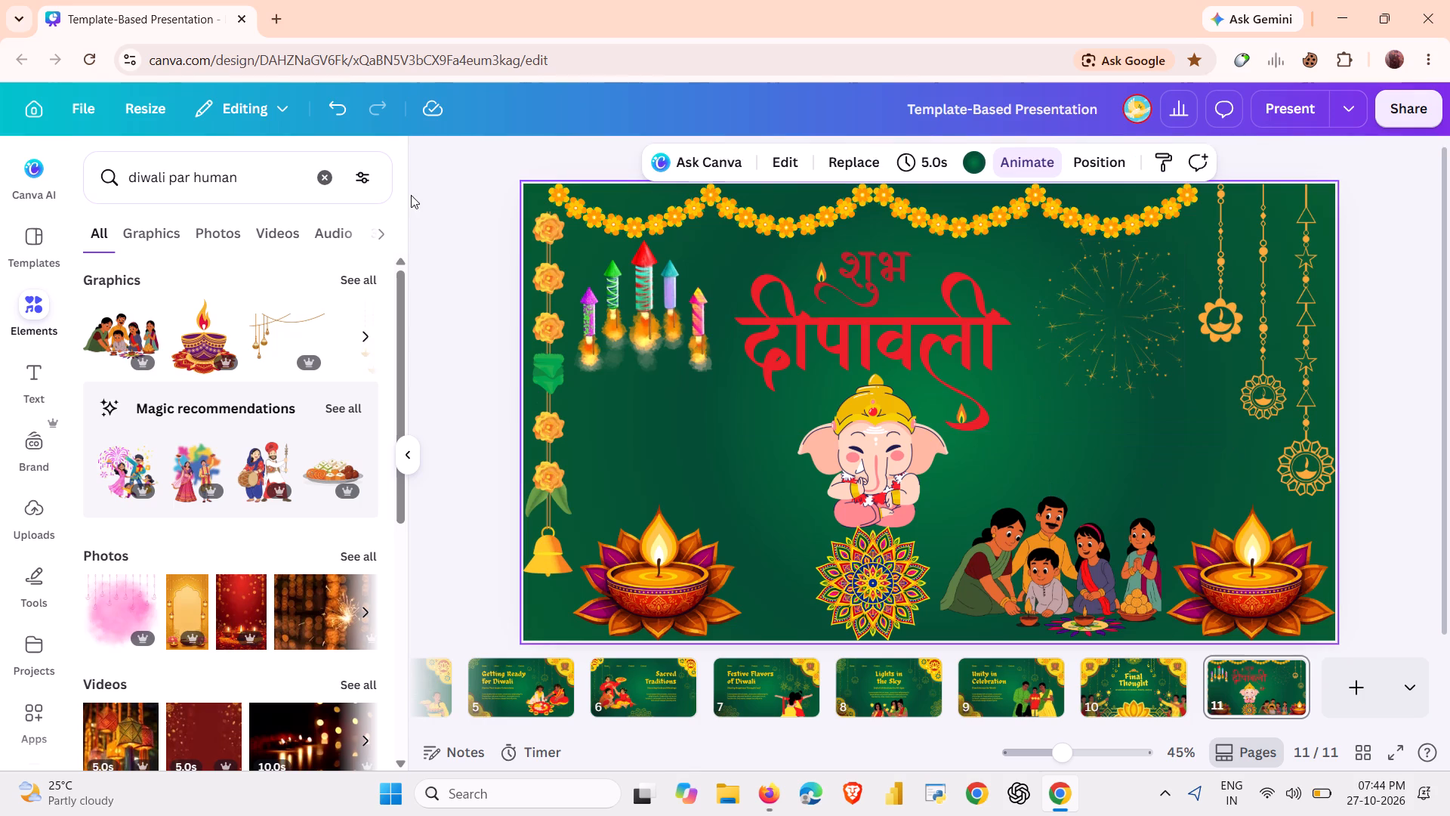
Replace the element search text with "diwali poster ke liye".
click(324, 181)
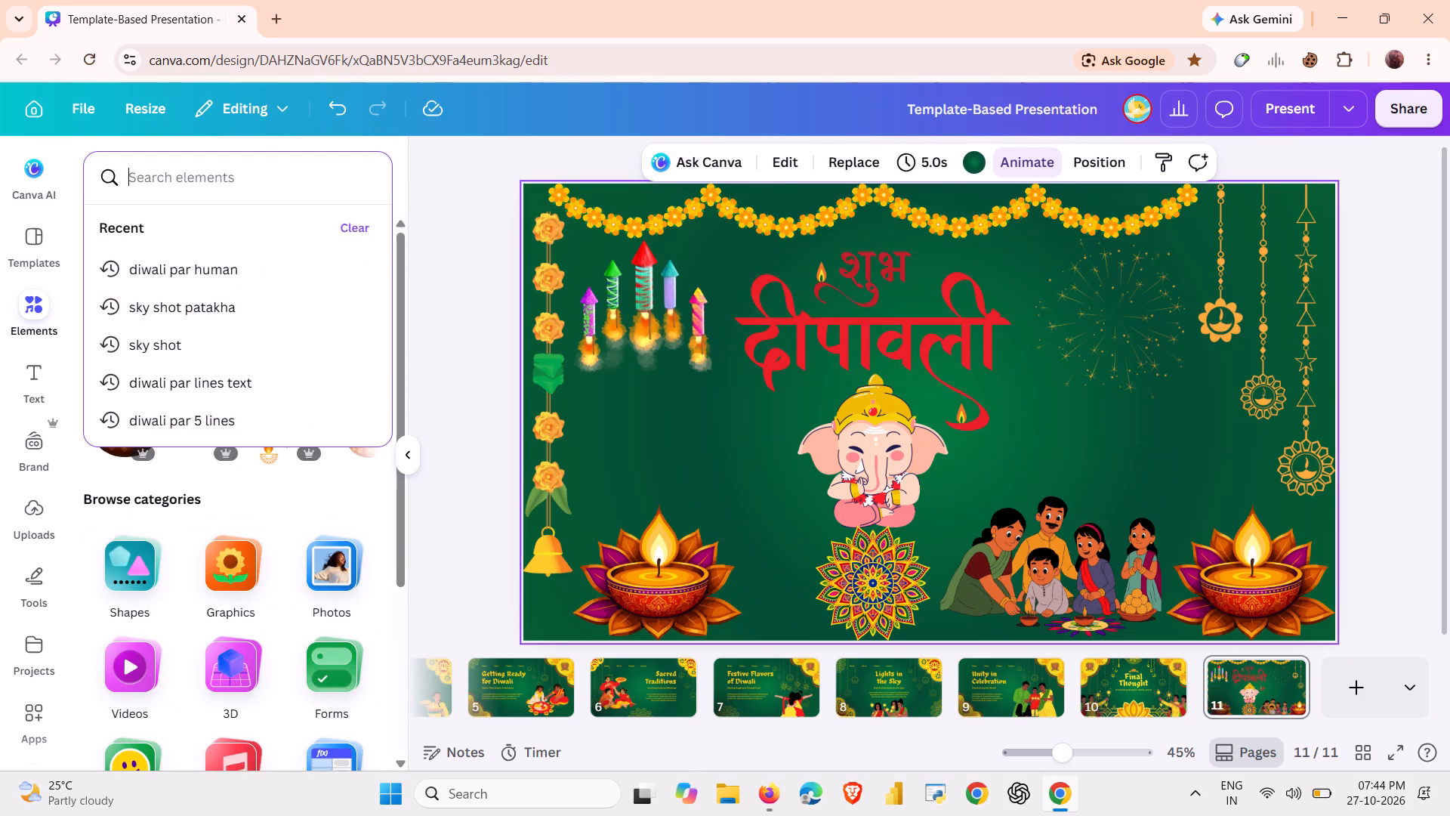
click(281, 176)
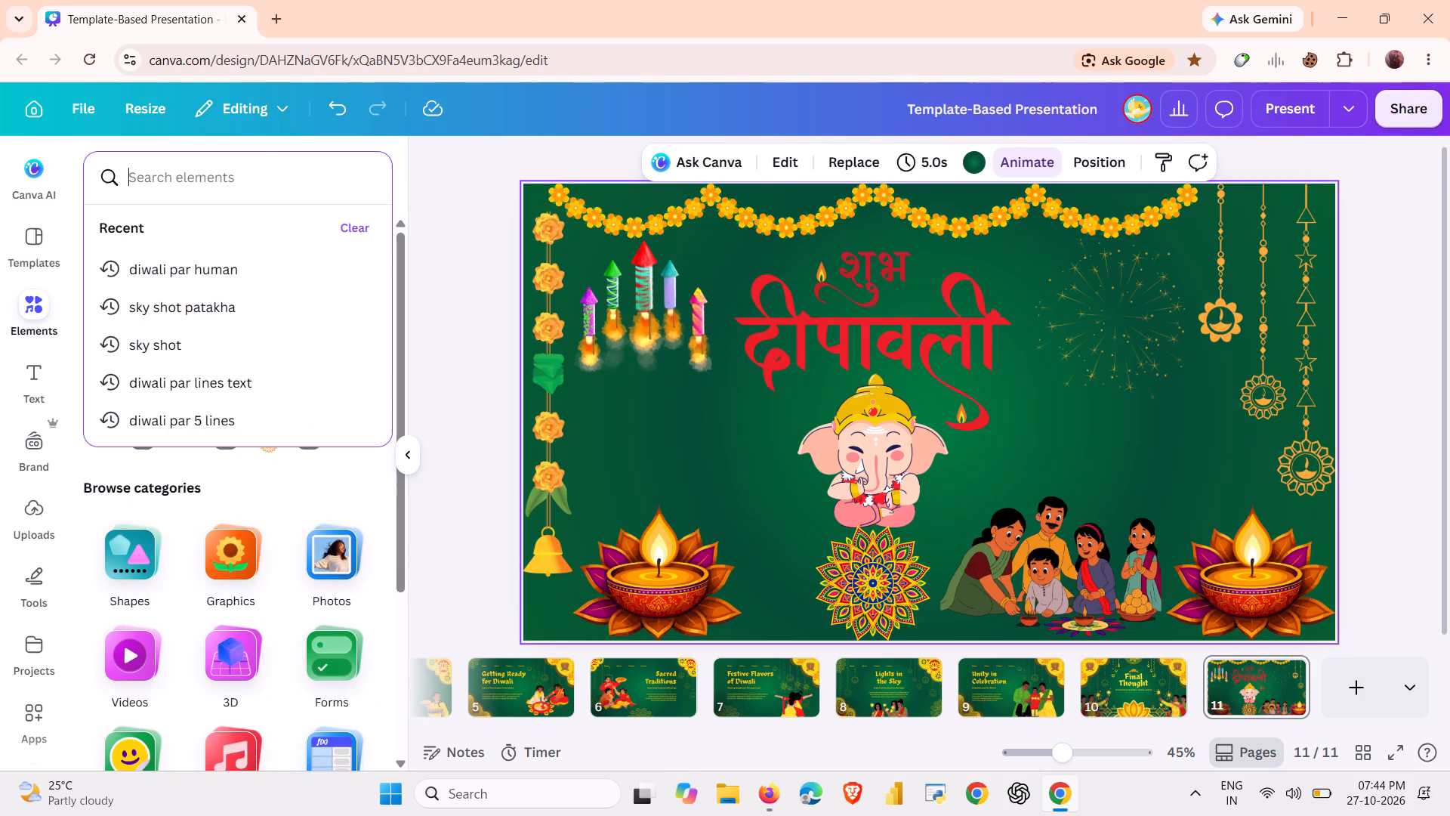
text(di)
text(wali poster)
key(space)
text(ke liye)
key(space)
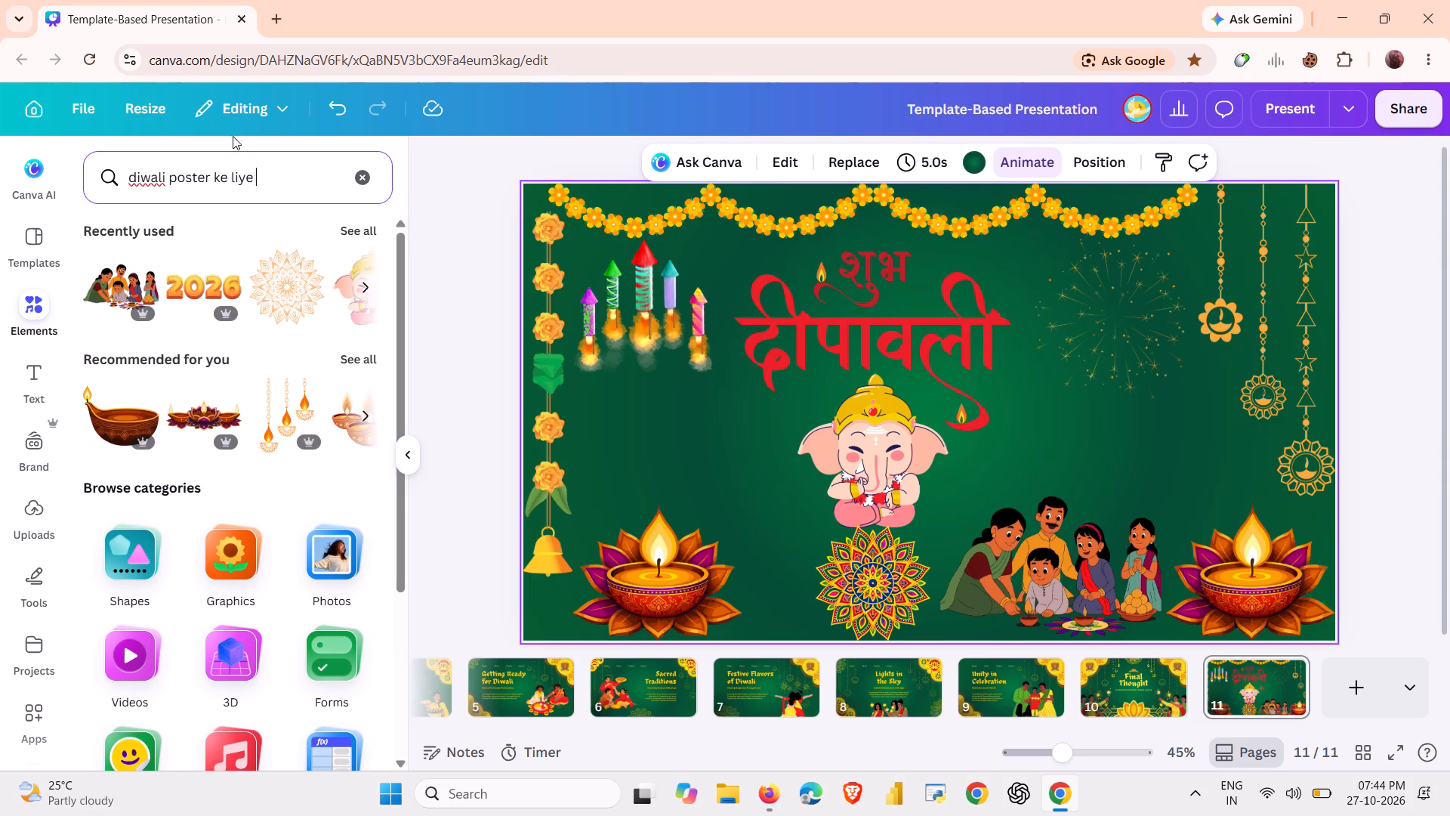
Add the recently used orange 2026 graphic to page 11, shrink it, and place it above the right-hand diya beside the lowest hanging ornament.
click(230, 280)
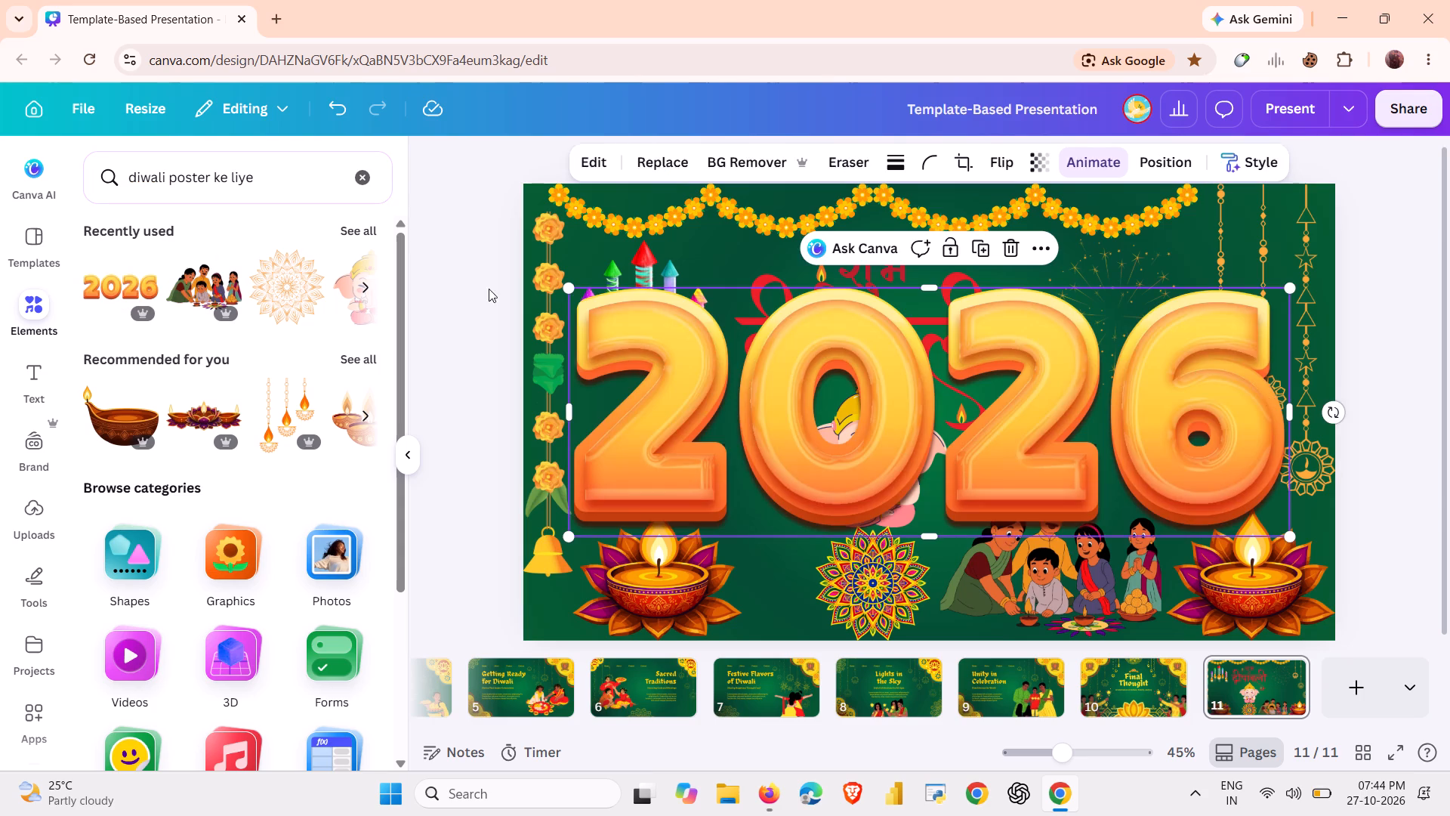
drag(1293, 286, 878, 444)
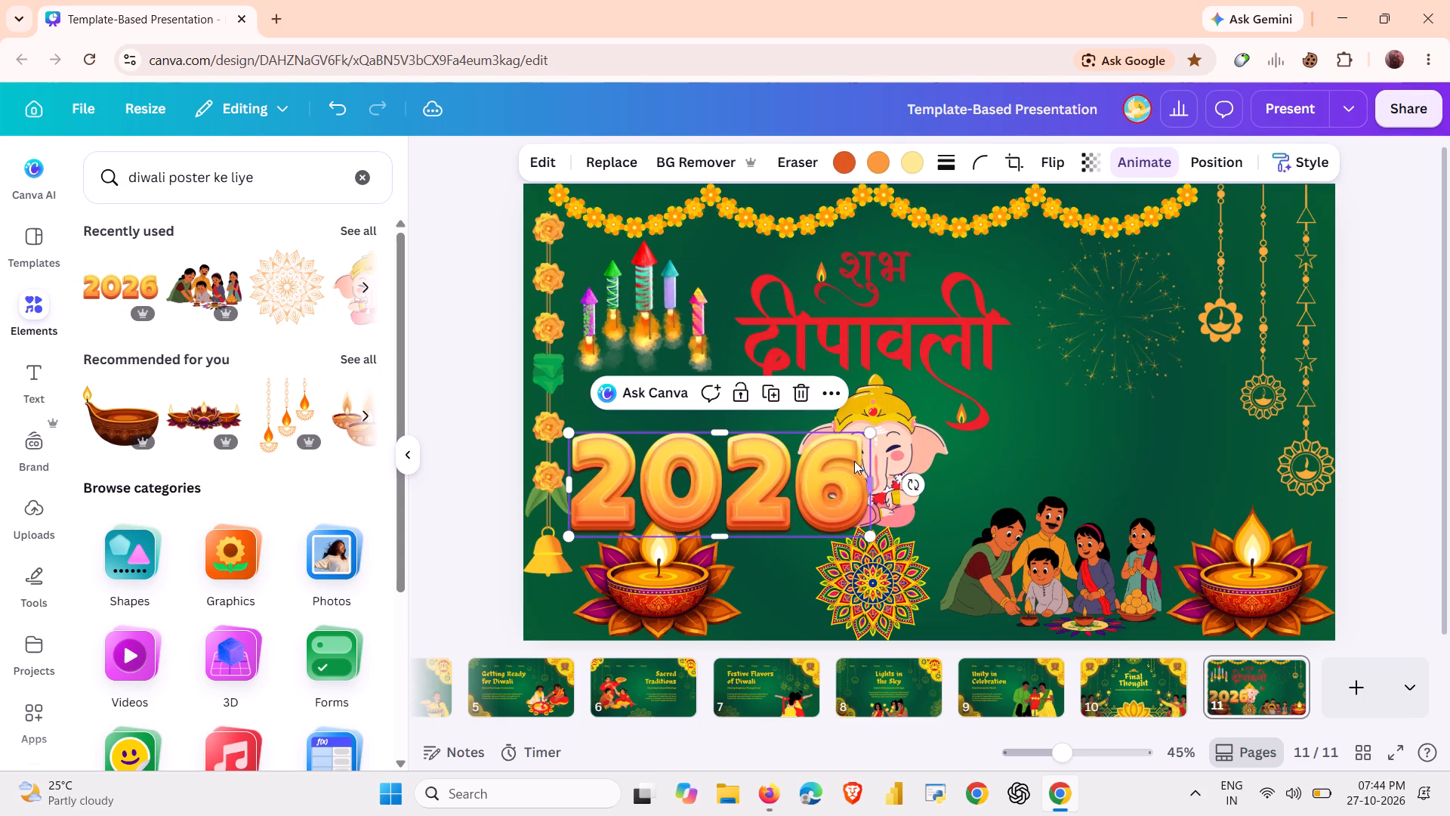
drag(865, 434, 706, 502)
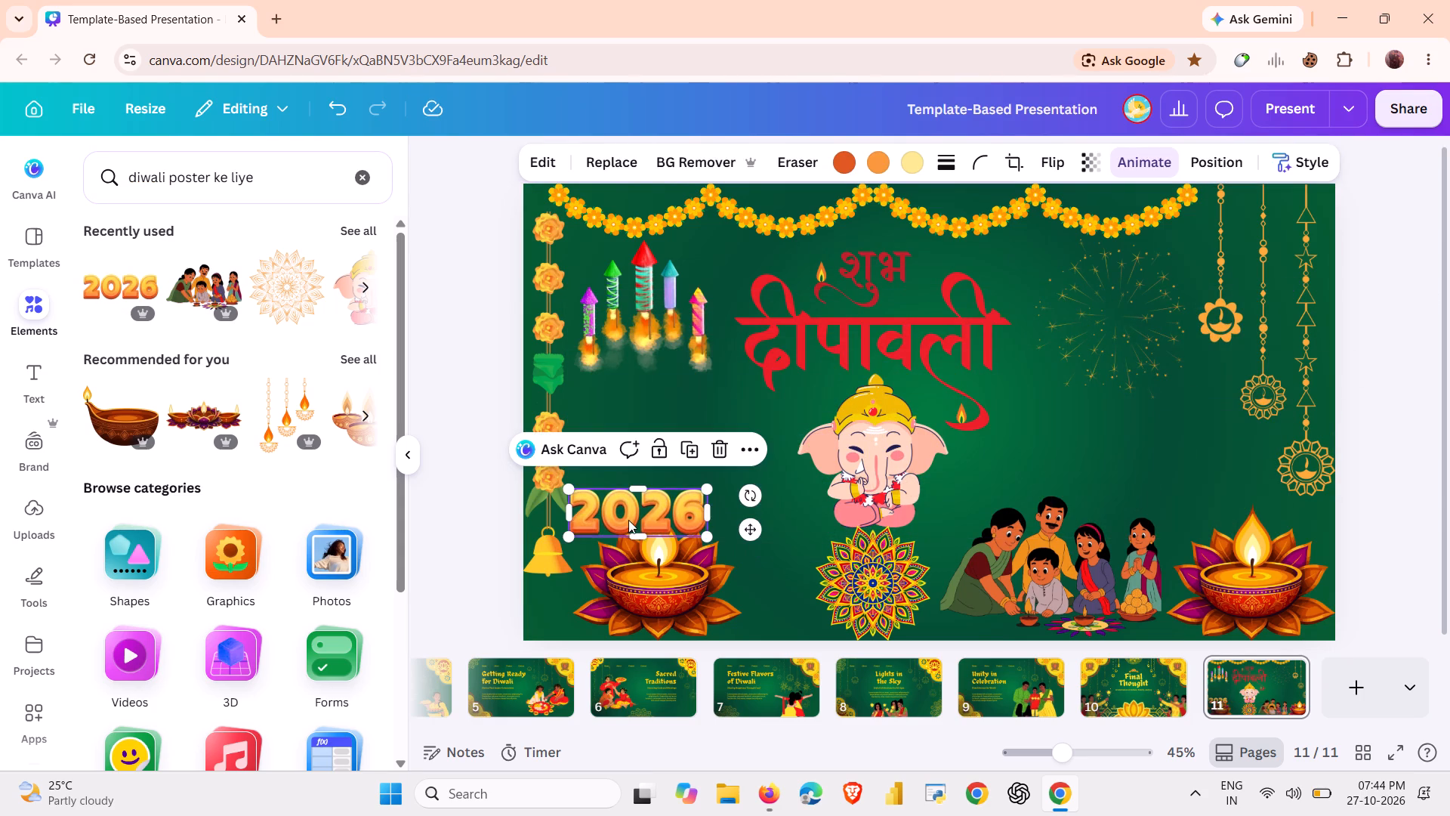
drag(628, 520, 1190, 484)
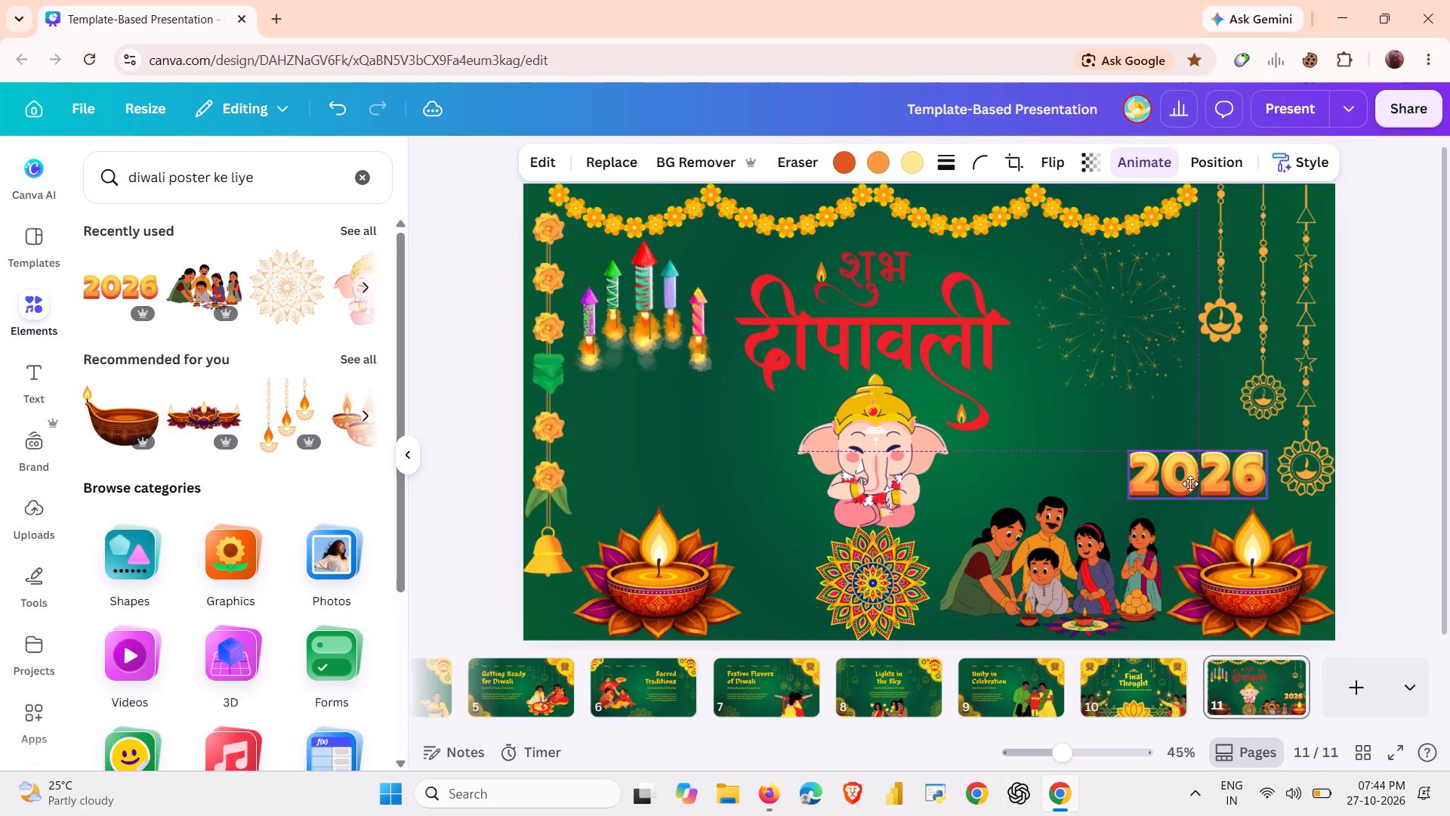
drag(1190, 484, 1194, 476)
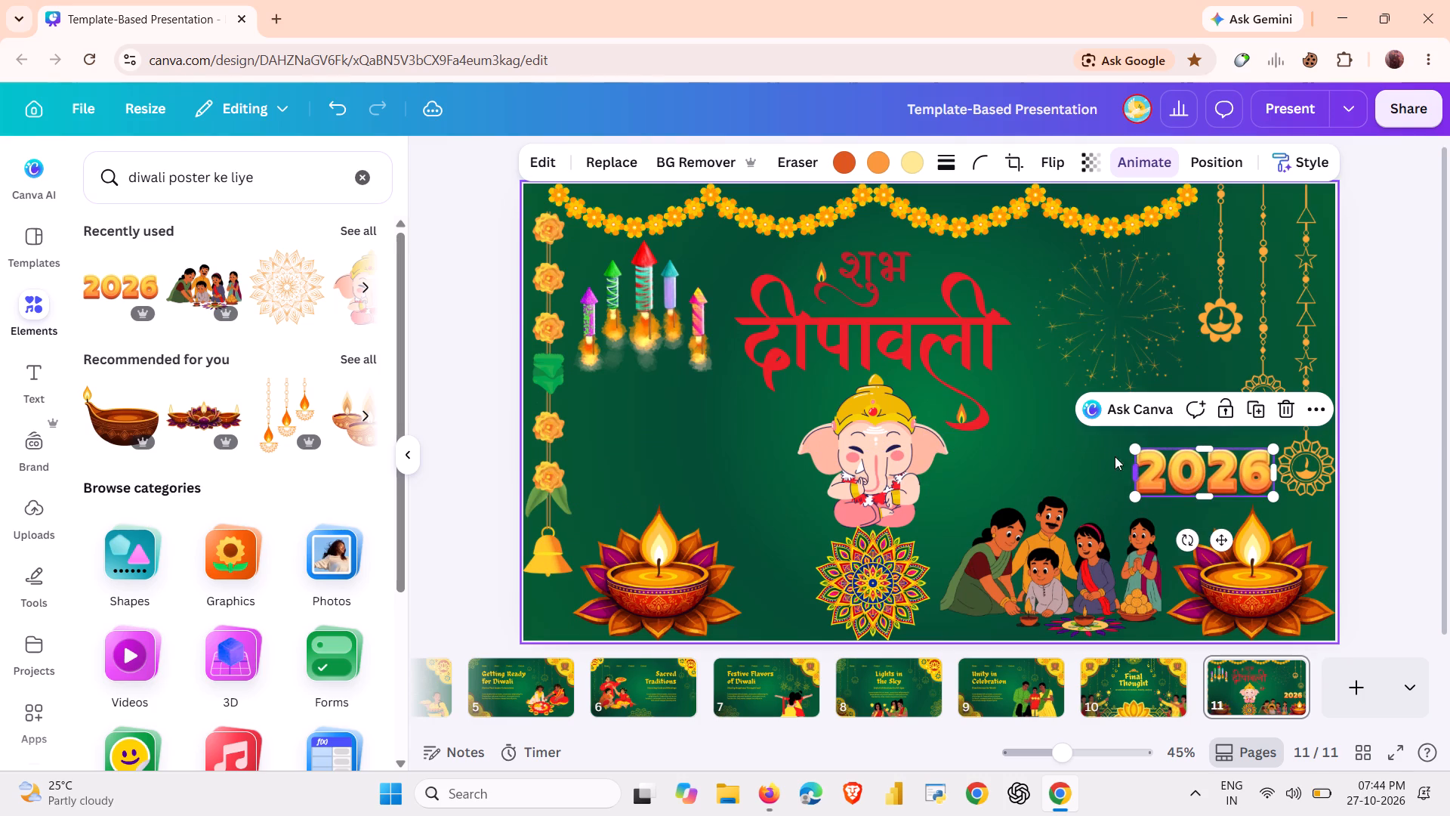
click(1100, 459)
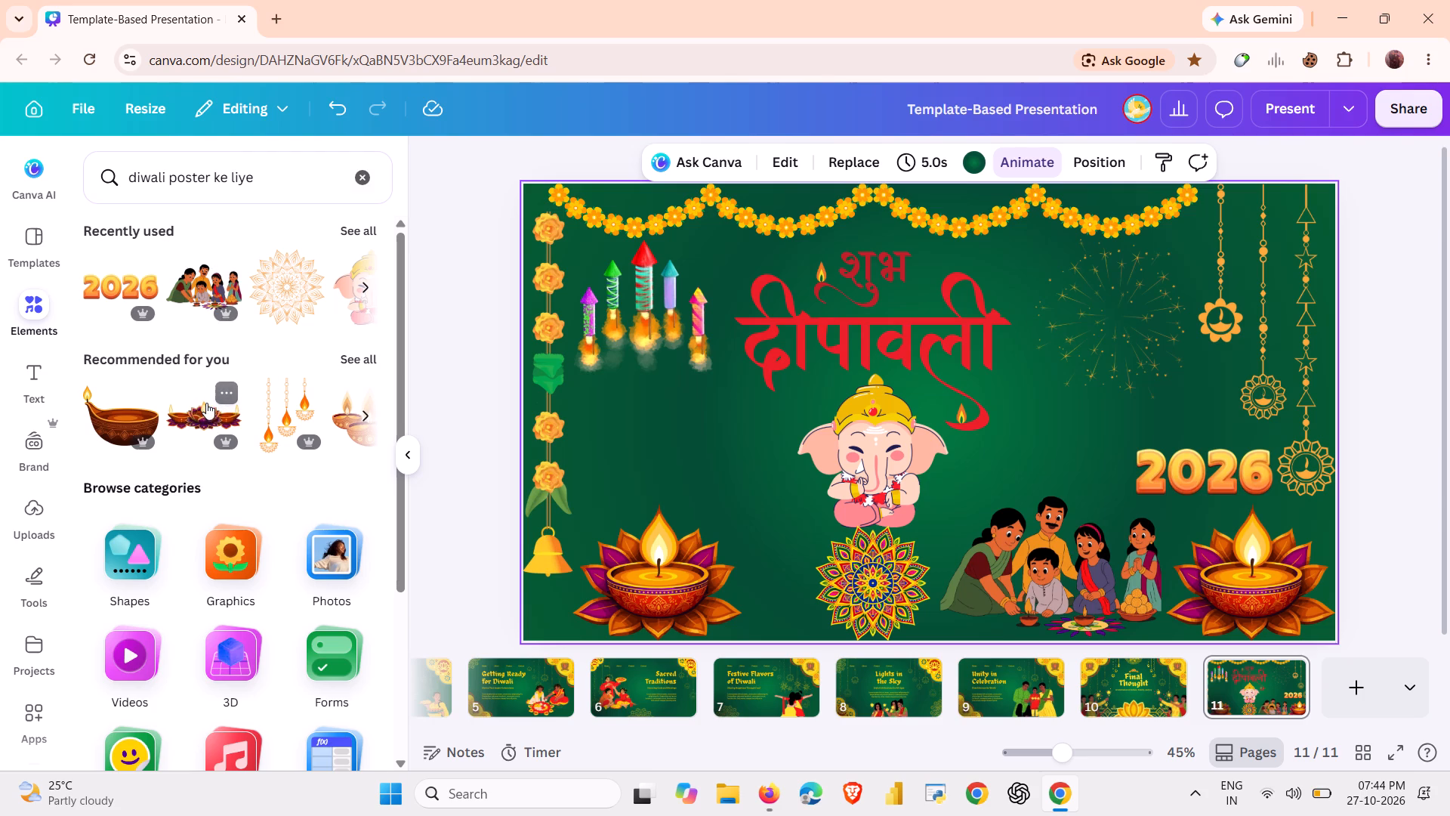
Add the recommended pink and orange fireworks graphic to page 11.
click(353, 413)
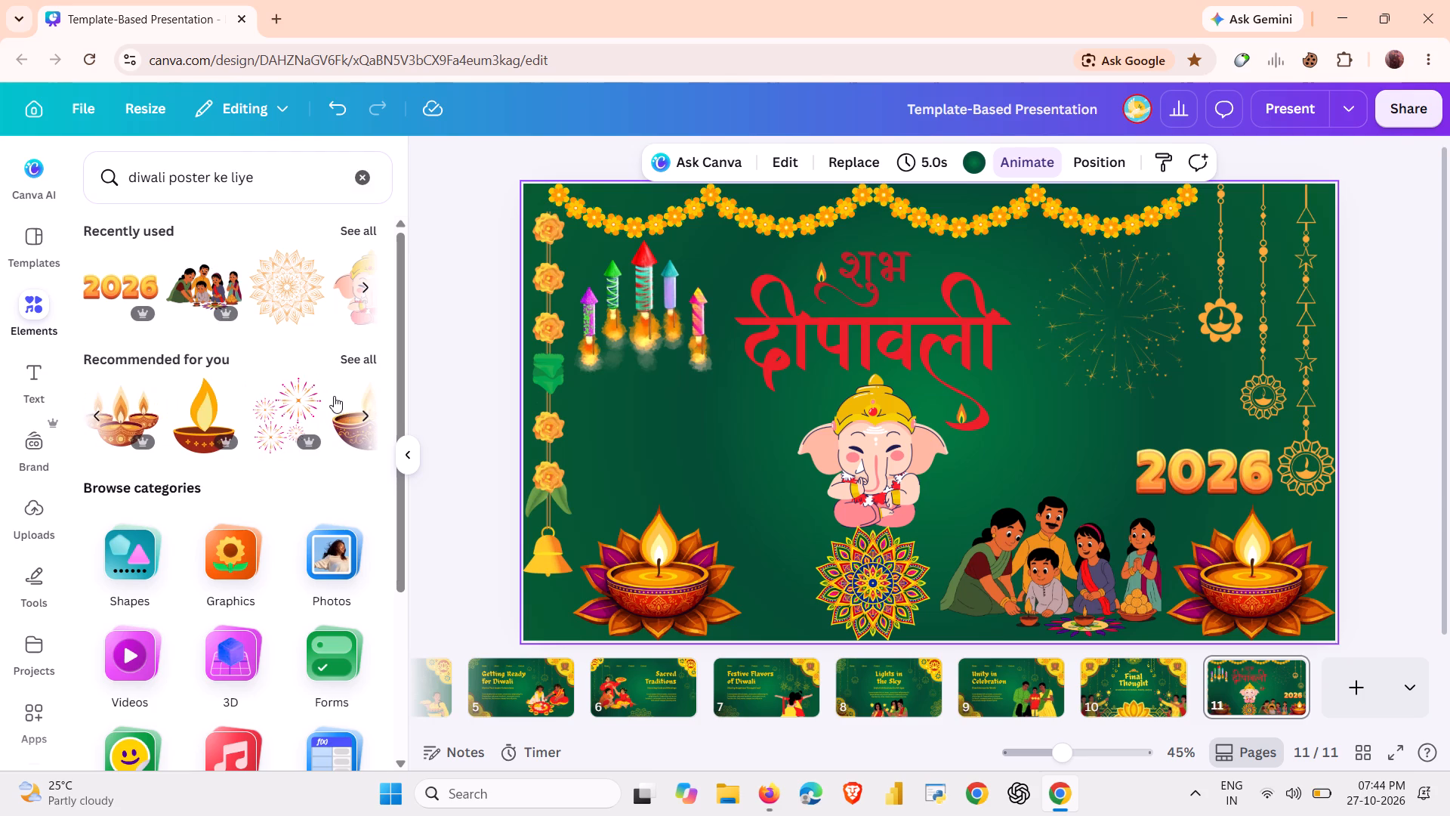
click(269, 414)
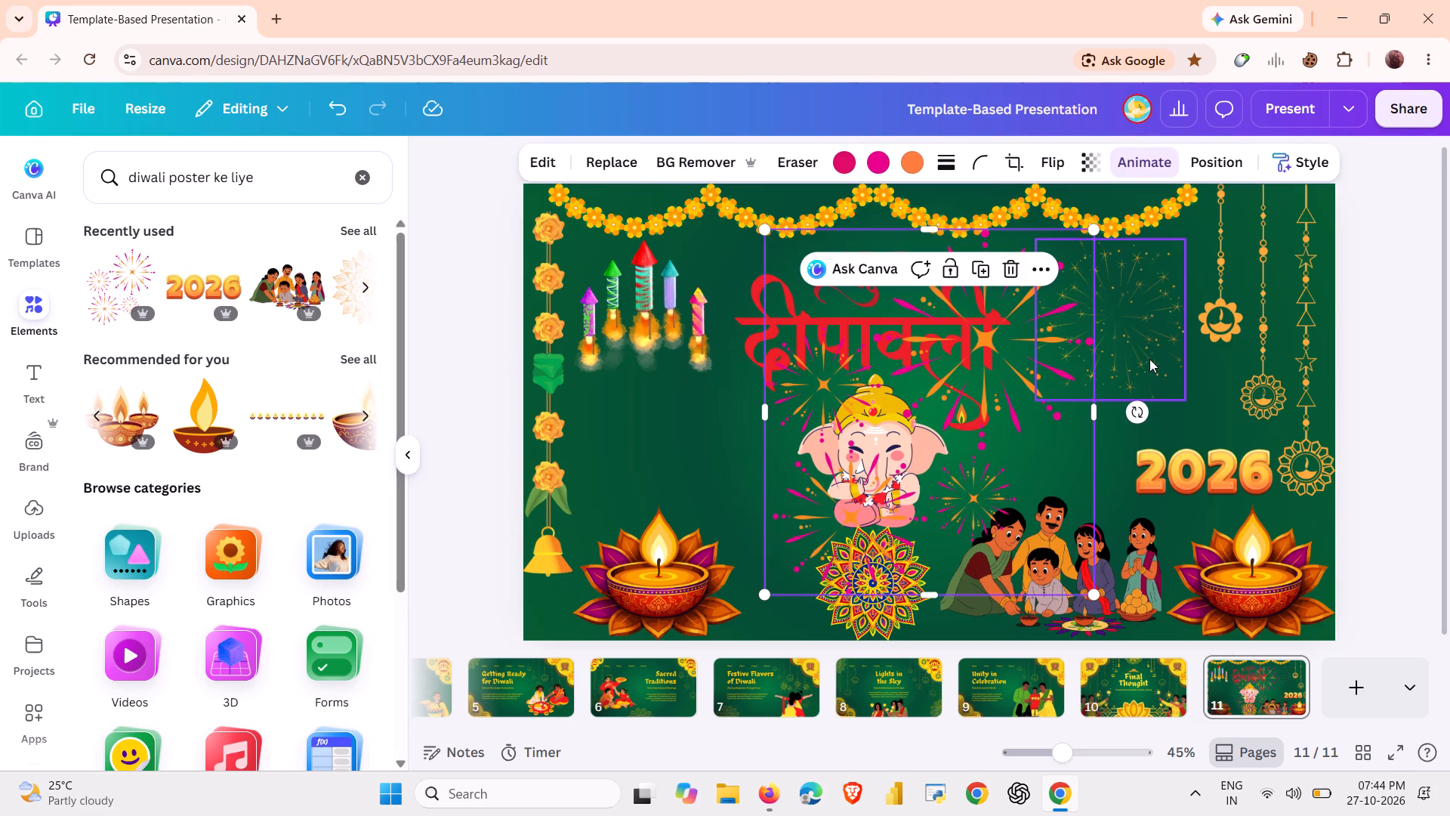
Delete the thin gold firework burst beside the Hindi greeting on page 11.
click(1149, 348)
click(1153, 314)
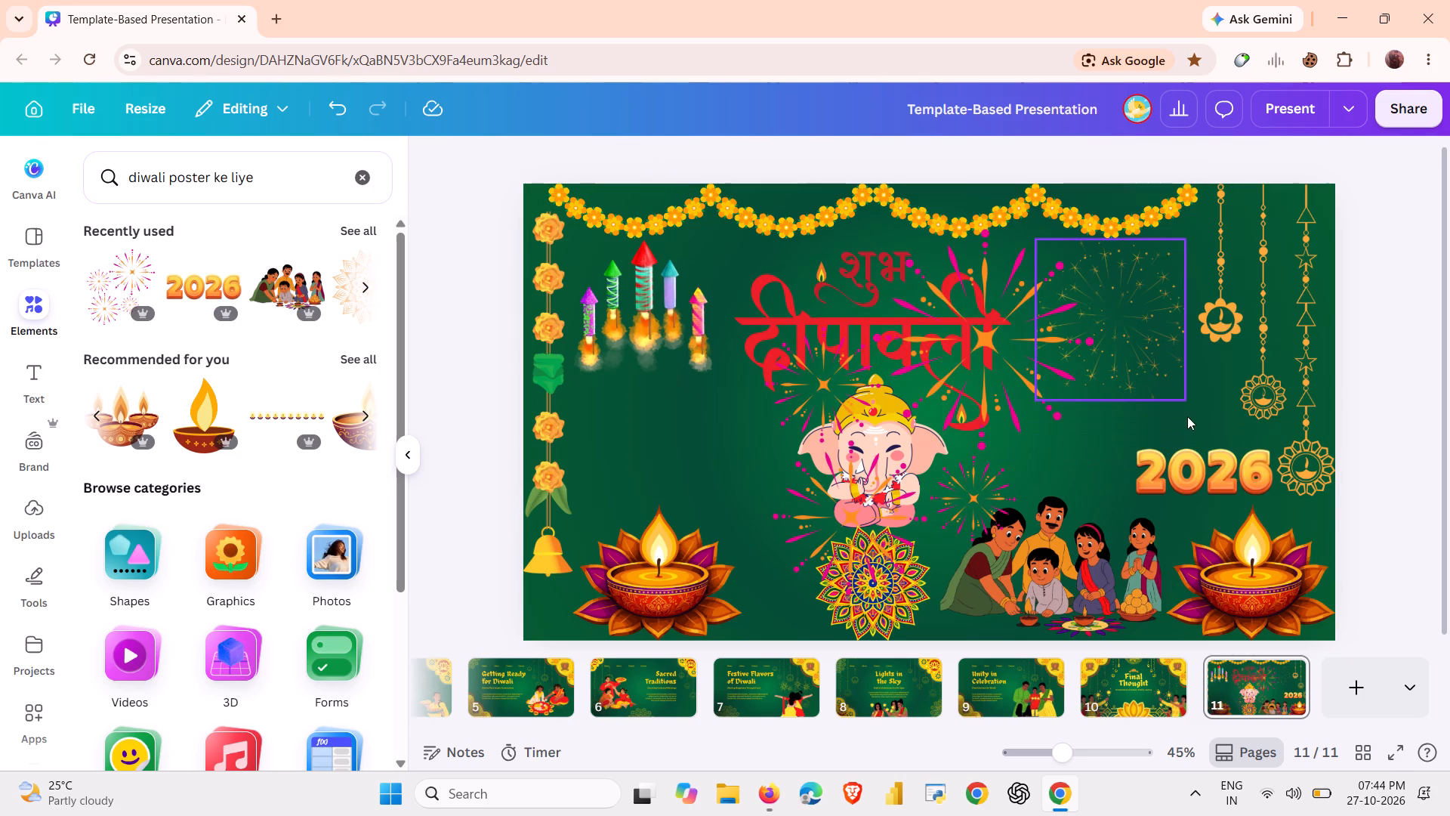
click(1148, 348)
click(1189, 434)
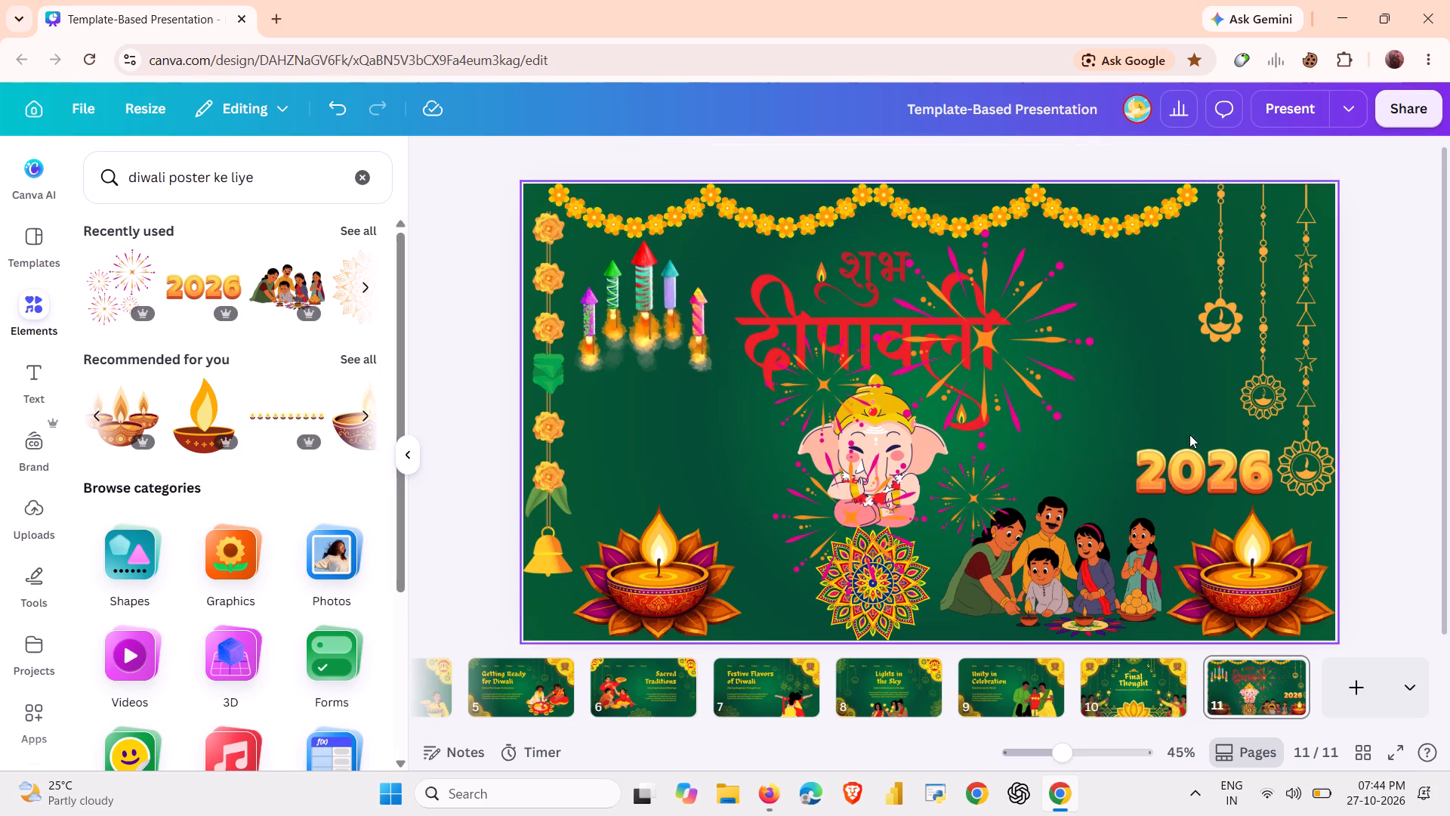
Scale down the pink and orange fireworks graphic and place it between the Hindi greeting and the hanging ornaments, under the marigold garland.
drag(960, 394, 1097, 327)
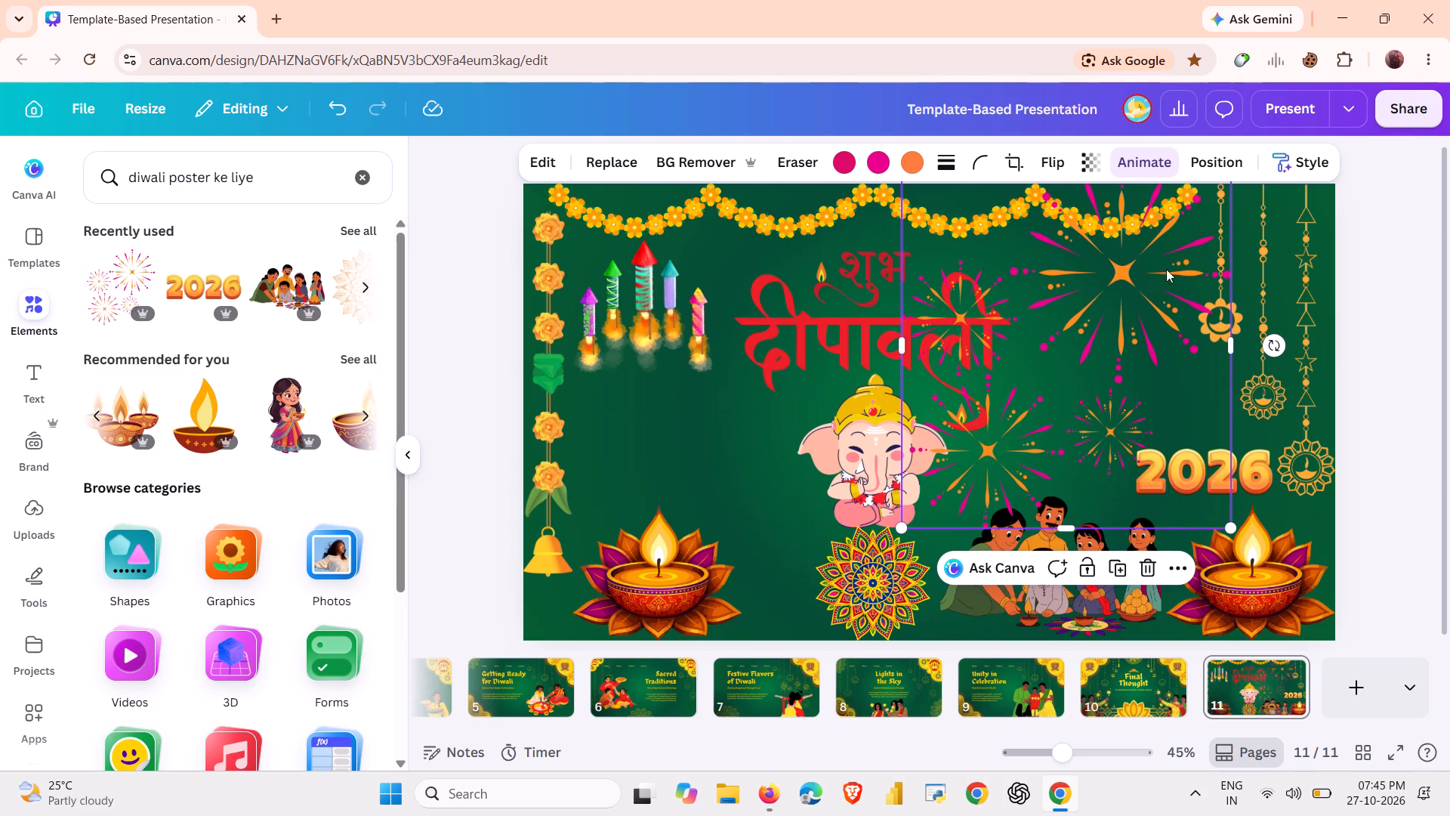
drag(1187, 230, 989, 292)
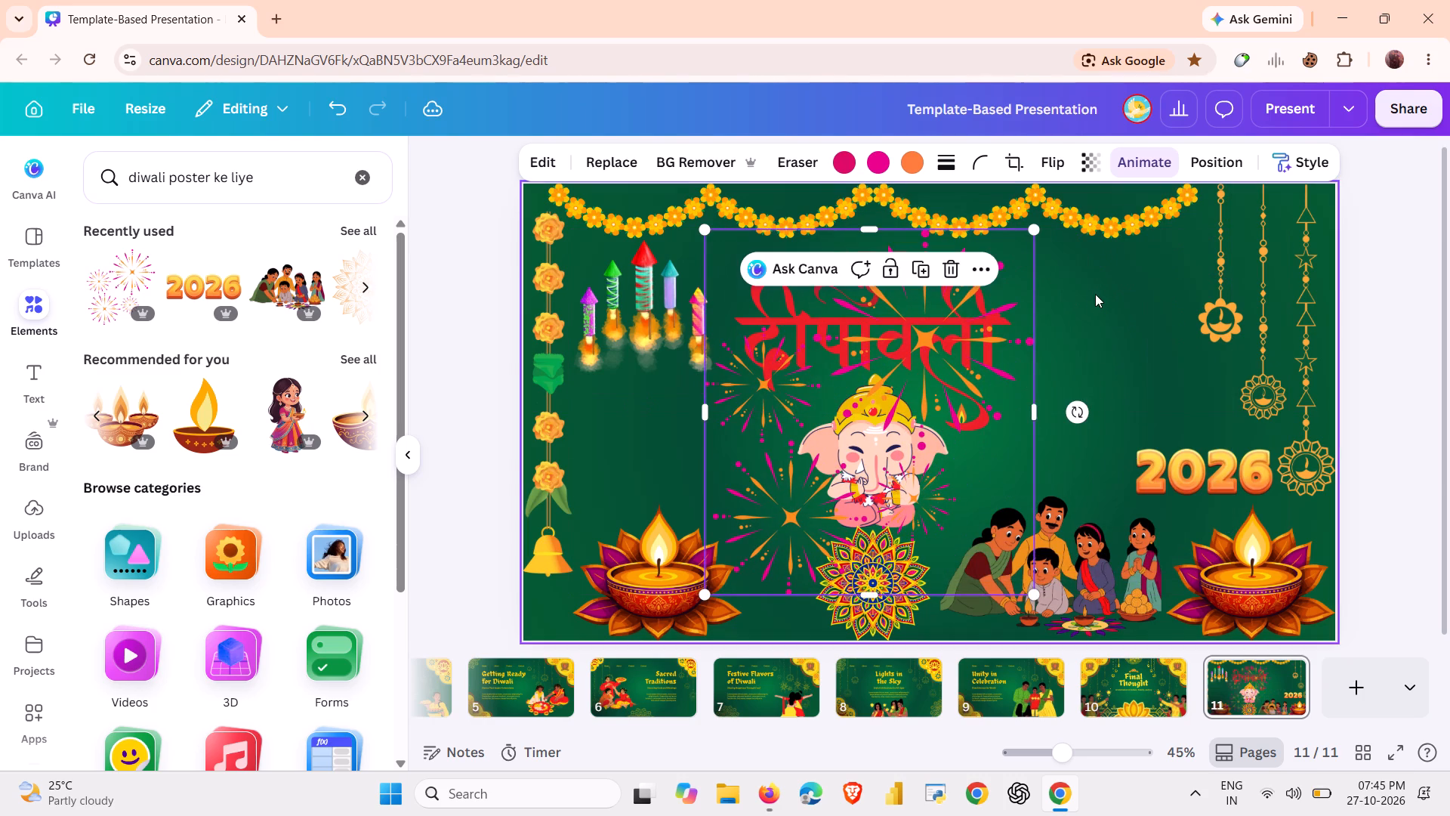
click(1092, 292)
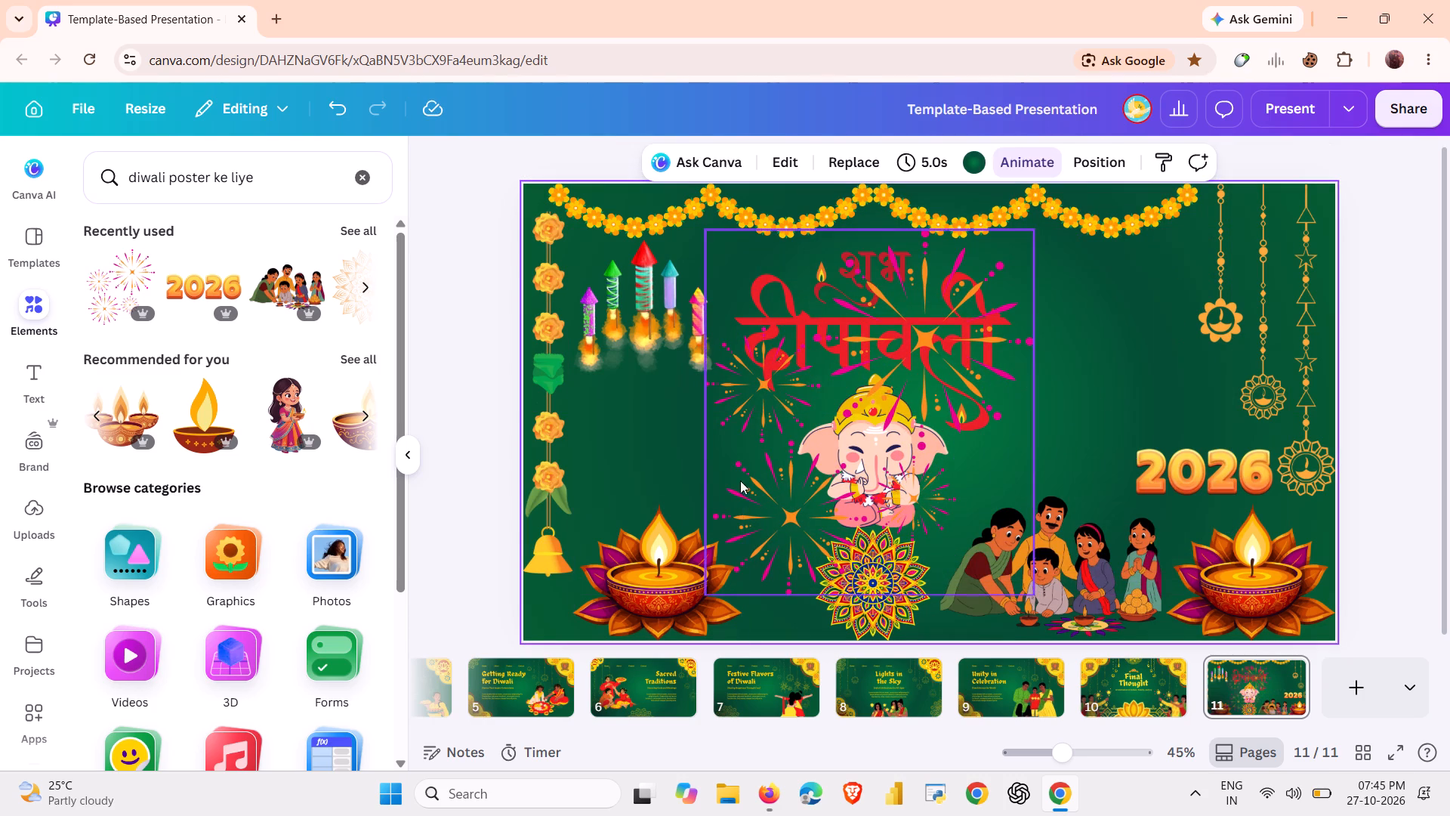
click(788, 455)
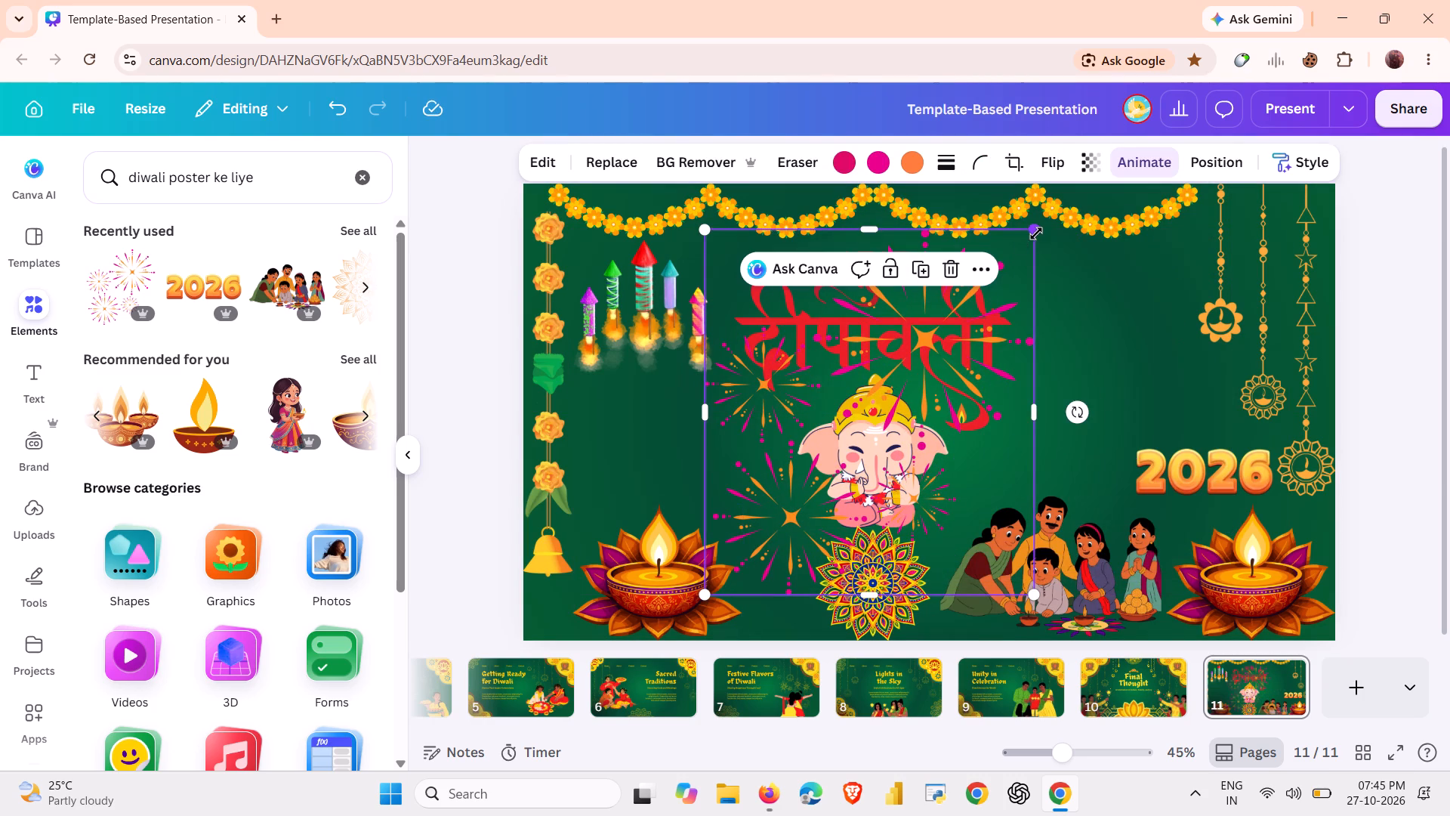
drag(1028, 232, 840, 401)
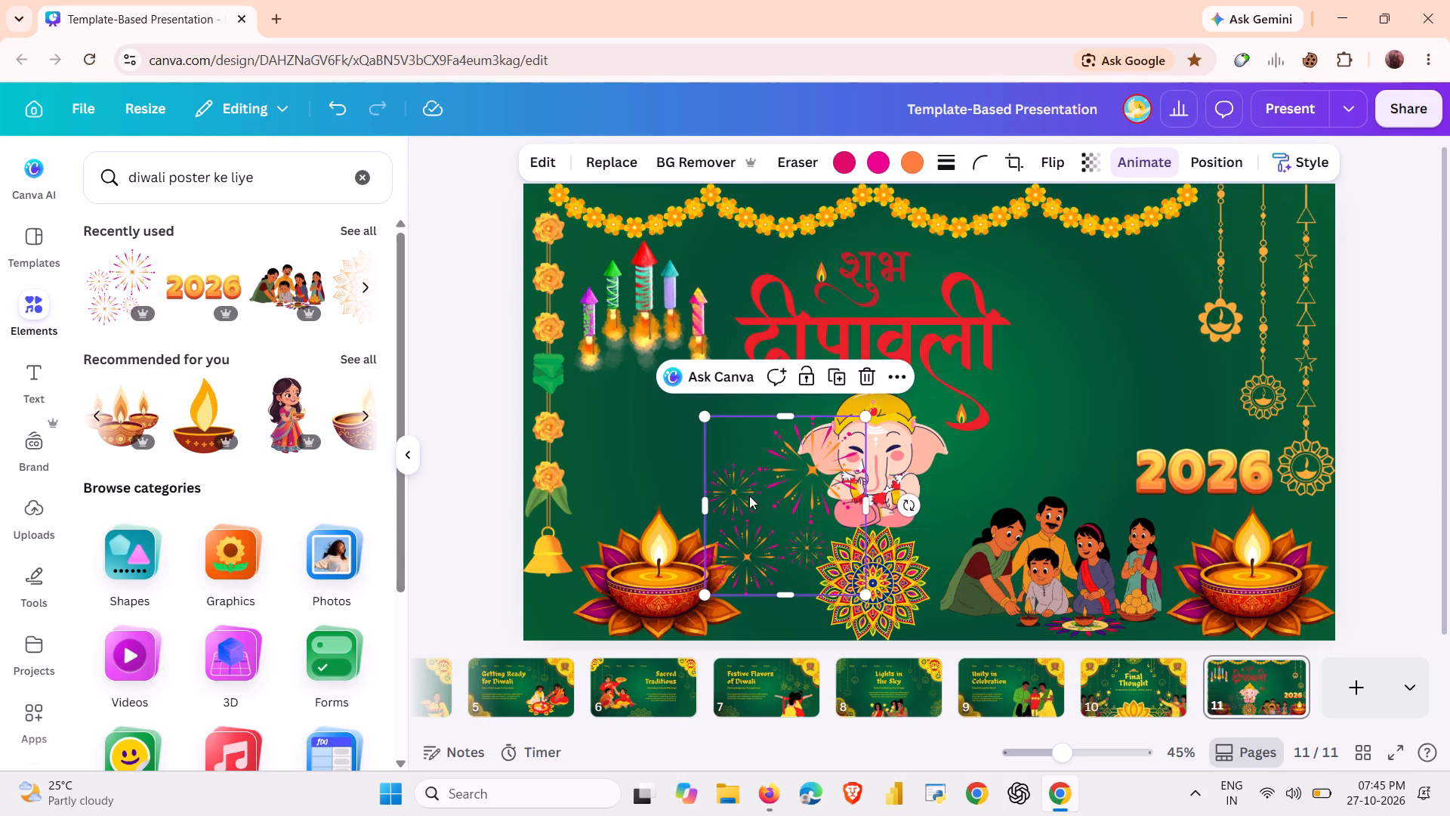
drag(746, 490, 1061, 313)
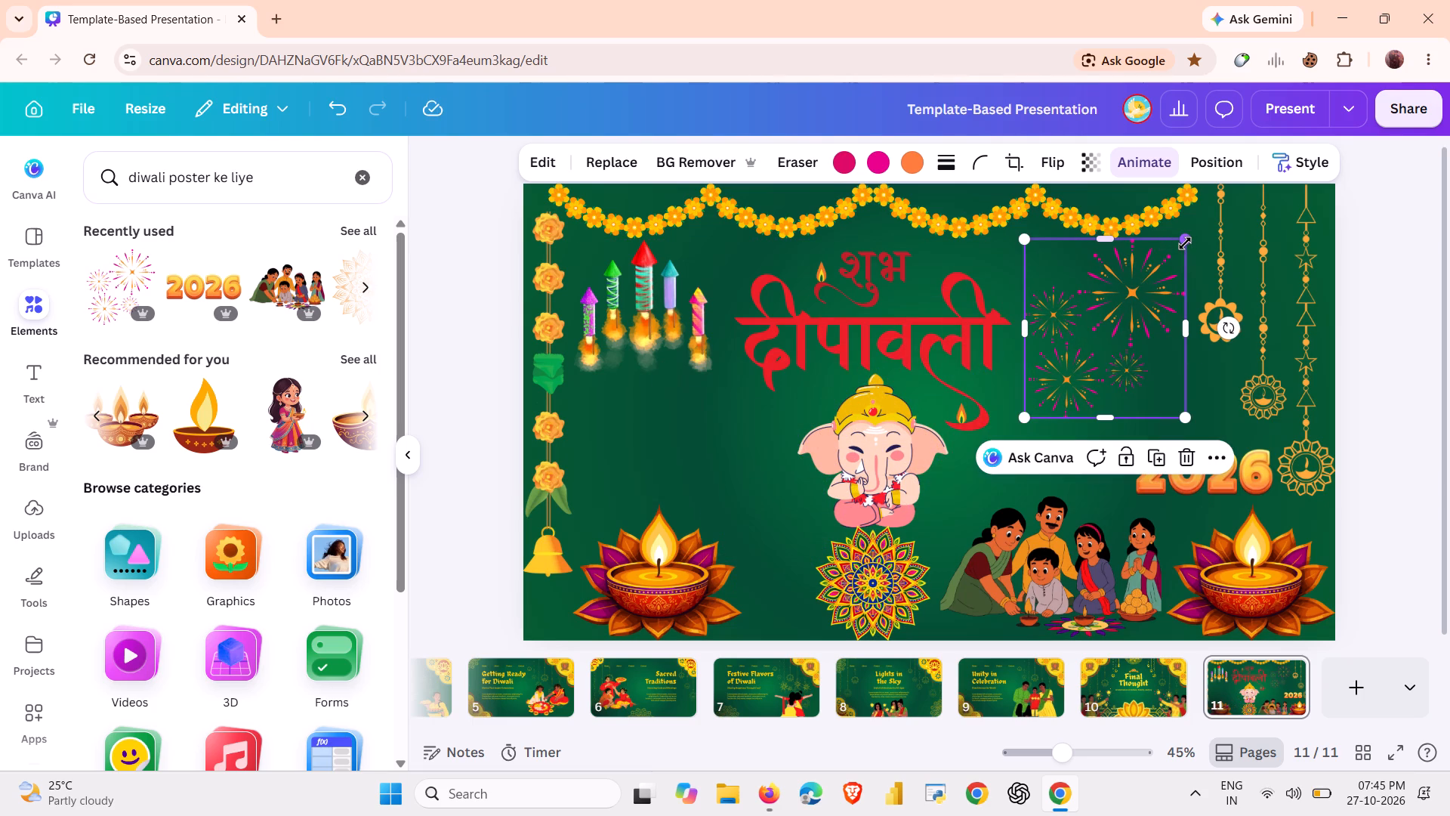
drag(1185, 243, 1209, 227)
drag(1161, 246, 1156, 249)
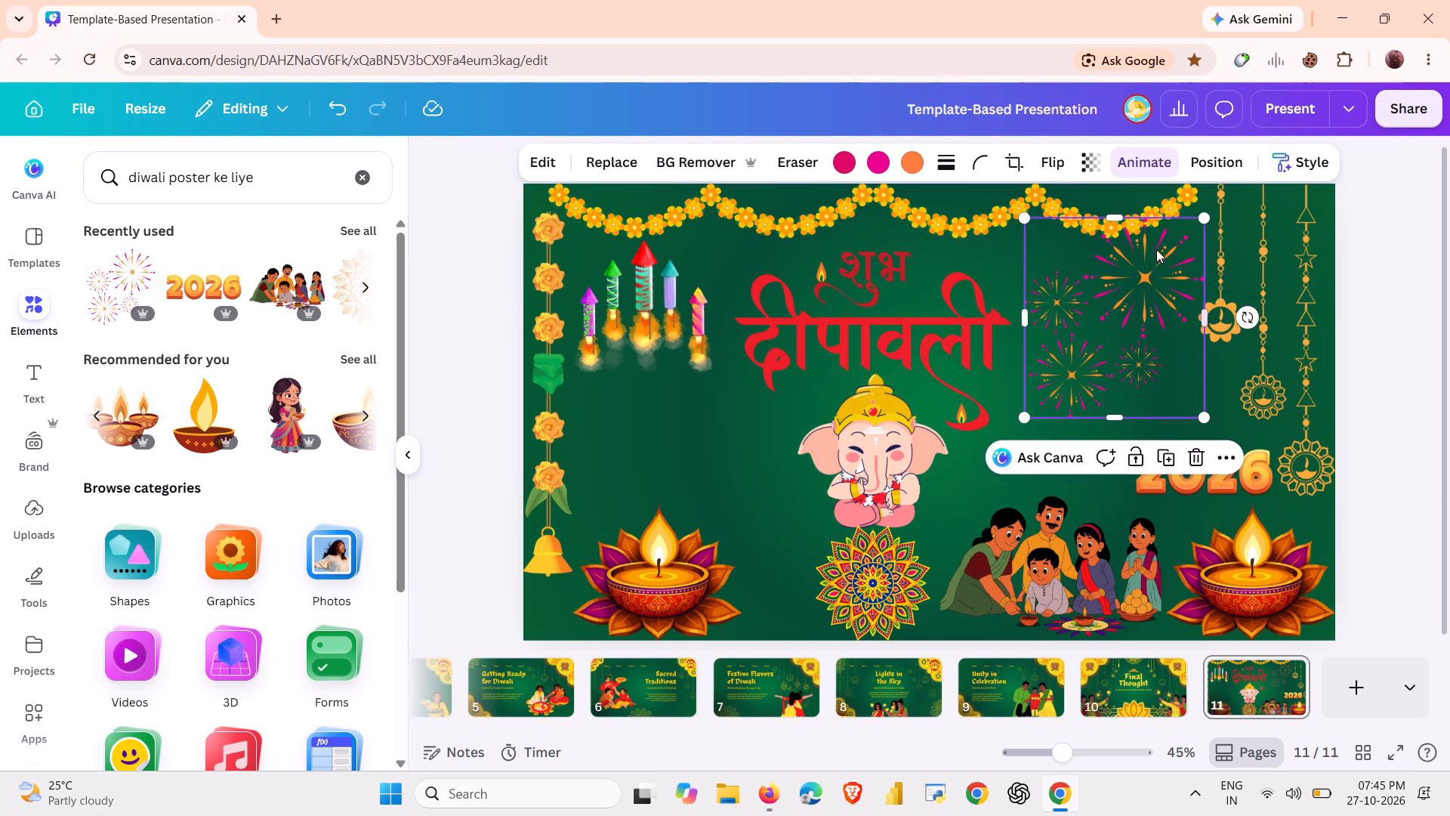
drag(1156, 249, 1153, 254)
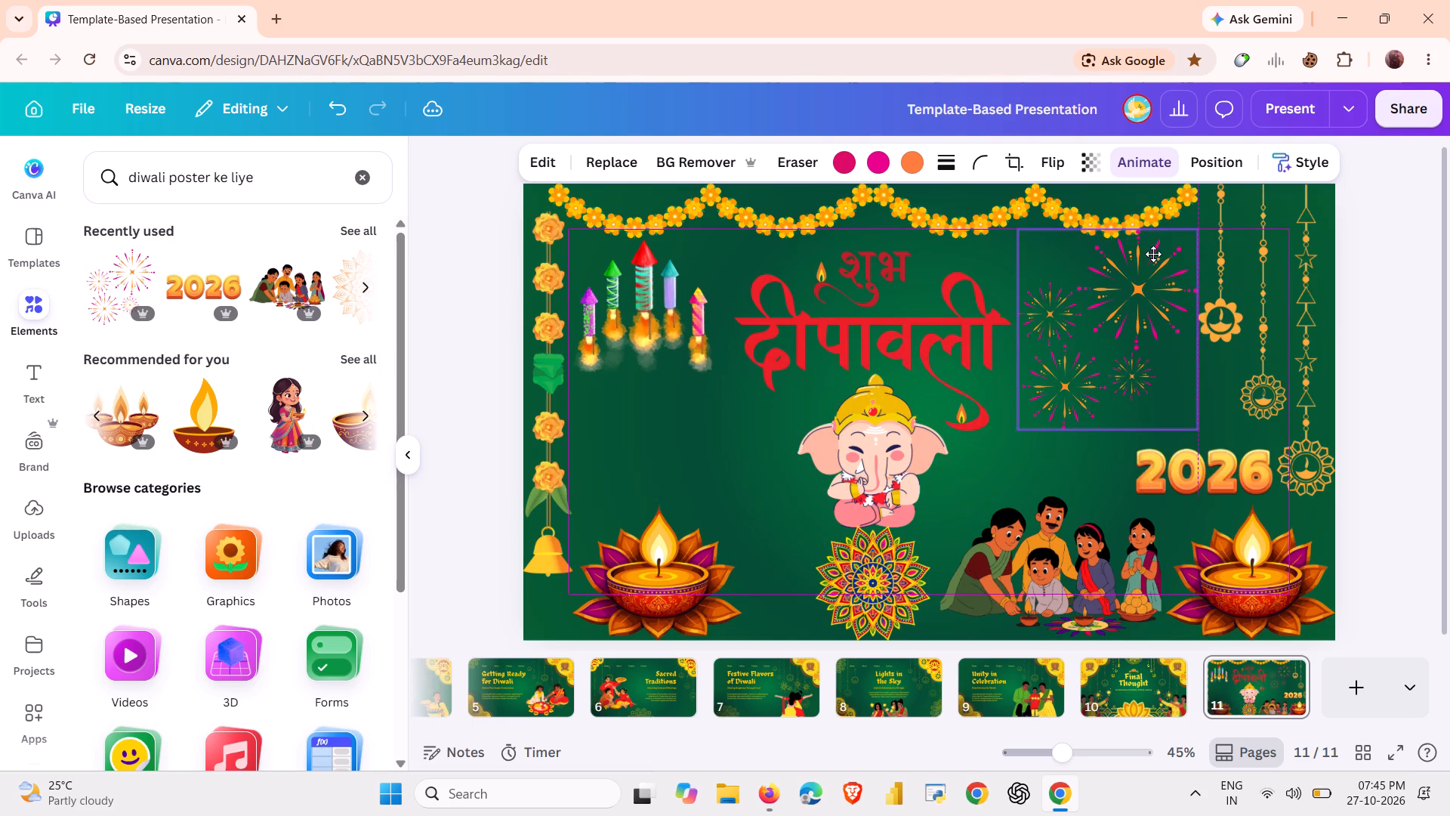
click(960, 478)
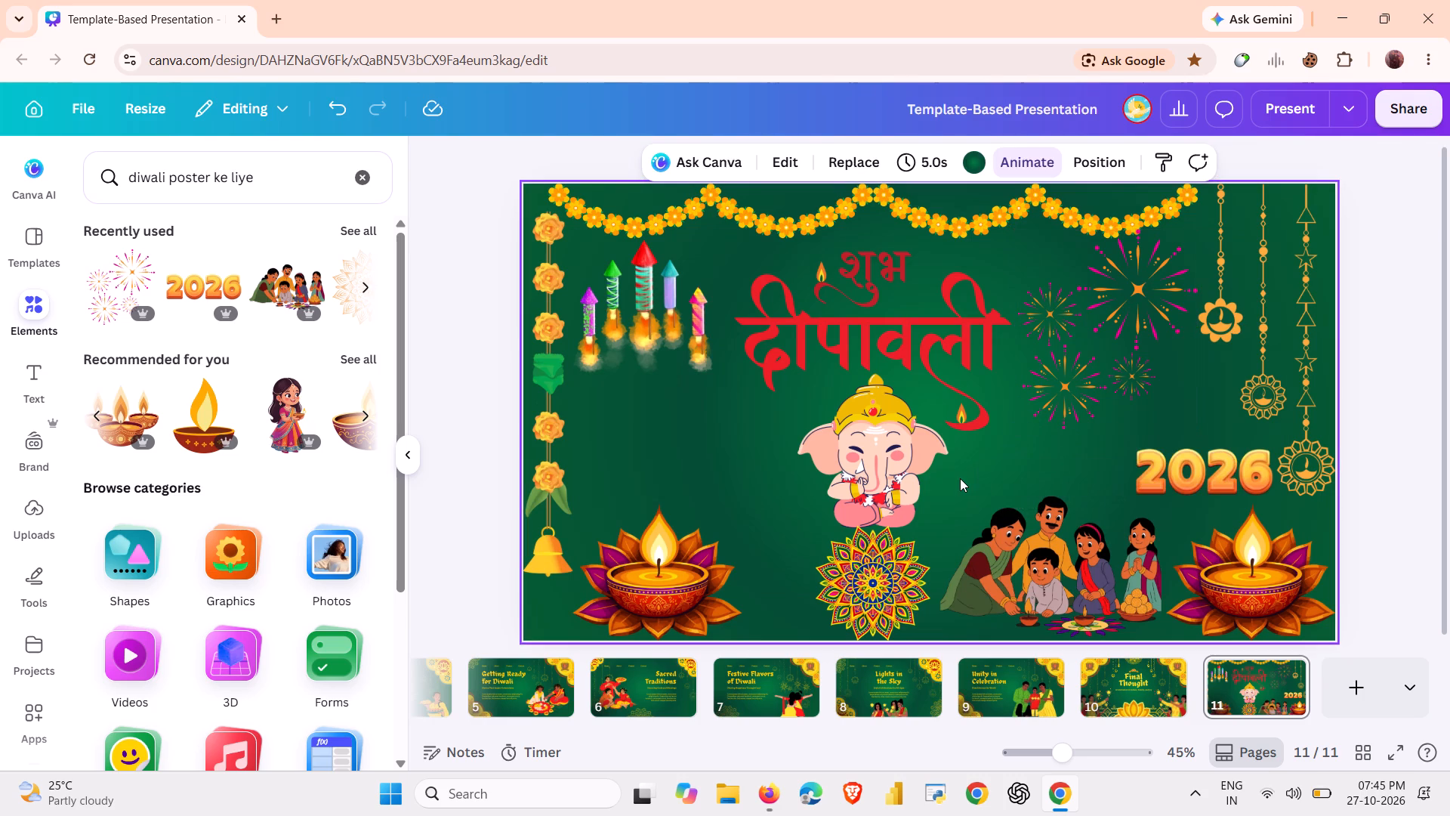
Search the elements library for "diwali par story".
click(361, 185)
click(279, 171)
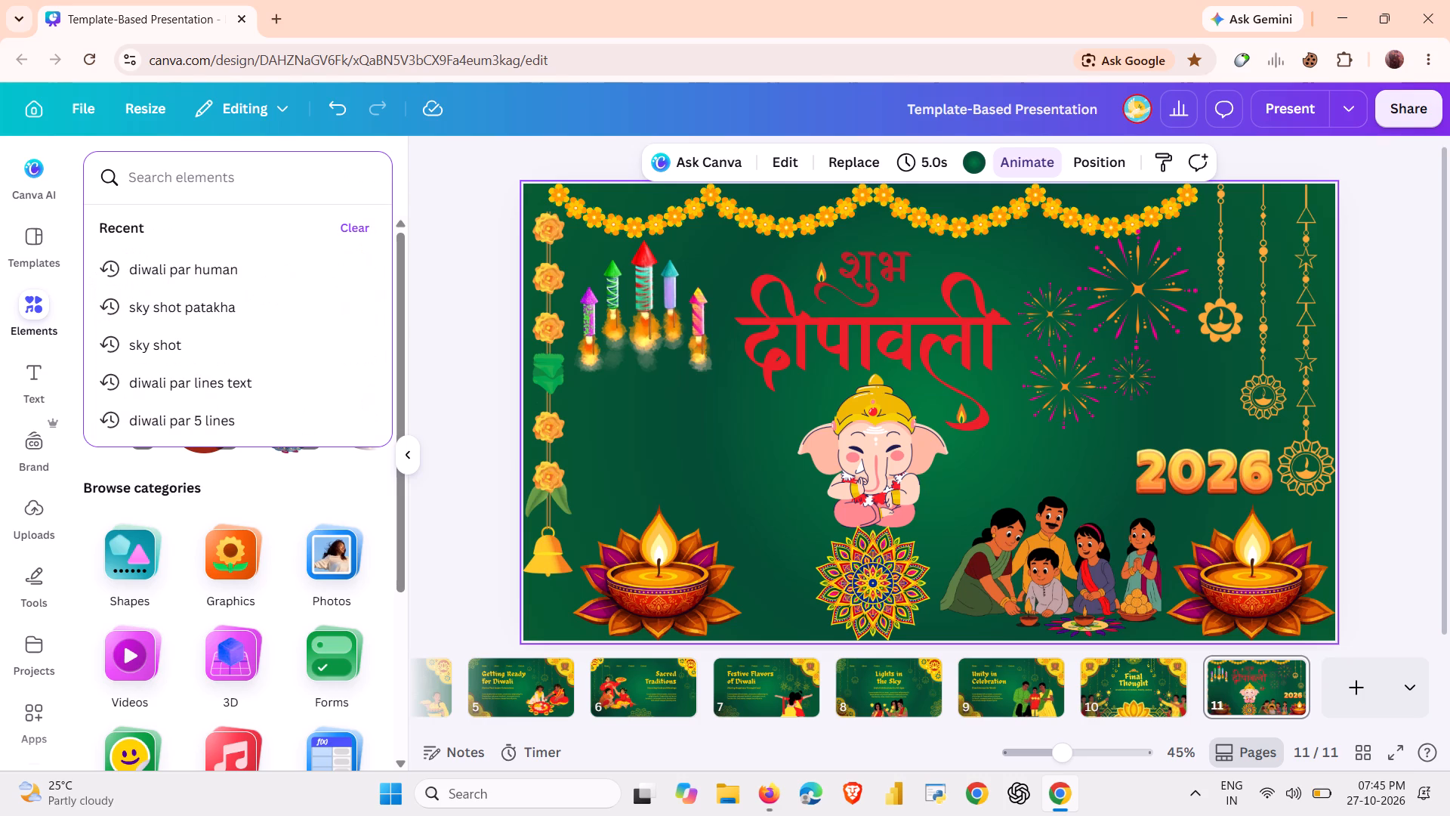
text(di)
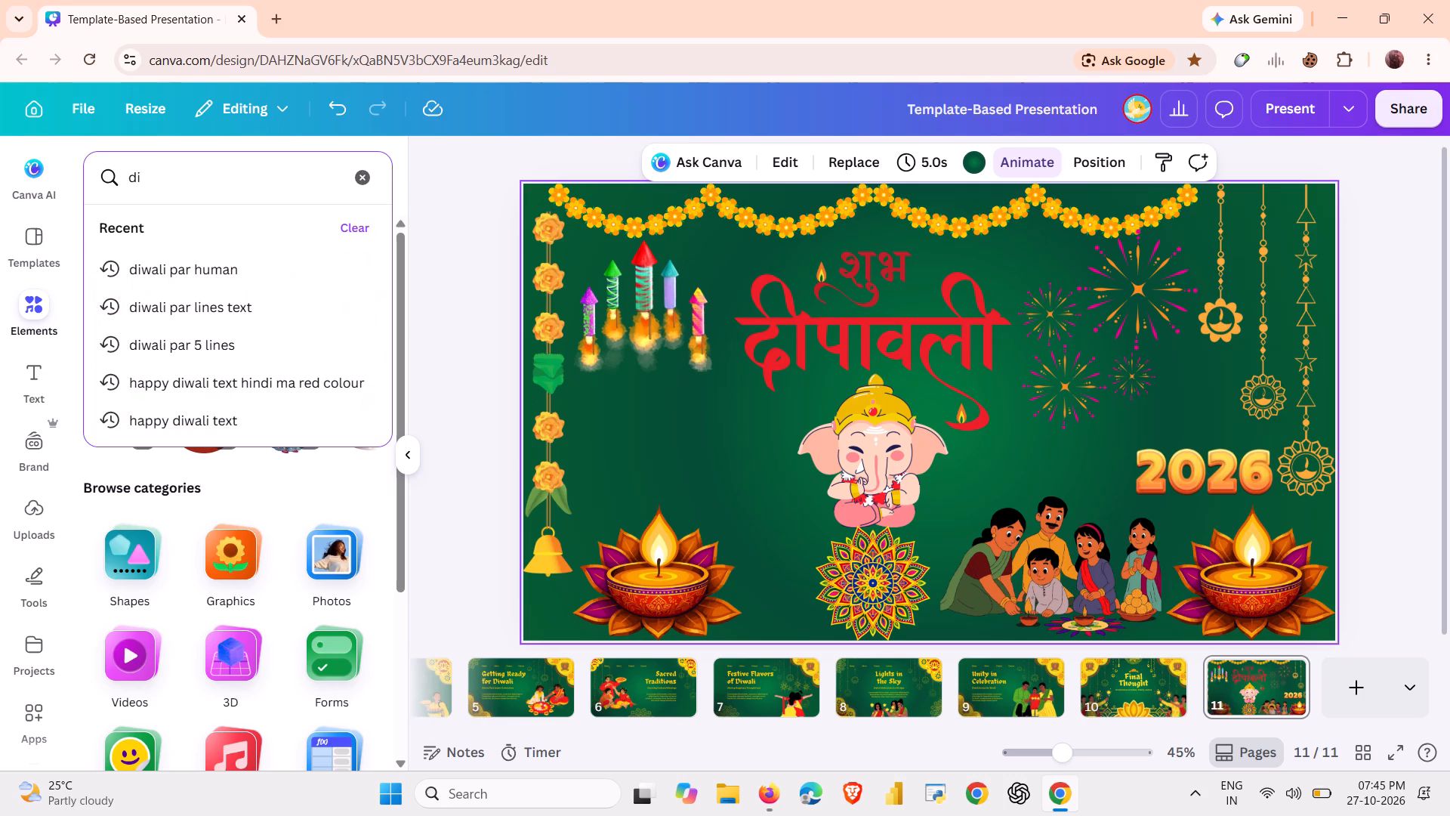
text(wali par)
key(space)
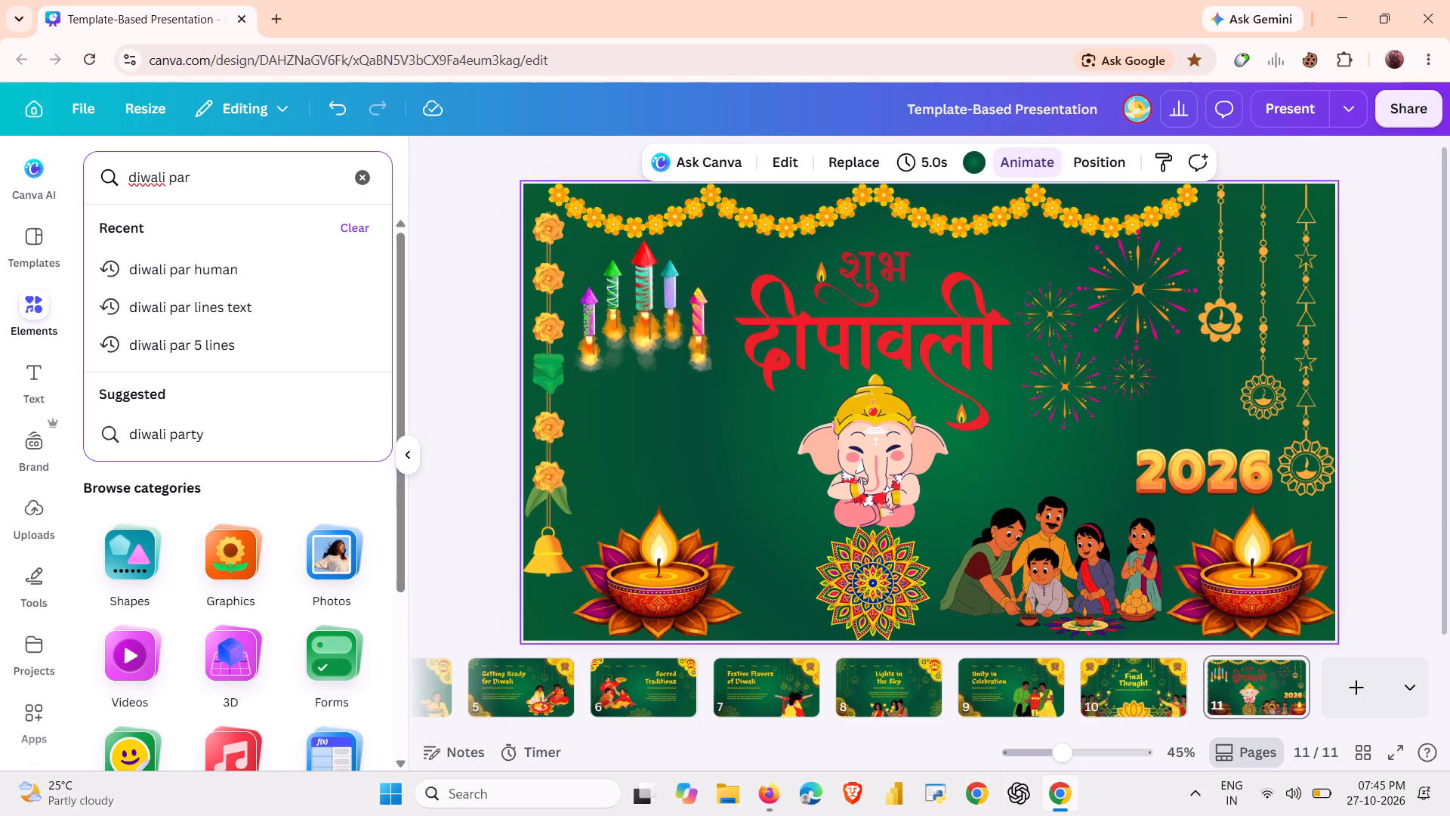
text(sy)
key(BackSpace)
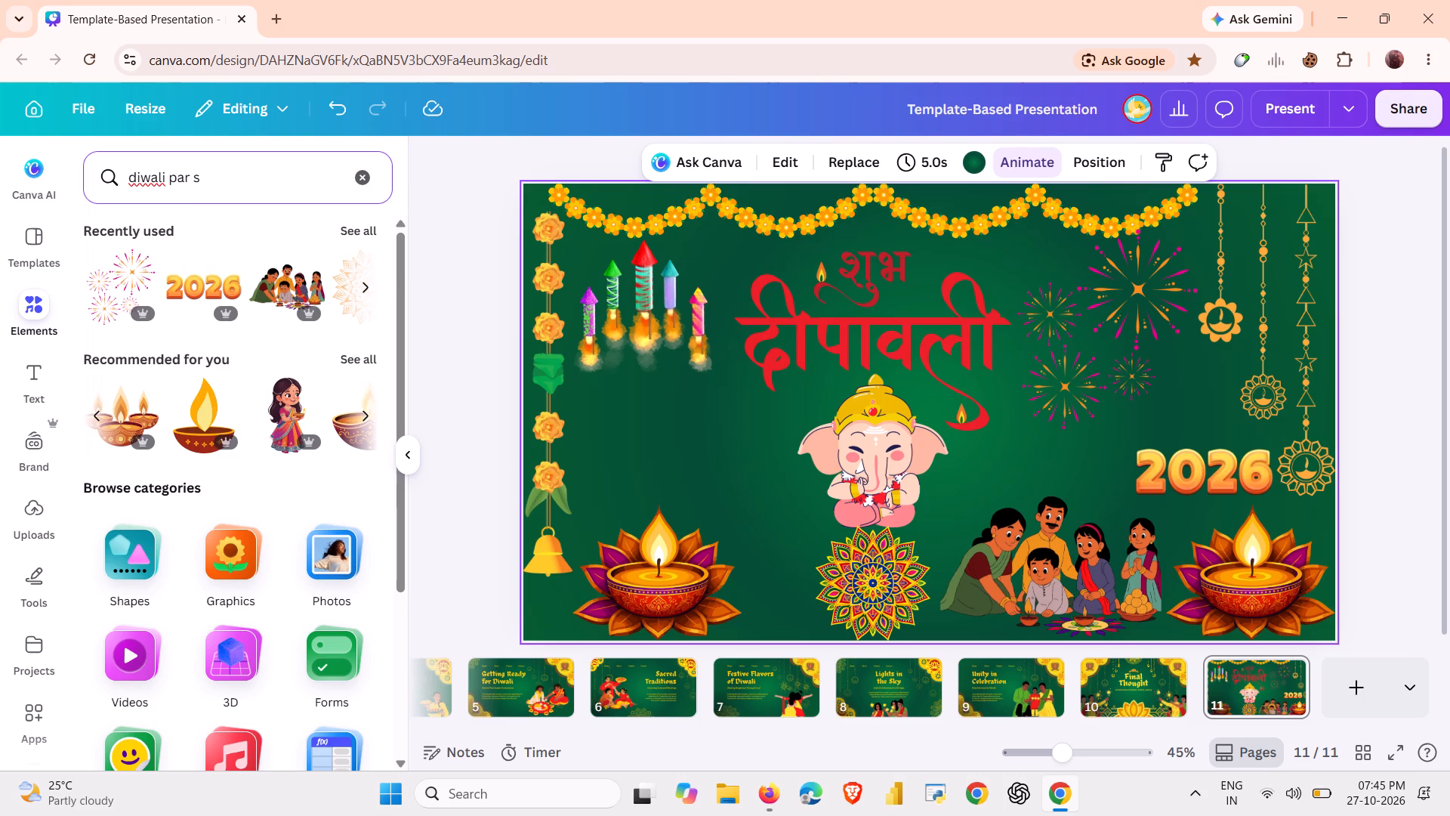
text(tory)
key(Return)
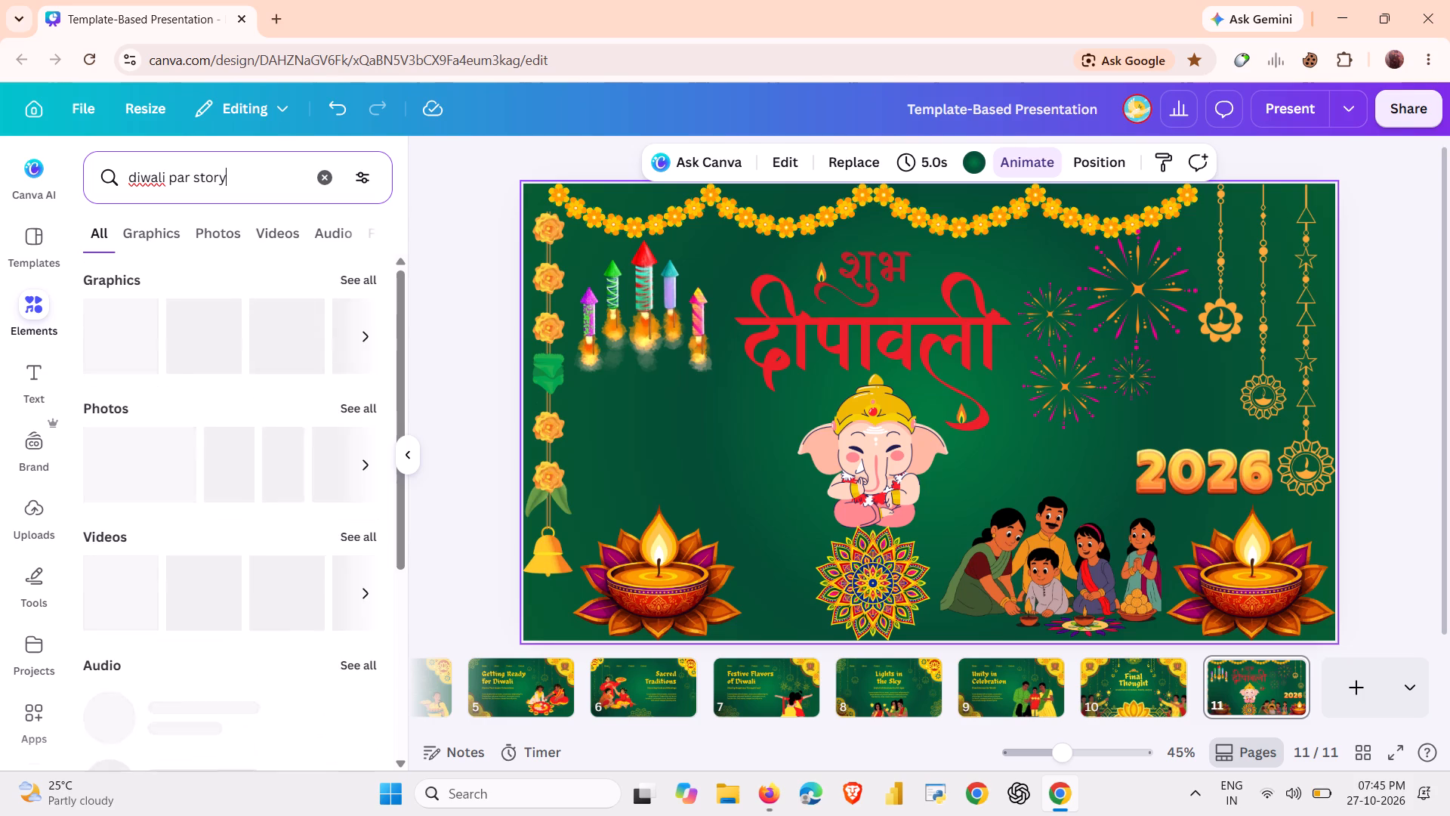
click(371, 460)
click(361, 461)
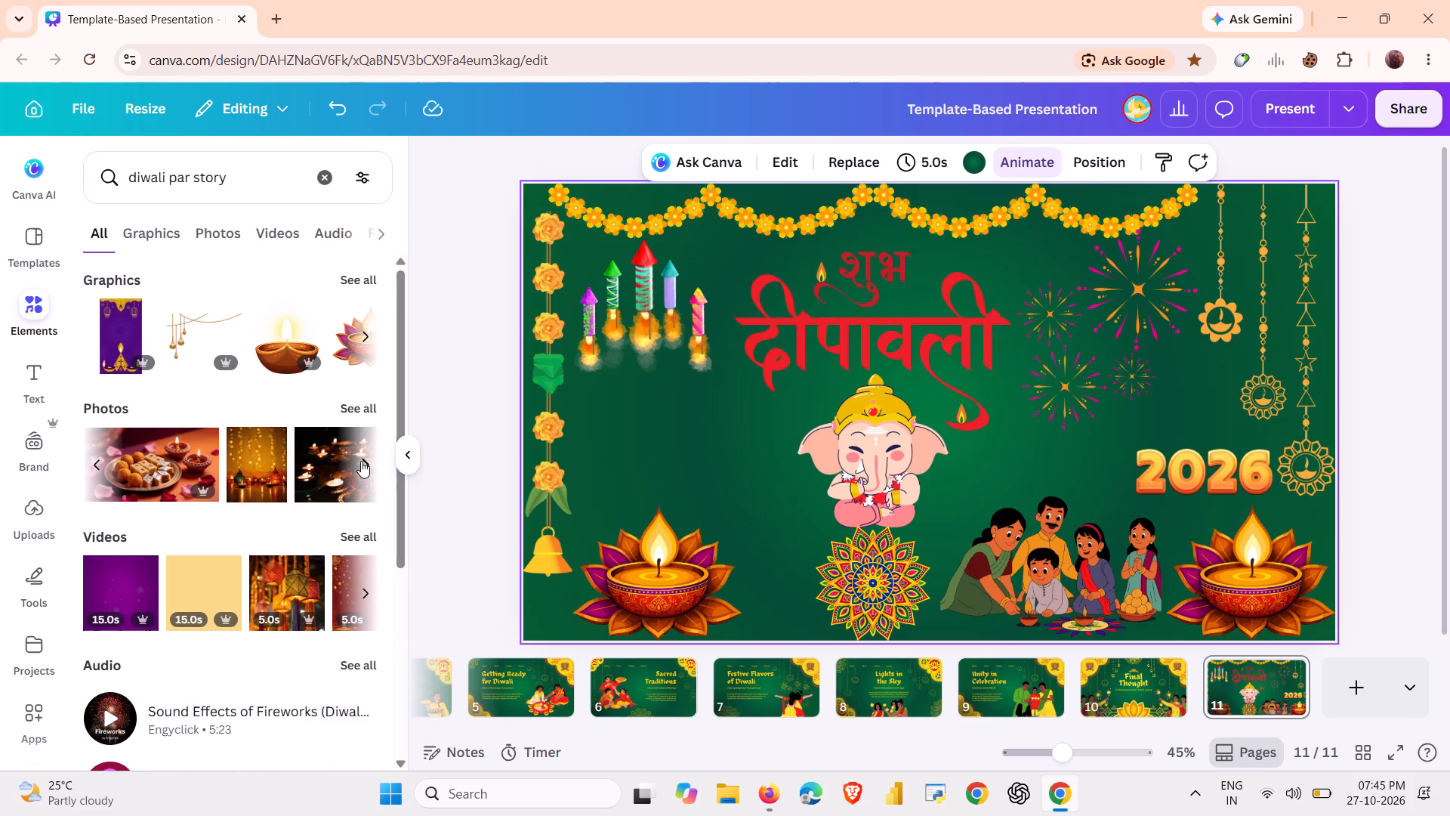
right_click(361, 461)
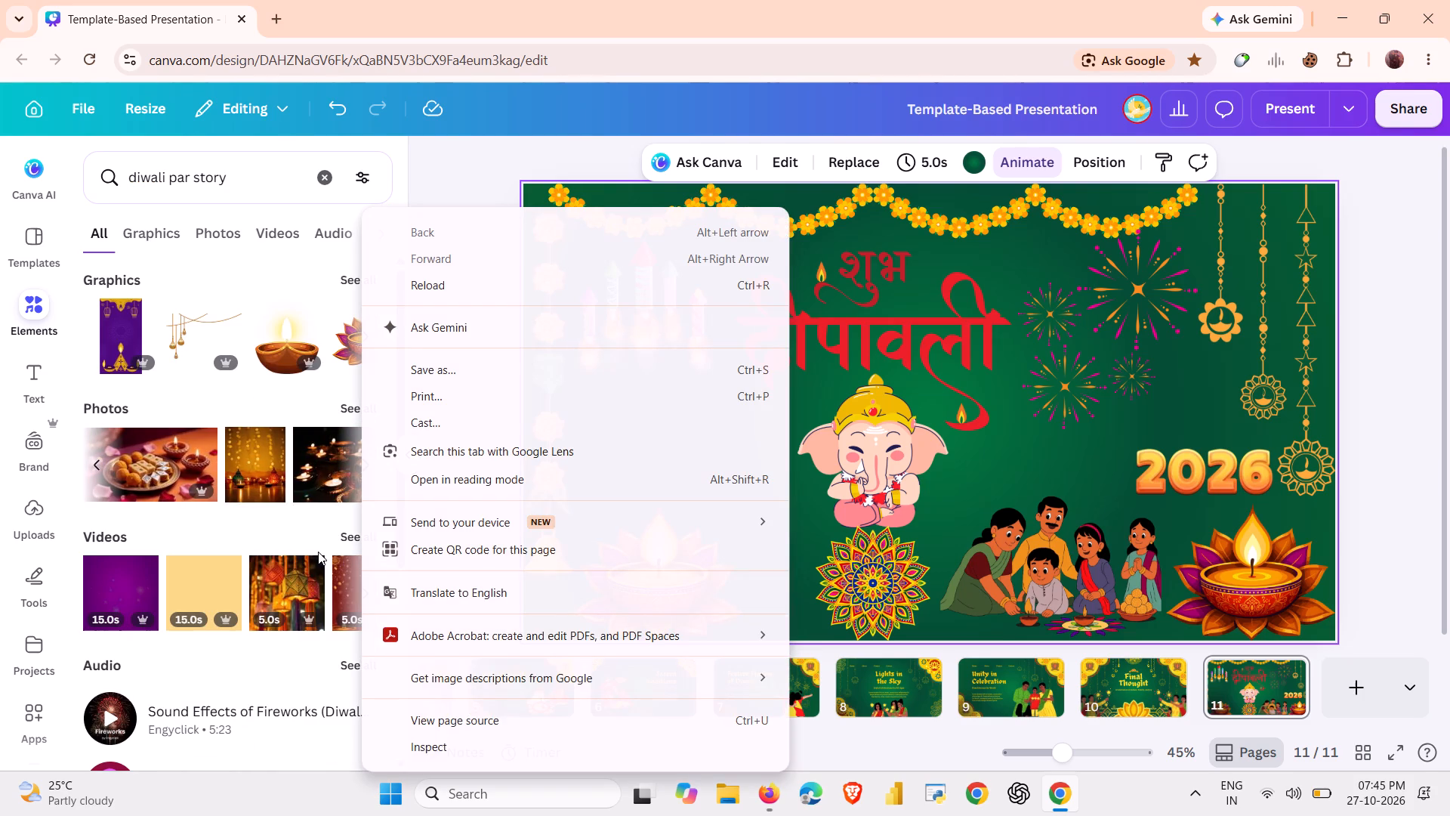
click(307, 525)
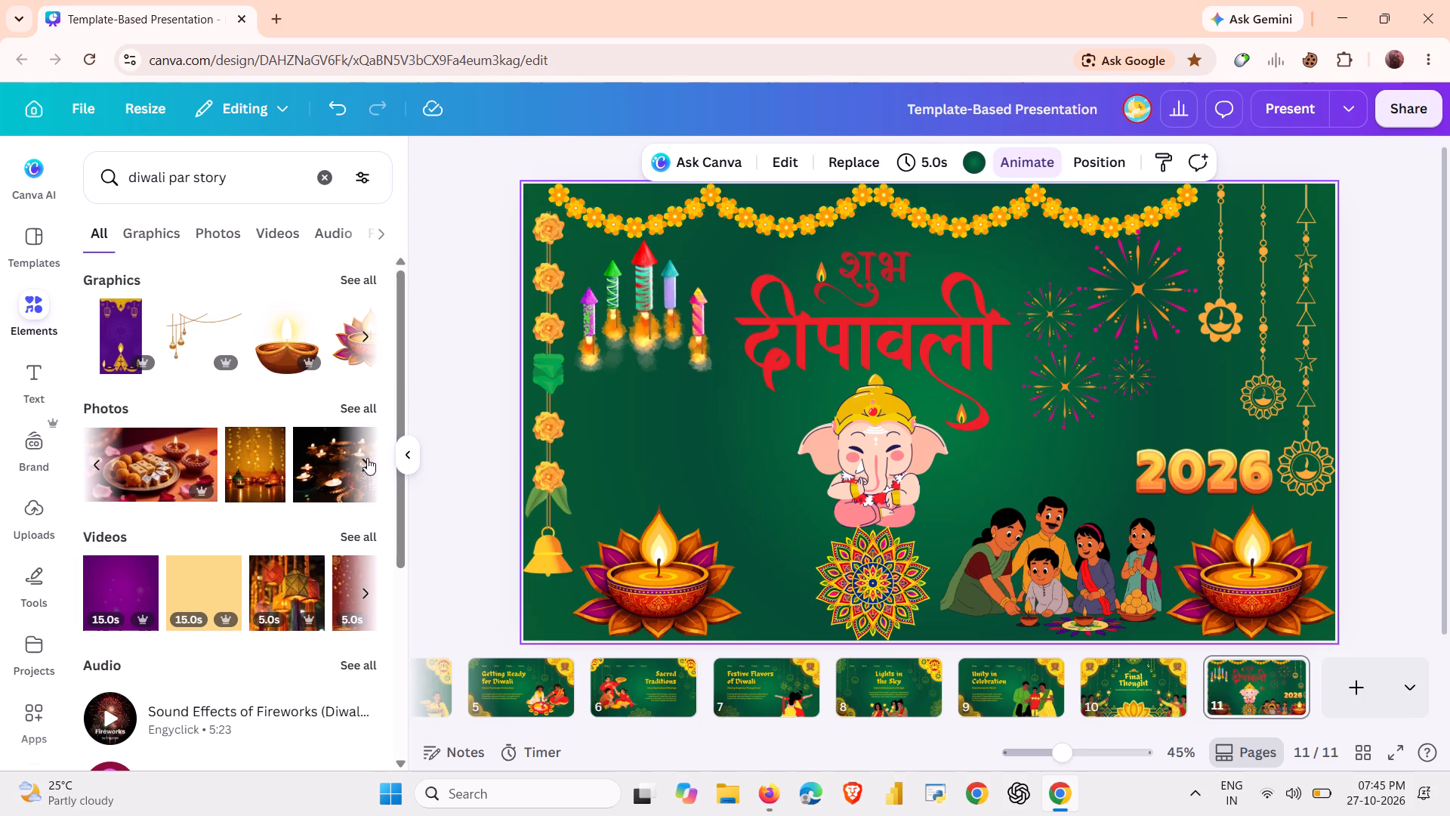
click(362, 463)
triple_click(362, 463)
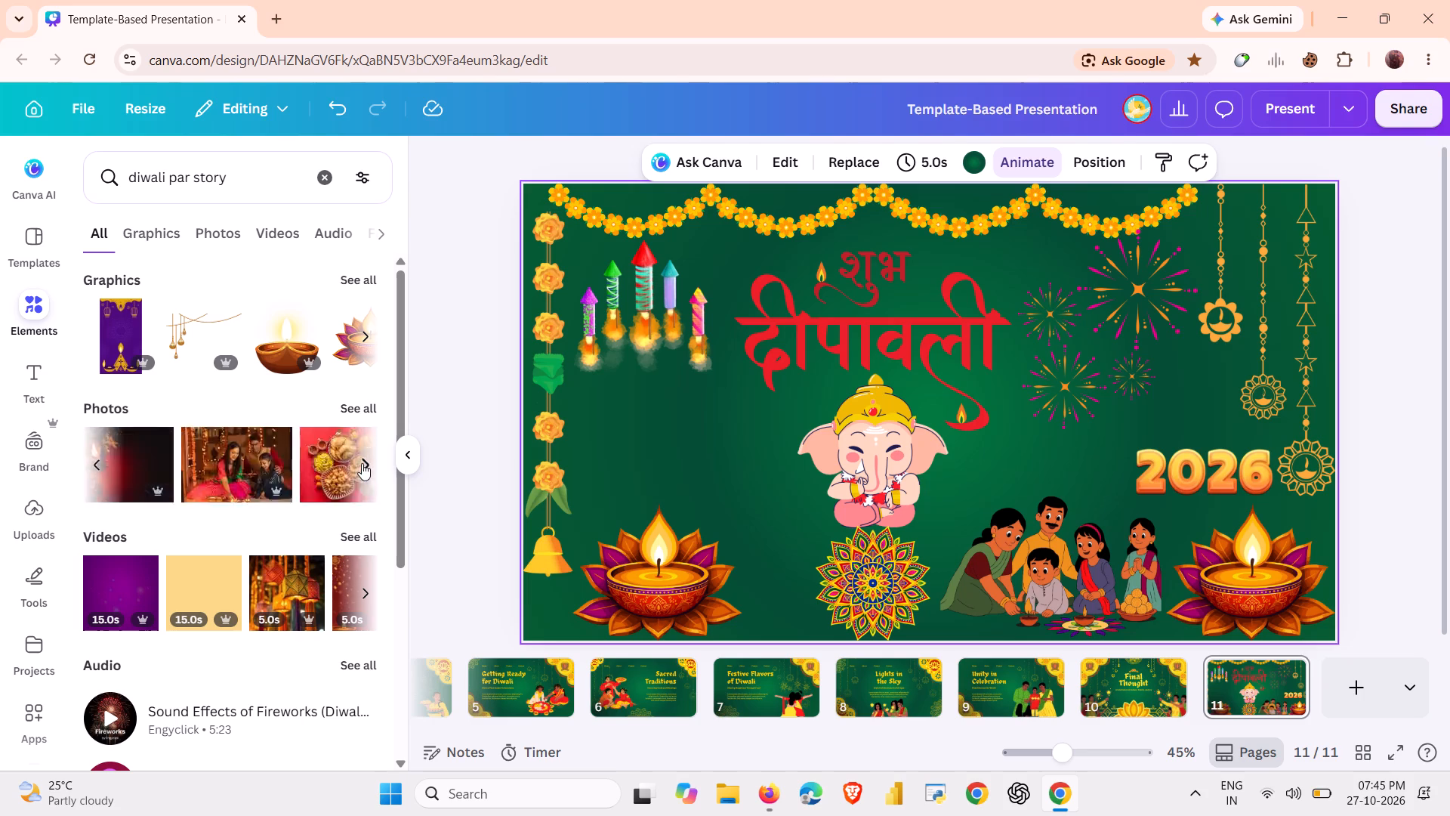
click(362, 463)
click(362, 463)
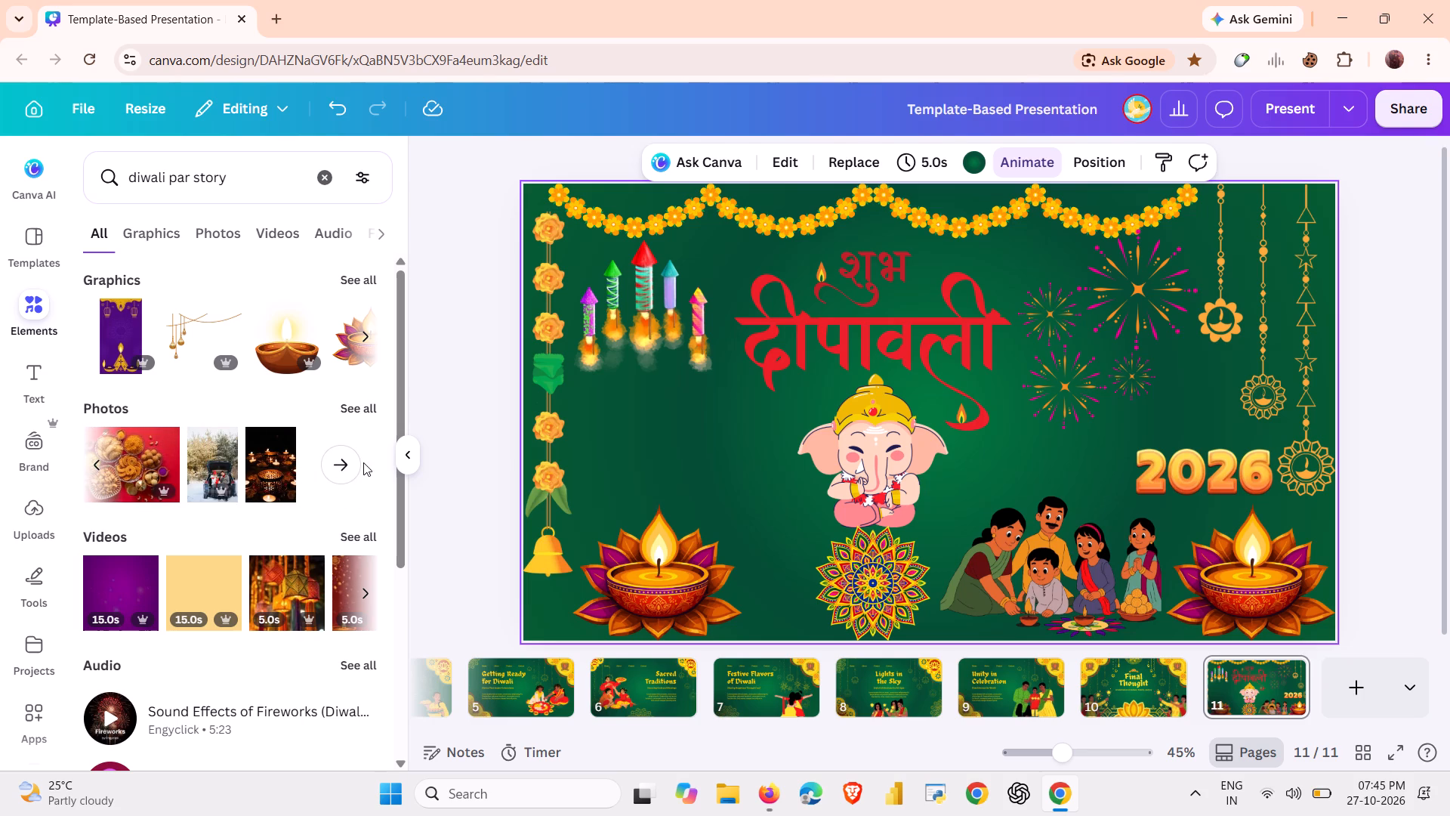
click(357, 341)
click(357, 341)
click(357, 341)
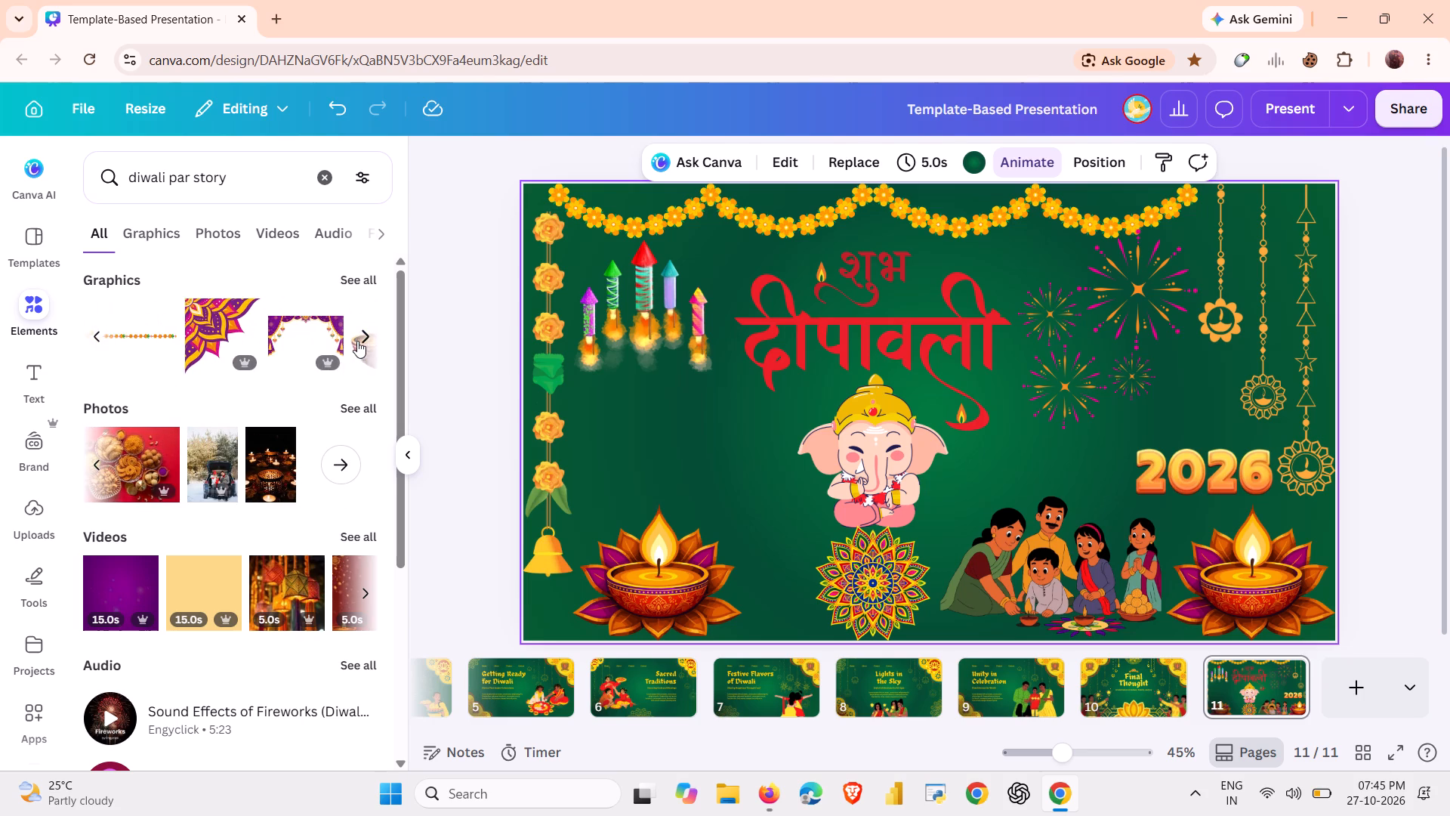
click(353, 592)
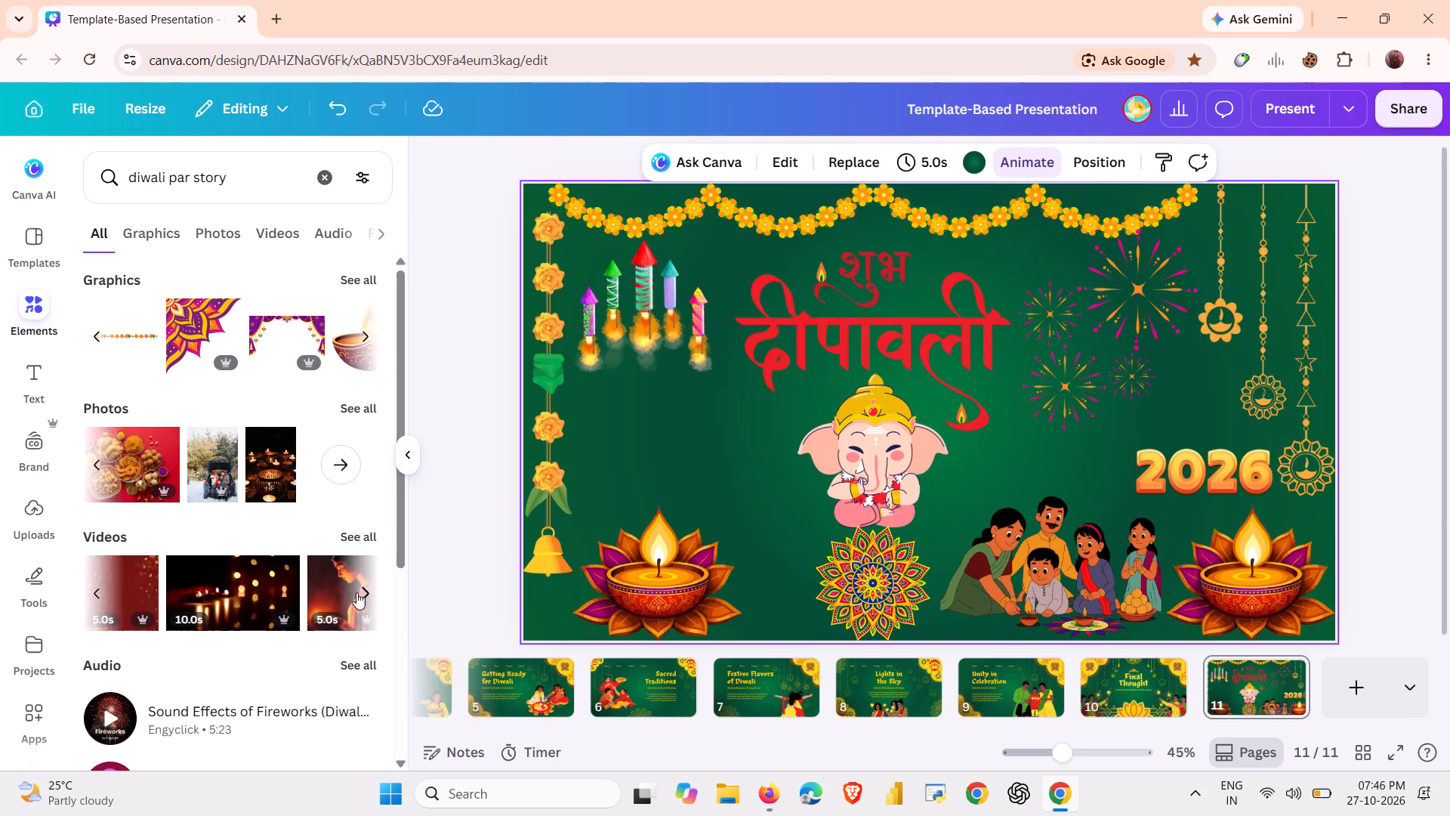
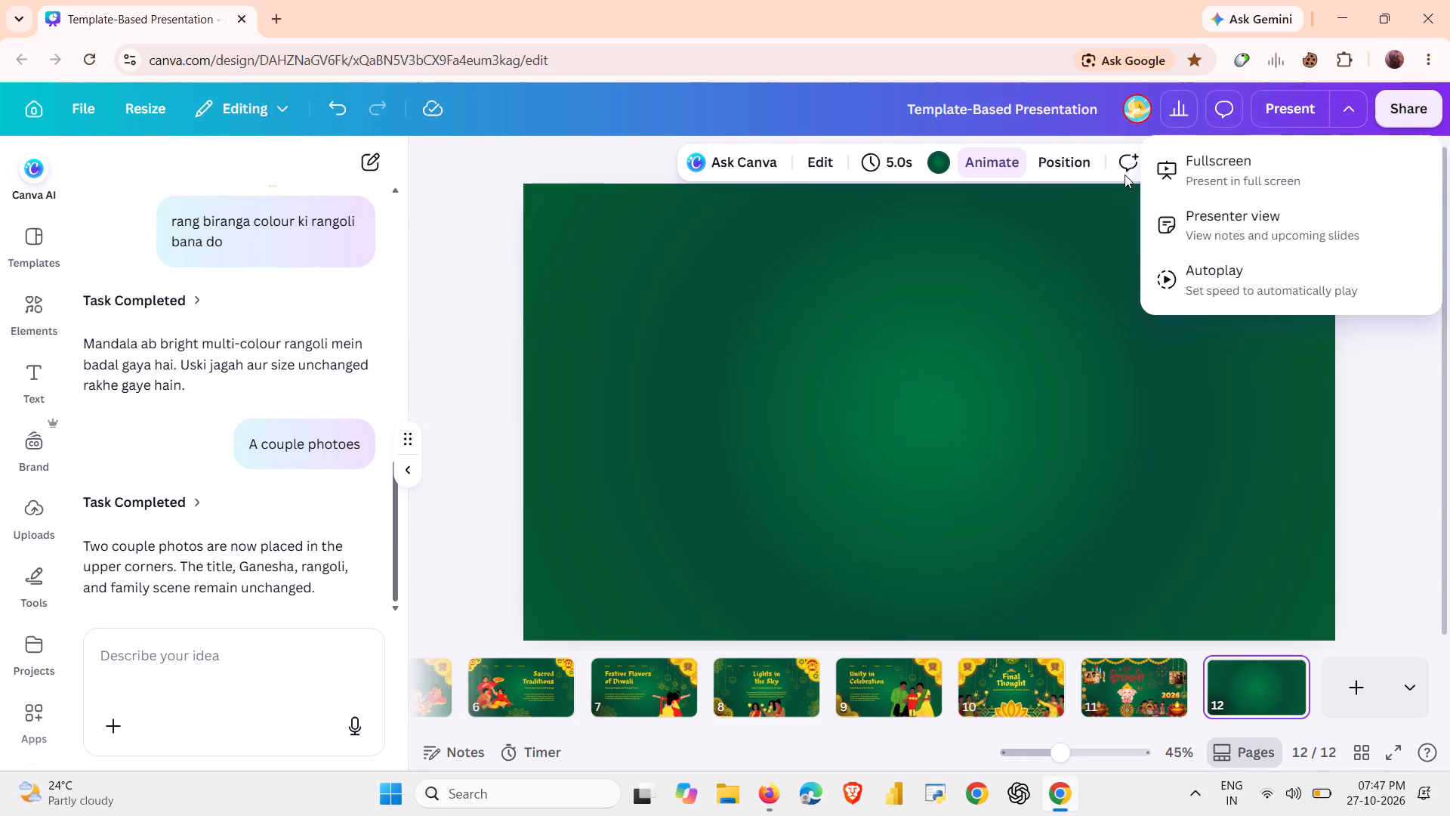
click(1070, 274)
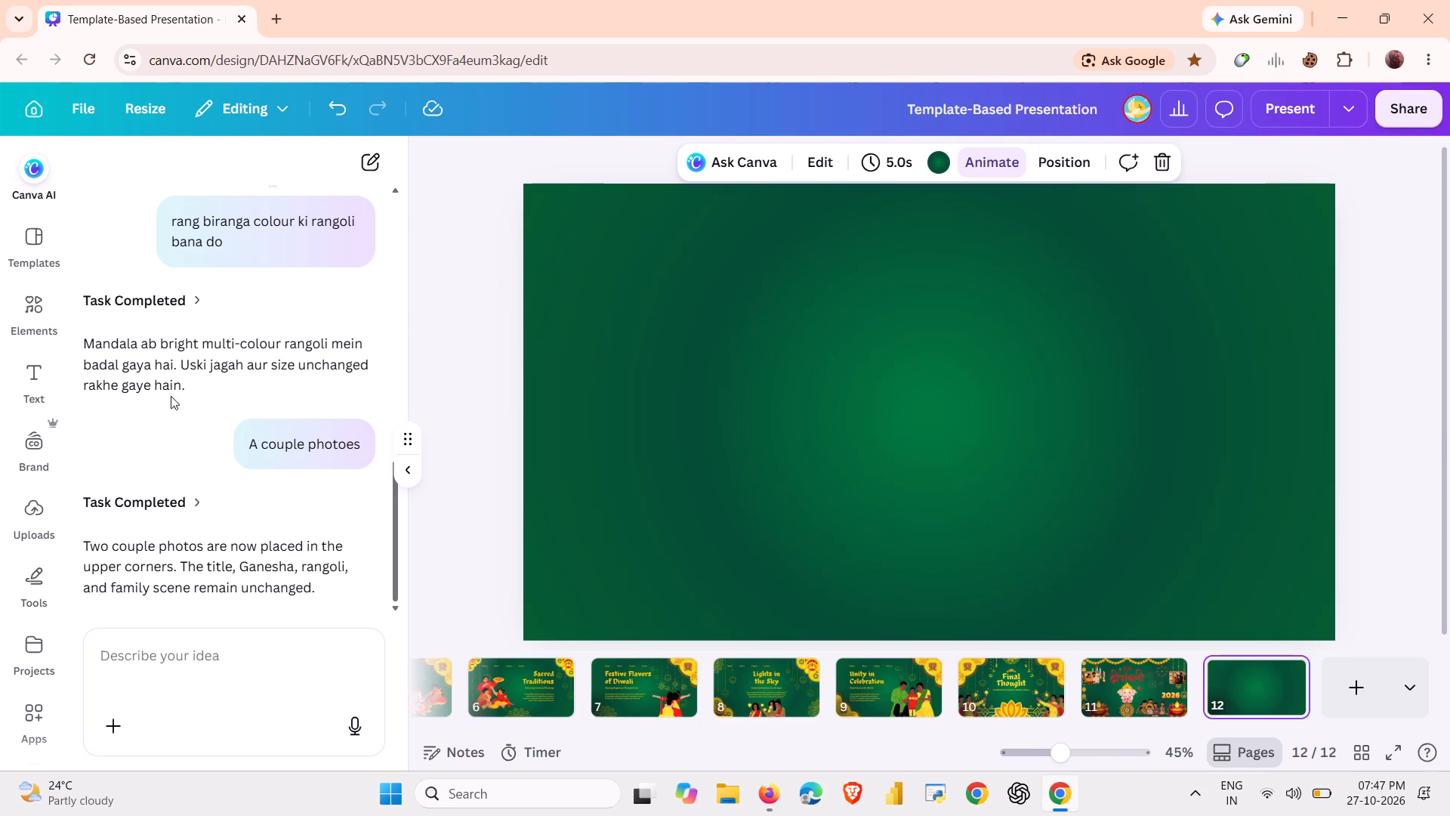
Open the elements library.
click(390, 513)
scroll(362, 524, left, 3)
scroll(0, 329, down, 1)
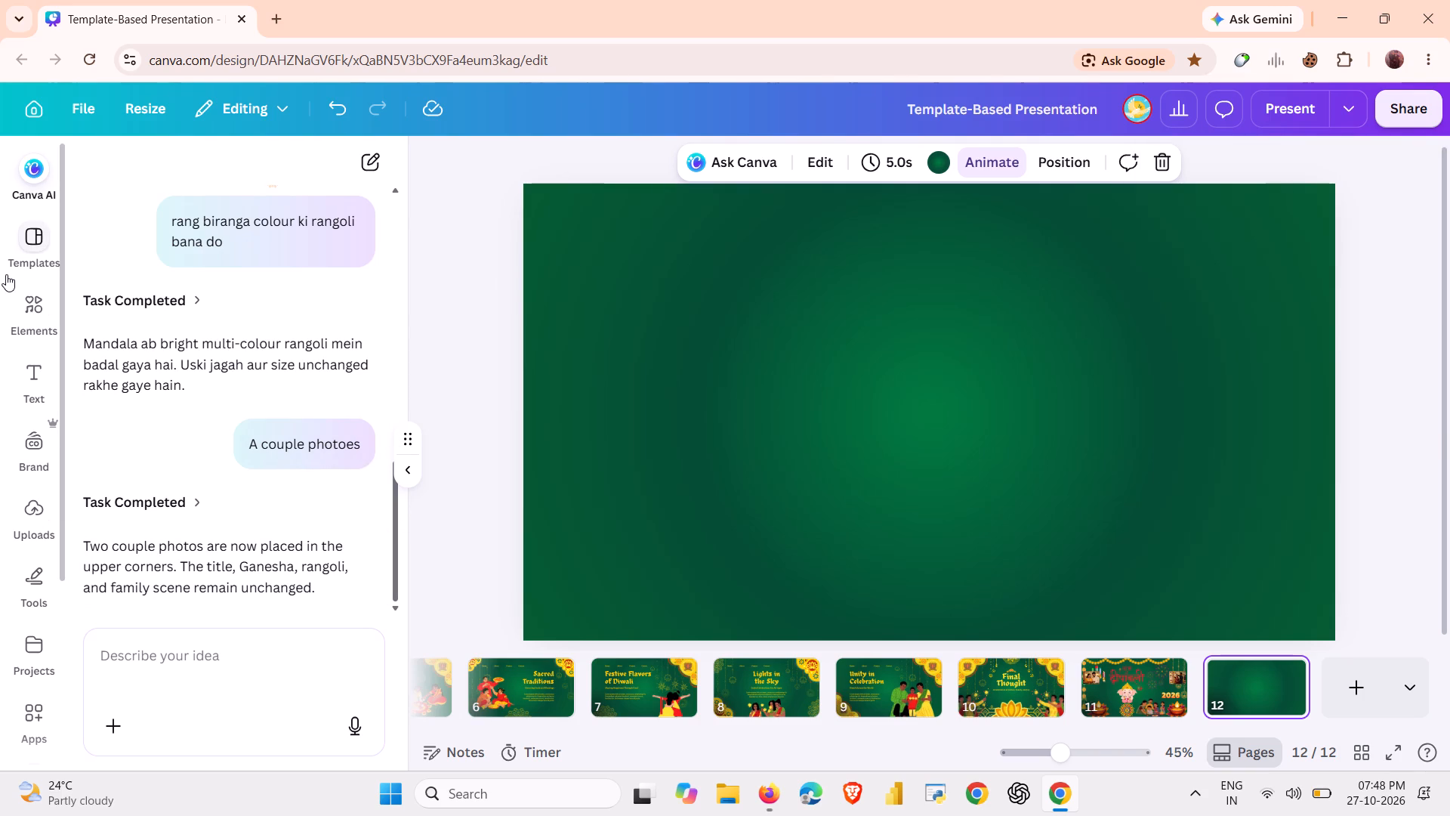
scroll(6, 274, down, 1)
click(21, 291)
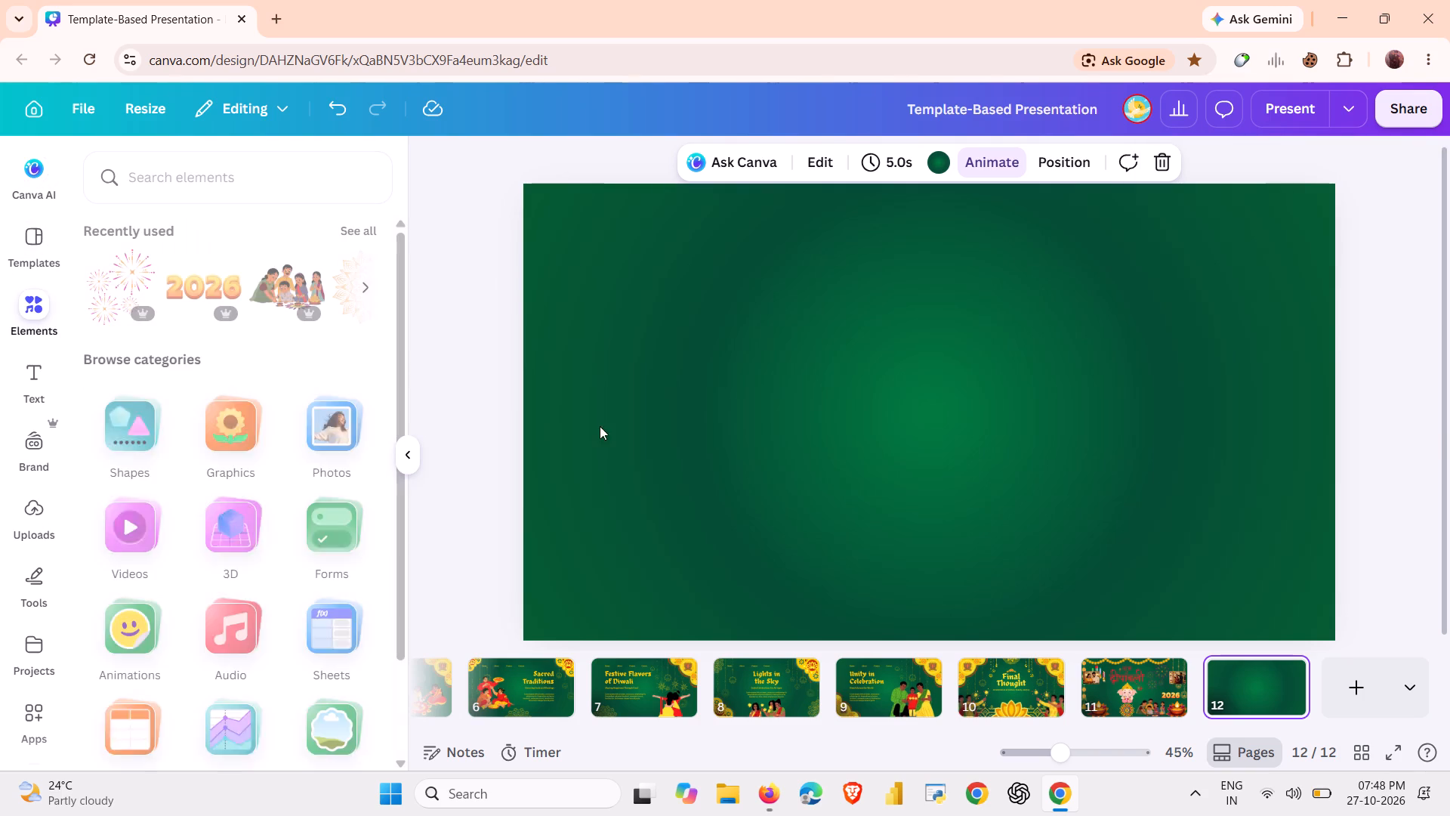
On page 10, slightly reposition the family illustration in the slide's lower-left corner so it sits along the bottom edge.
click(1111, 697)
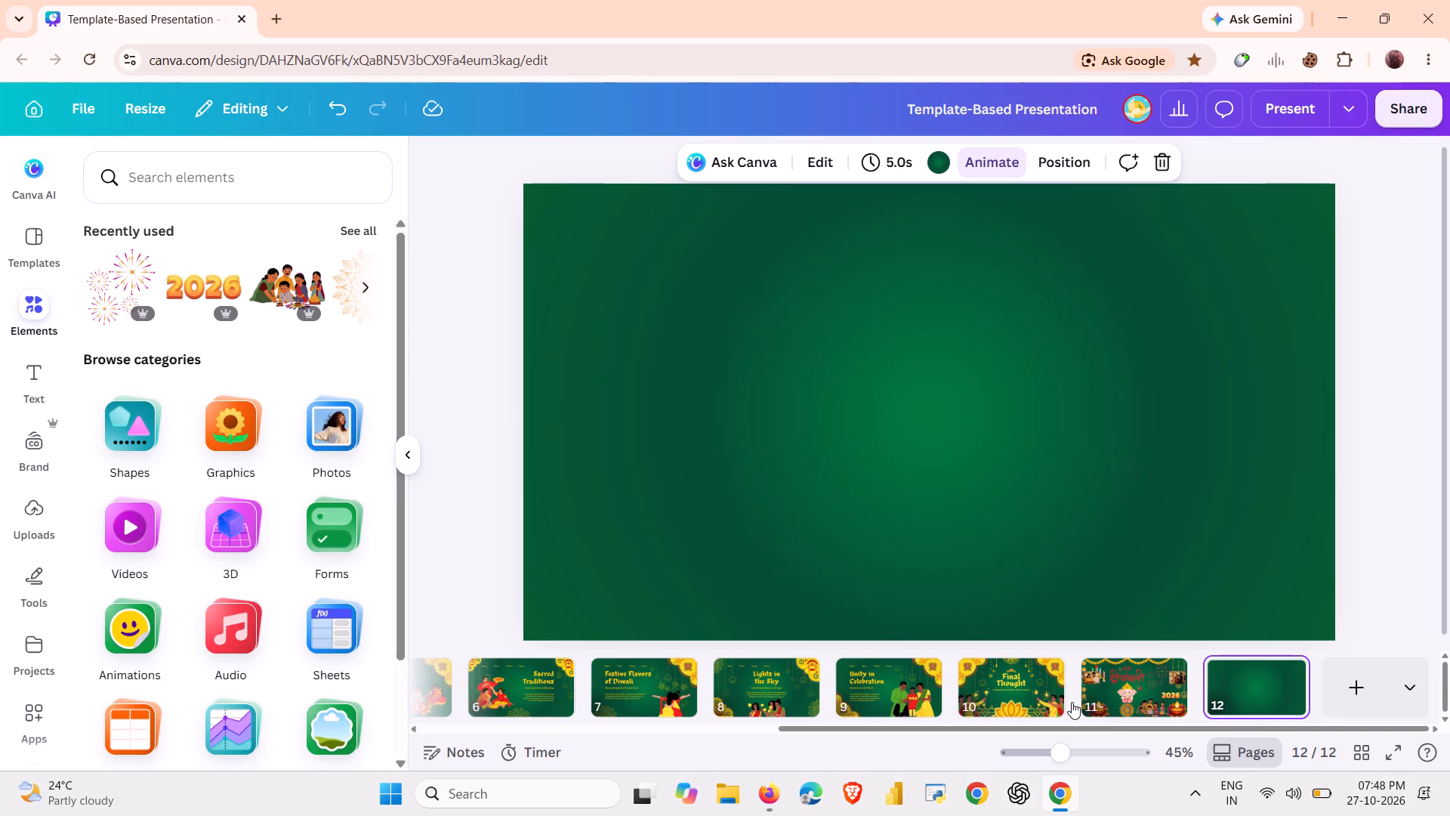
click(999, 693)
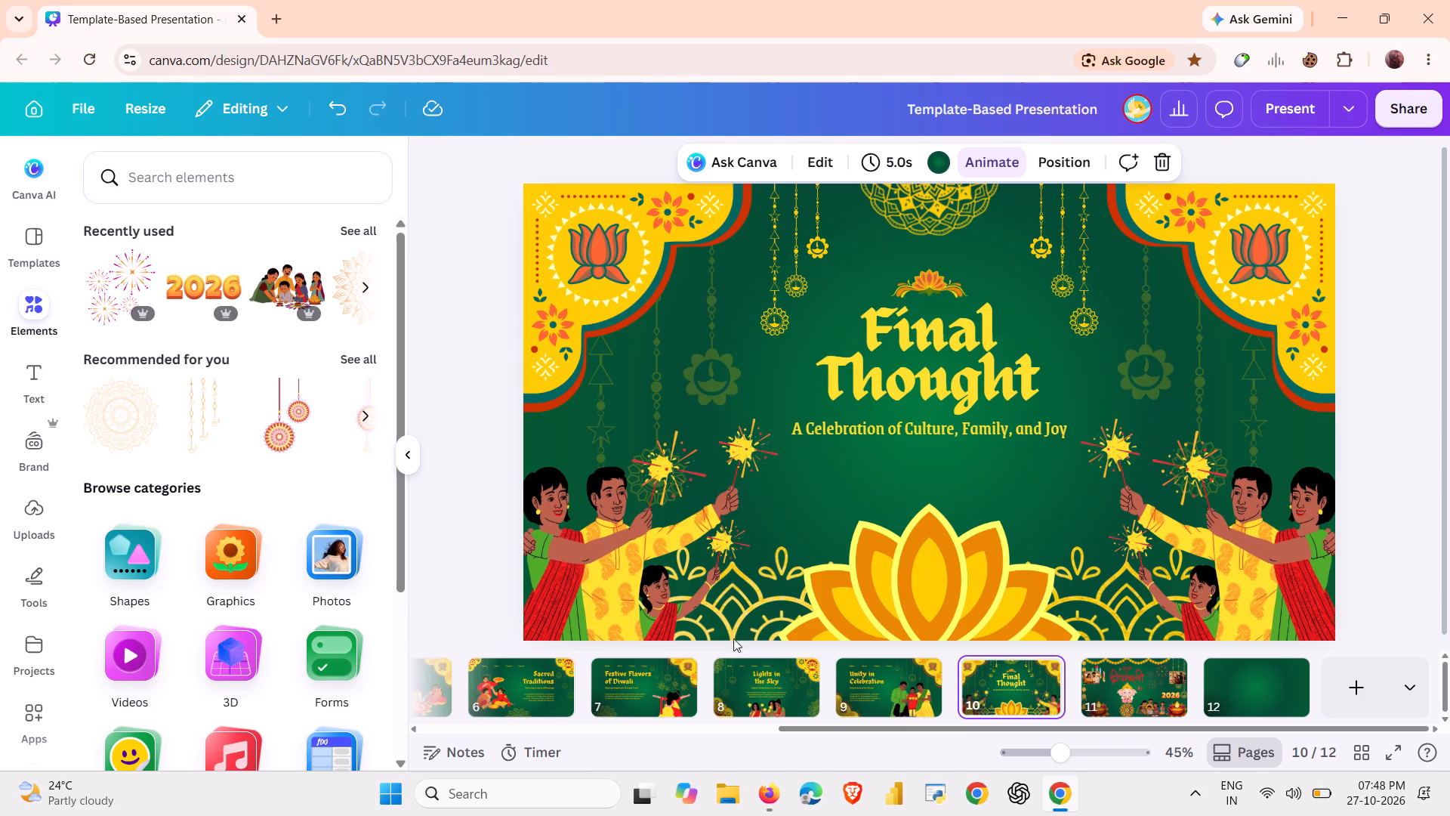
drag(648, 568, 714, 526)
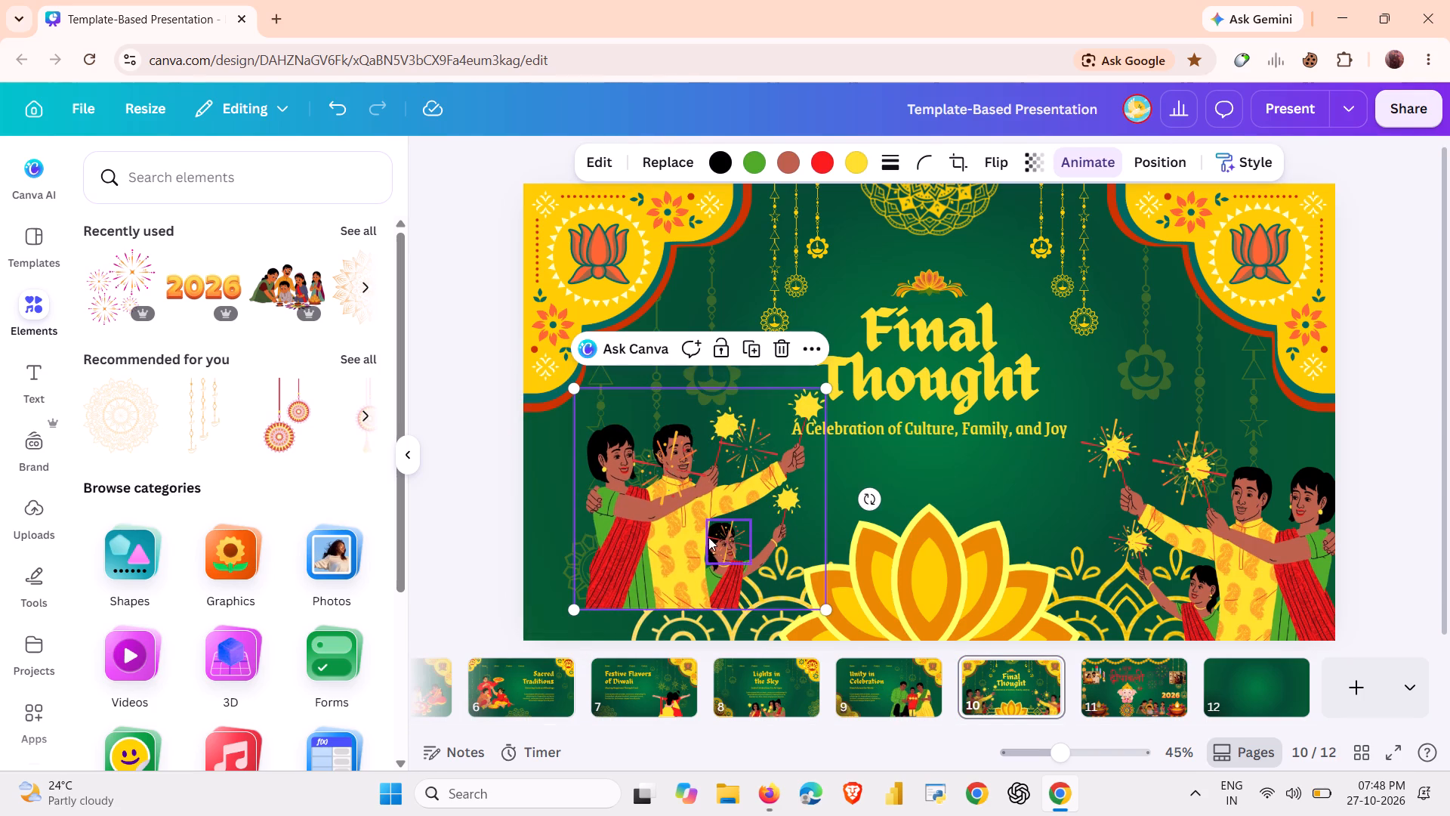
drag(686, 536, 616, 562)
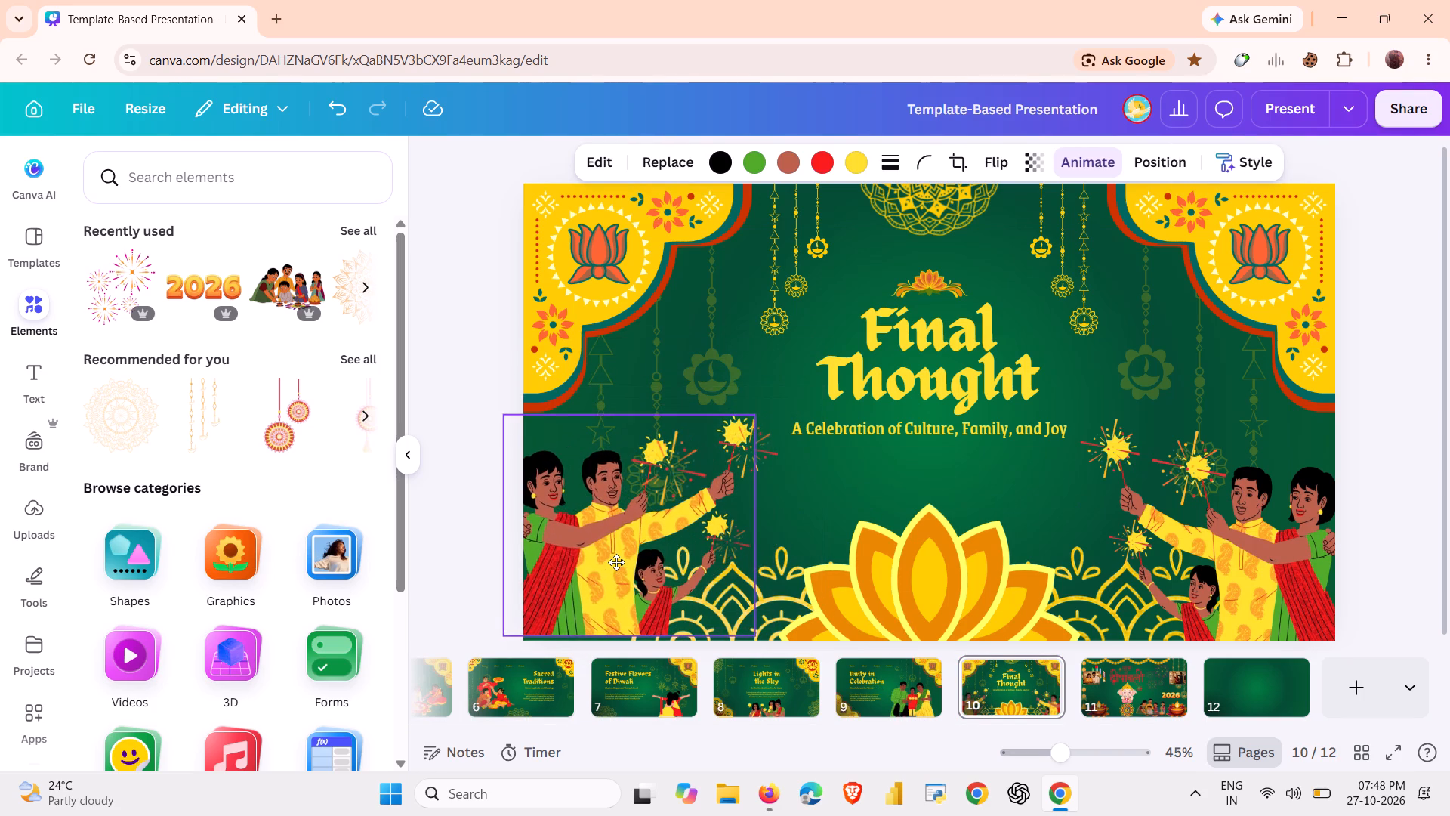
drag(616, 562, 614, 574)
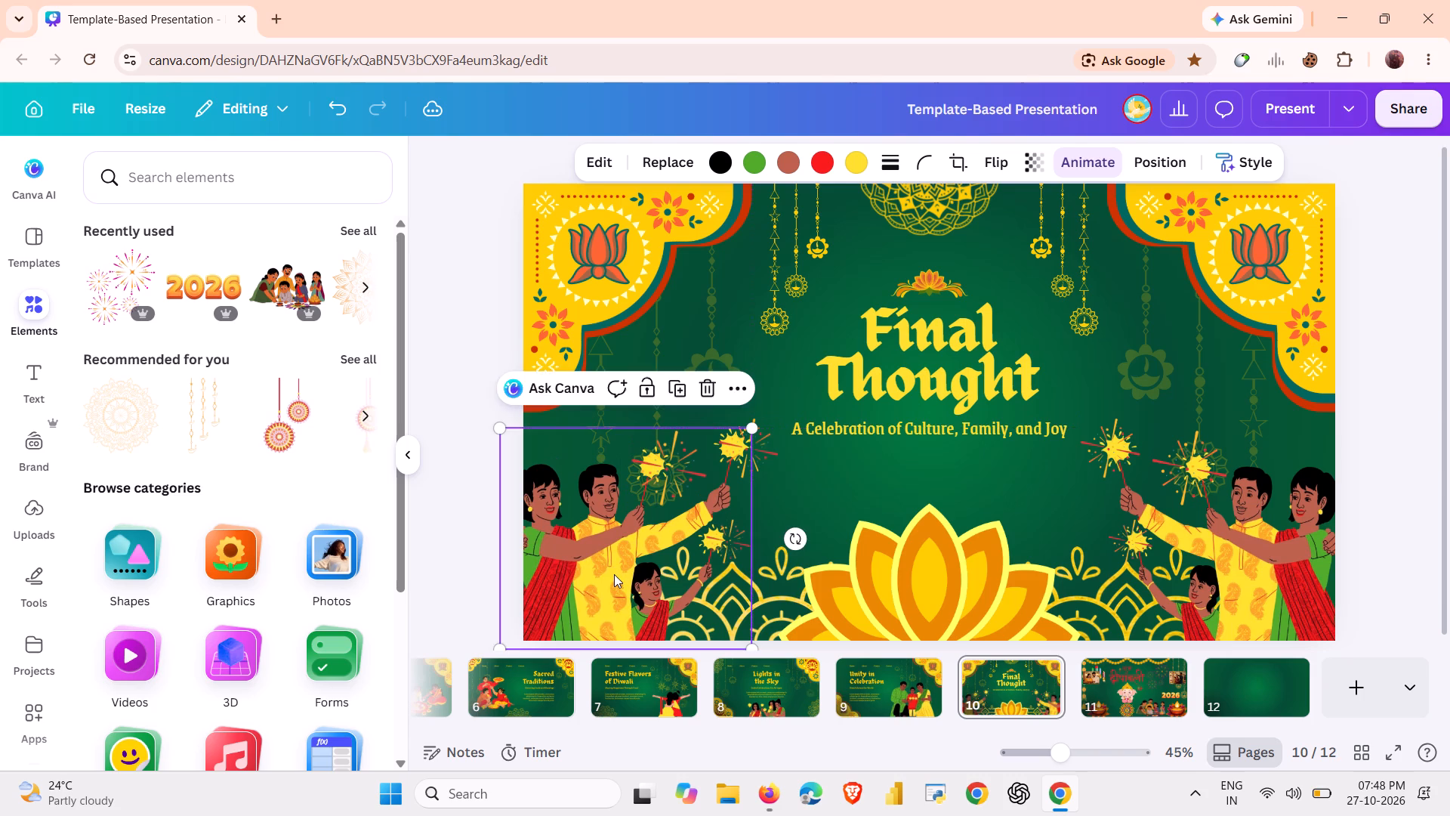
drag(615, 574, 638, 569)
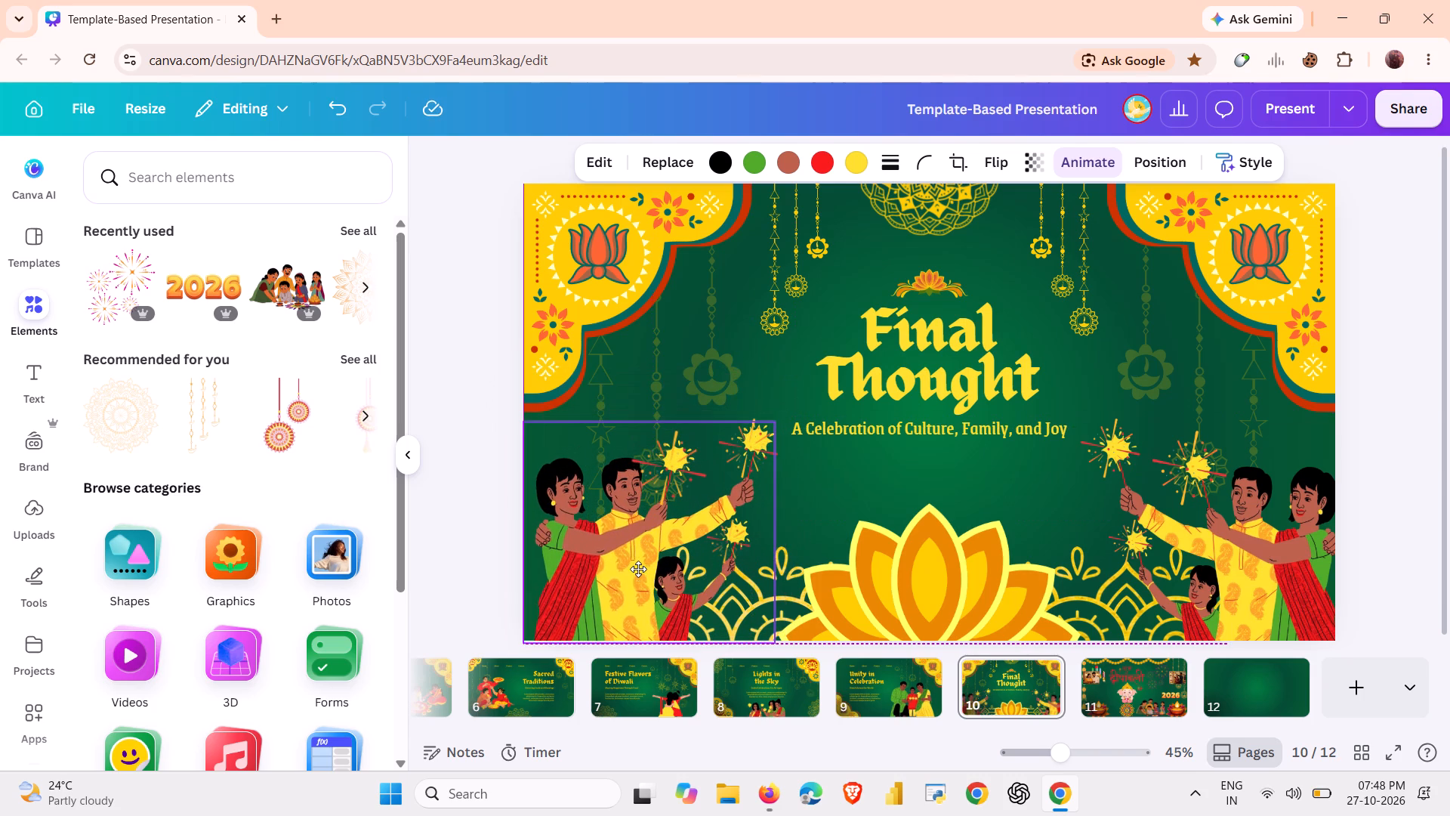
drag(638, 569, 631, 570)
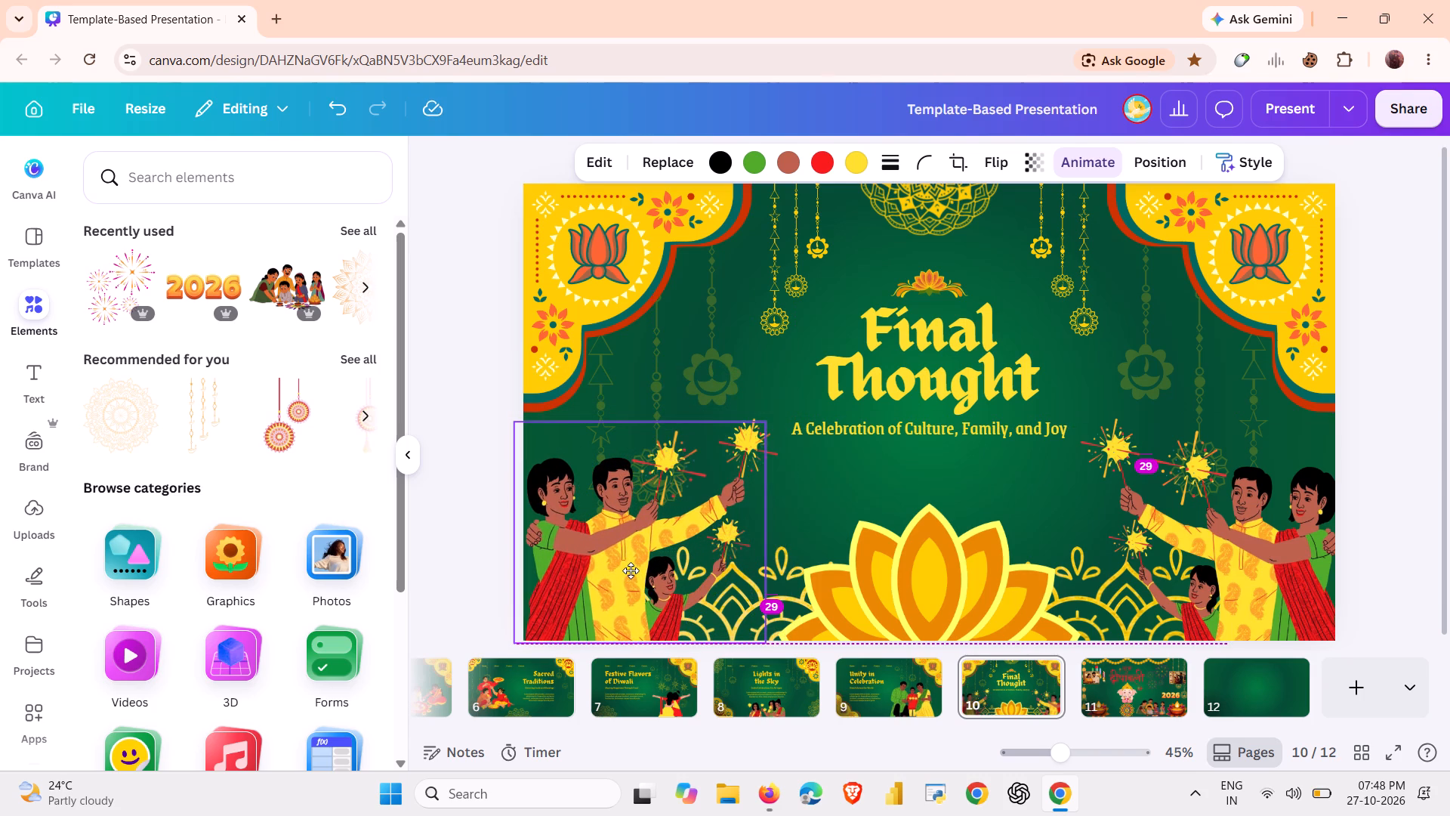
drag(631, 570, 628, 570)
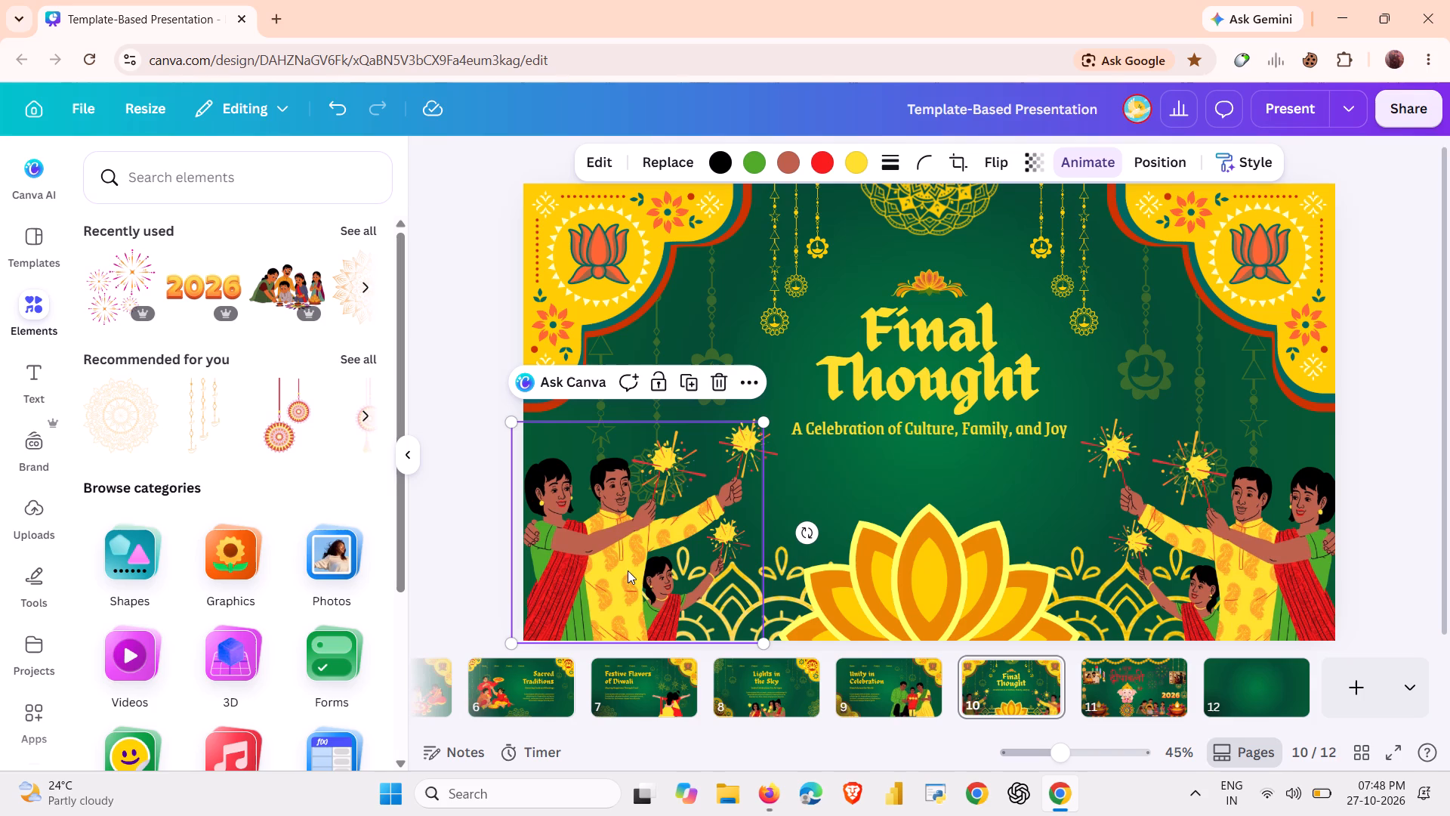
click(462, 541)
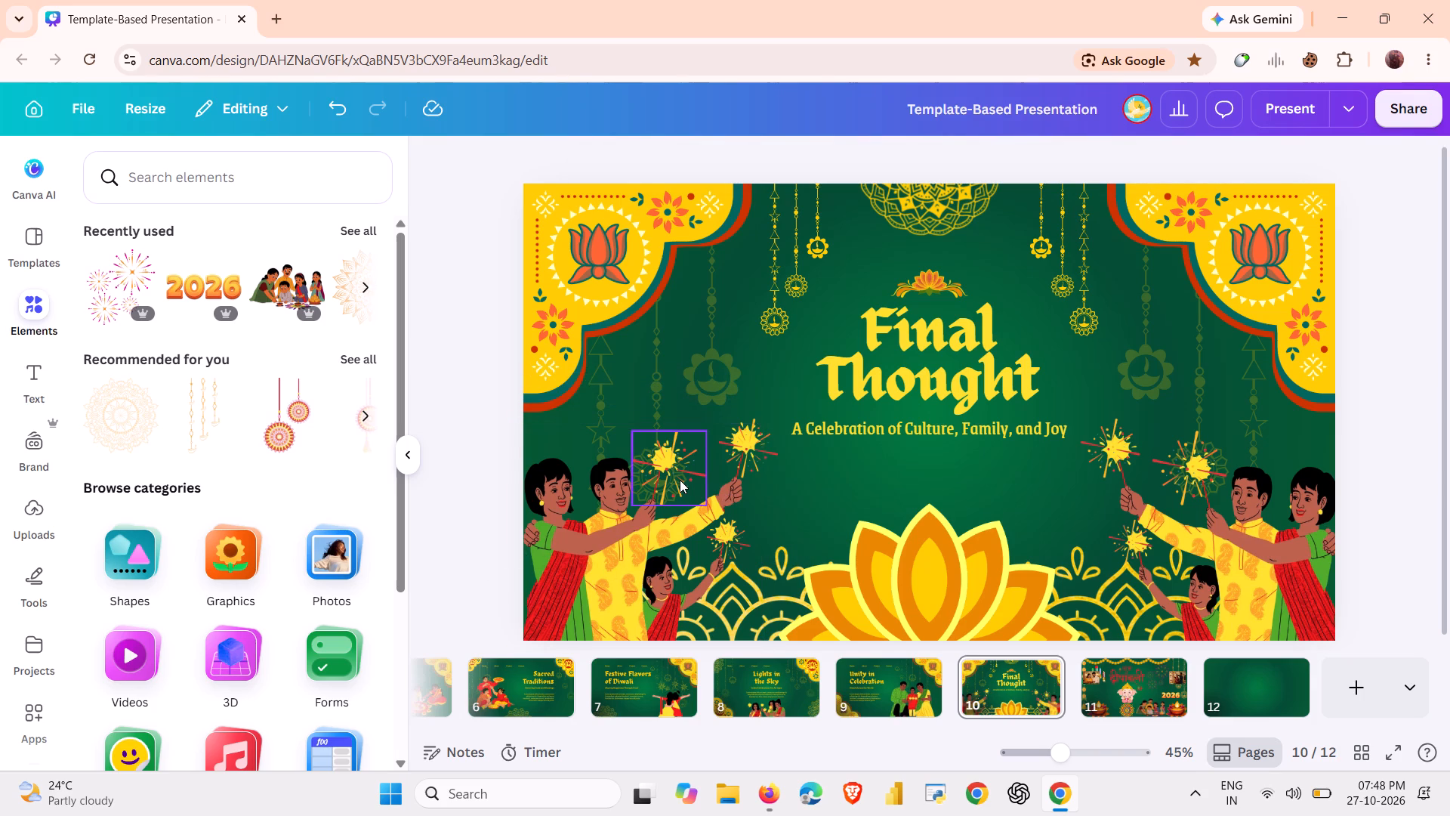
Nudge the sparkler burst beside the father in the left family on page 10 slightly up and to the right.
drag(679, 472, 693, 464)
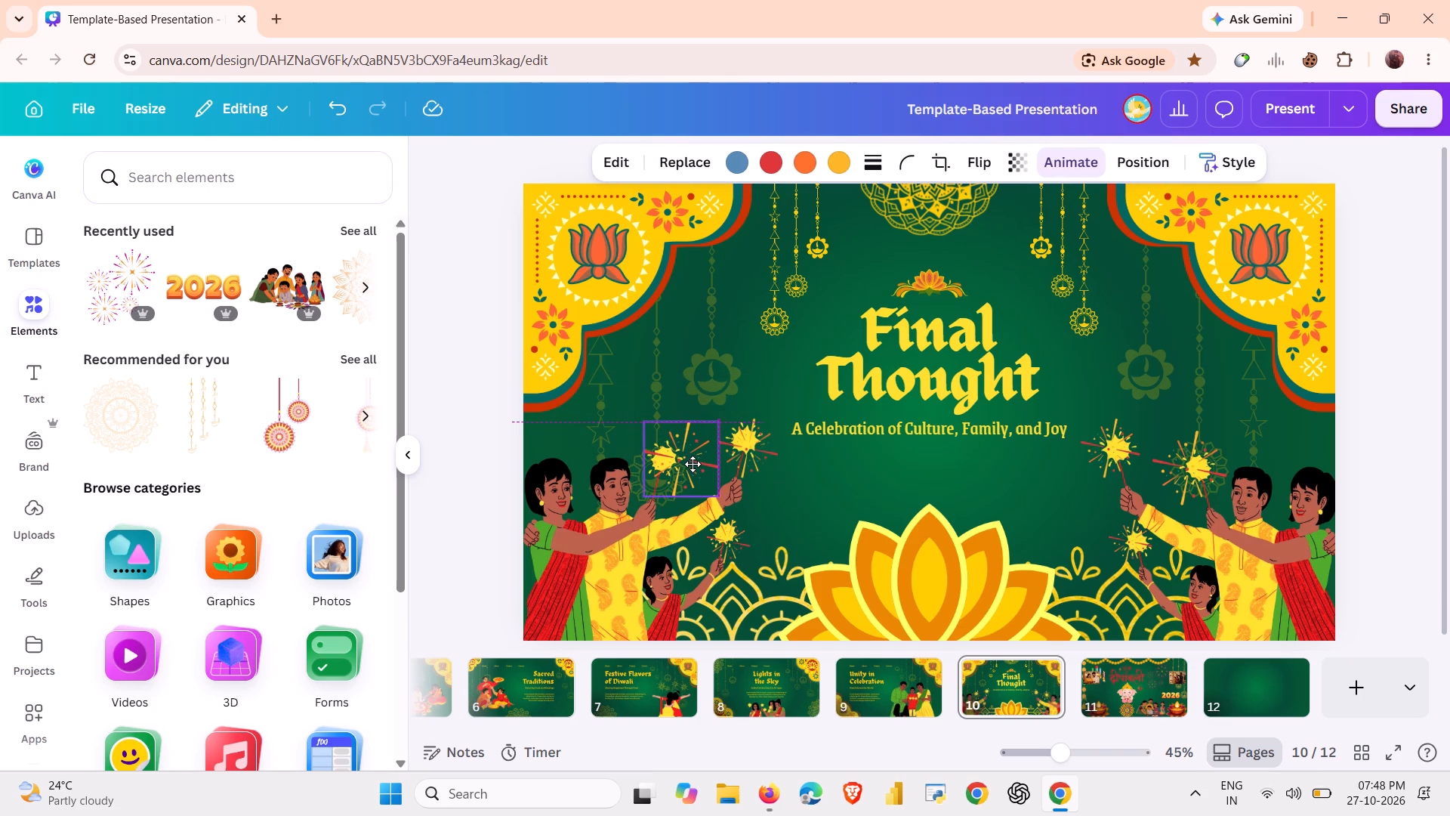
drag(693, 464, 690, 465)
click(579, 440)
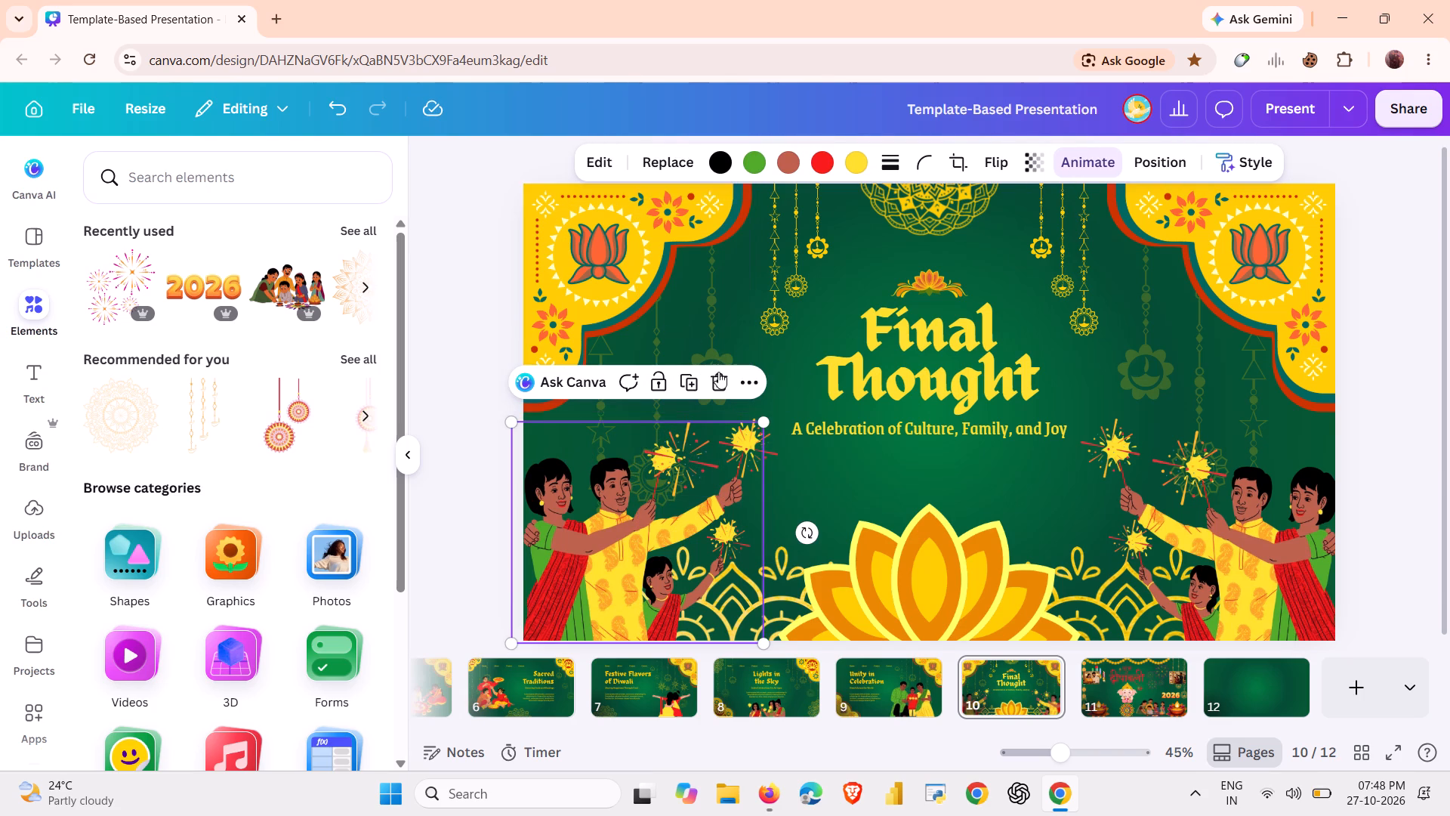
click(474, 479)
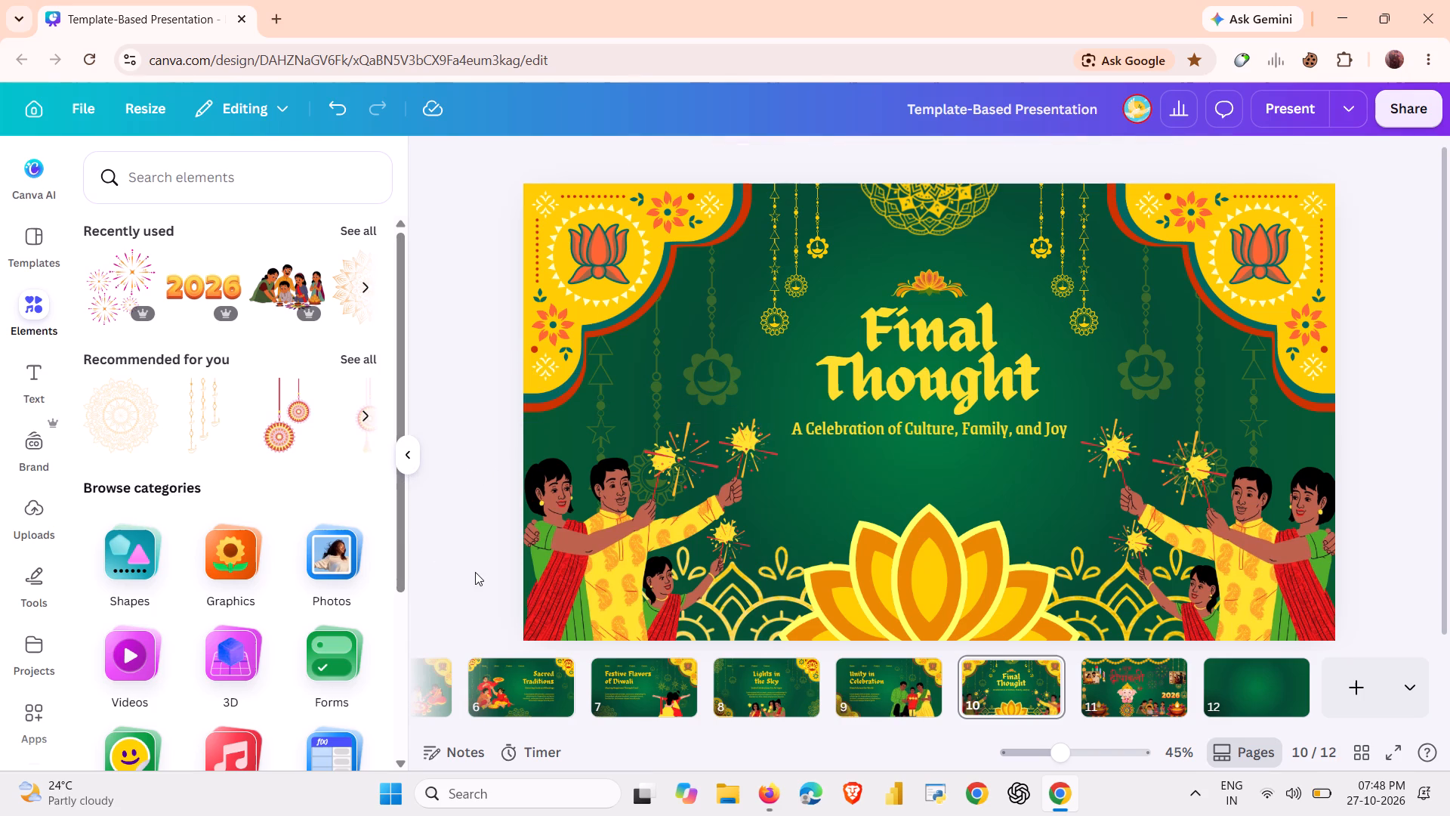
Delete both couple photos from the upper corners of page 11.
click(359, 418)
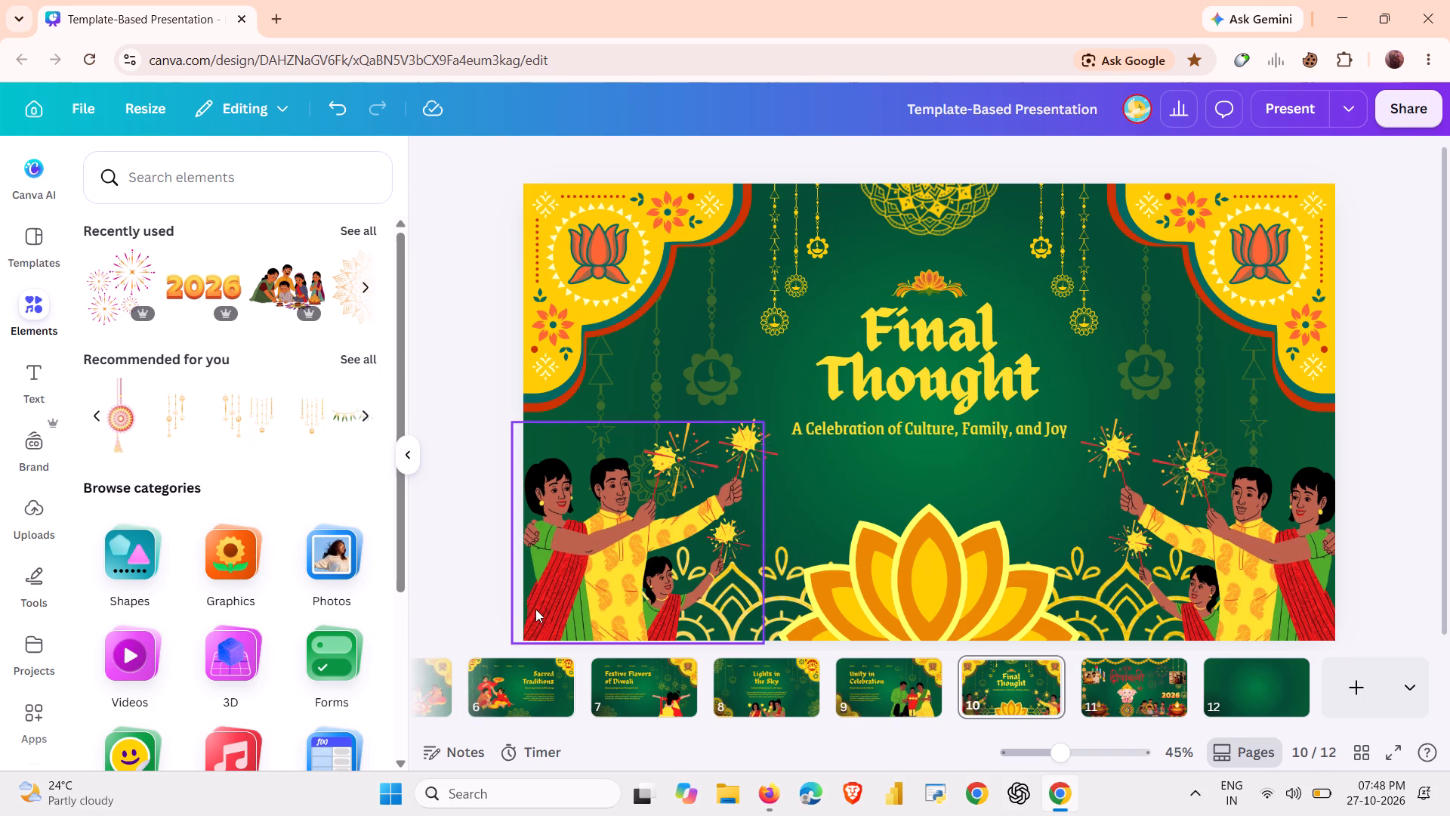
click(1146, 678)
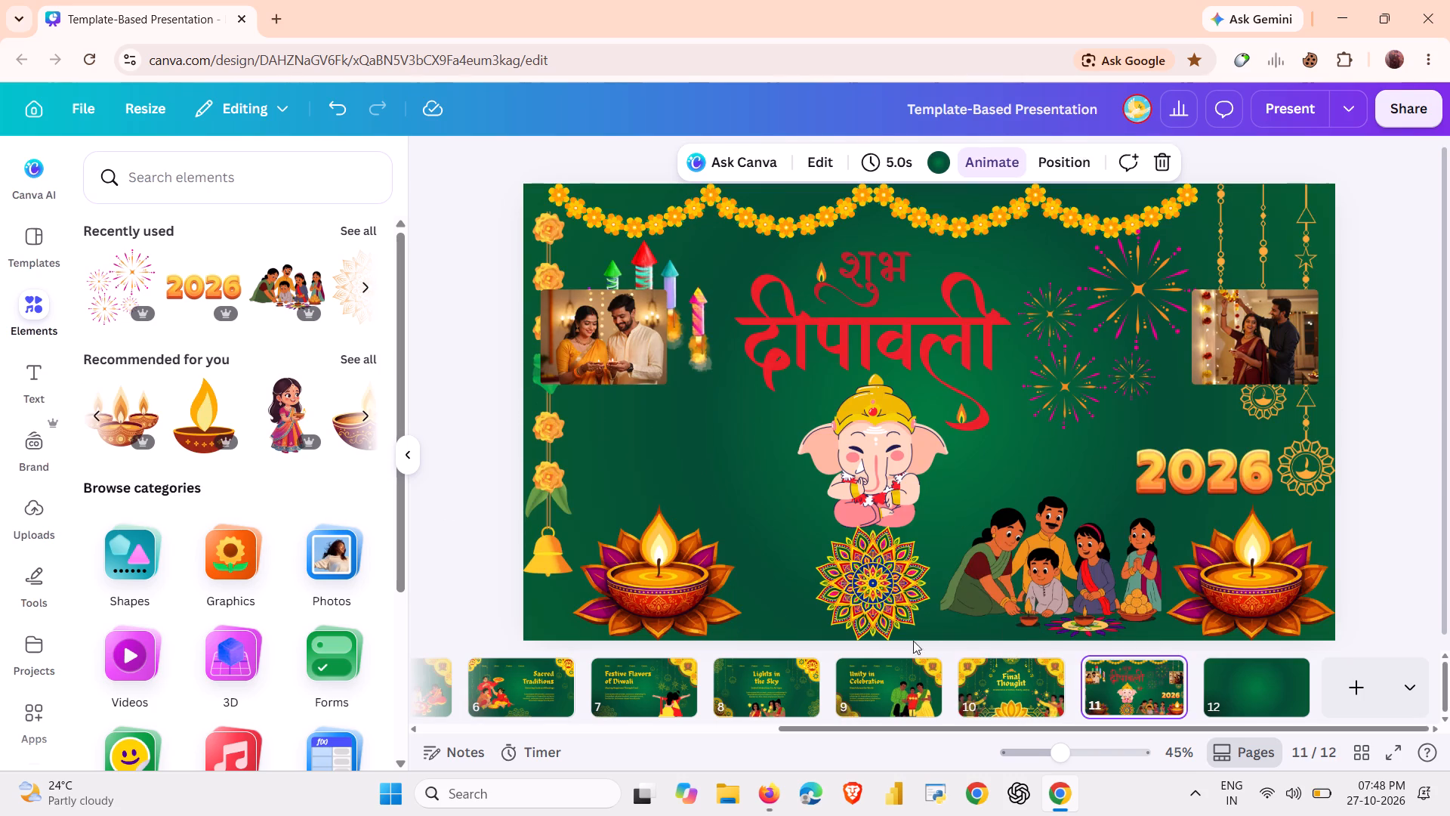
click(602, 325)
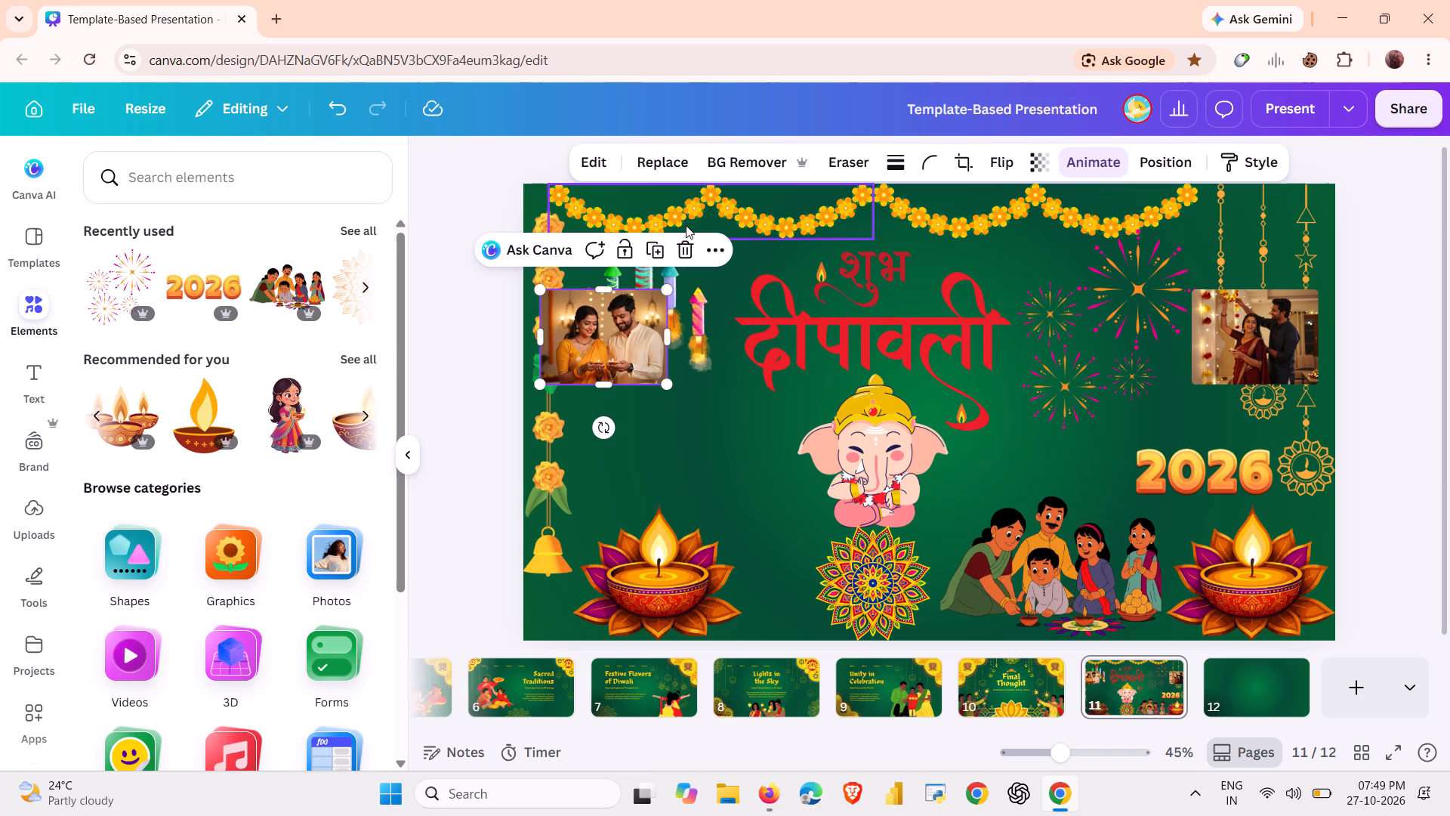
click(678, 245)
click(1270, 302)
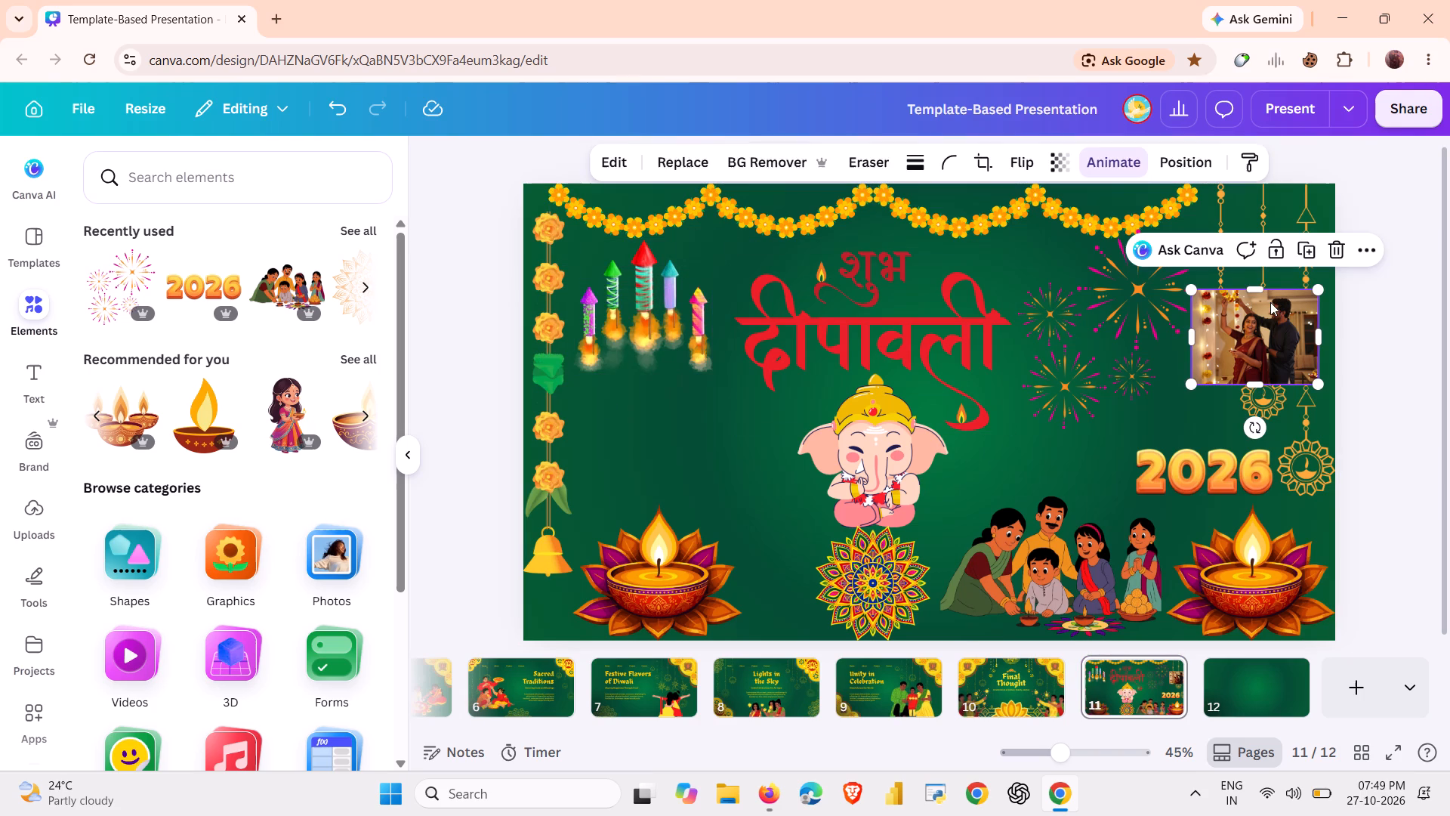
click(1327, 244)
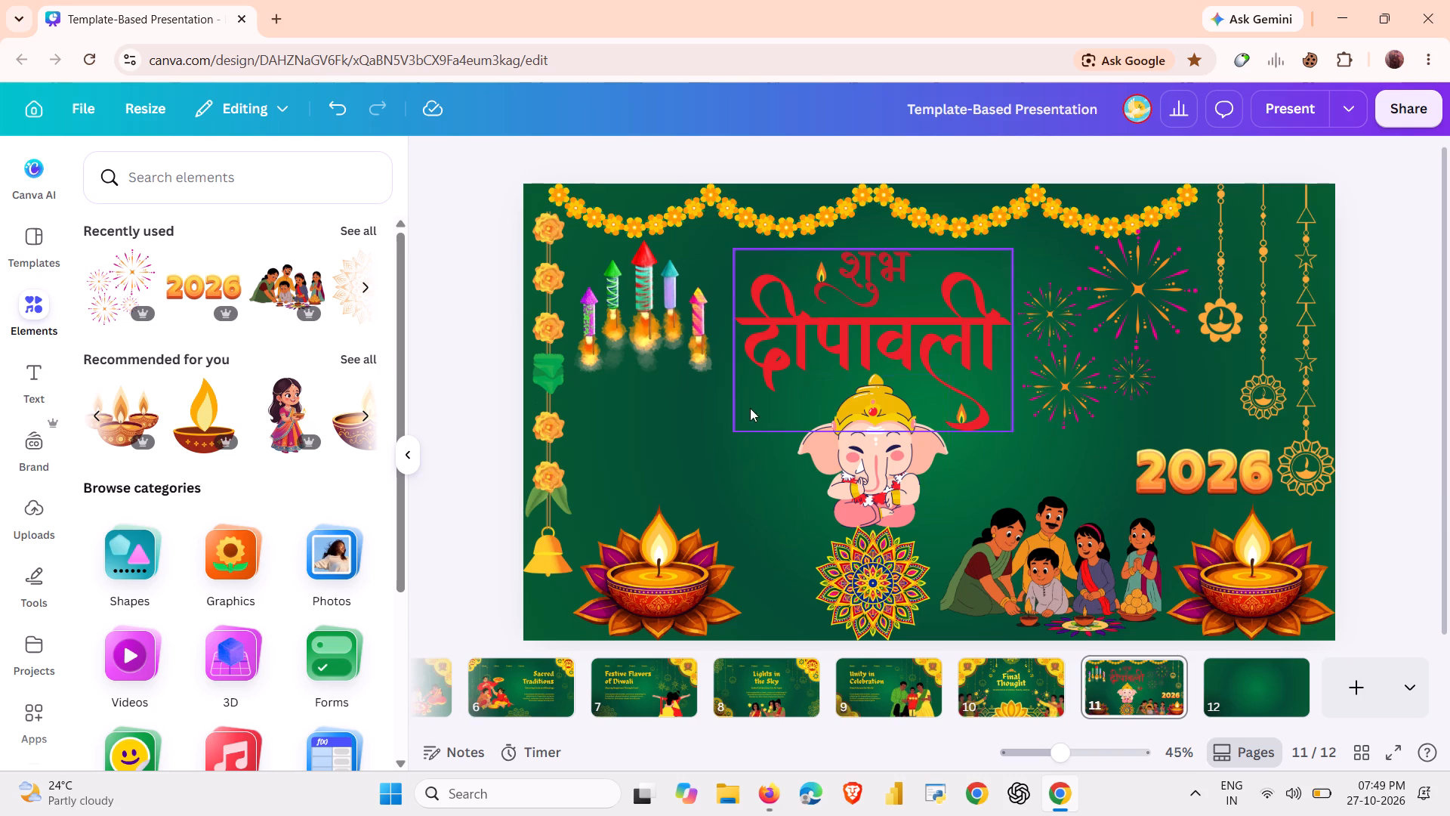
Add the recommended graphic of a girl holding a diya to page 11, scale it down and place it between the left lotus diya and the rangoli.
click(648, 453)
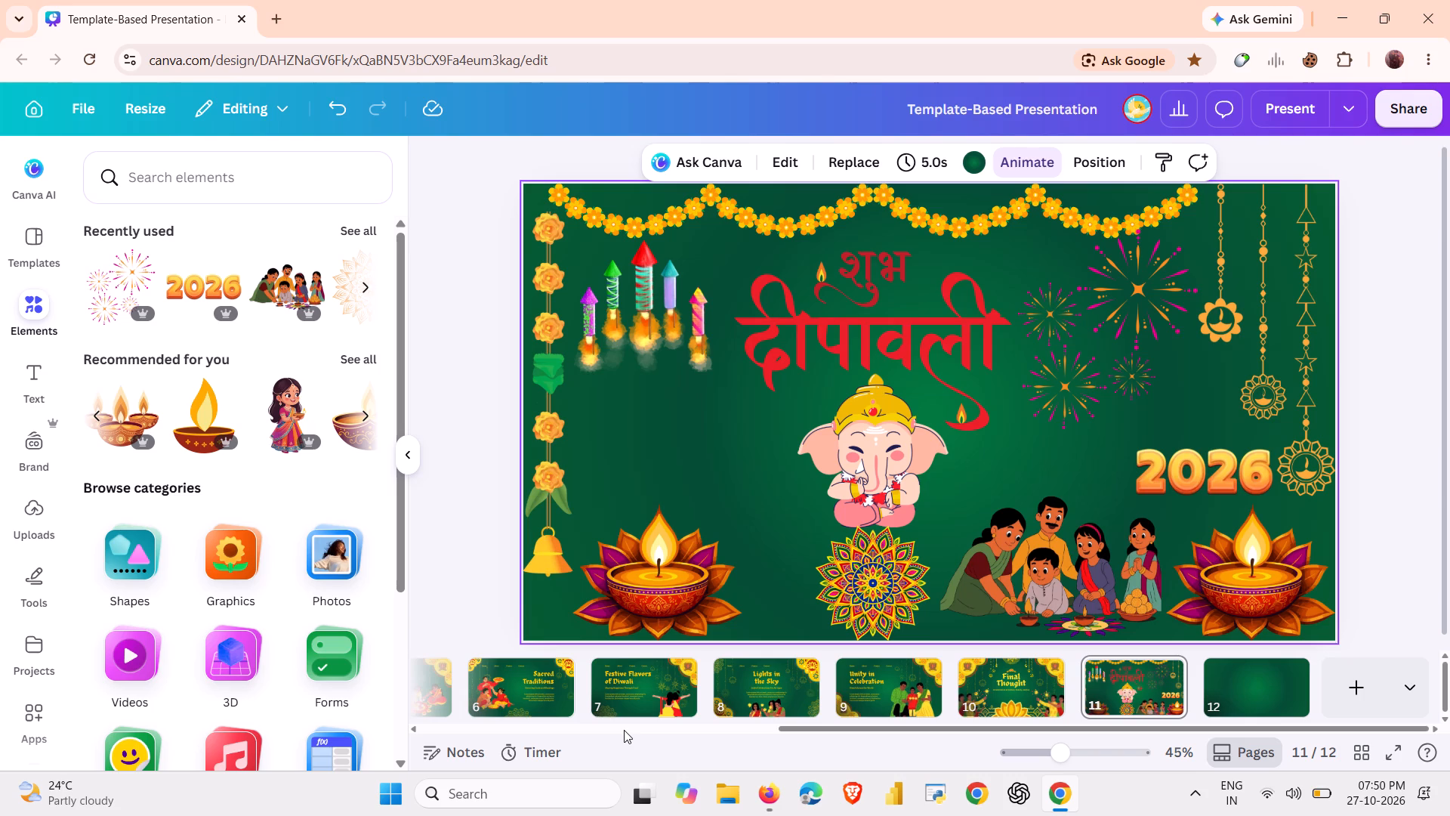
click(276, 434)
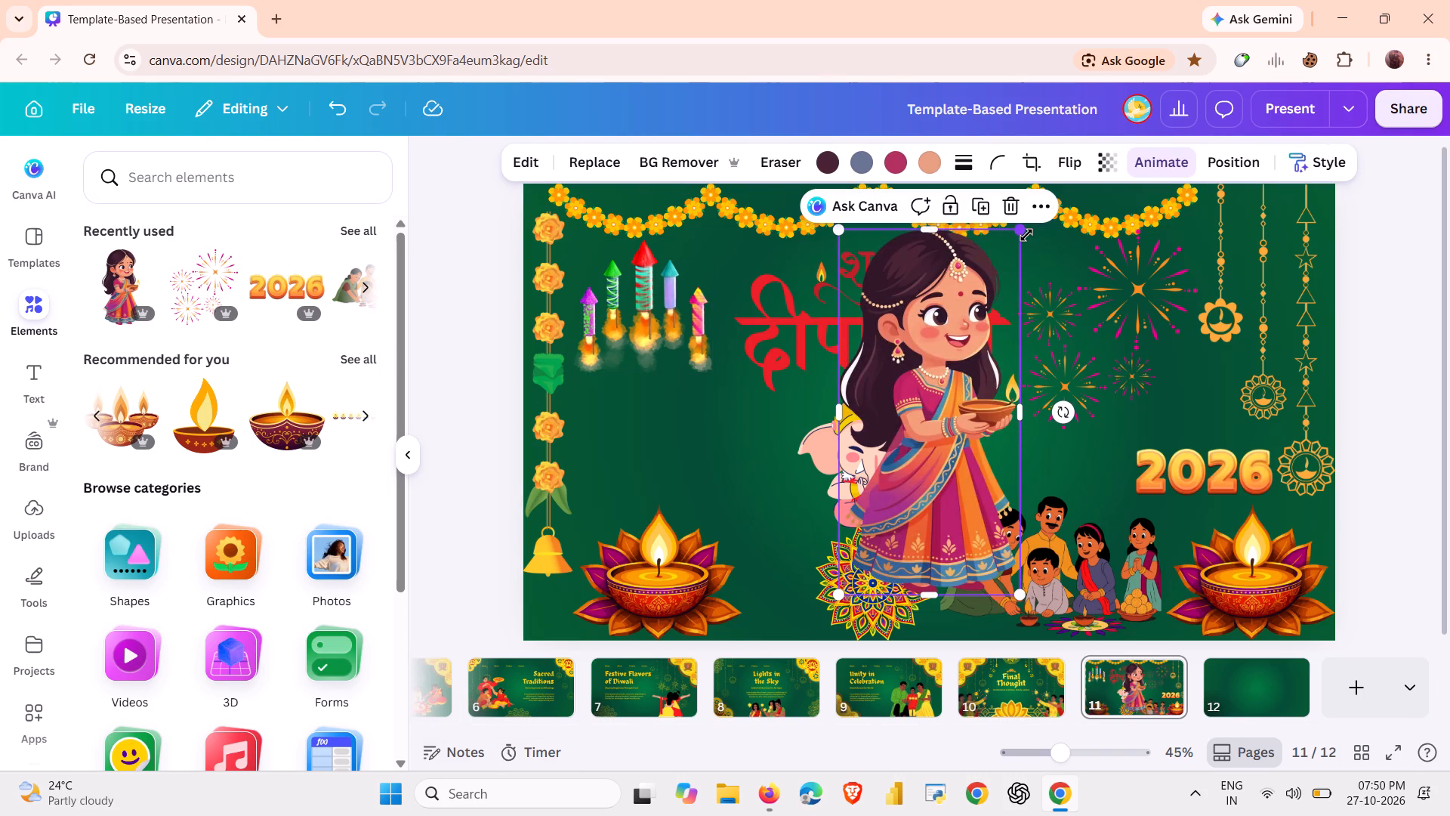
drag(1020, 227, 914, 332)
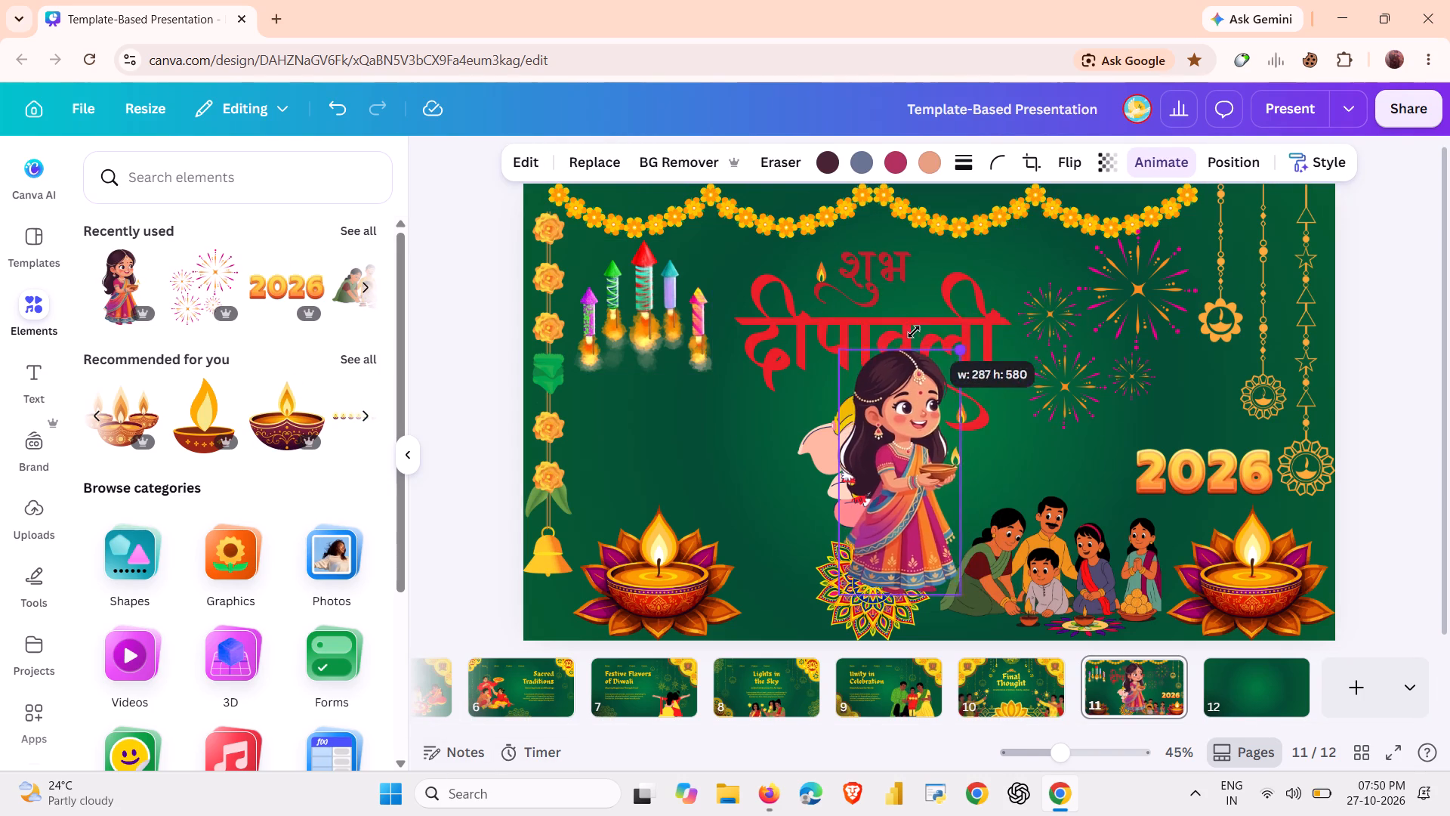
drag(914, 332, 912, 332)
drag(916, 428, 652, 379)
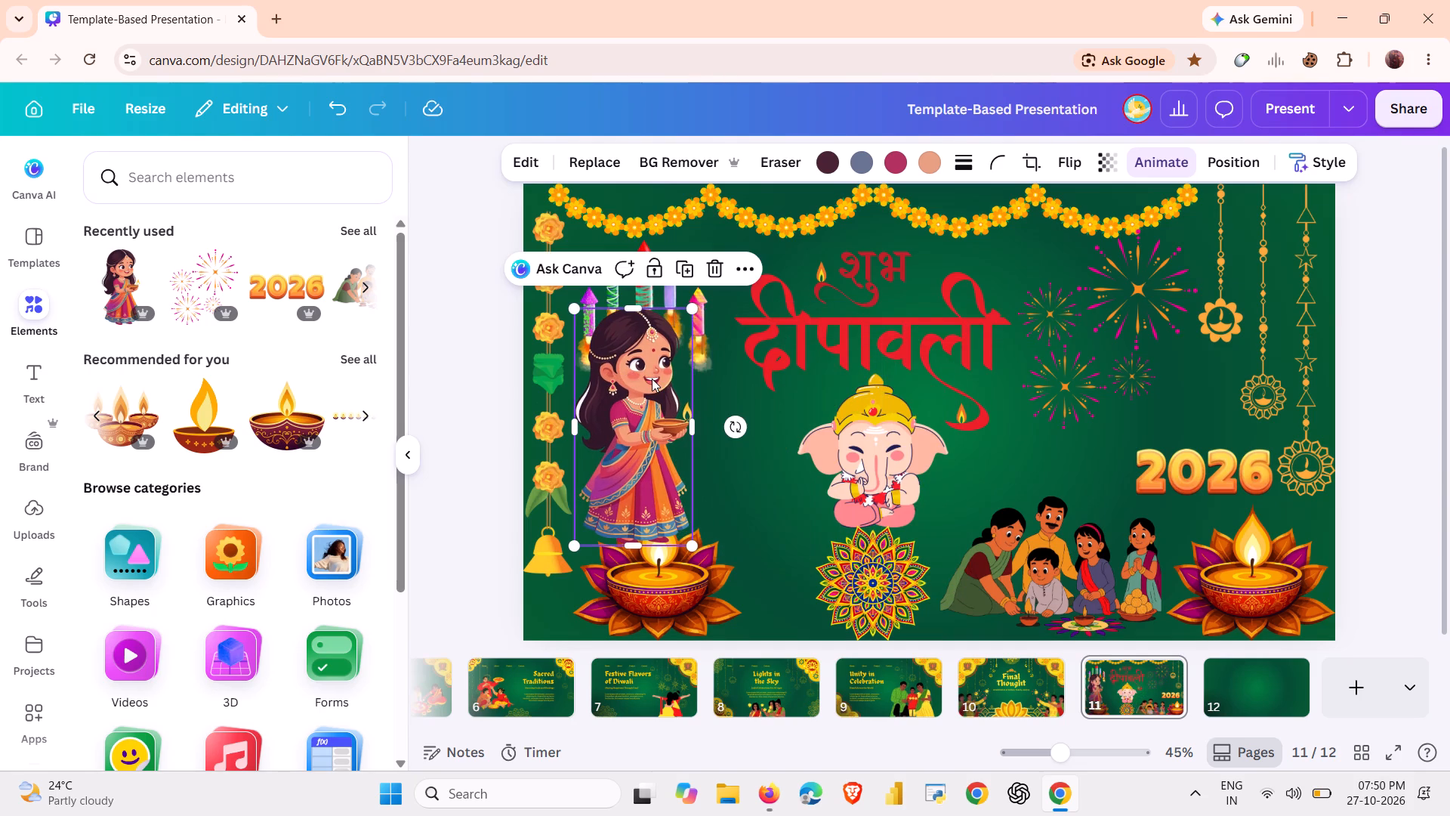
drag(690, 306, 624, 382)
drag(592, 437, 734, 474)
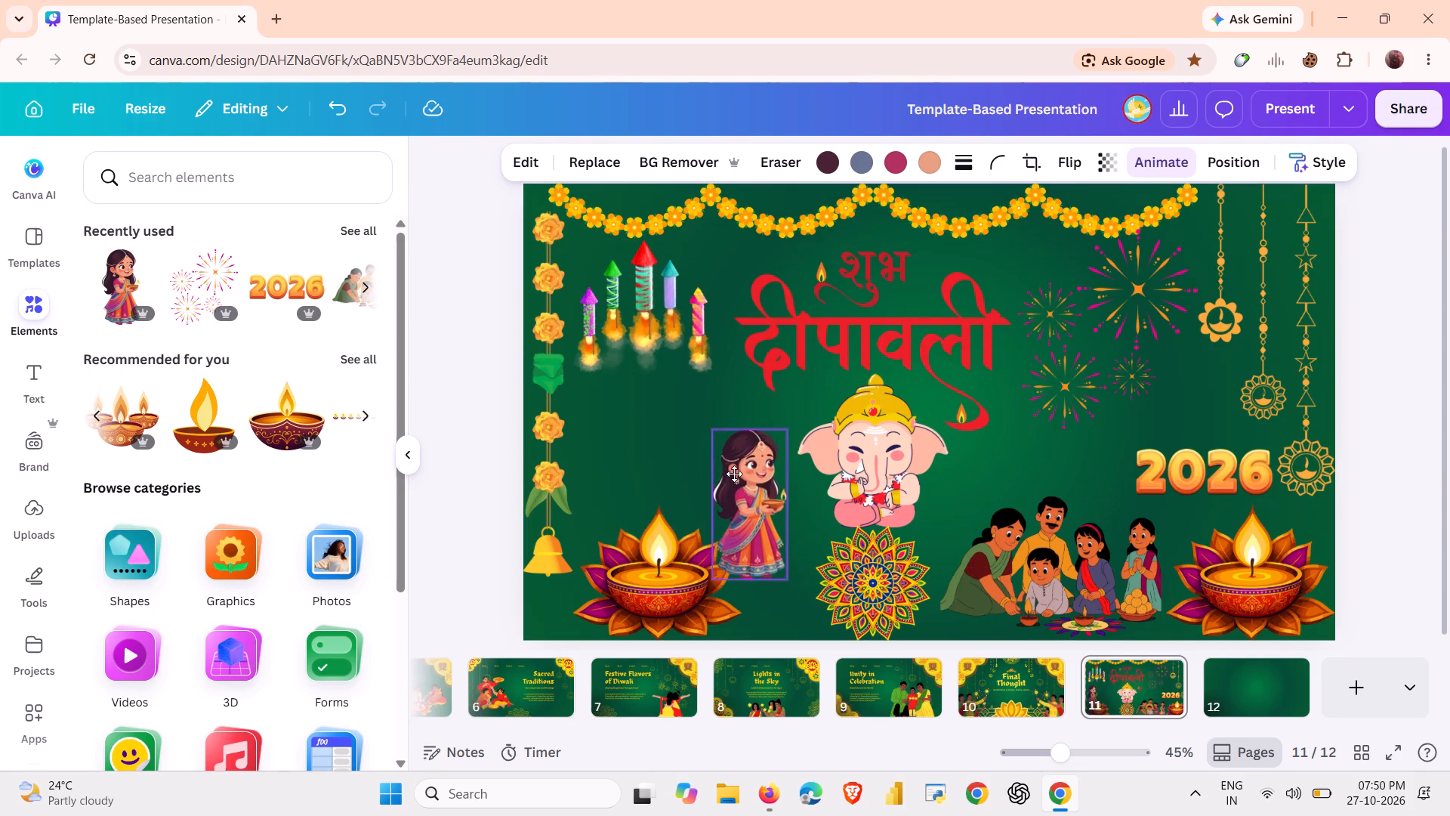
drag(734, 474, 754, 536)
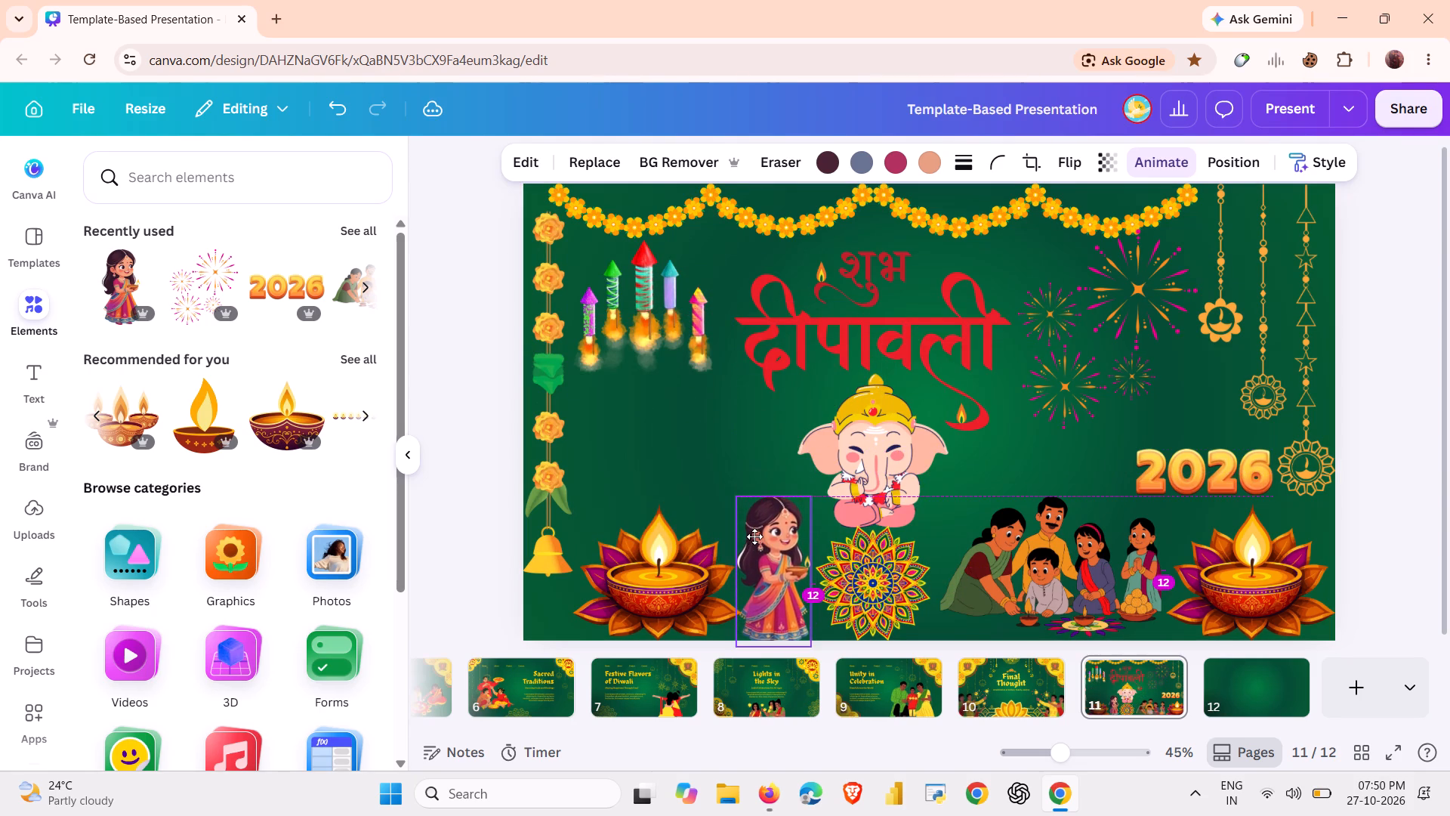
drag(754, 536, 754, 529)
click(762, 533)
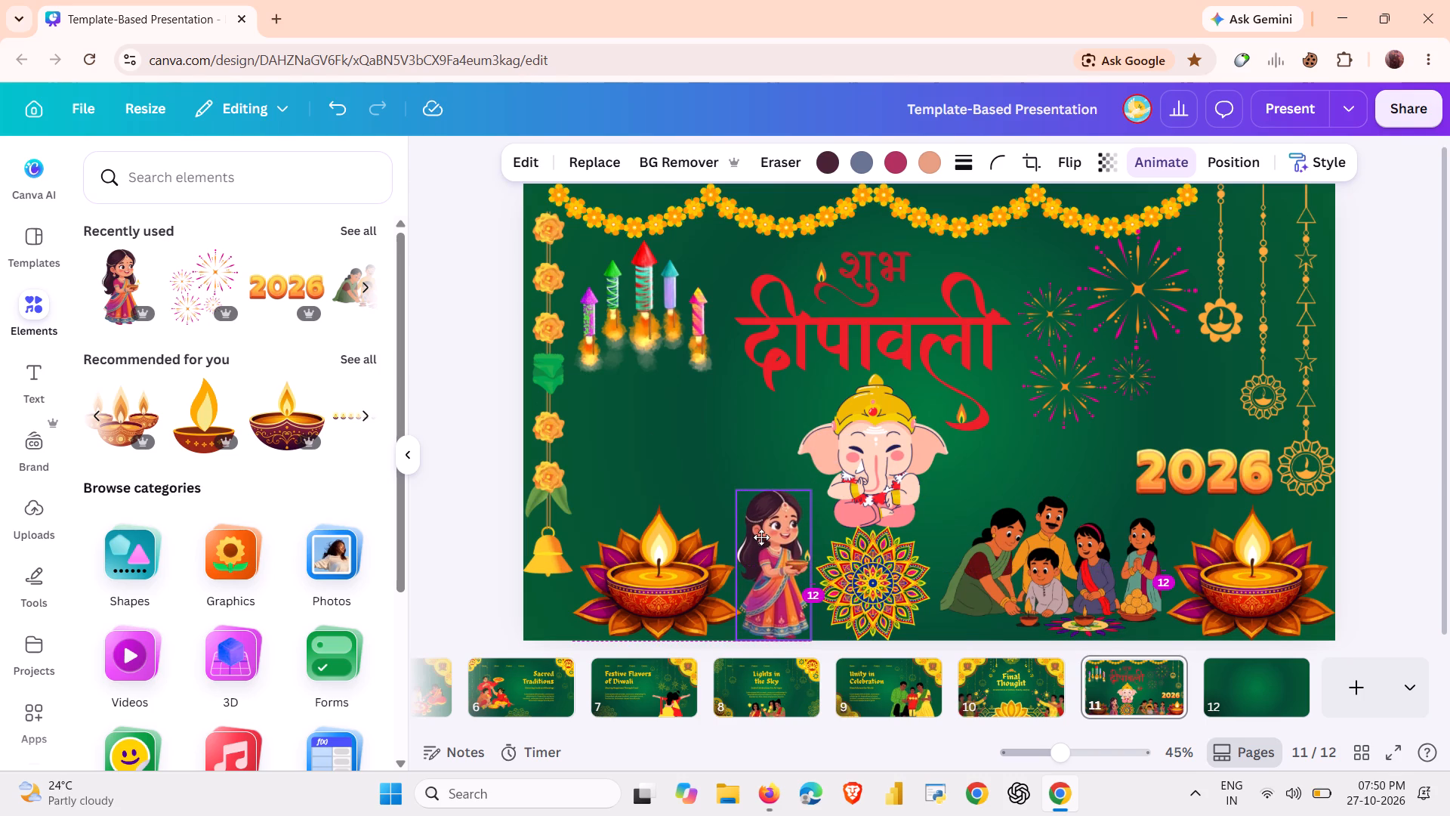
click(688, 494)
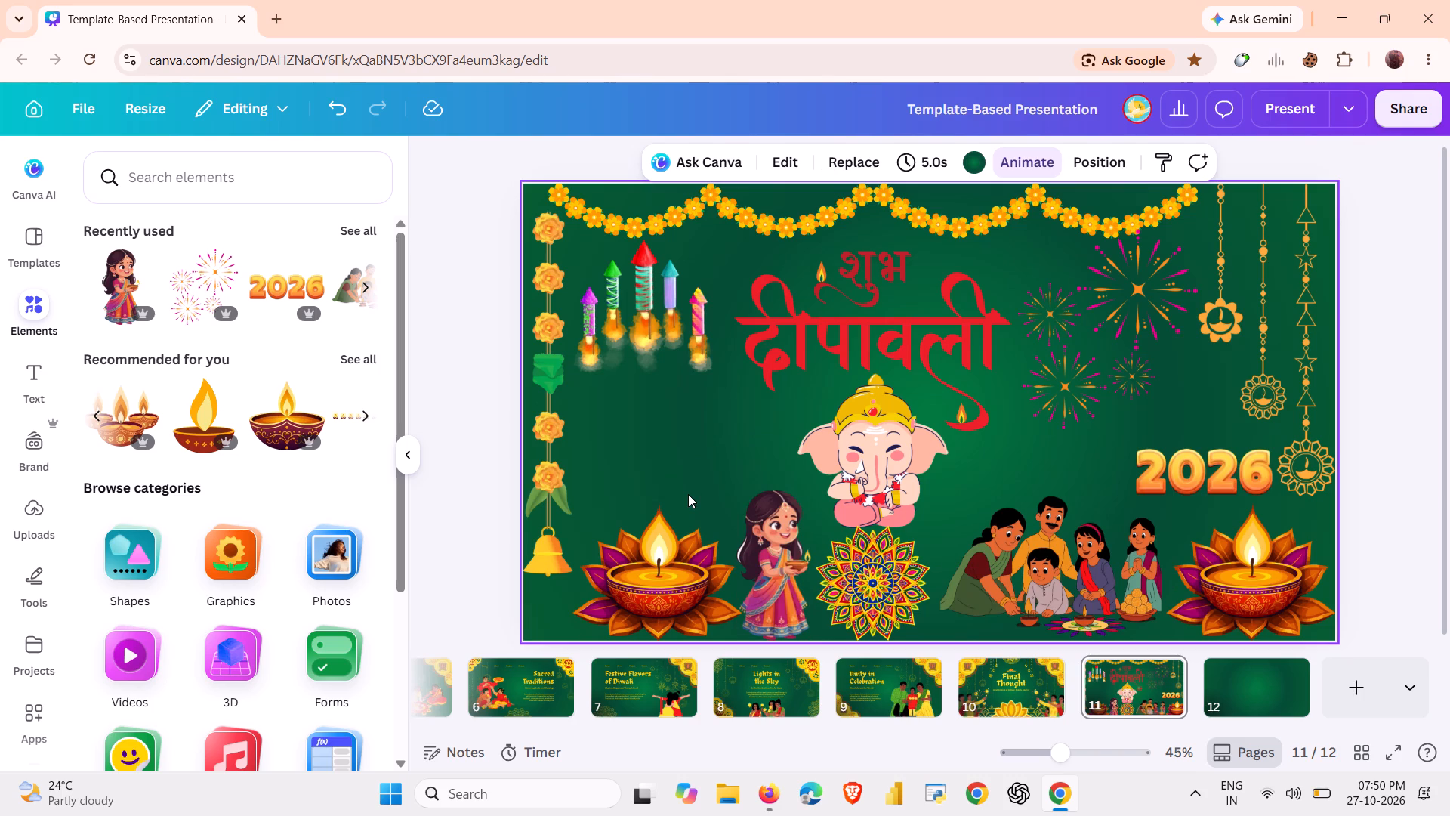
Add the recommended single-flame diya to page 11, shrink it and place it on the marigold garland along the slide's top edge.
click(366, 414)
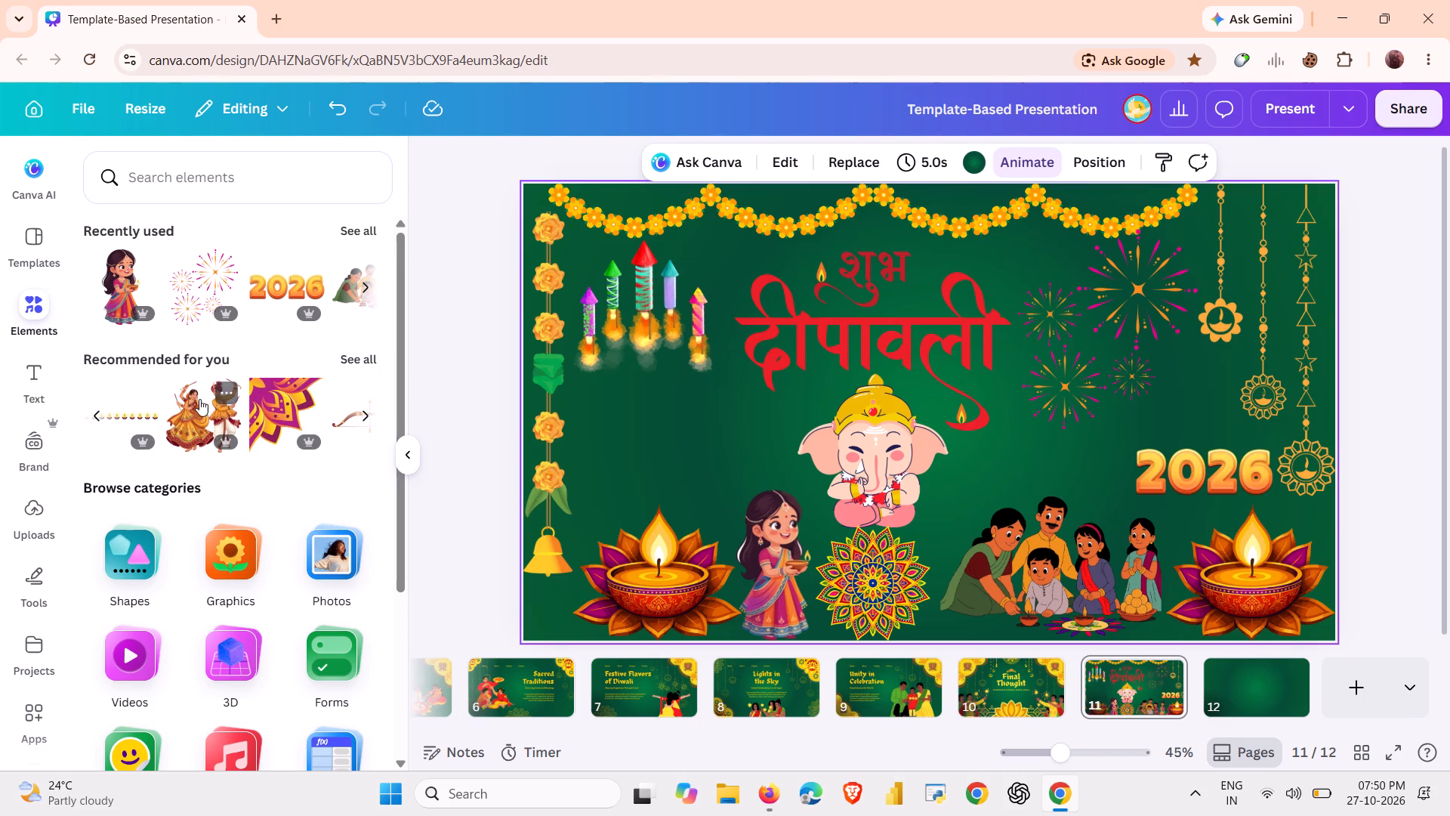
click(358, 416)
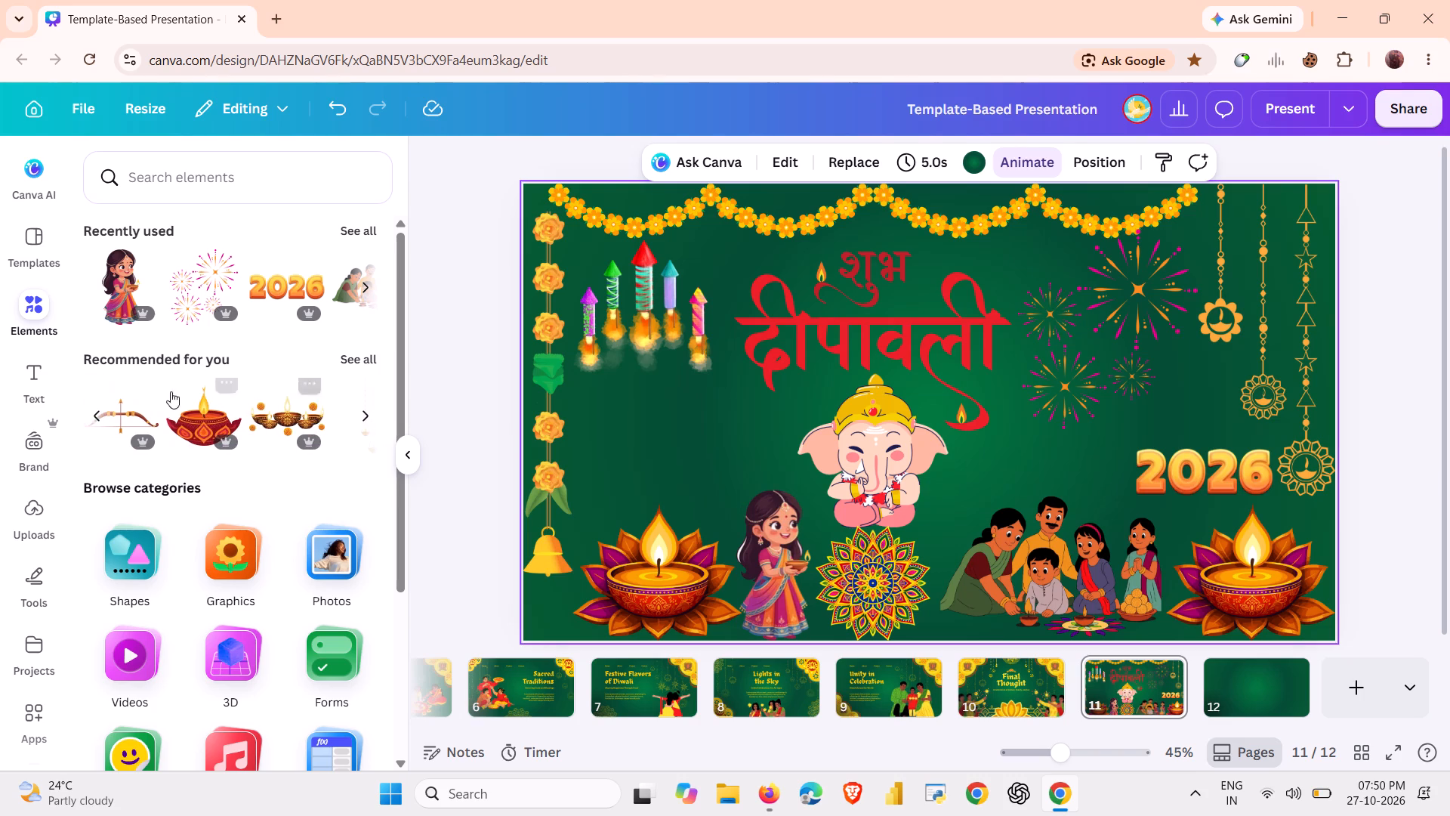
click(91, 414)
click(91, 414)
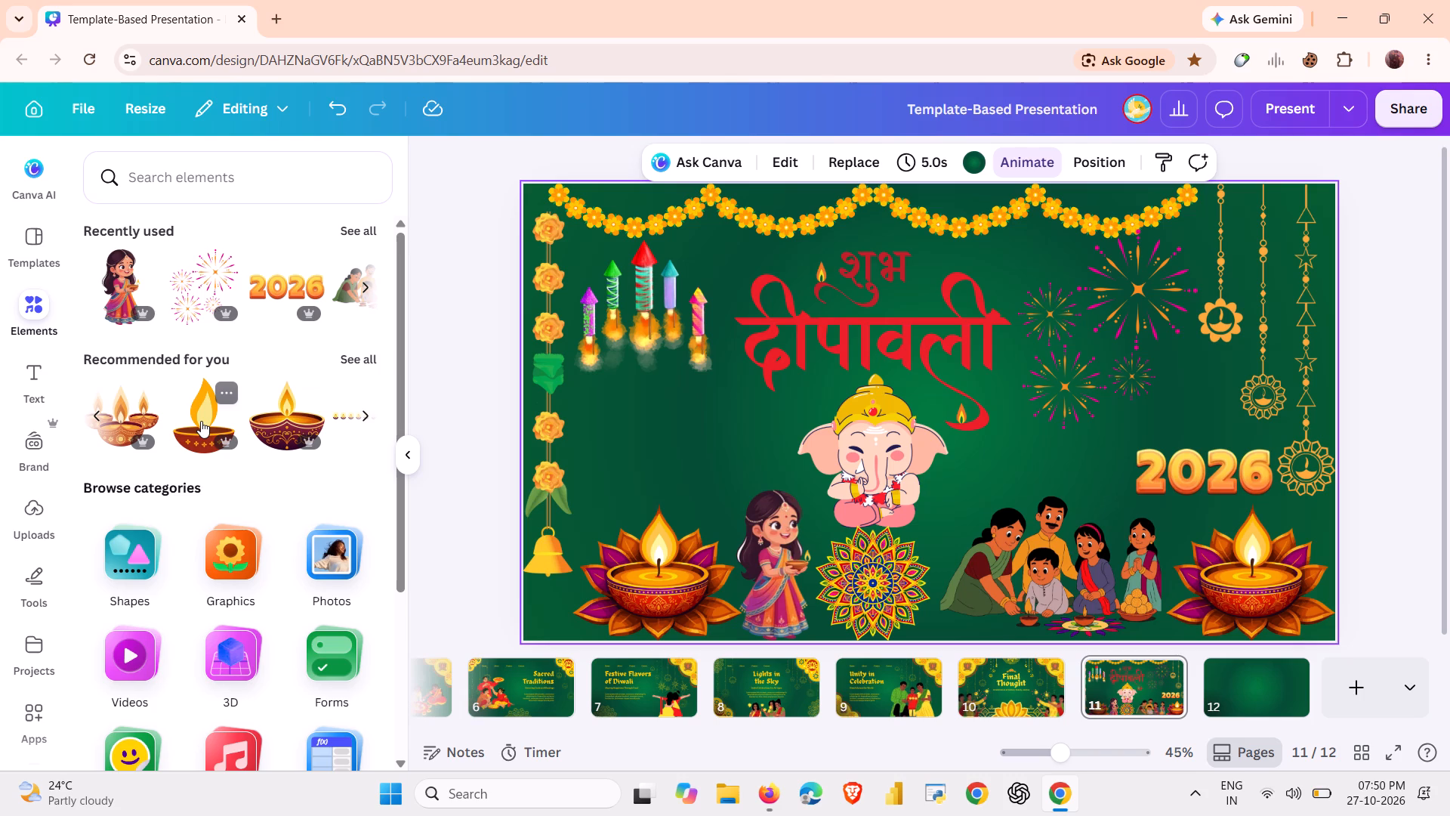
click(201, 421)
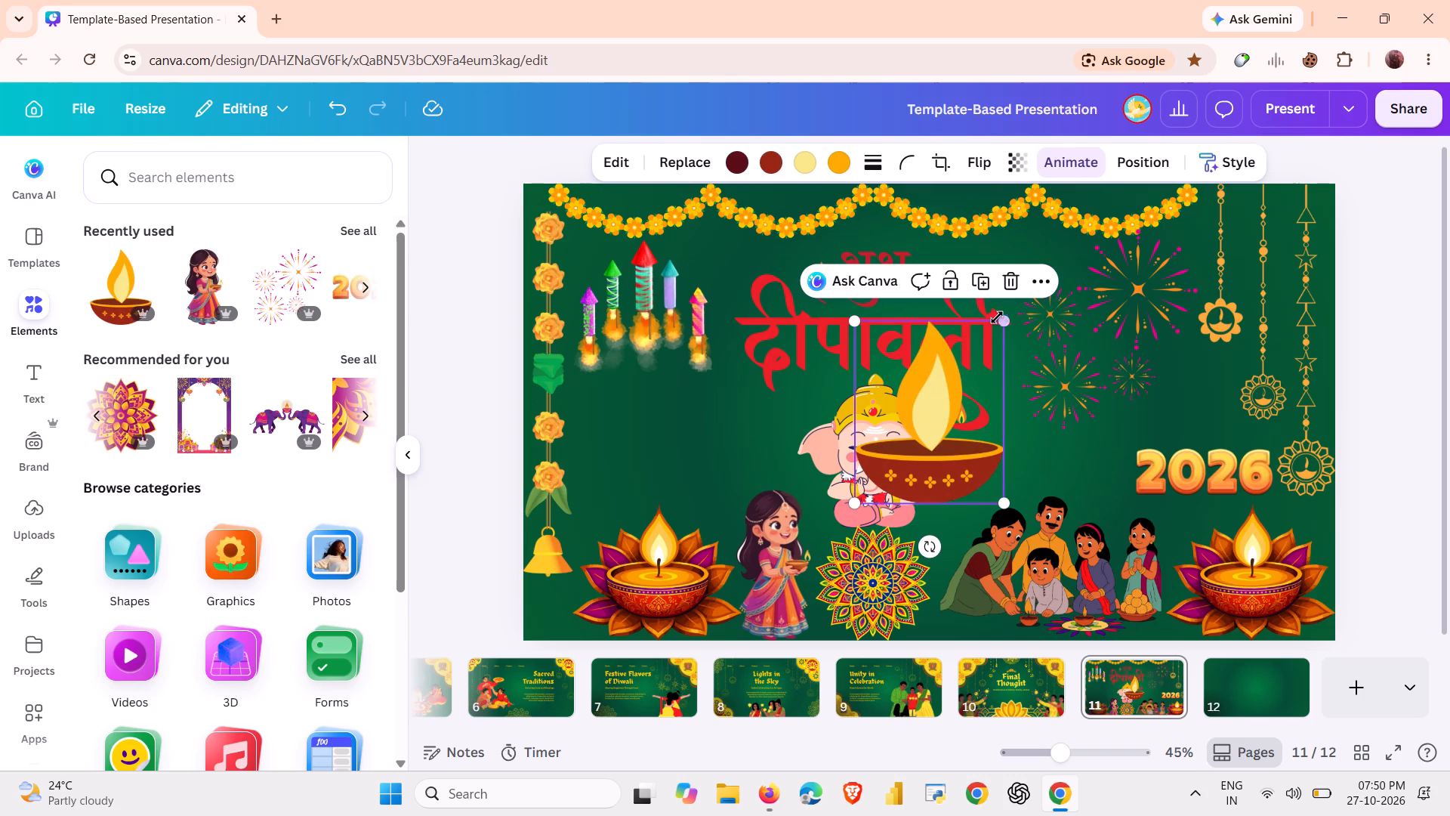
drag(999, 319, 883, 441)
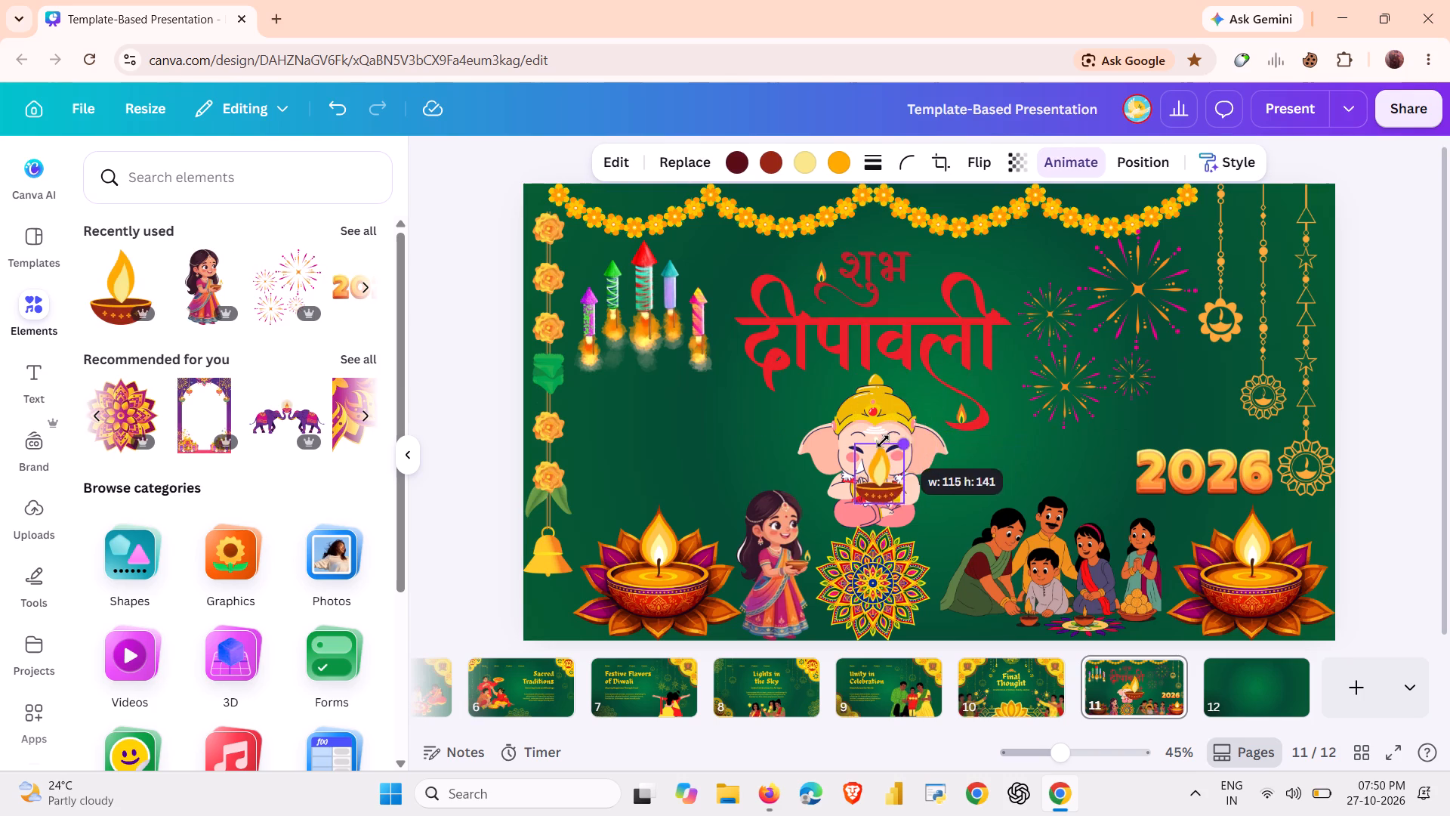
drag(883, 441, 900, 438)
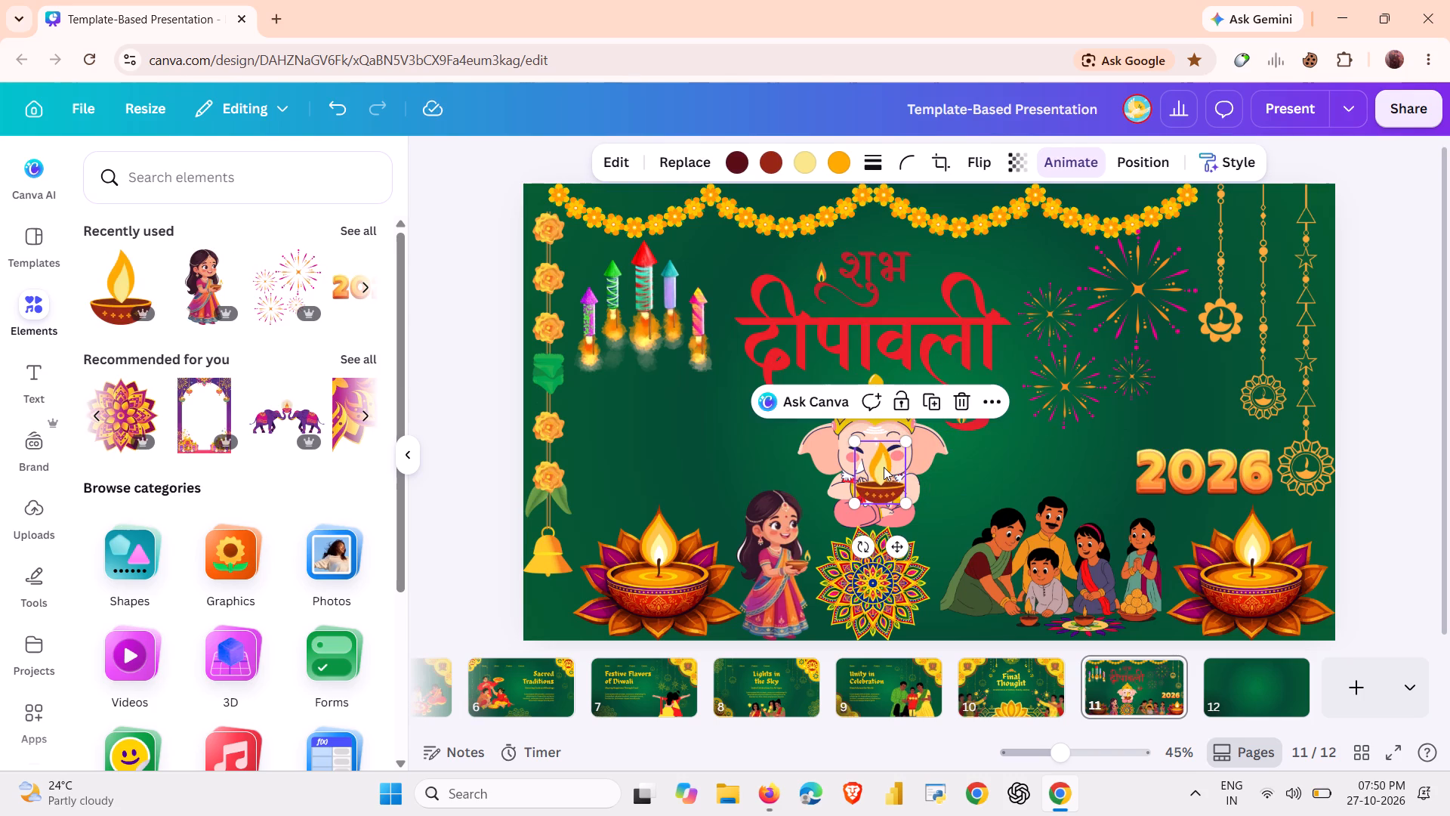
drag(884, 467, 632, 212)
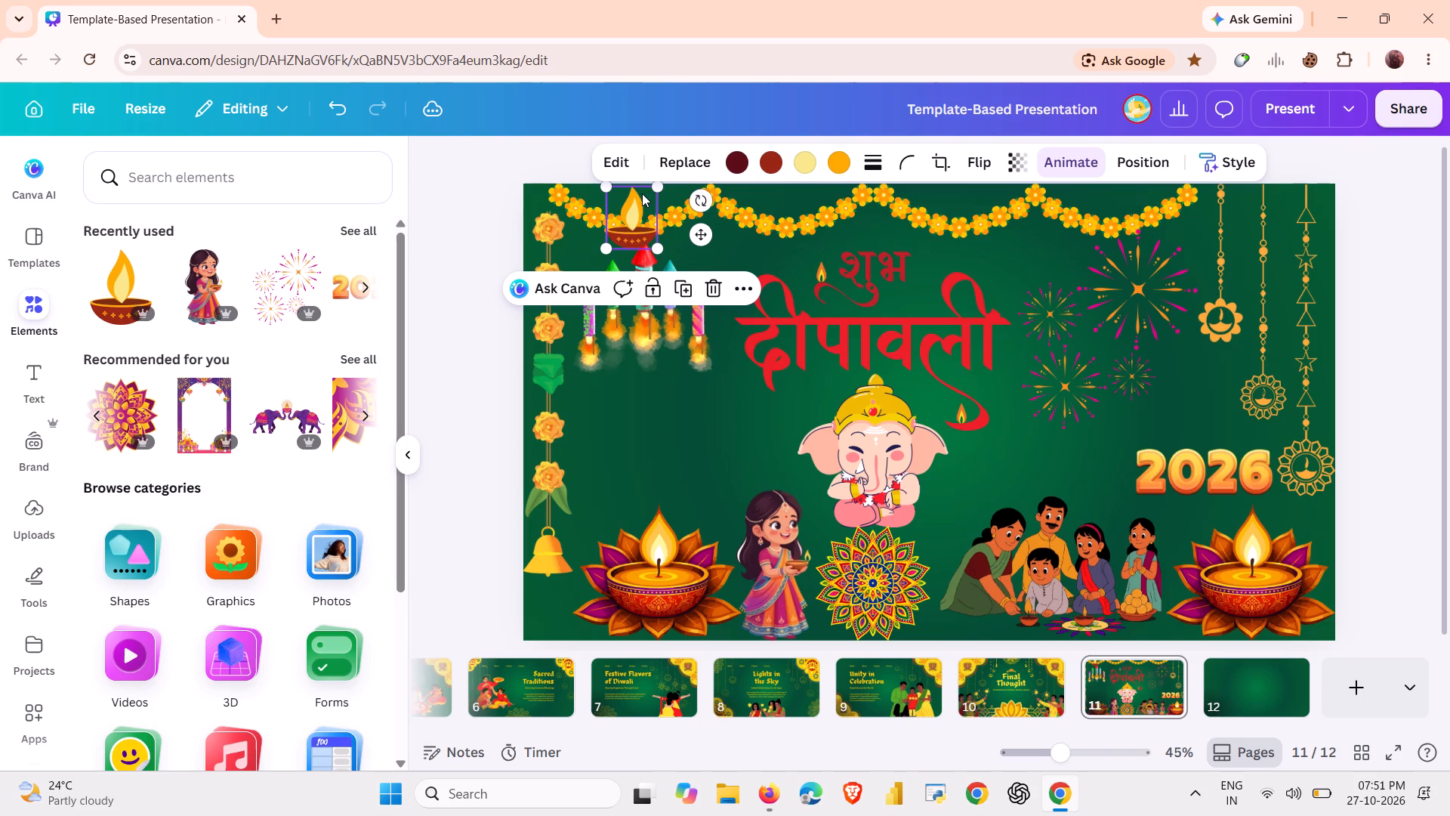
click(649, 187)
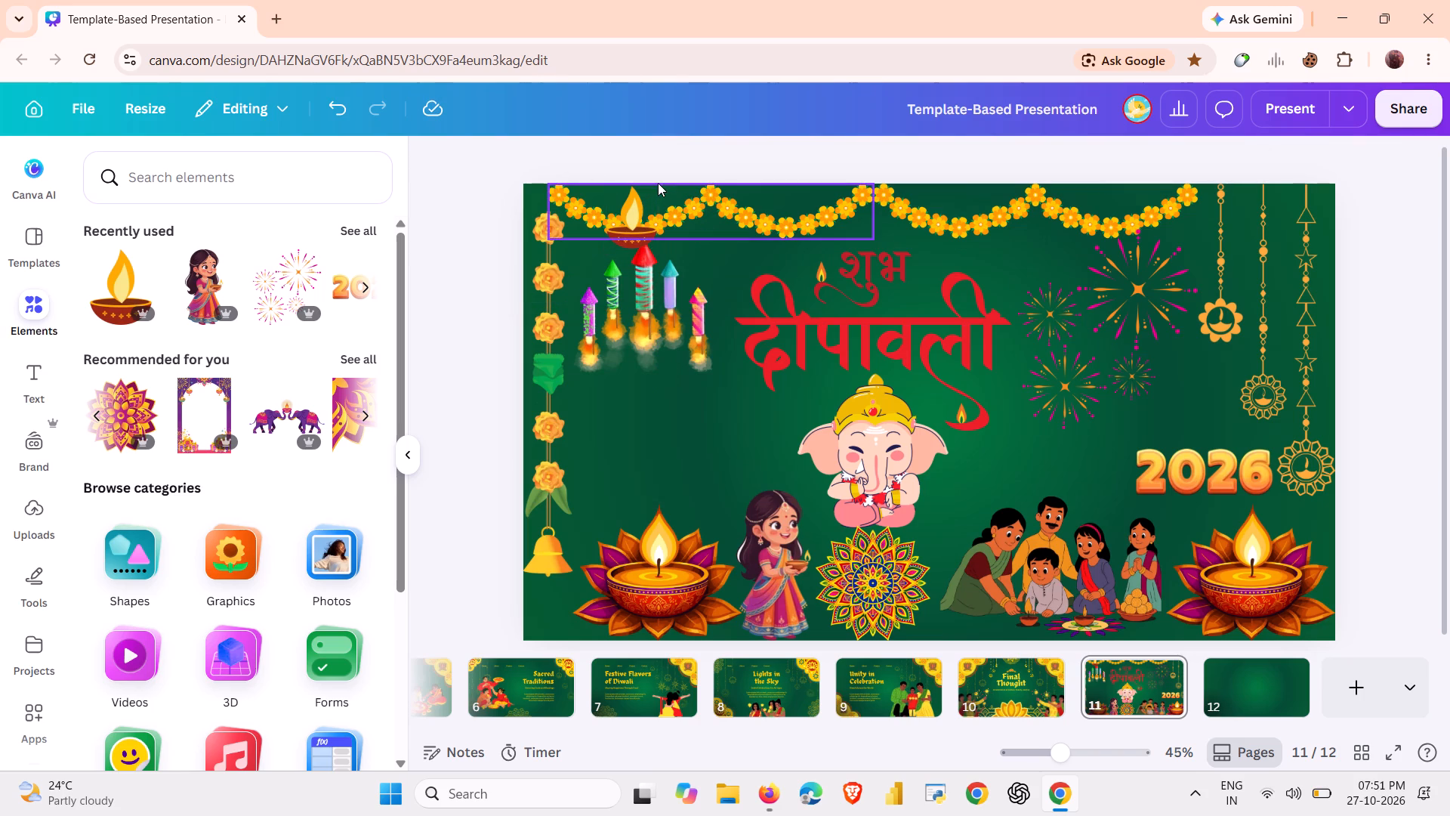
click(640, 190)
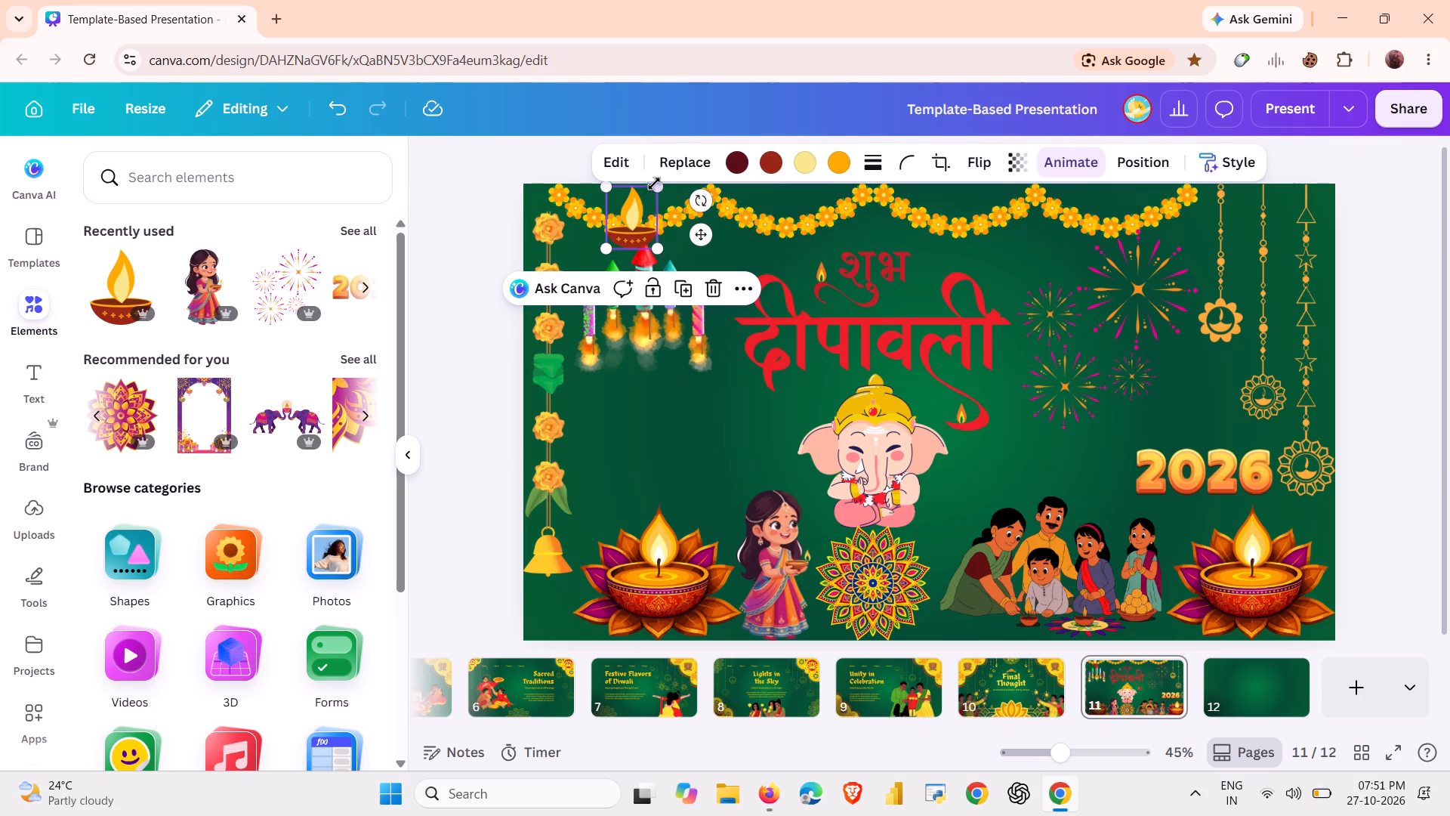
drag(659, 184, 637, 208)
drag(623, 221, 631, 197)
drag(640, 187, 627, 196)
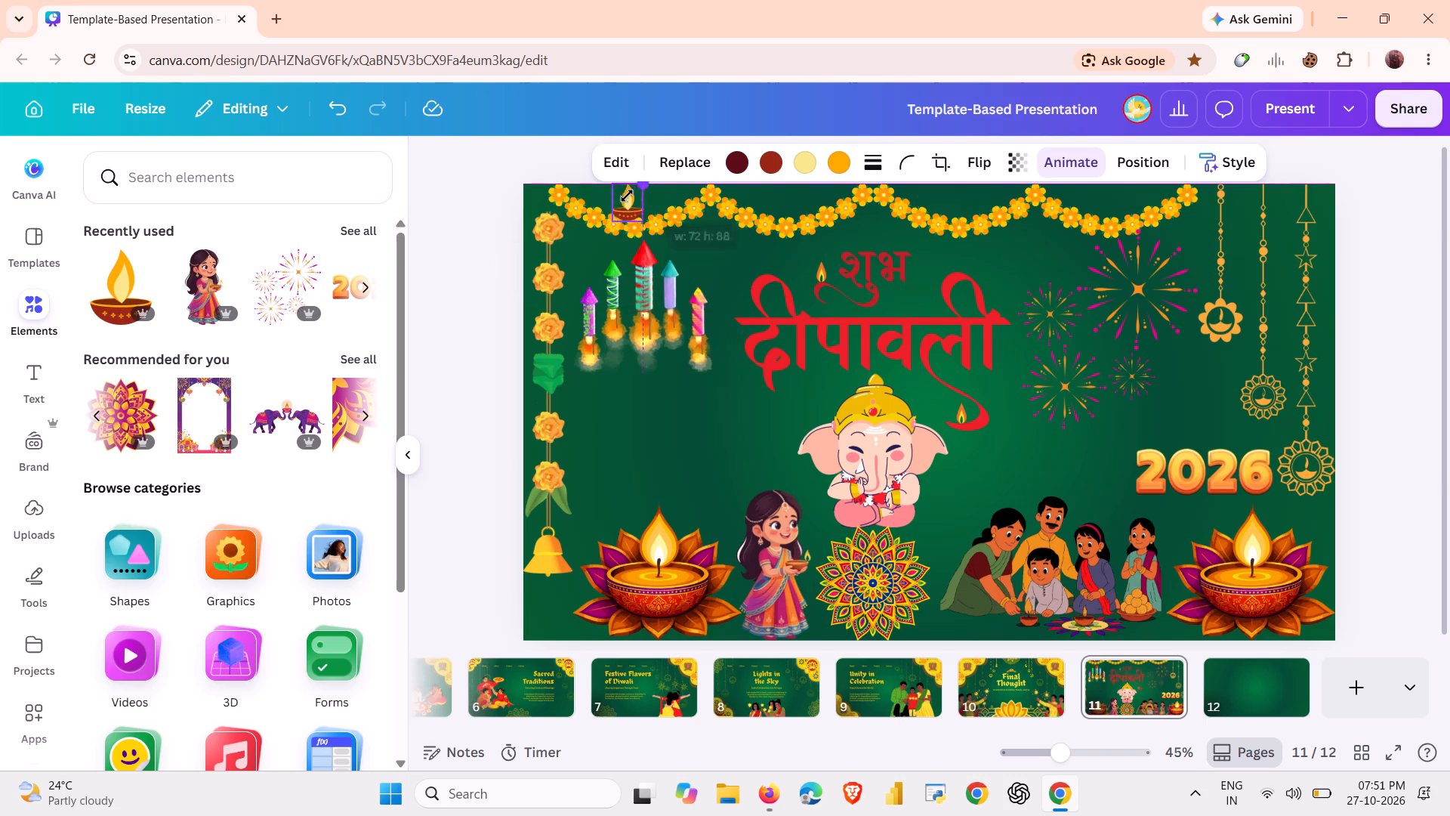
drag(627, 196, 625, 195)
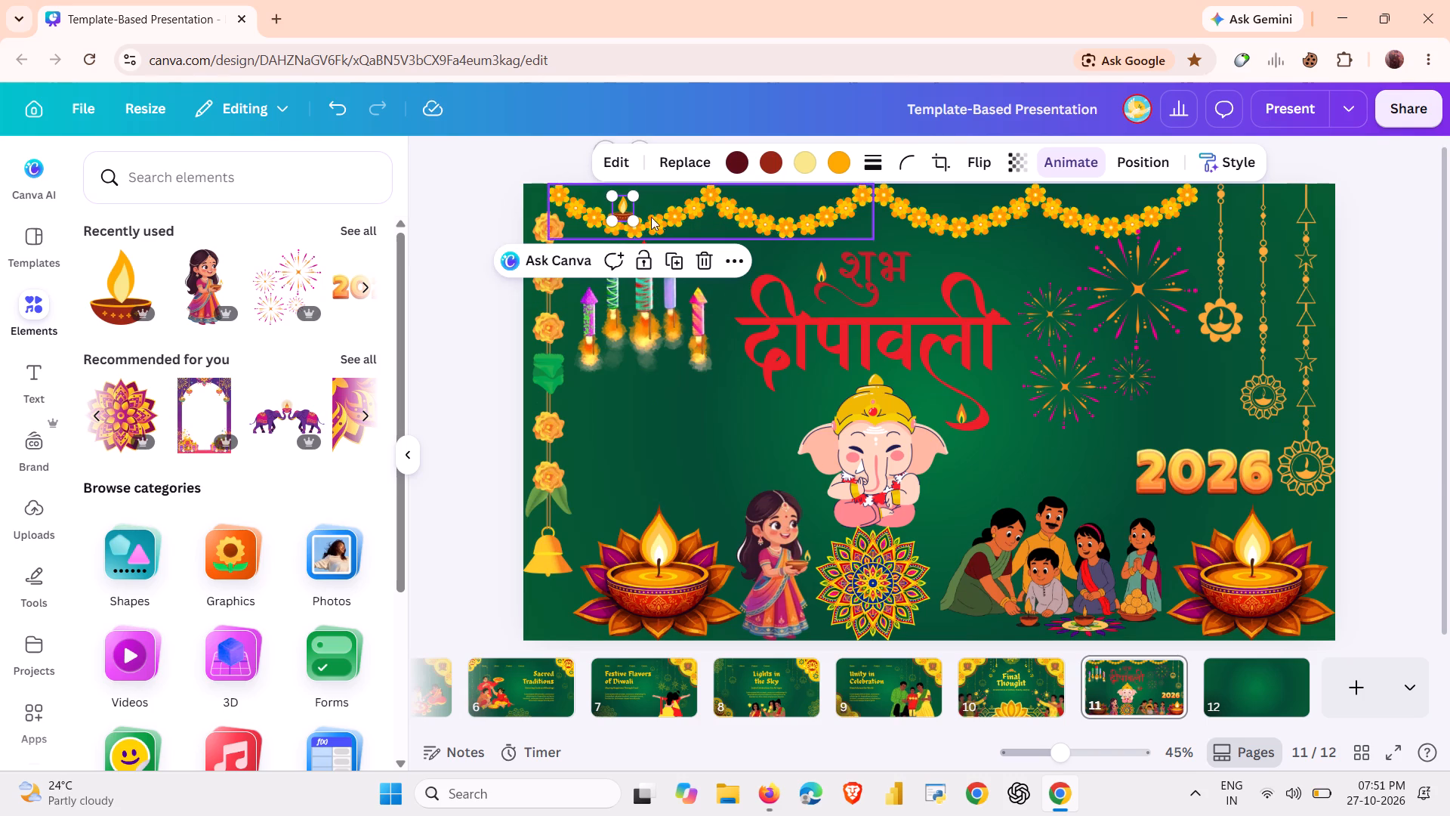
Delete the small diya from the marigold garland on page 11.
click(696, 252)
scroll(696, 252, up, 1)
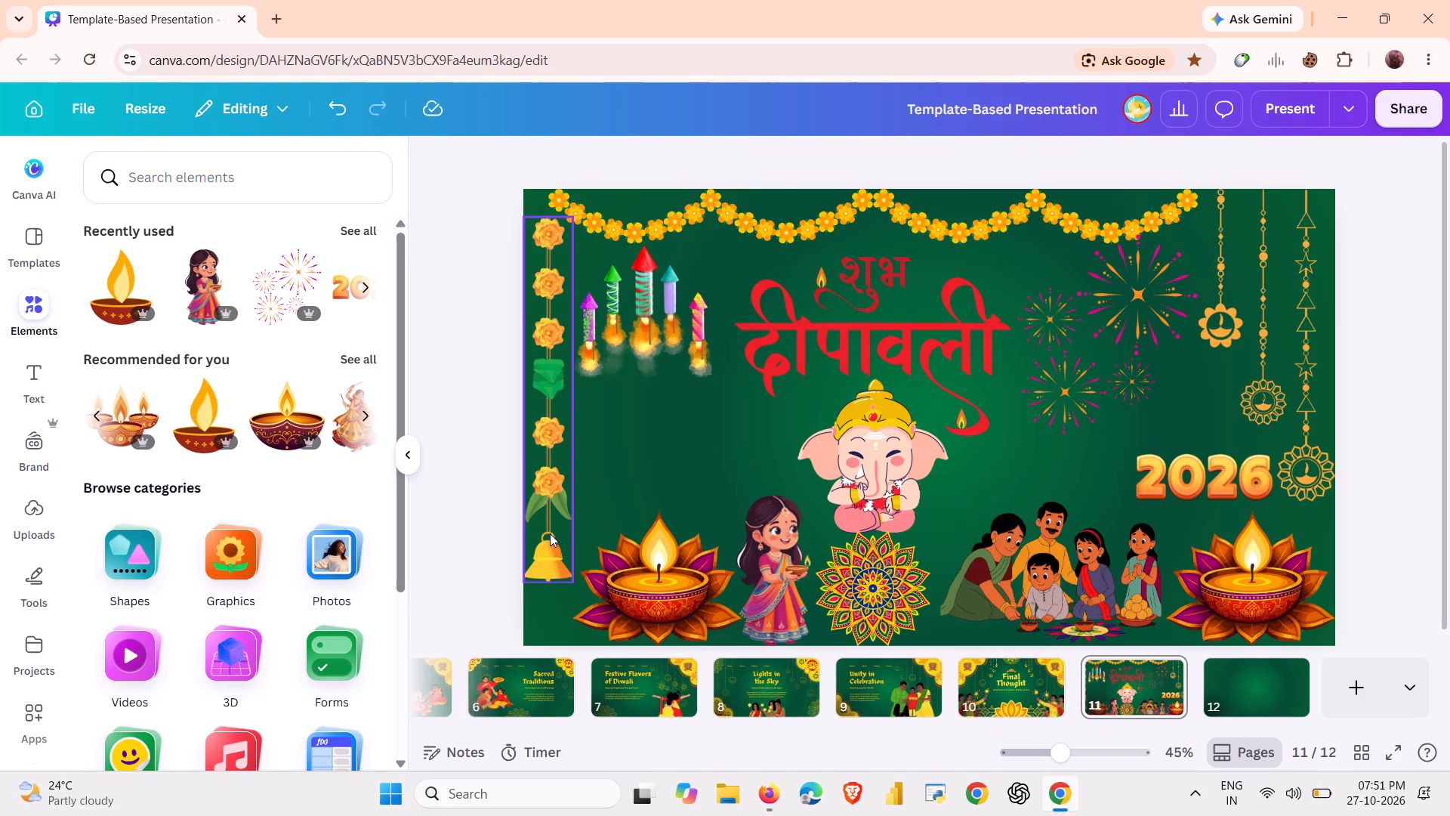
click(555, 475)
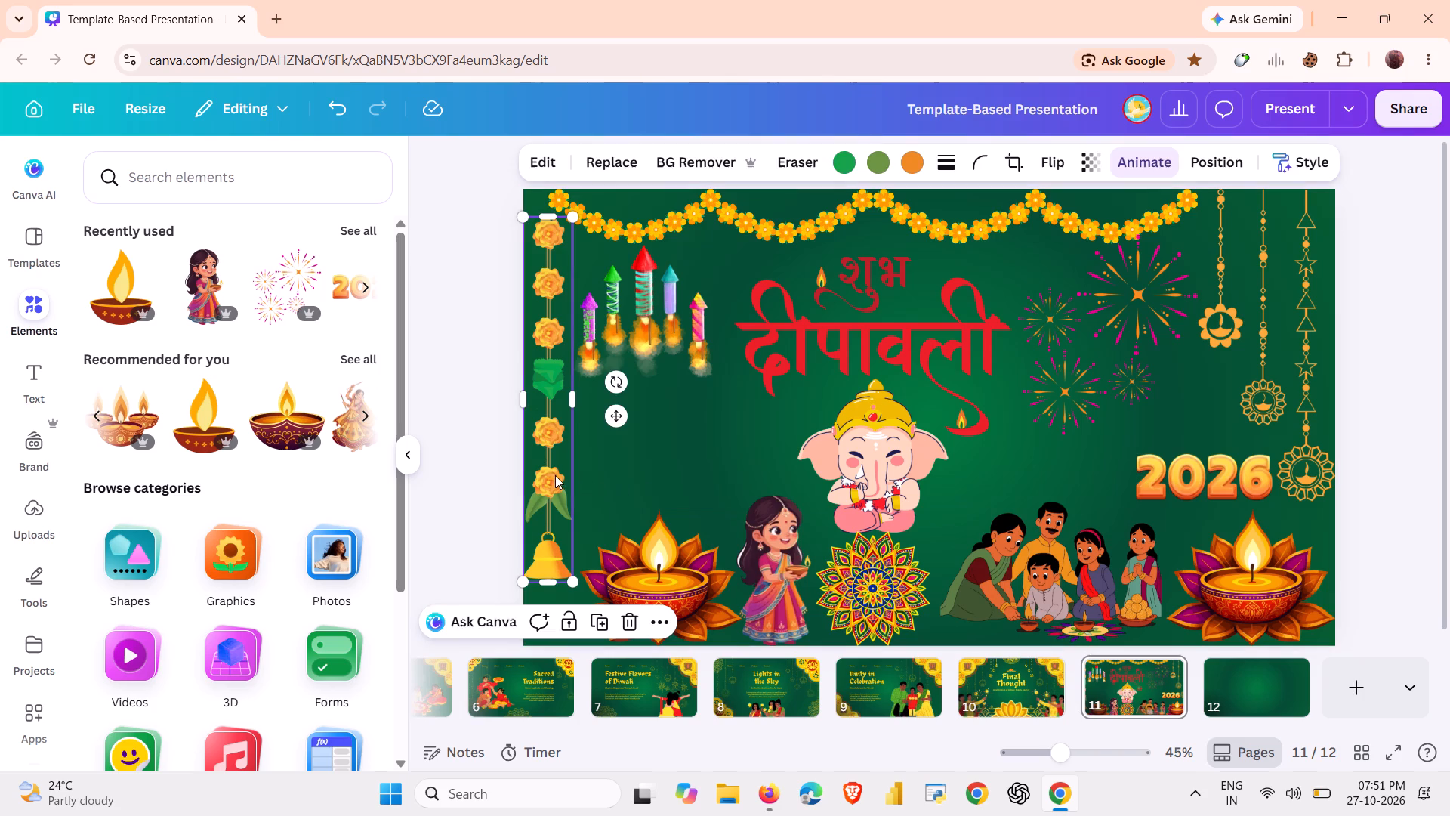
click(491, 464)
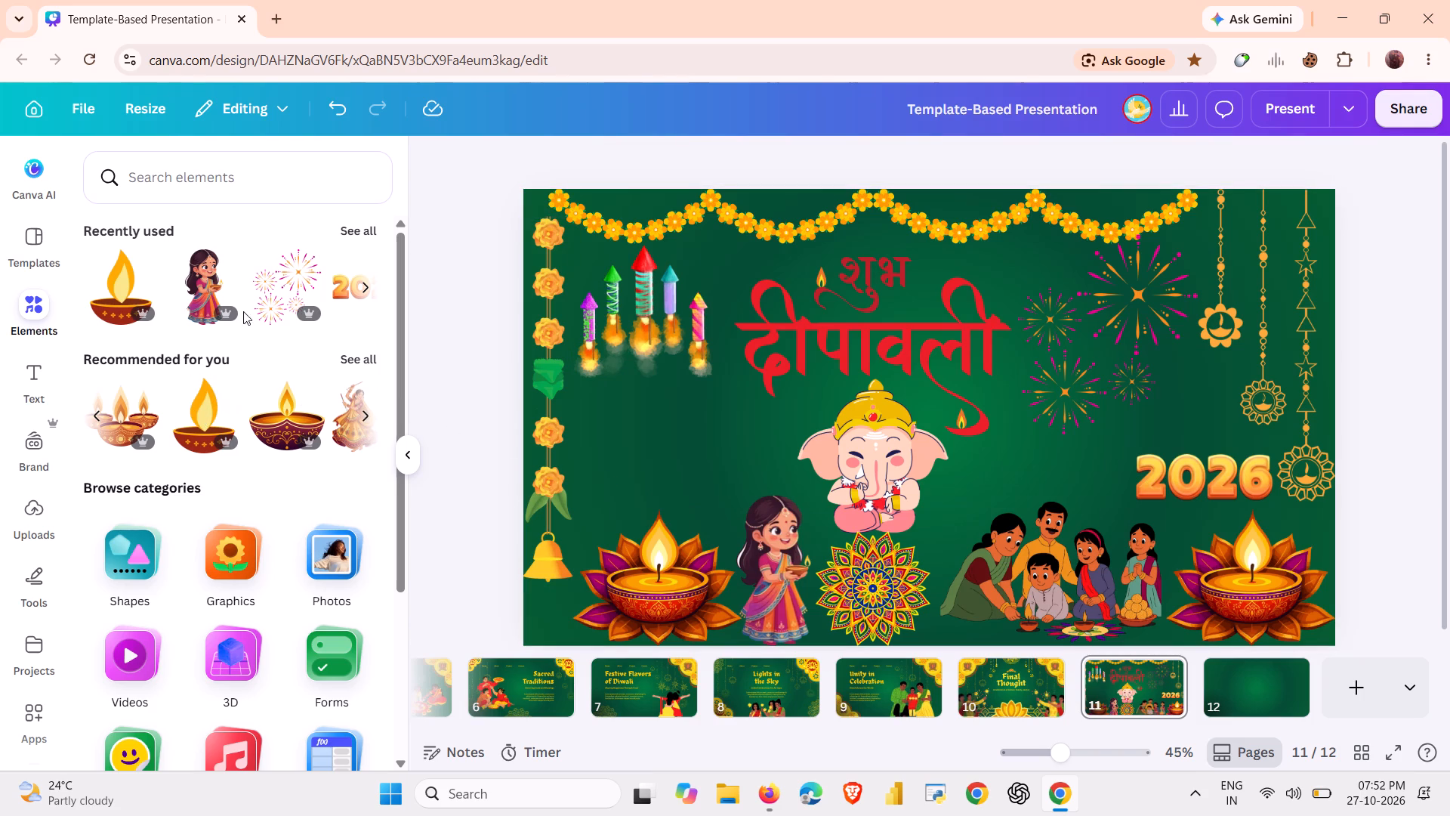
Look through the full collection of recently used elements for other festive graphics suitable for page 11.
click(362, 292)
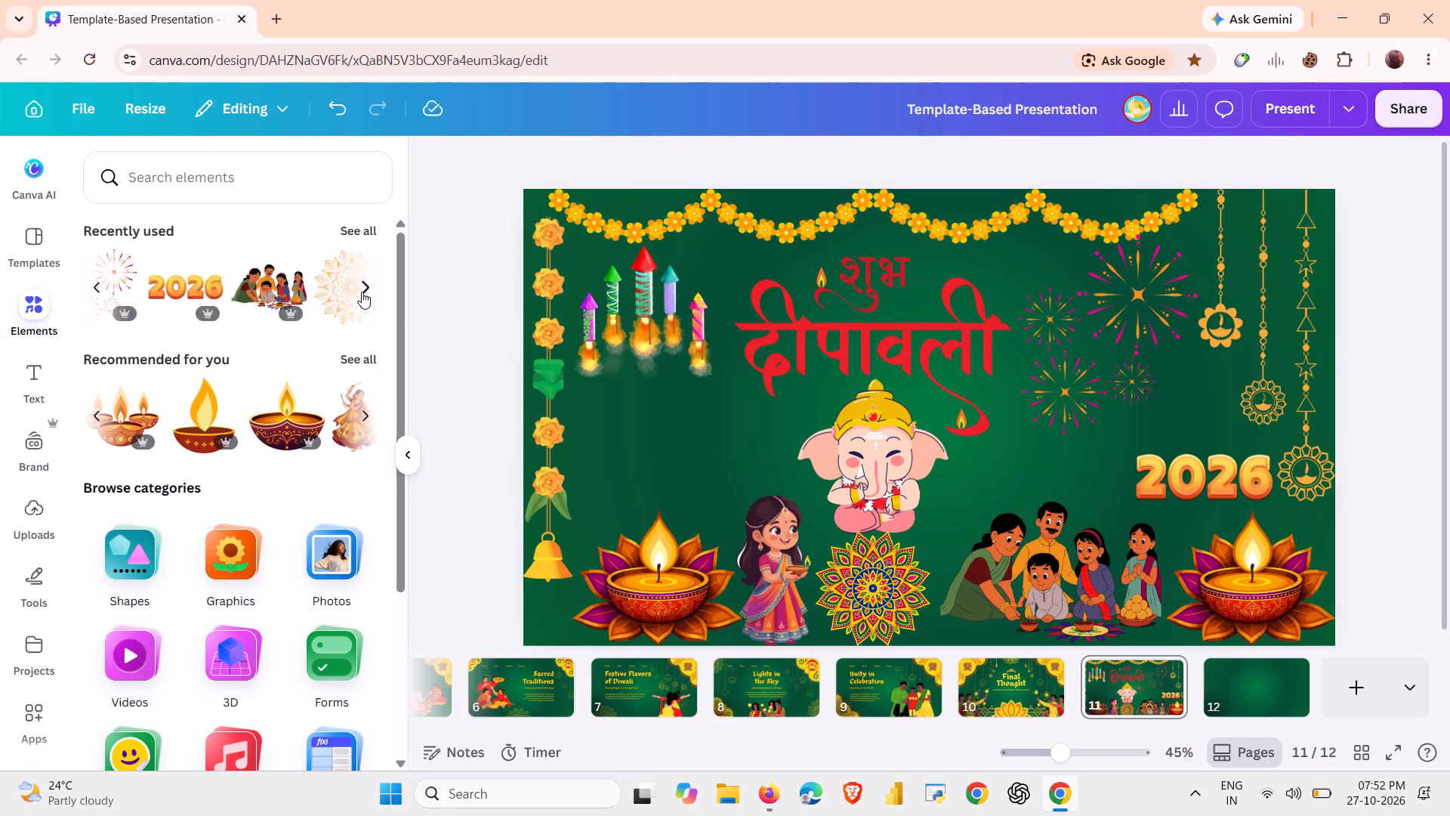
click(356, 286)
click(355, 284)
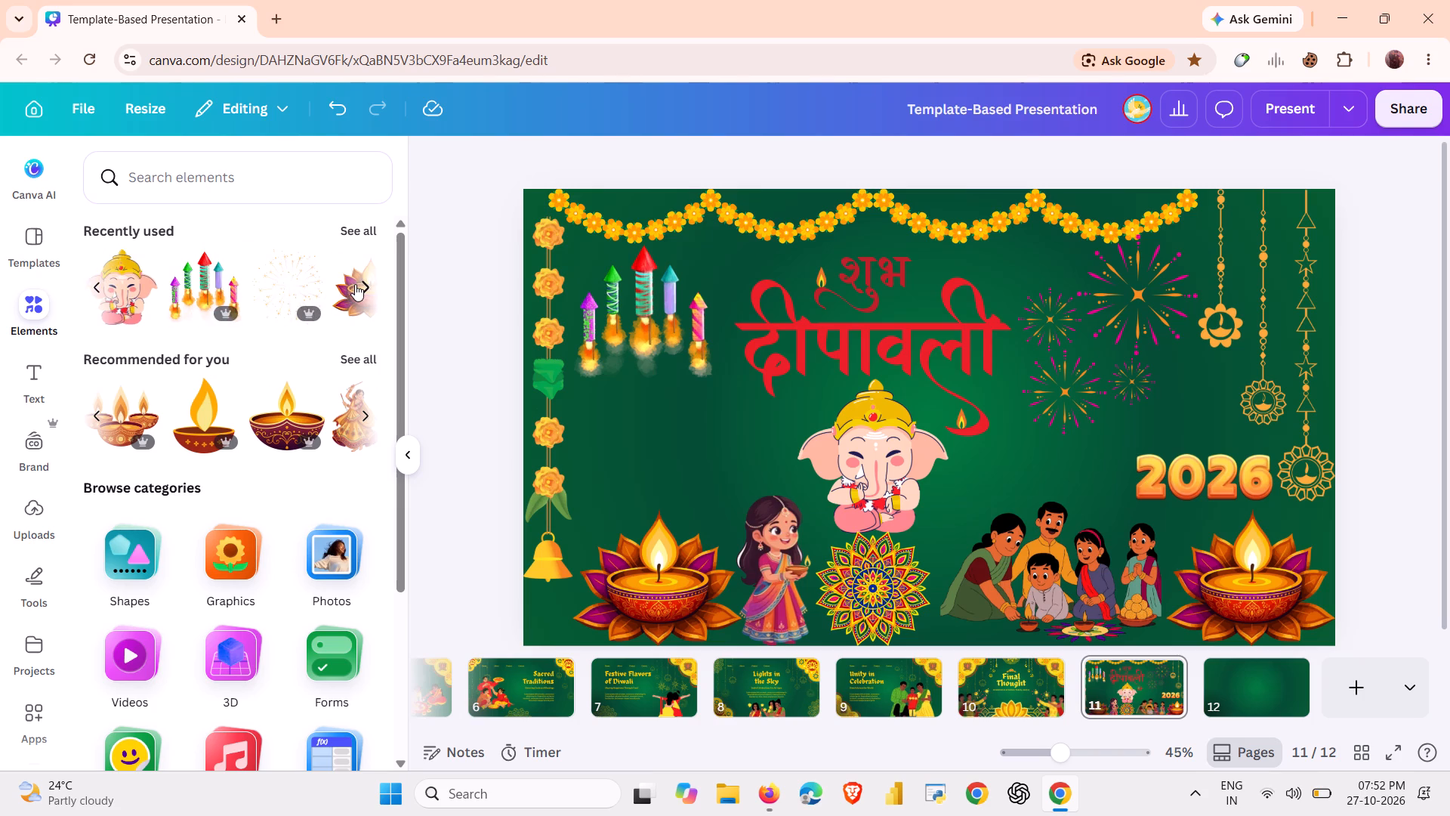
click(342, 280)
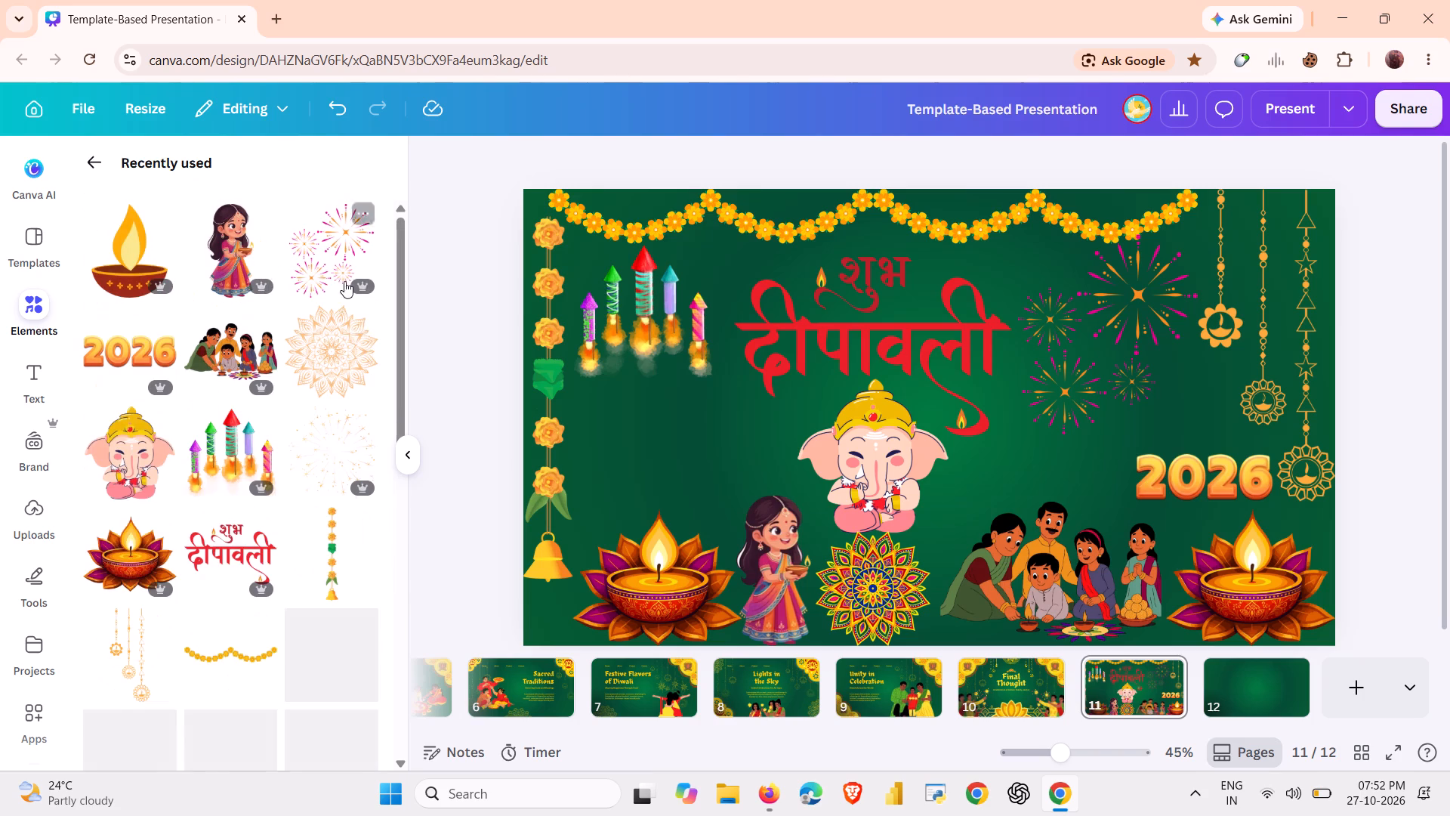
drag(397, 354, 394, 428)
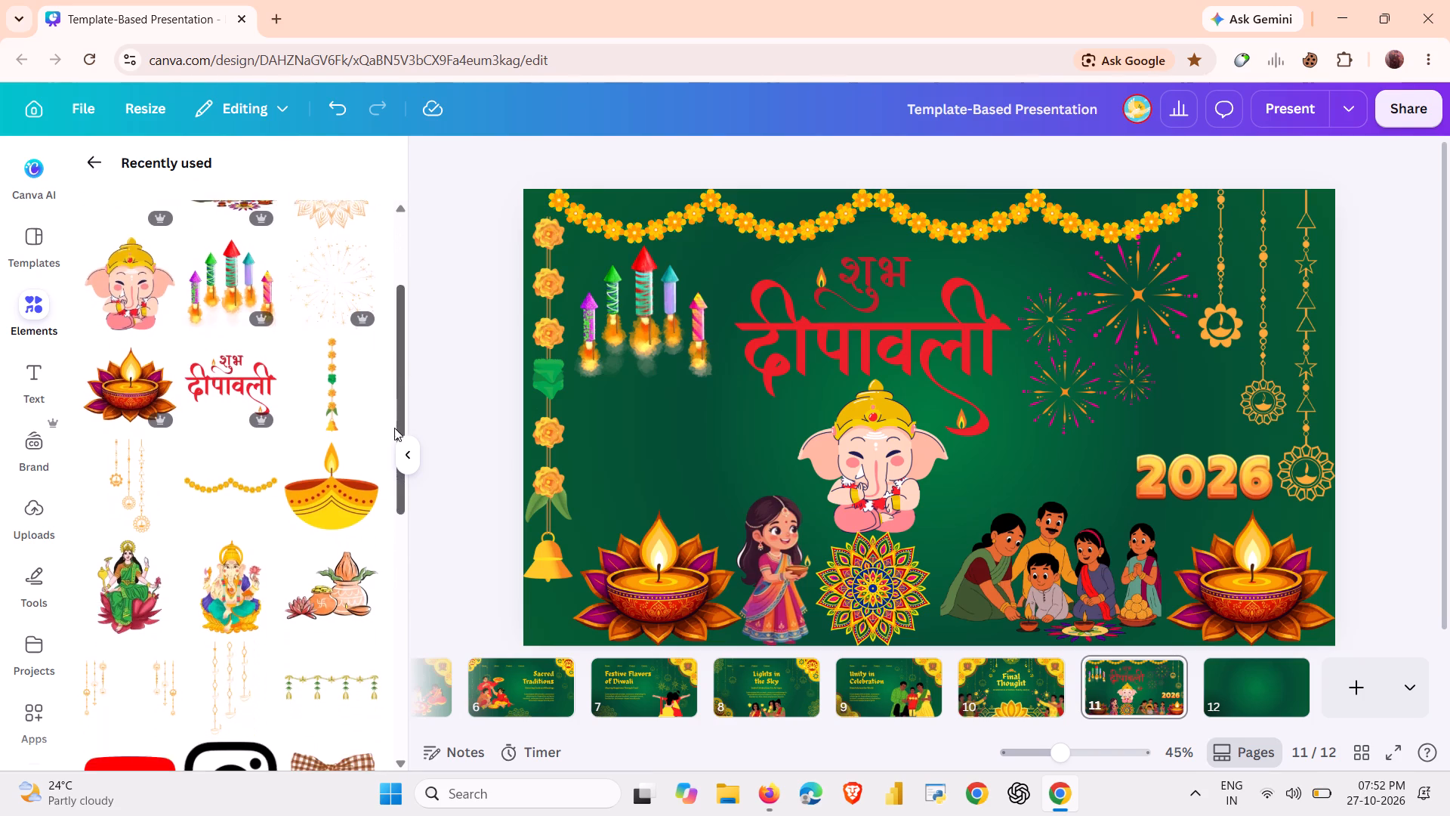
drag(394, 428, 372, 549)
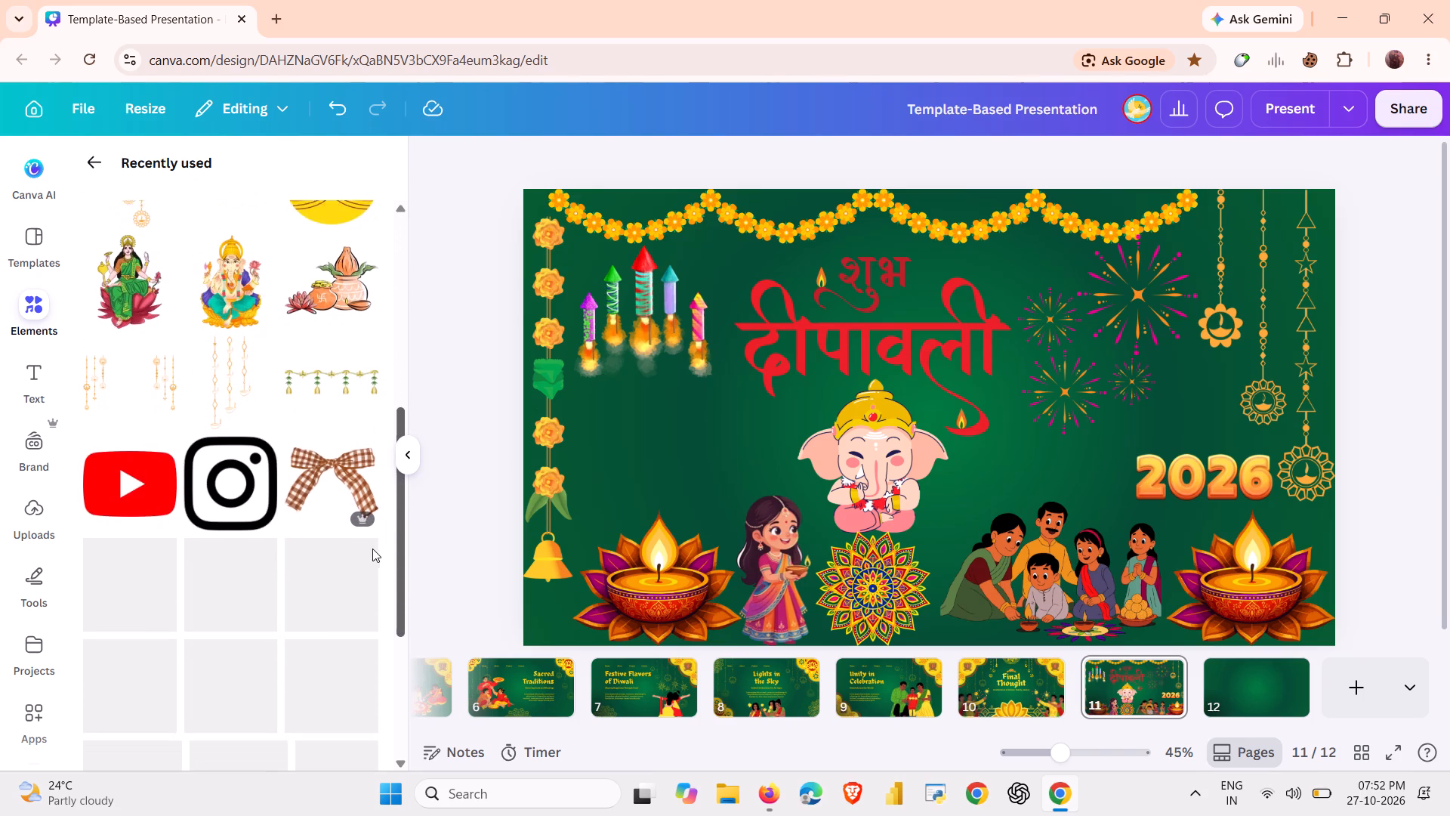
drag(372, 549, 369, 558)
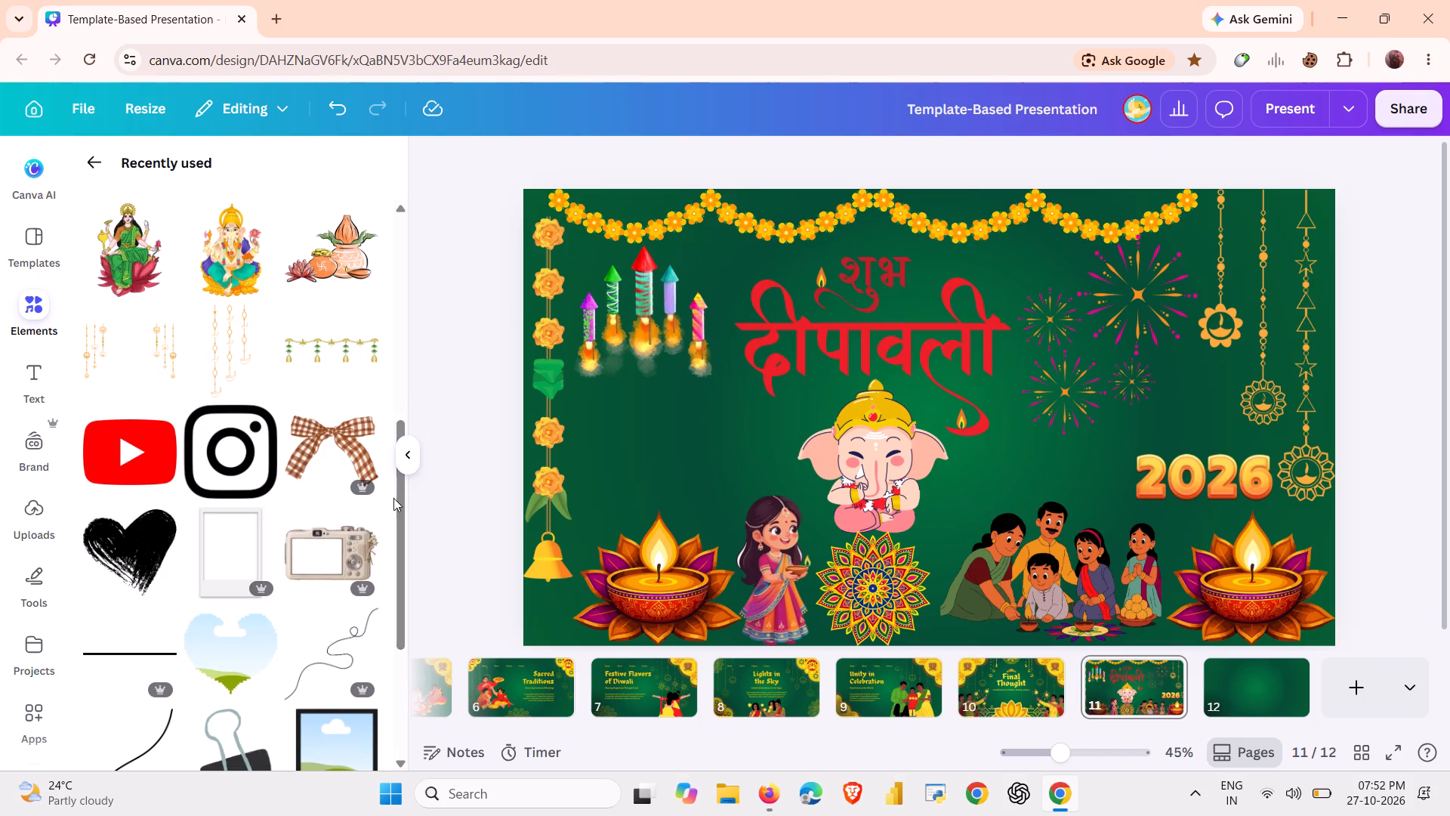
drag(401, 499, 403, 478)
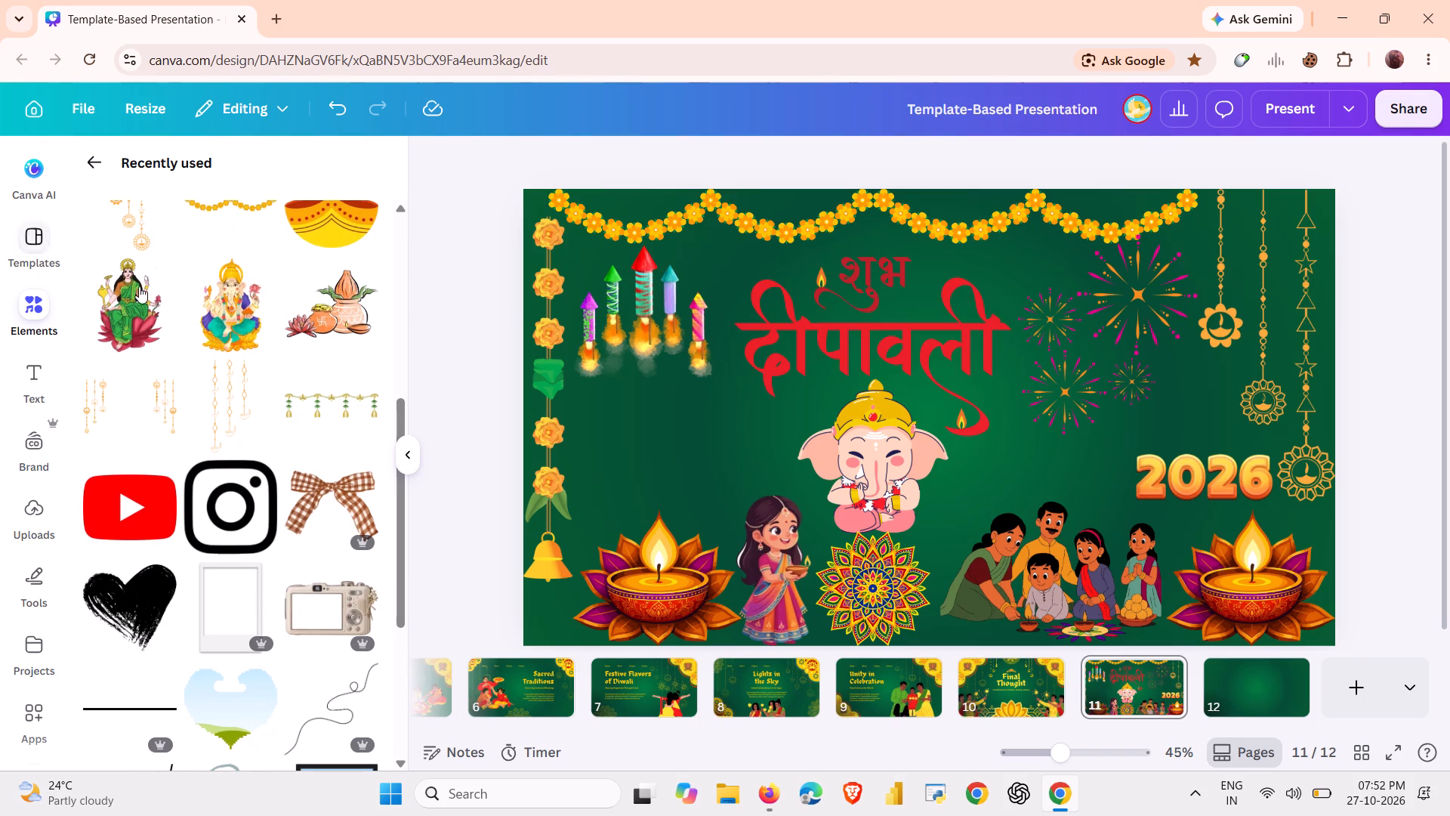
Delete the baby Ganesha illustration above the rangoli on page 11.
click(841, 484)
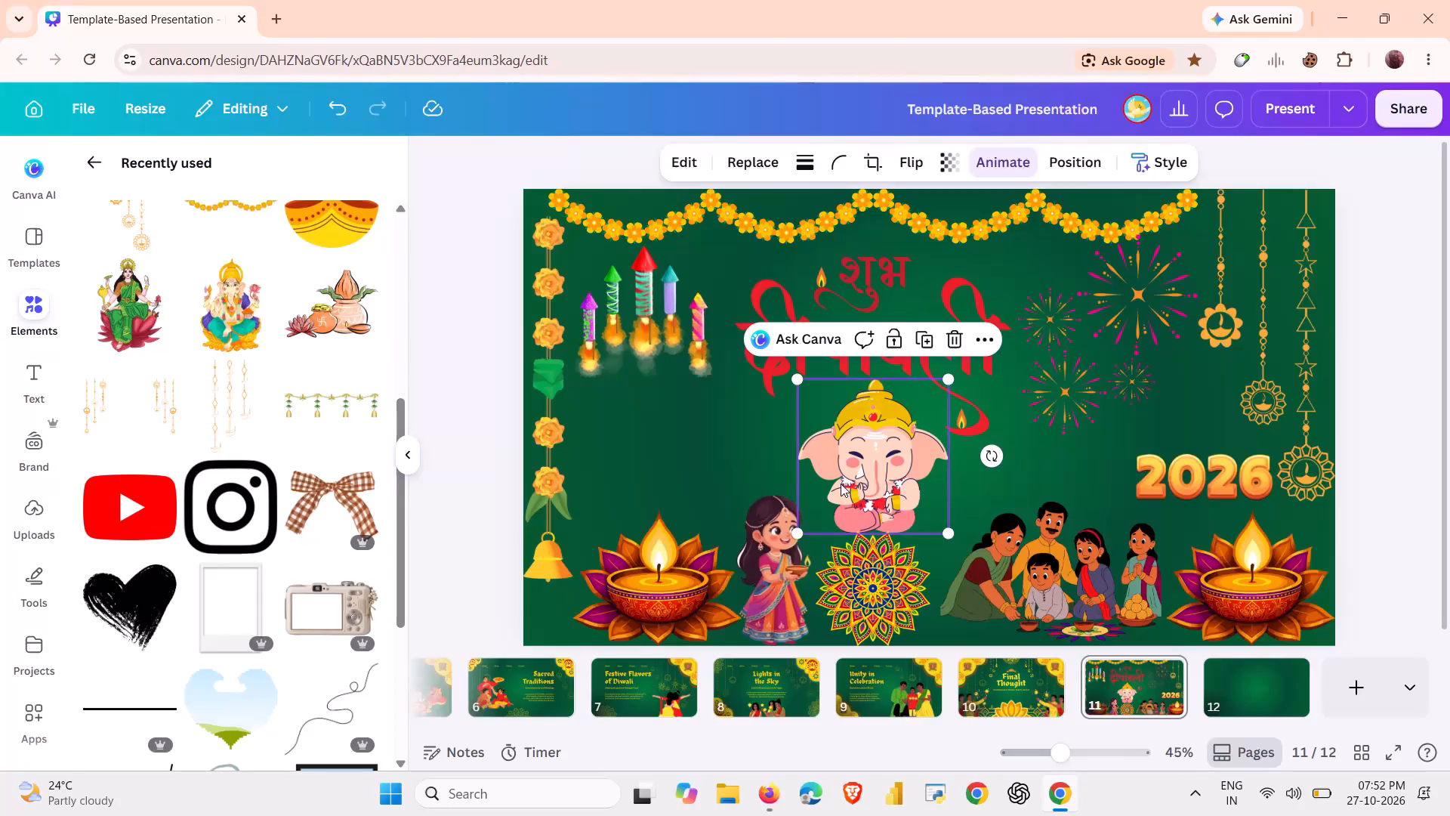
click(951, 344)
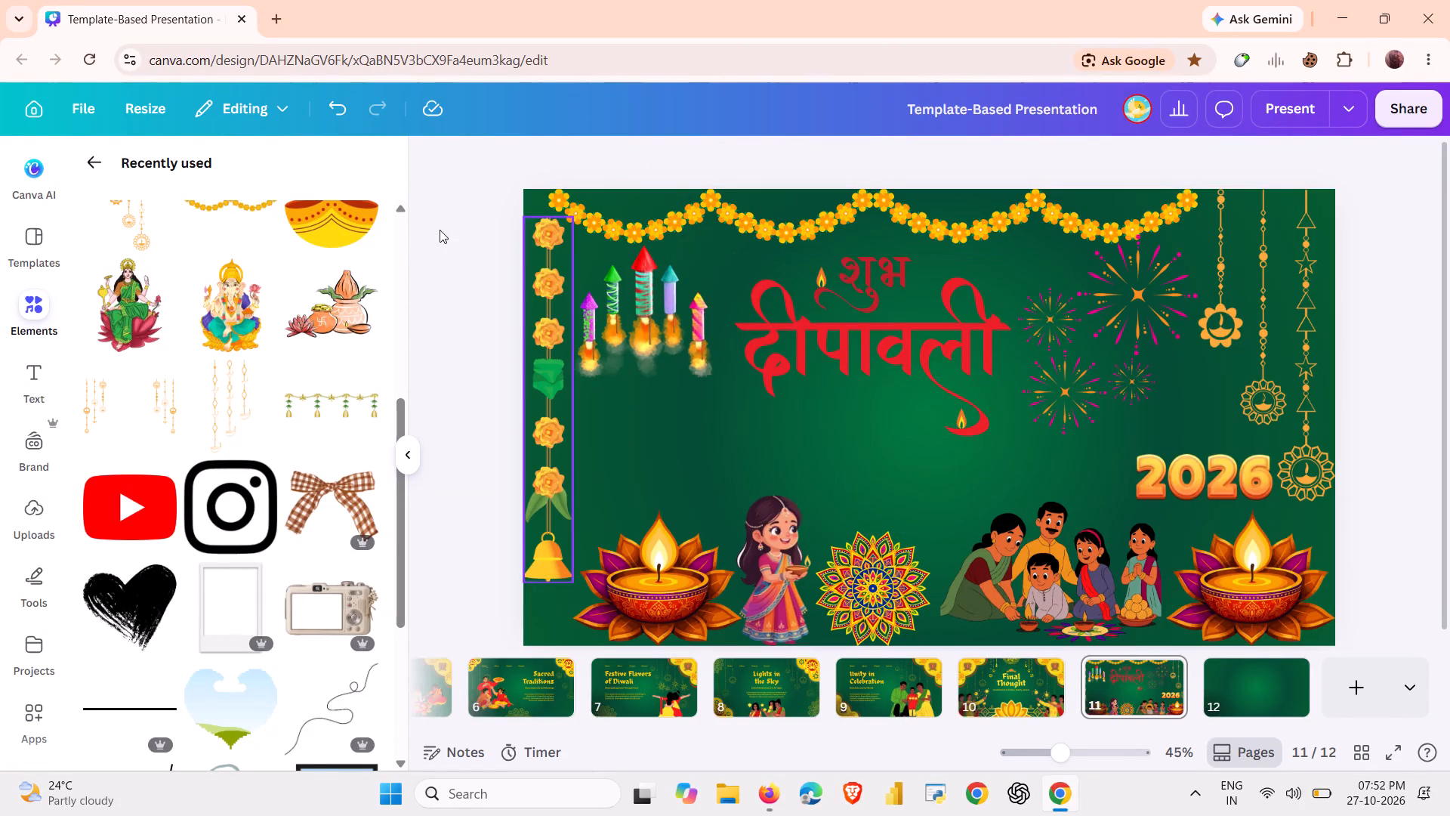
Add the recently used Lakshmi and seated Ganesha graphics to page 11, and scale Ganesha down at the slide's left edge.
click(140, 287)
click(230, 304)
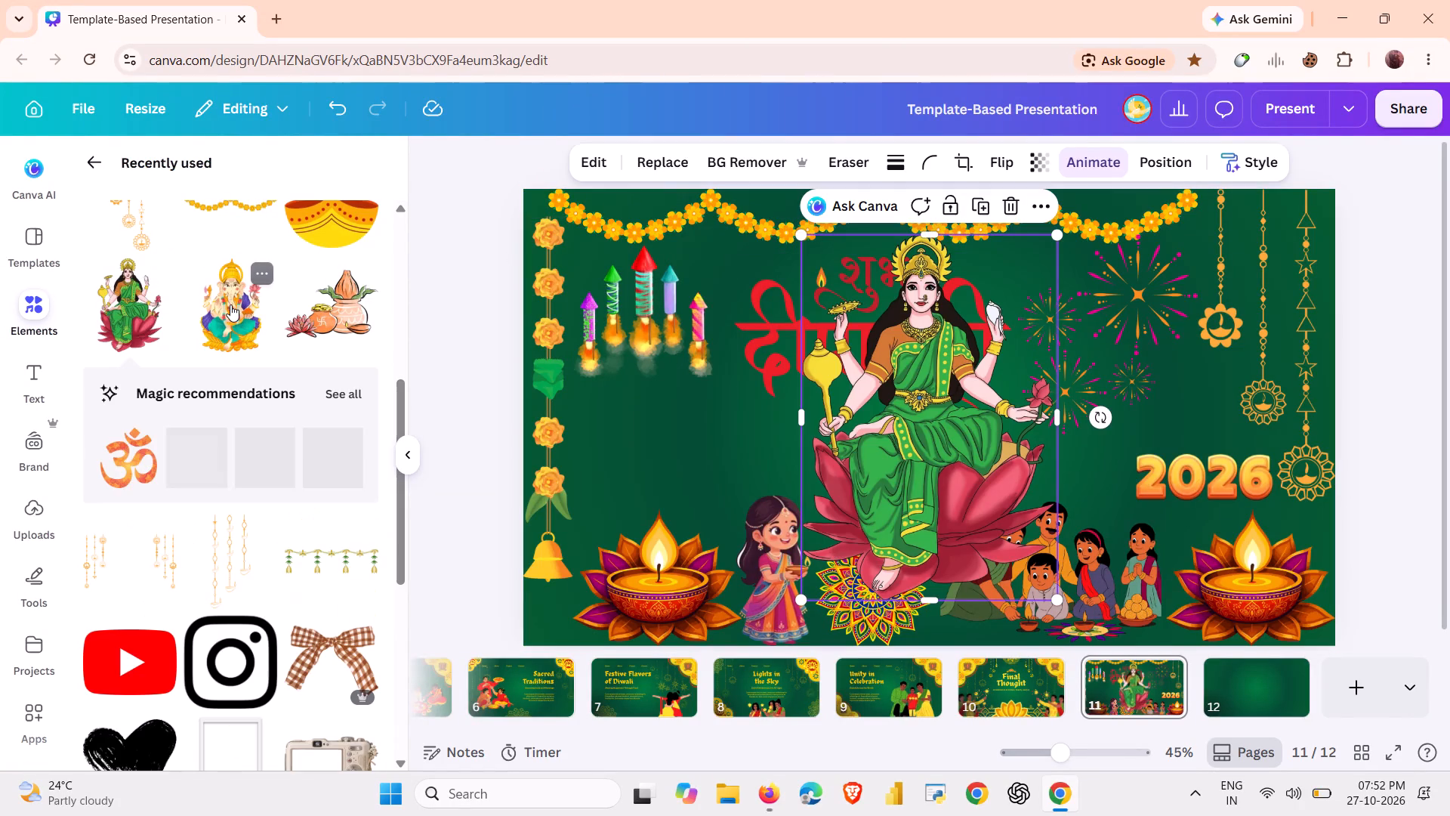
drag(976, 396, 751, 388)
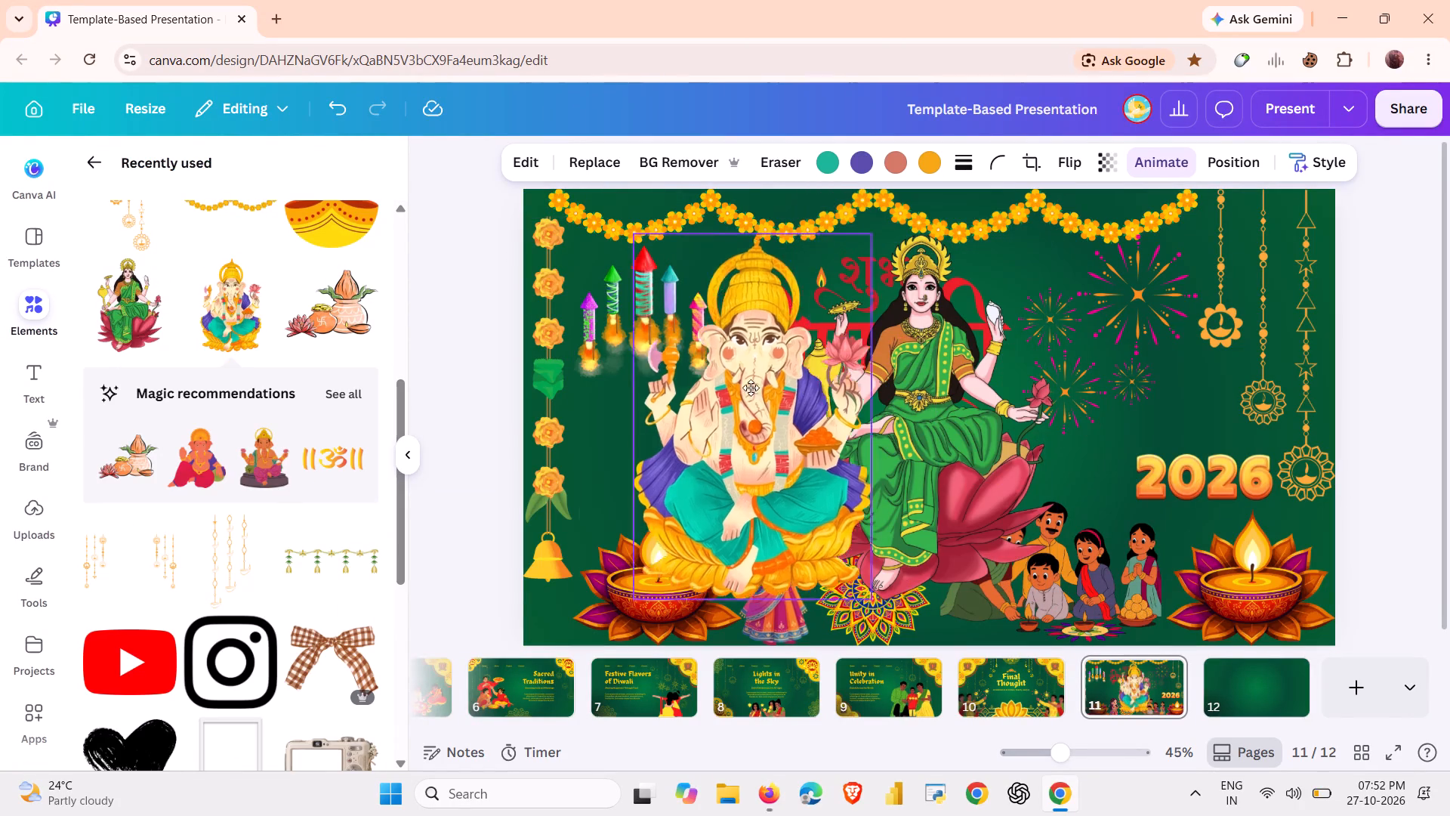
drag(751, 388, 683, 392)
drag(745, 240, 743, 242)
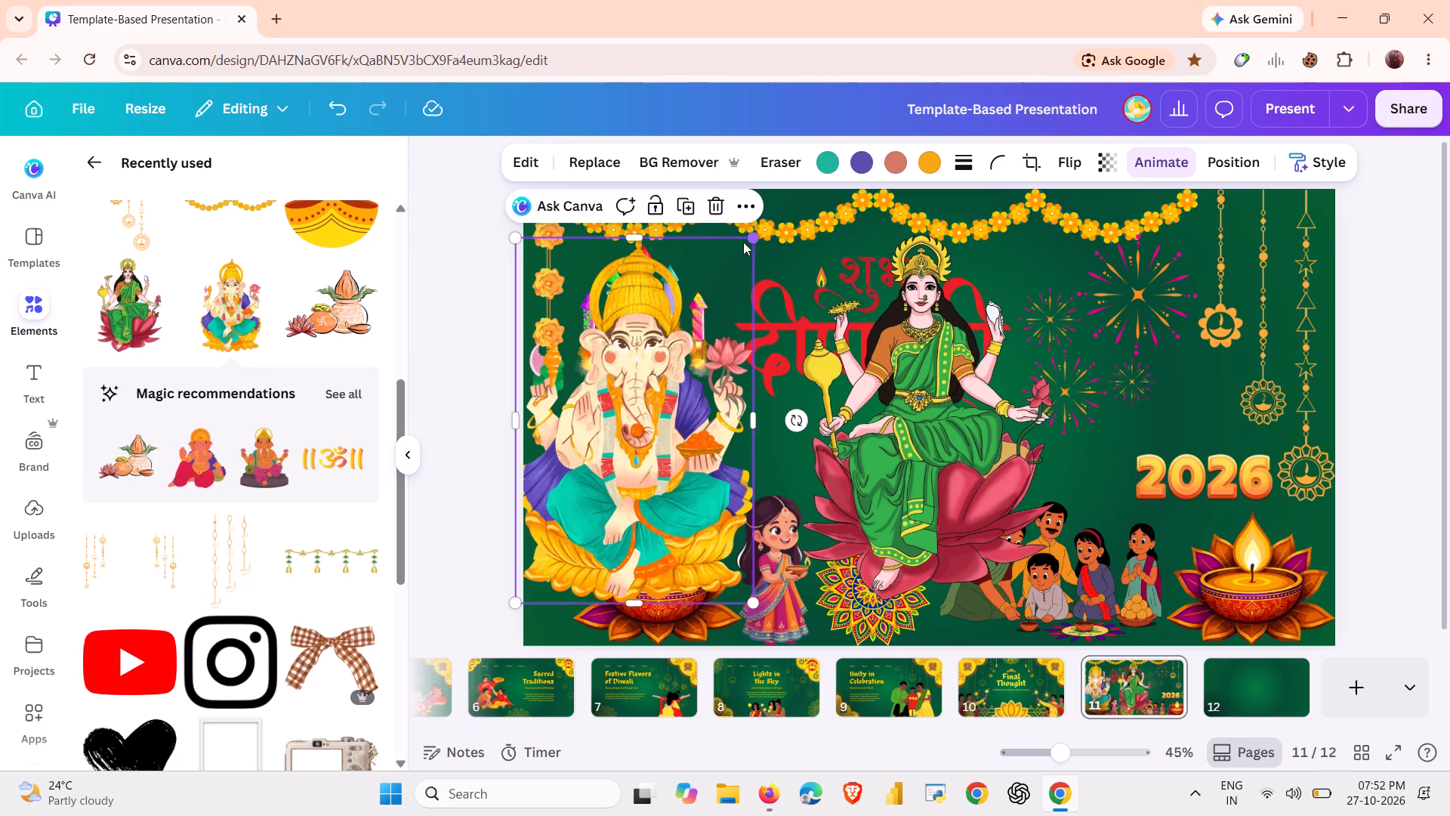
drag(743, 242, 622, 402)
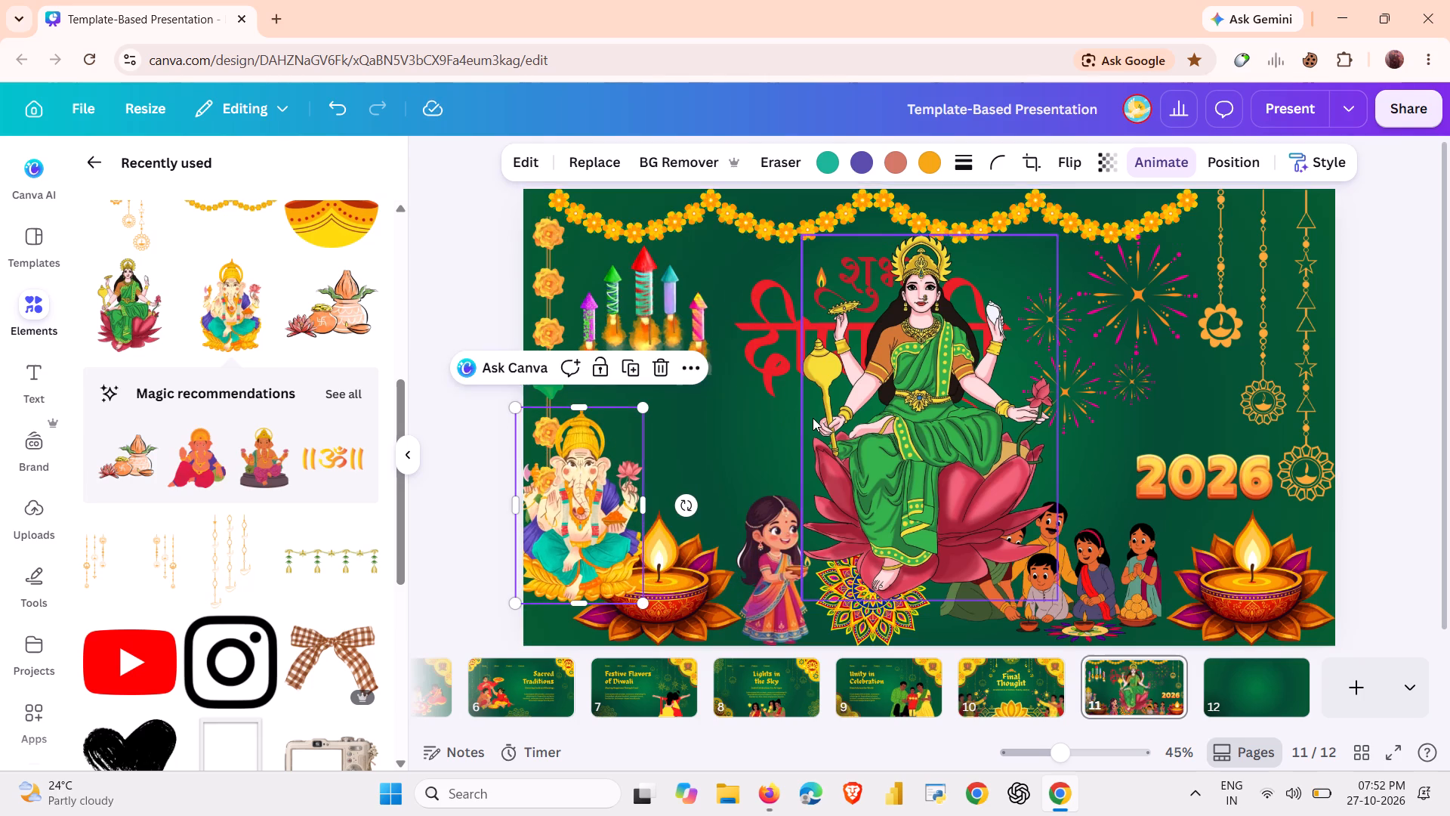
Scale down the Lakshmi graphic and place it above the rangoli, just below the Hindi title.
click(812, 417)
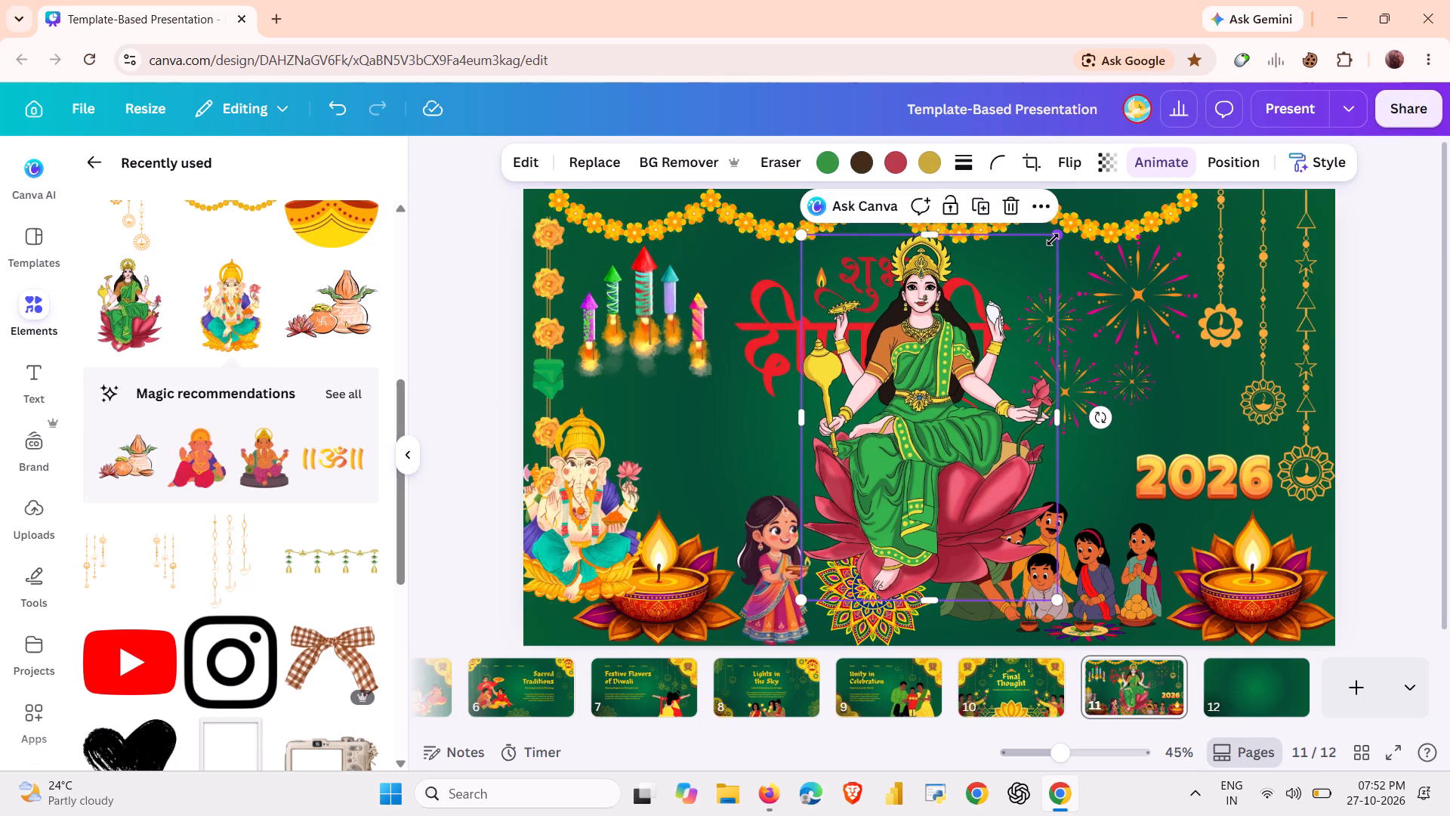
drag(1053, 240, 906, 434)
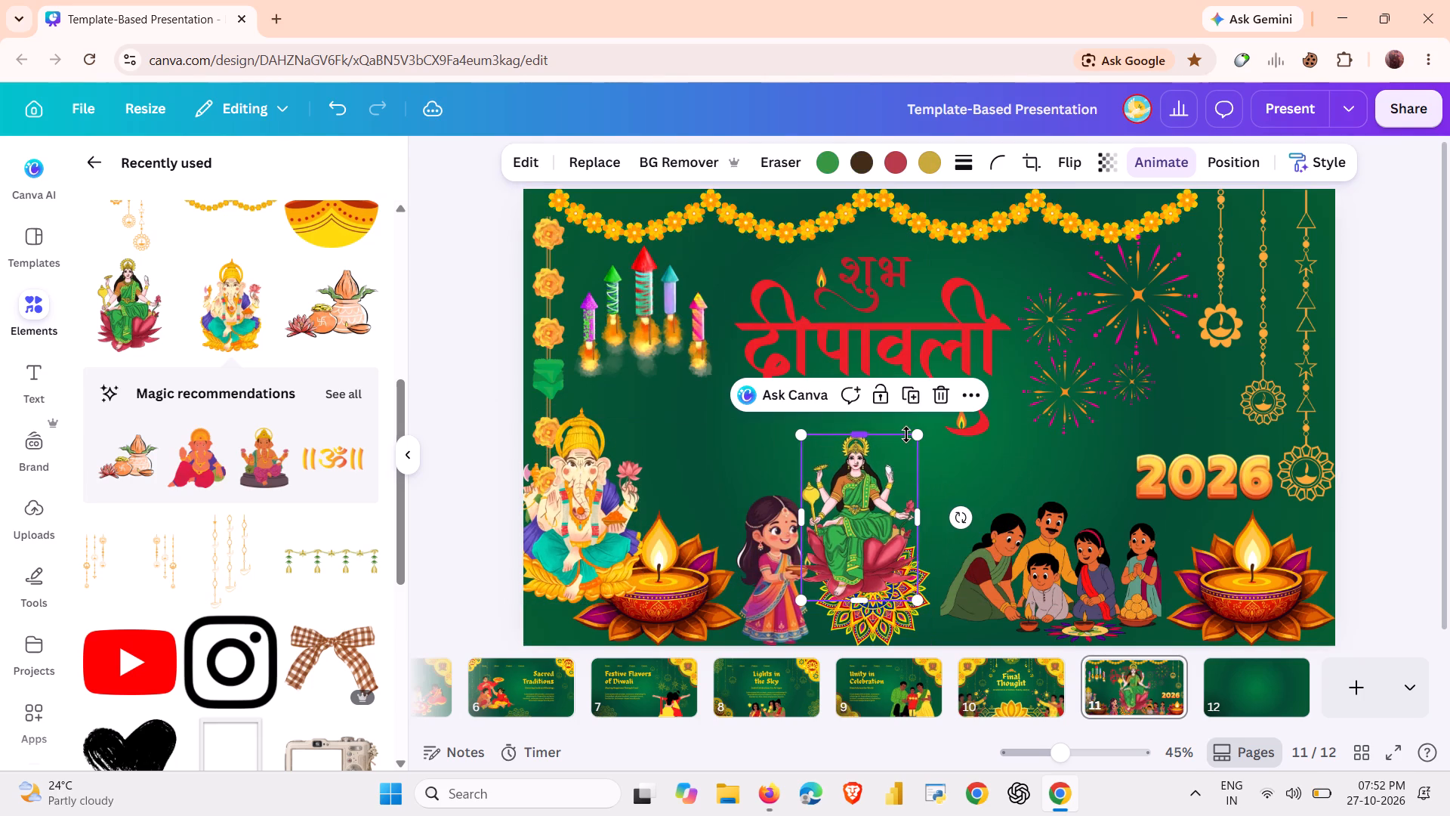
drag(883, 461, 905, 403)
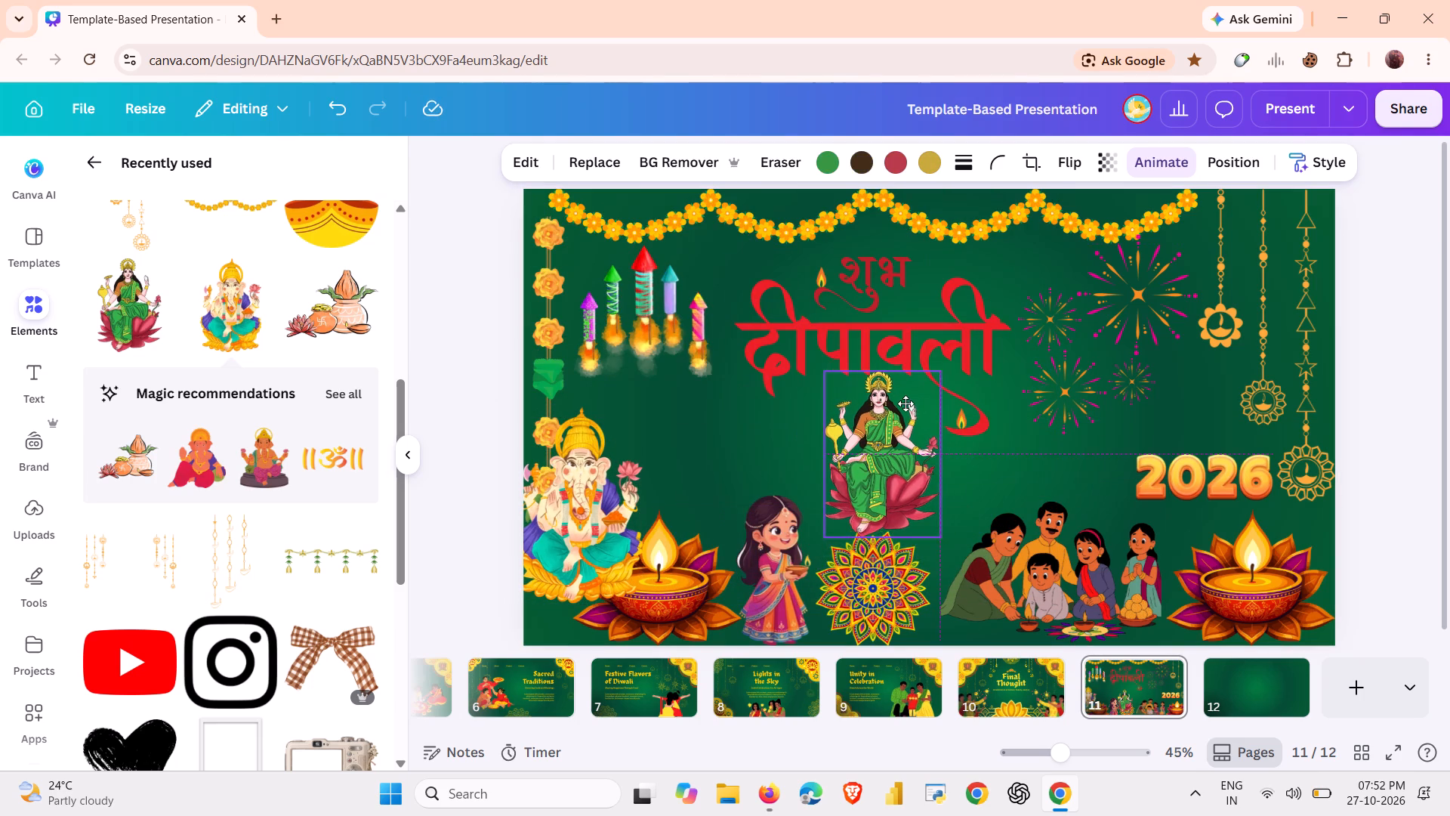
drag(905, 403, 904, 404)
drag(936, 381, 894, 421)
drag(865, 457, 889, 424)
Scale down the seated Ganesha graphic and move it from the slide's edge to just above the girl with the diya.
click(578, 458)
scroll(578, 458, down, 1)
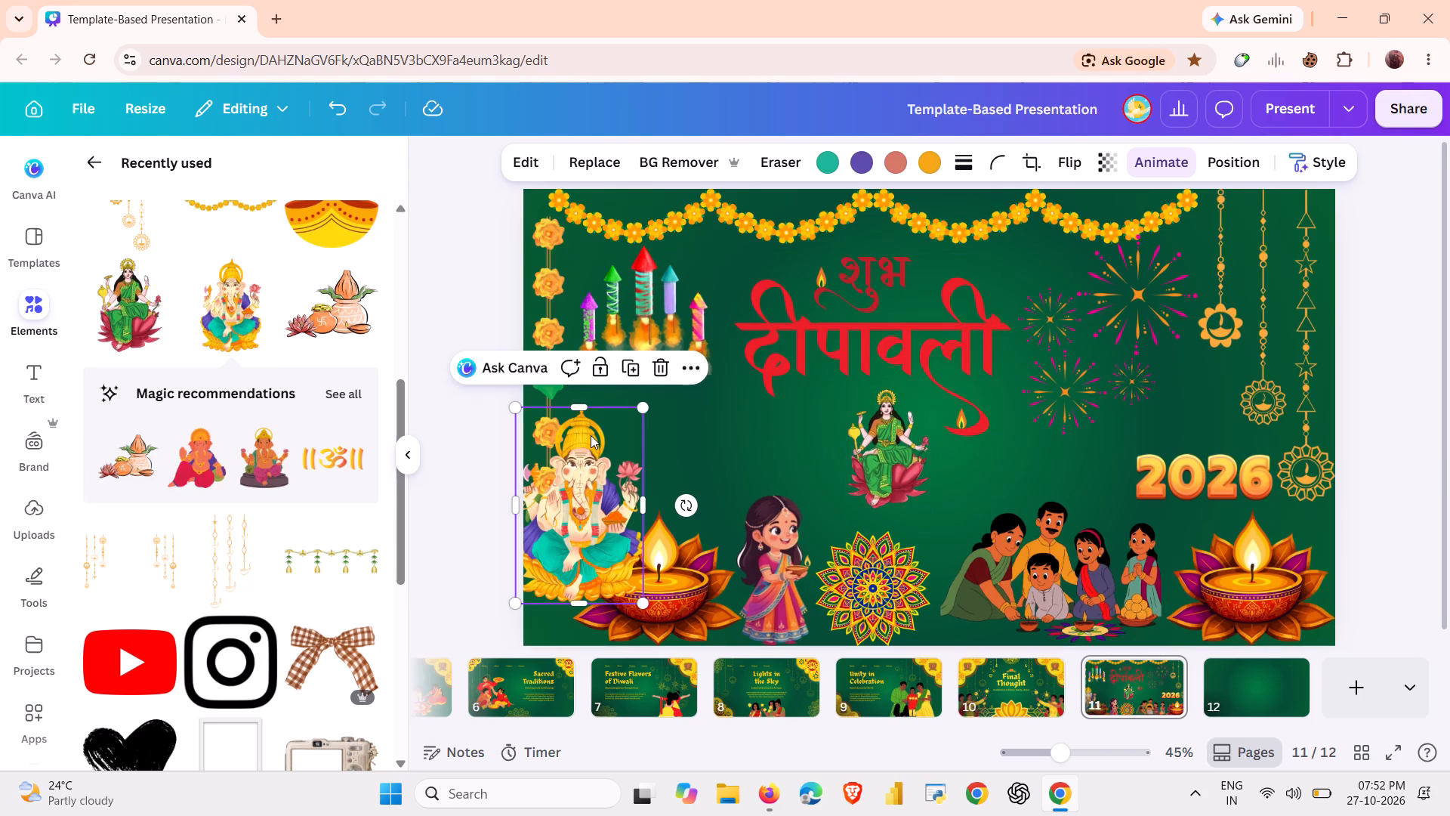
drag(591, 435, 696, 386)
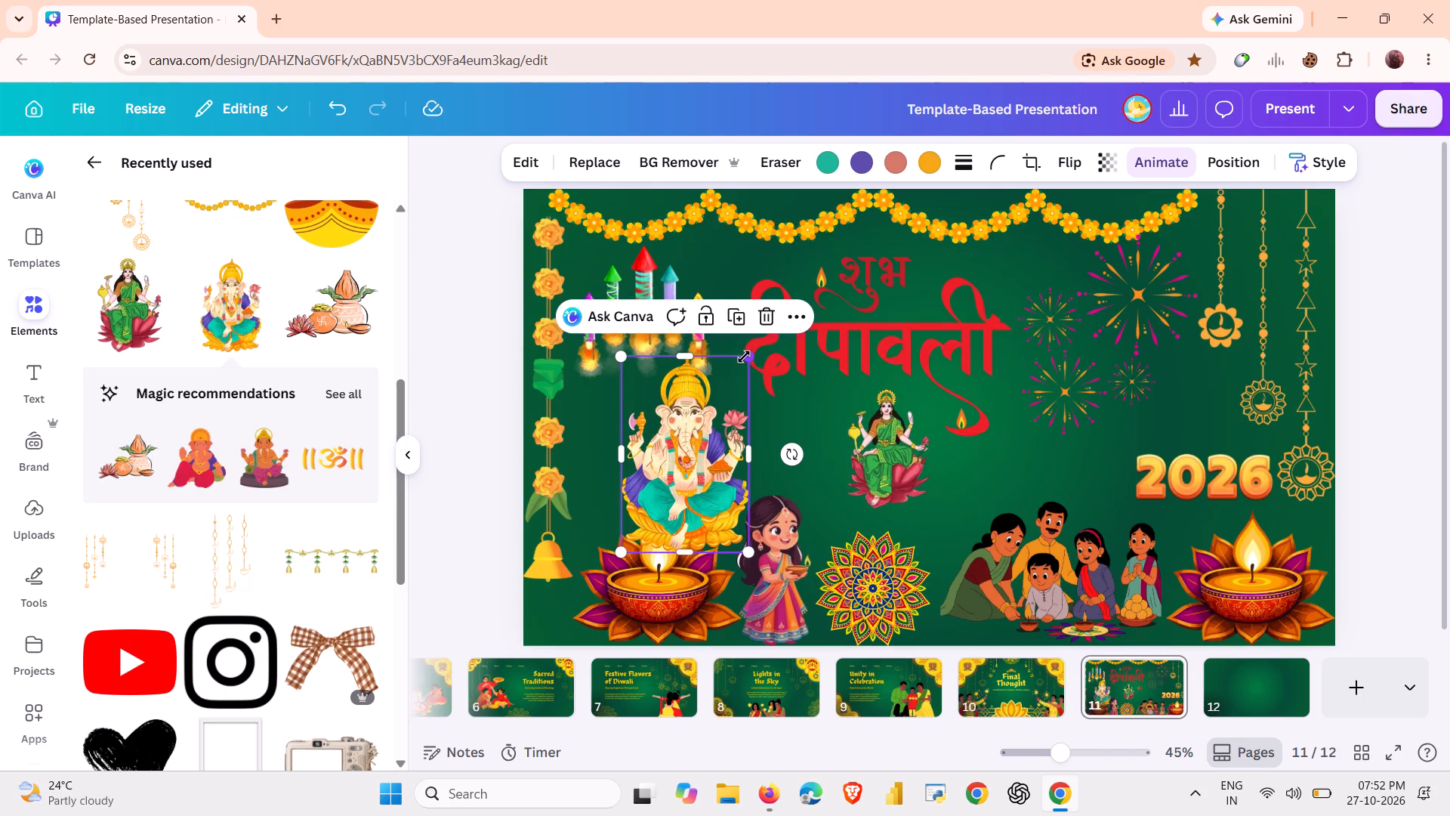
drag(744, 357, 694, 426)
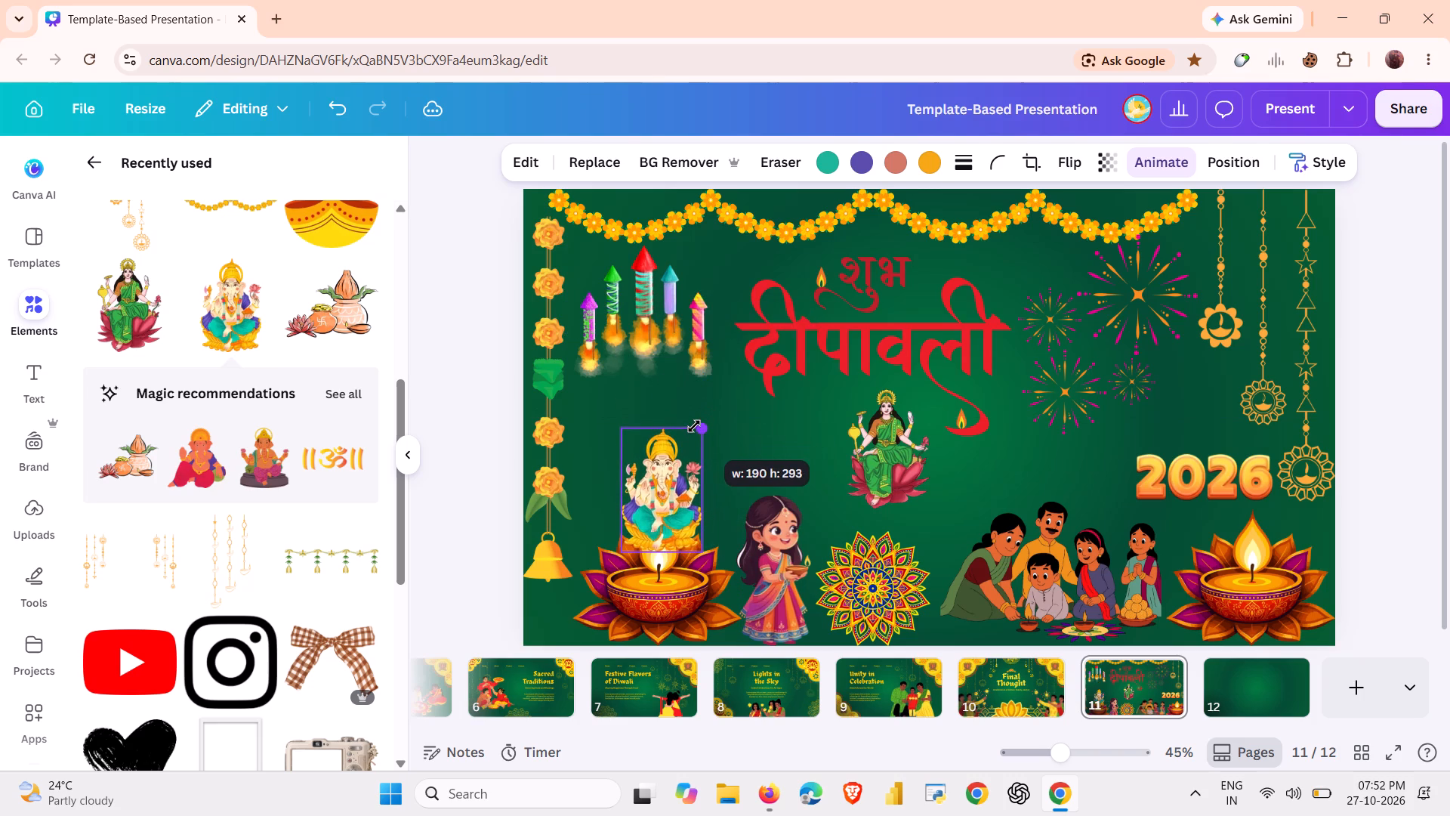
drag(694, 426, 707, 406)
drag(686, 448, 701, 442)
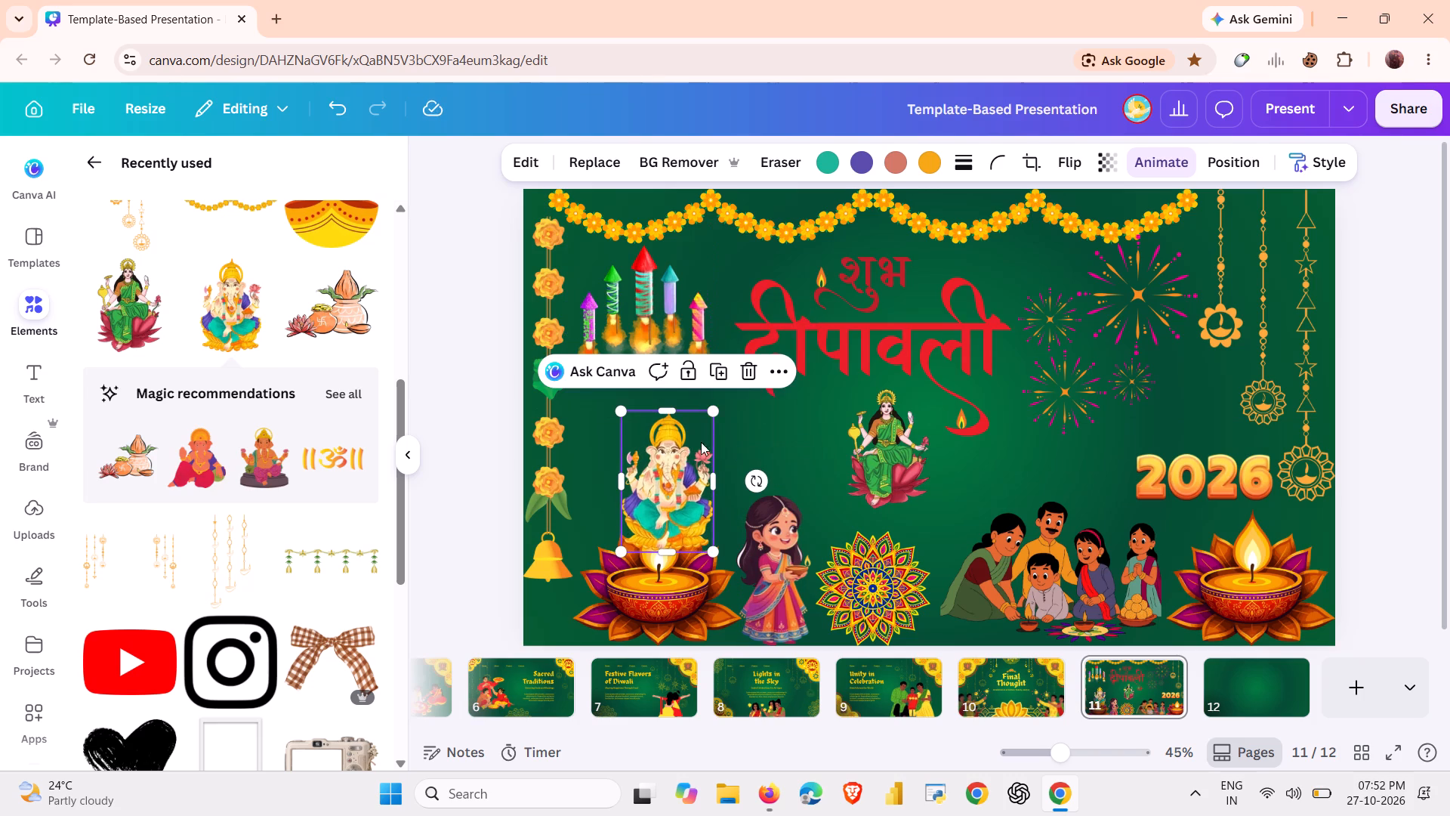
drag(701, 442, 751, 428)
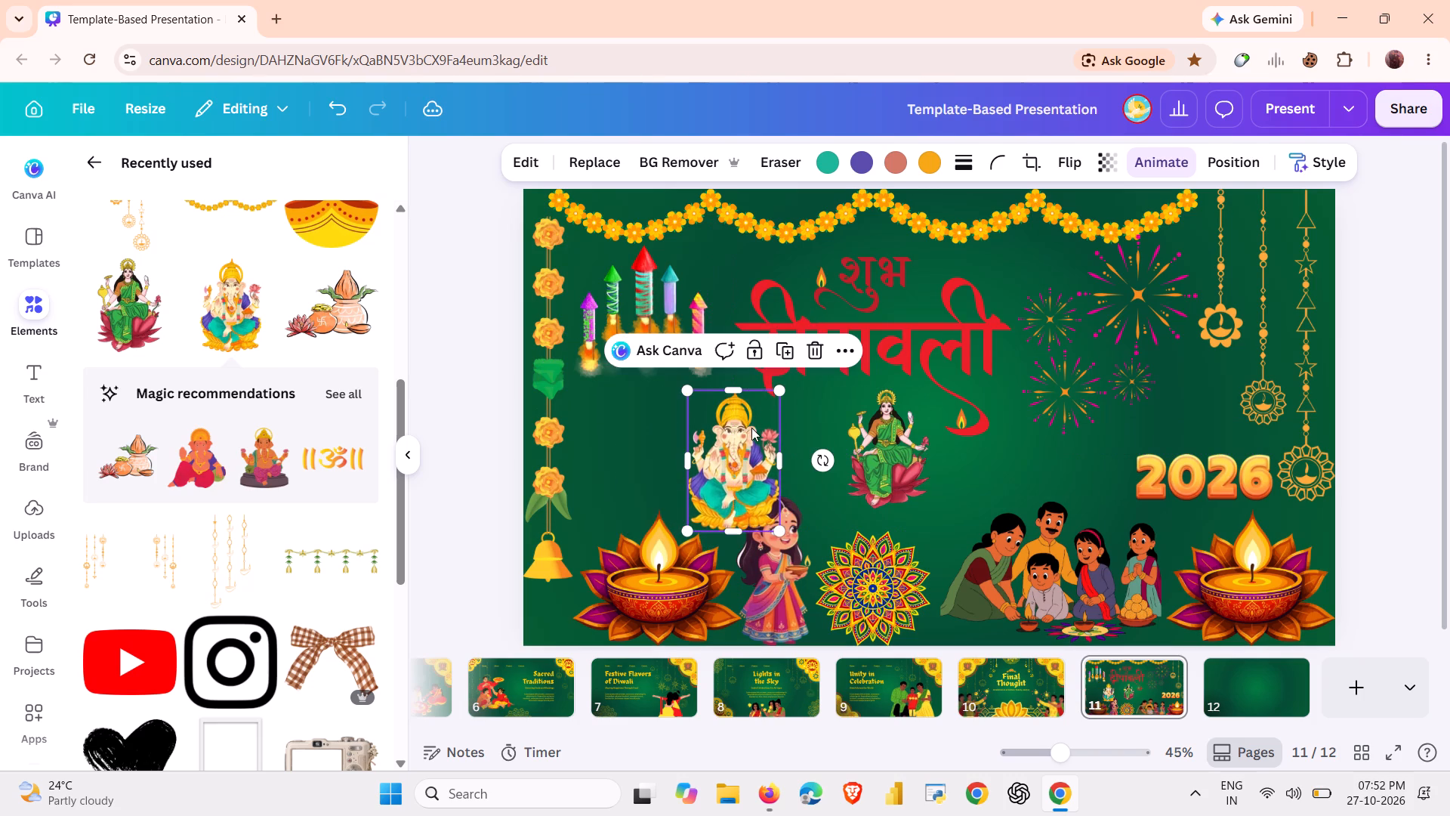
drag(778, 393, 759, 416)
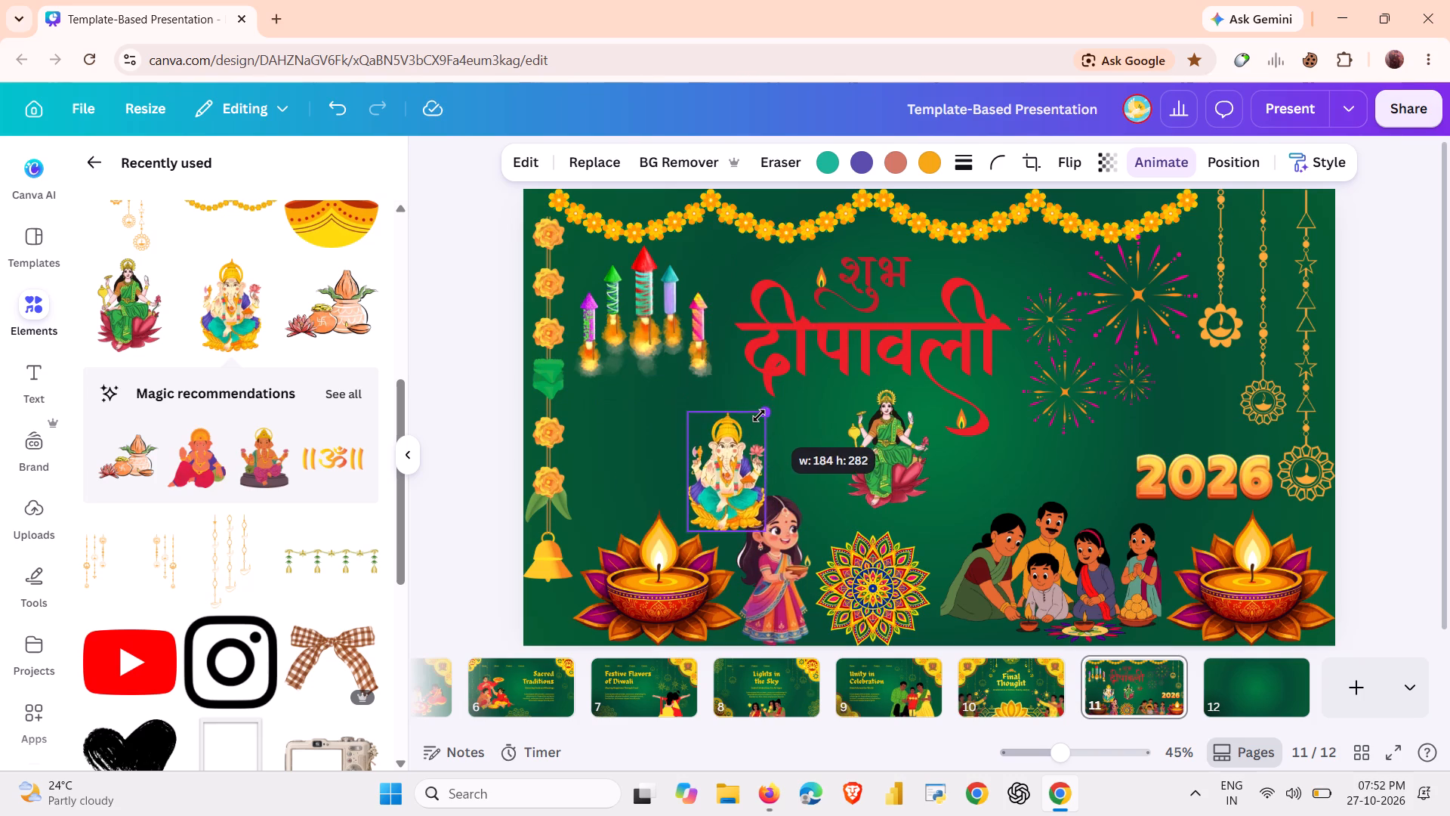
drag(759, 416, 758, 416)
drag(742, 441, 786, 422)
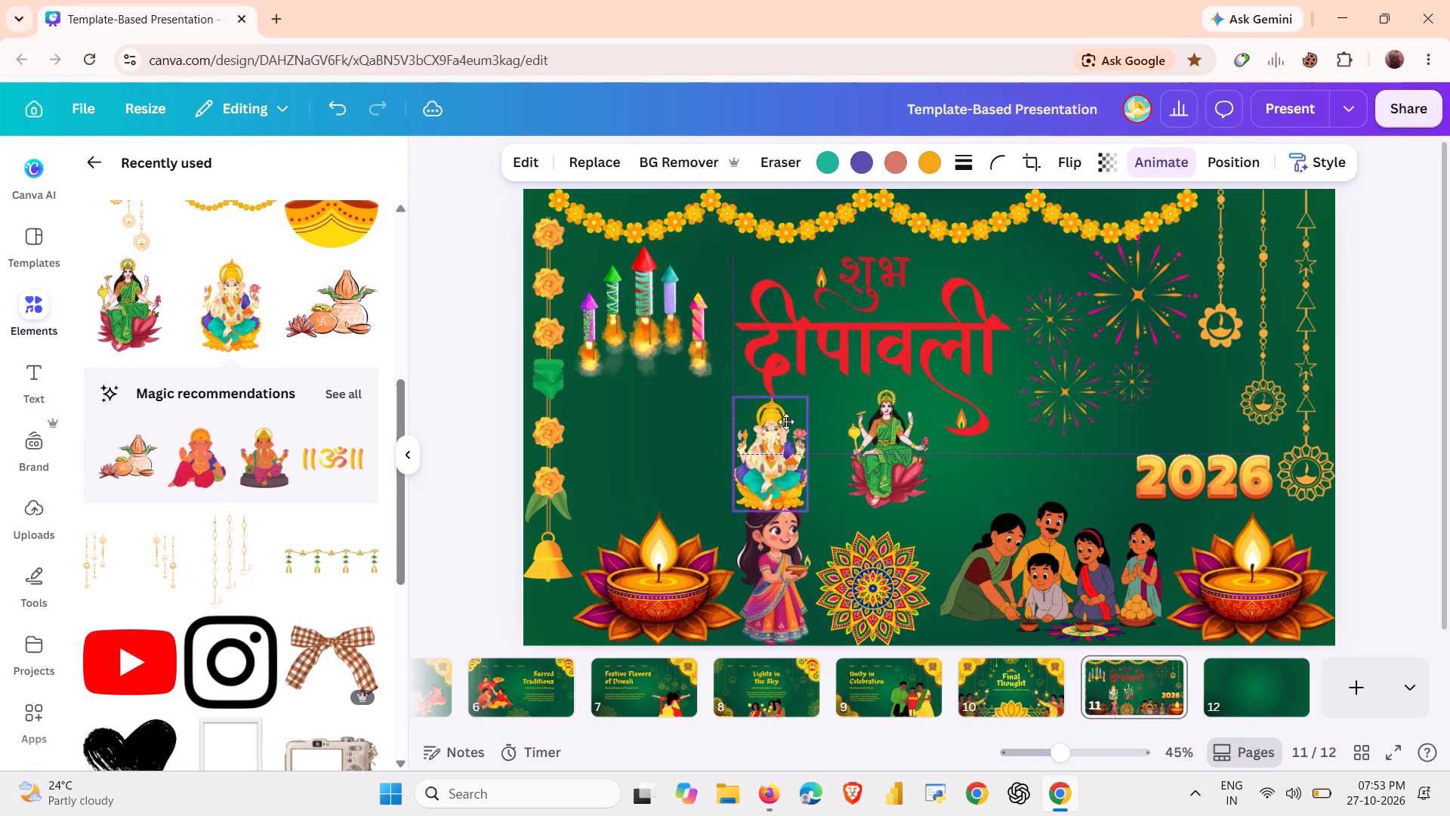
drag(786, 422, 792, 422)
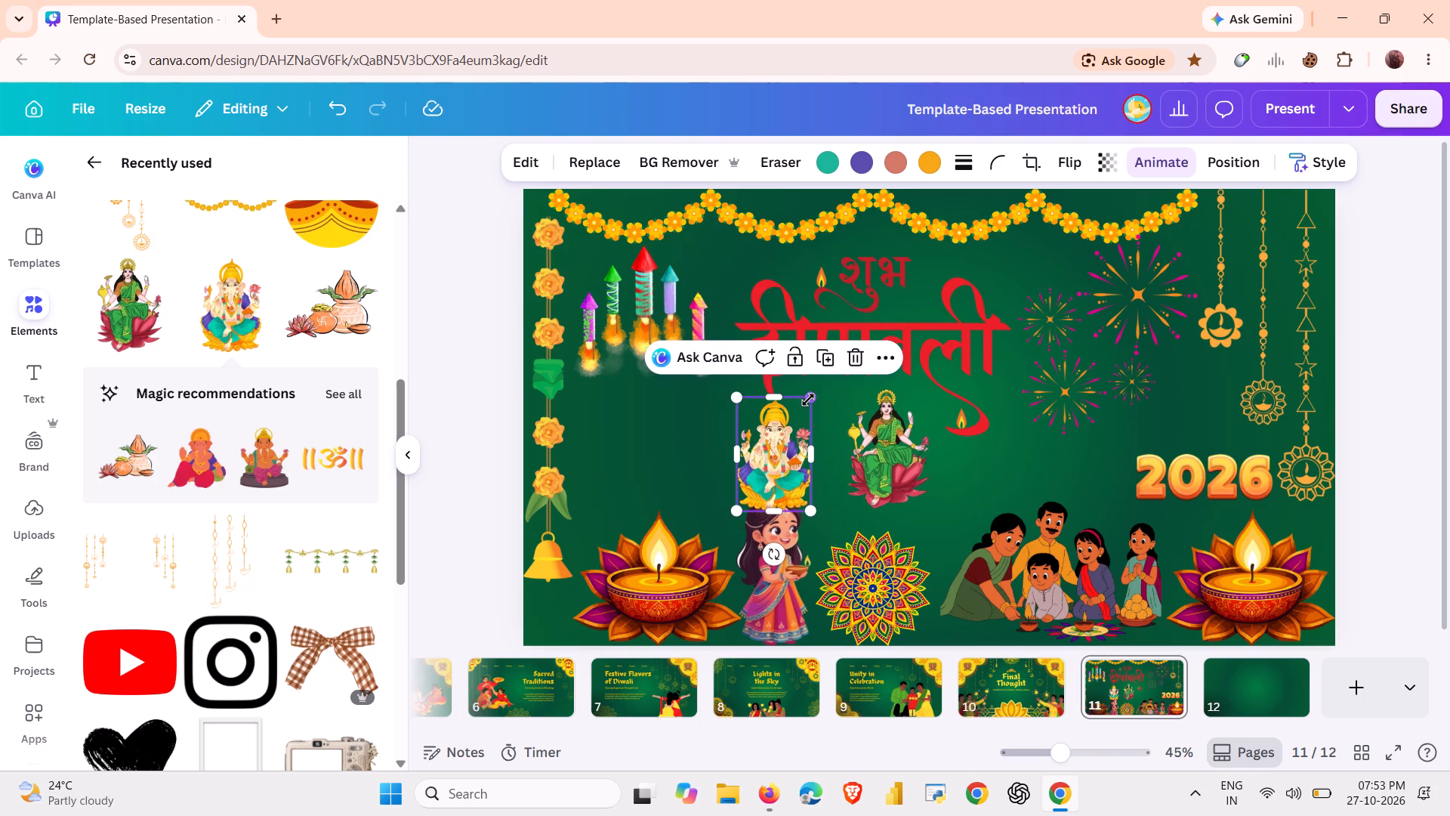
Fine-tune Ganesha's size to match Lakshmi, and place the two graphics close together under the Hindi title.
drag(808, 400, 791, 419)
drag(769, 440, 785, 422)
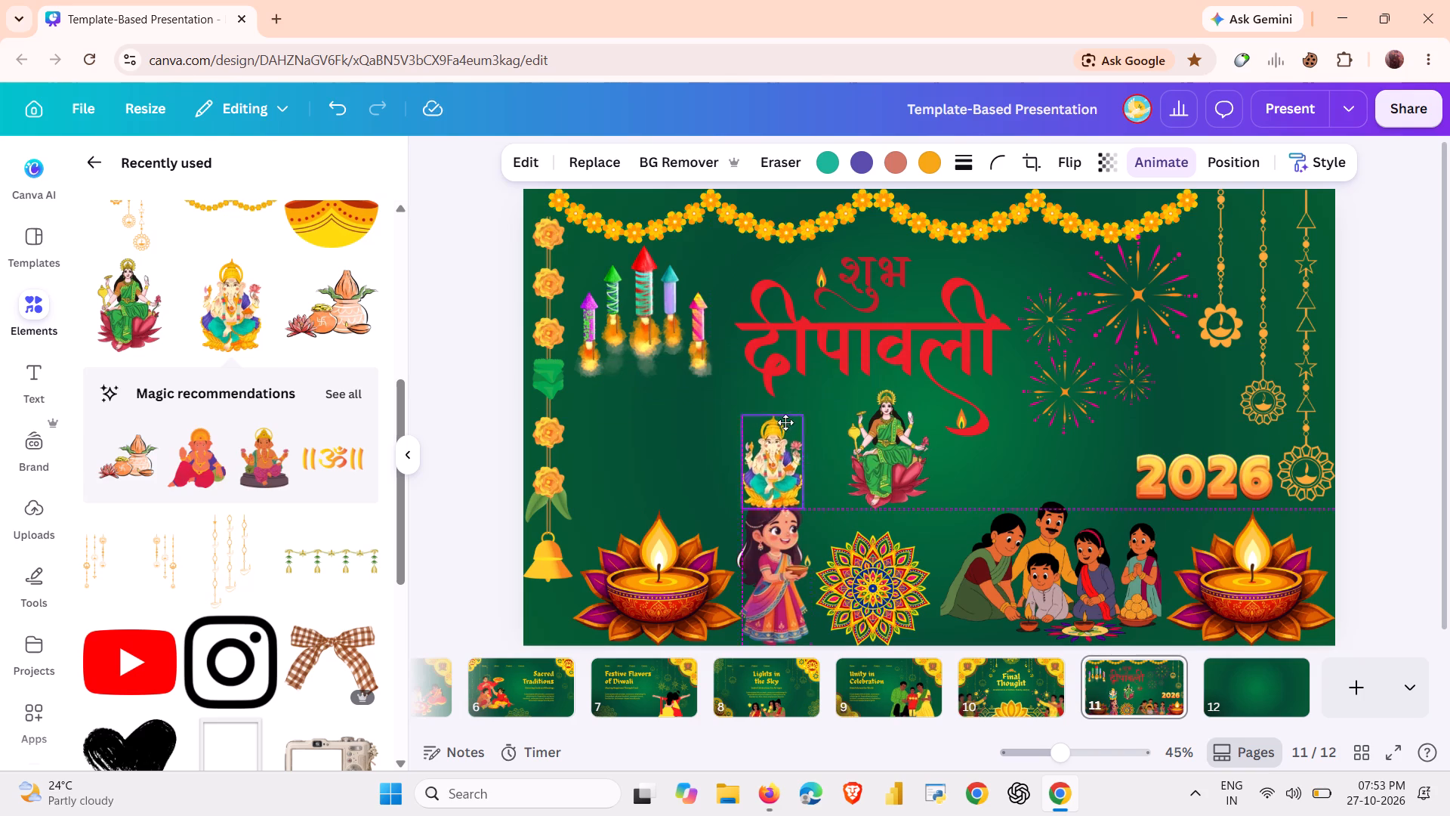
drag(785, 422, 788, 420)
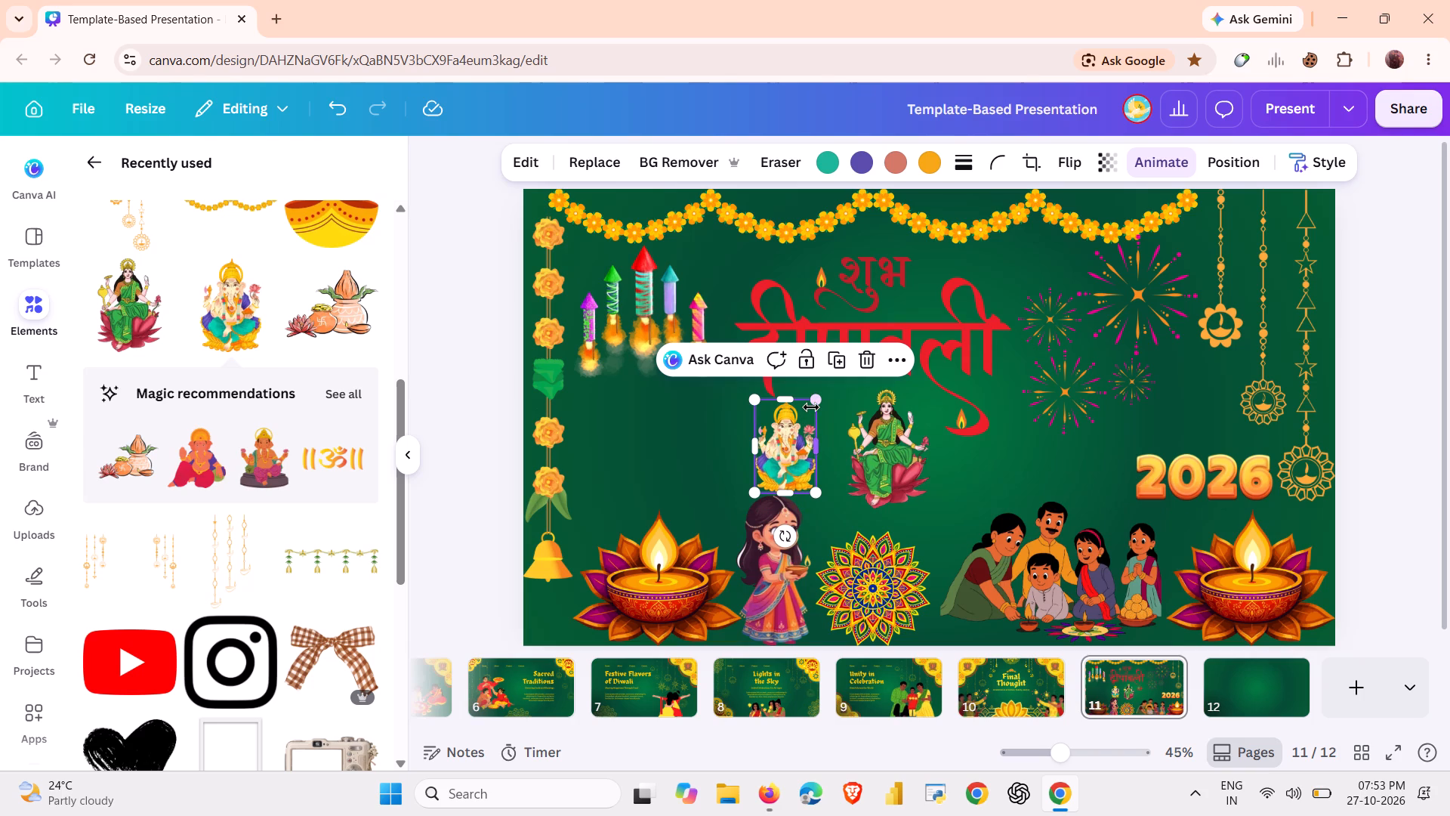
click(815, 403)
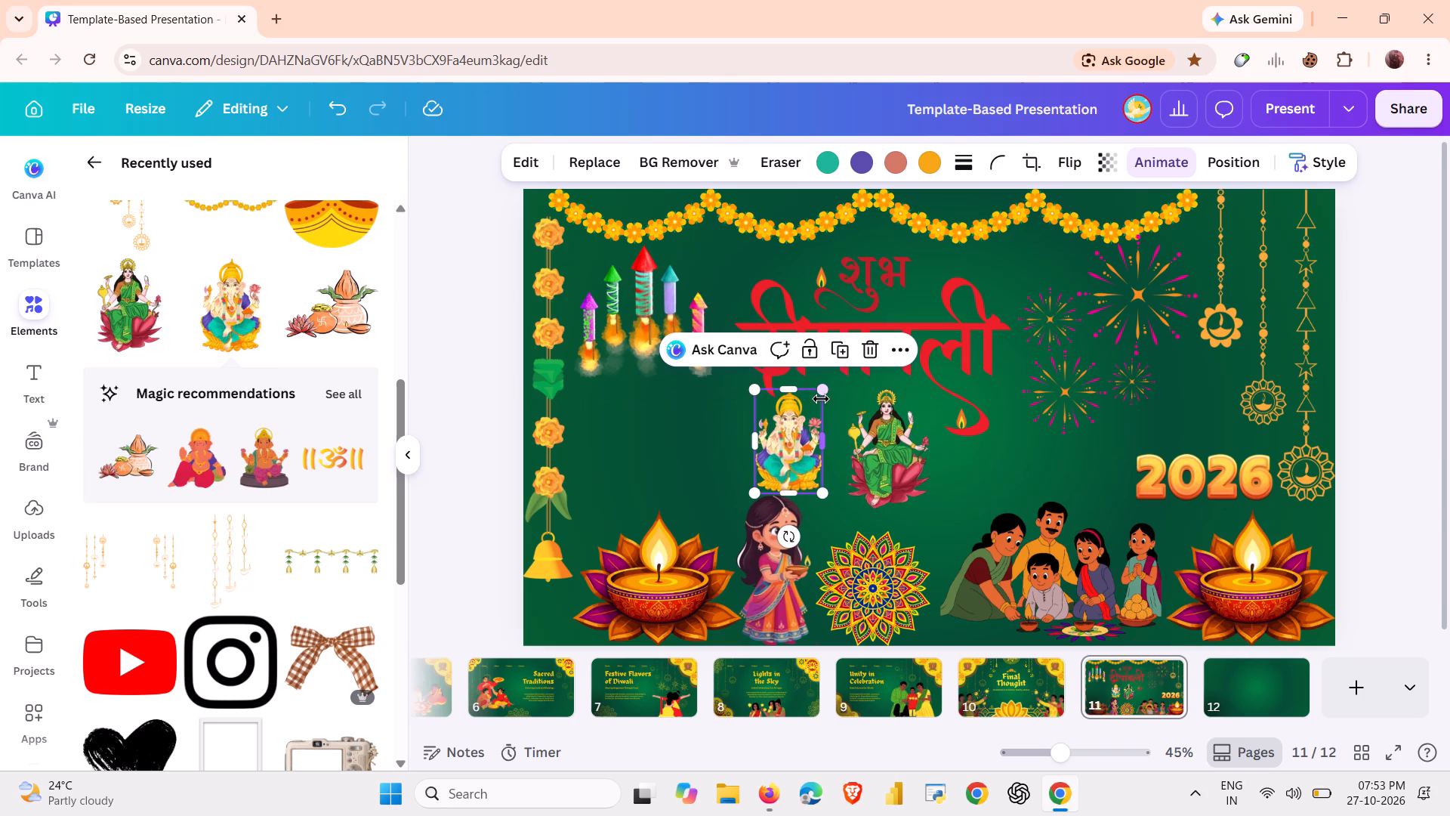
click(791, 444)
drag(788, 443, 796, 453)
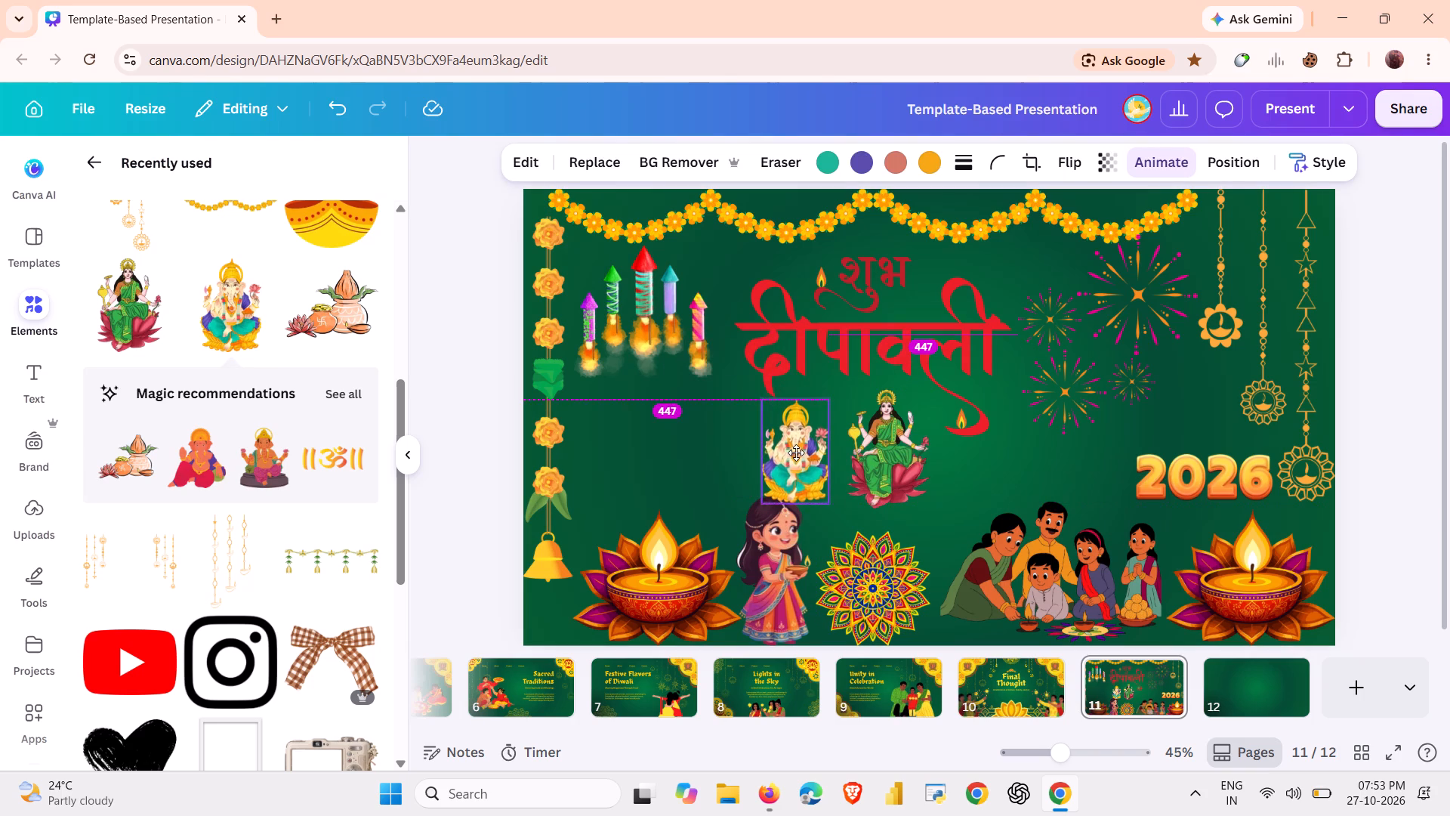
drag(796, 453, 810, 450)
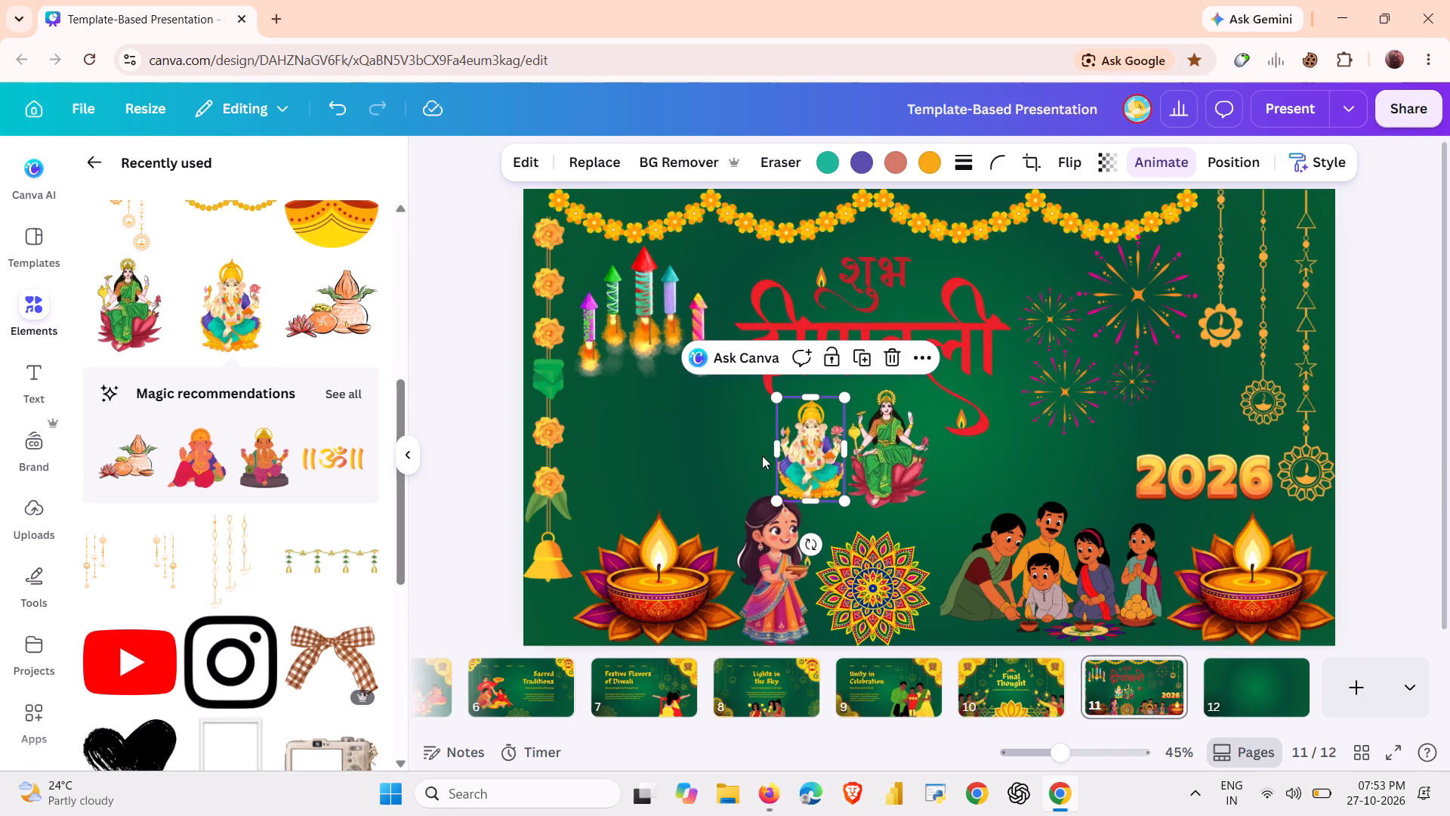
drag(752, 455, 745, 453)
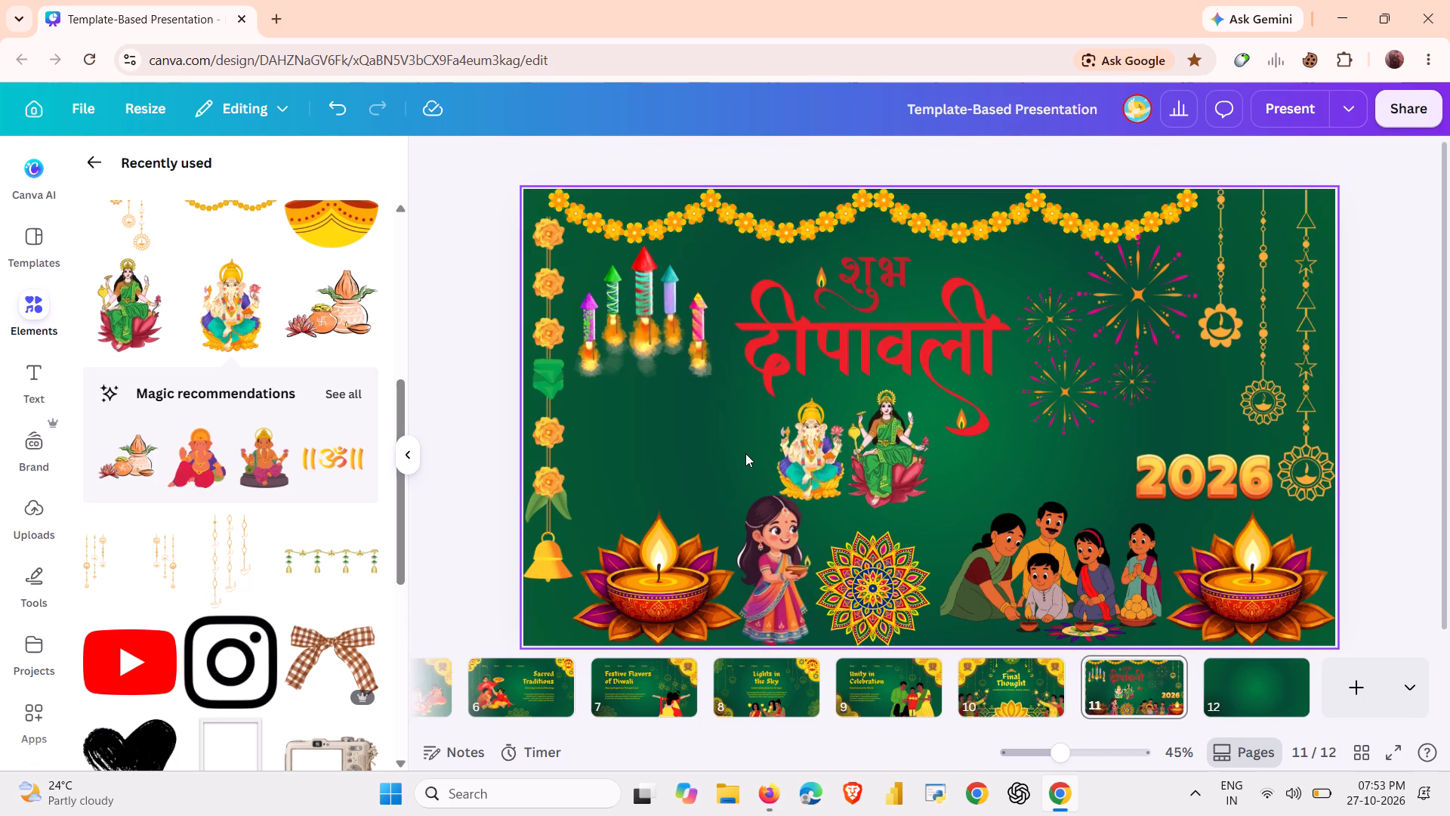
click(901, 461)
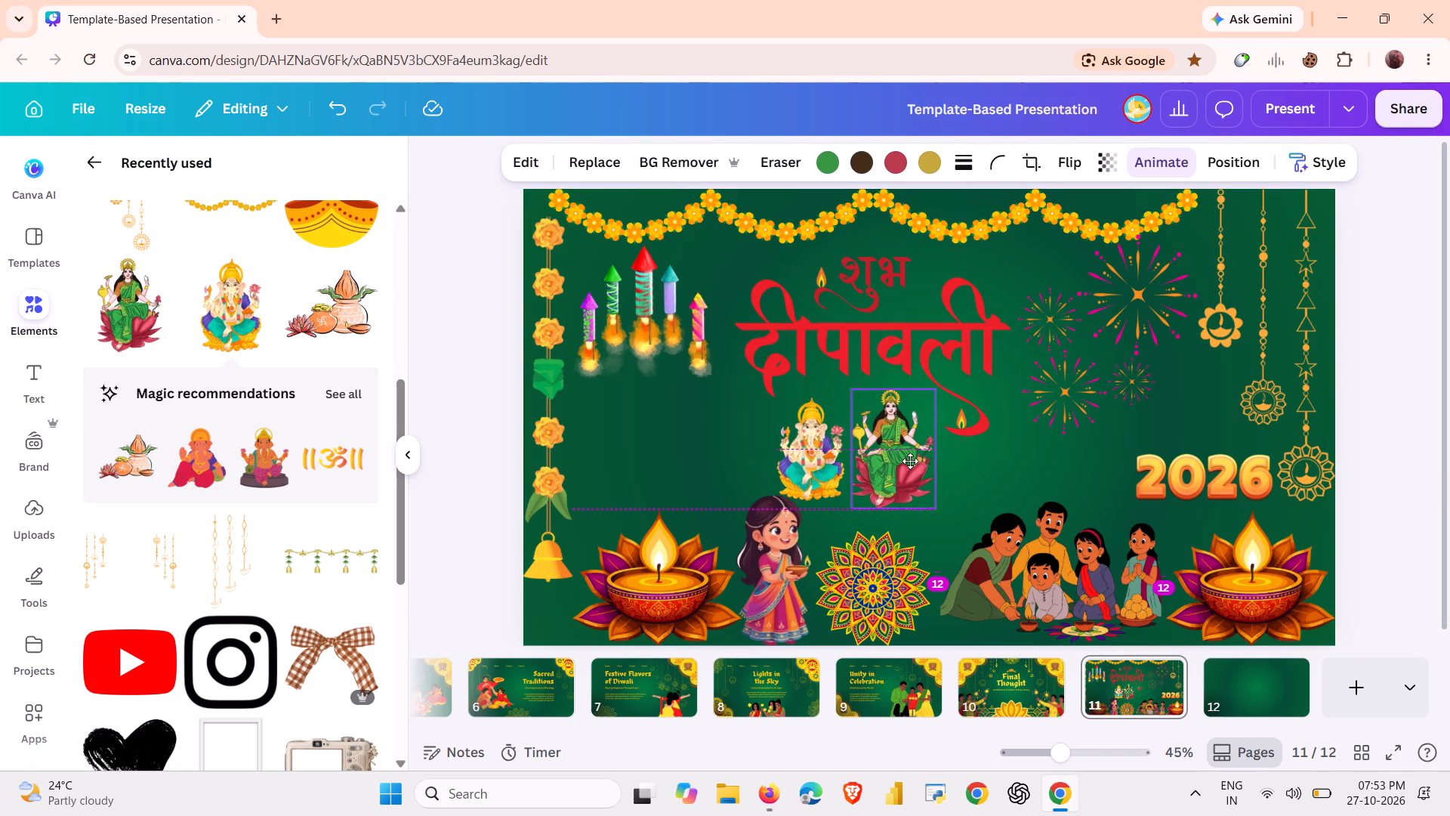
click(720, 449)
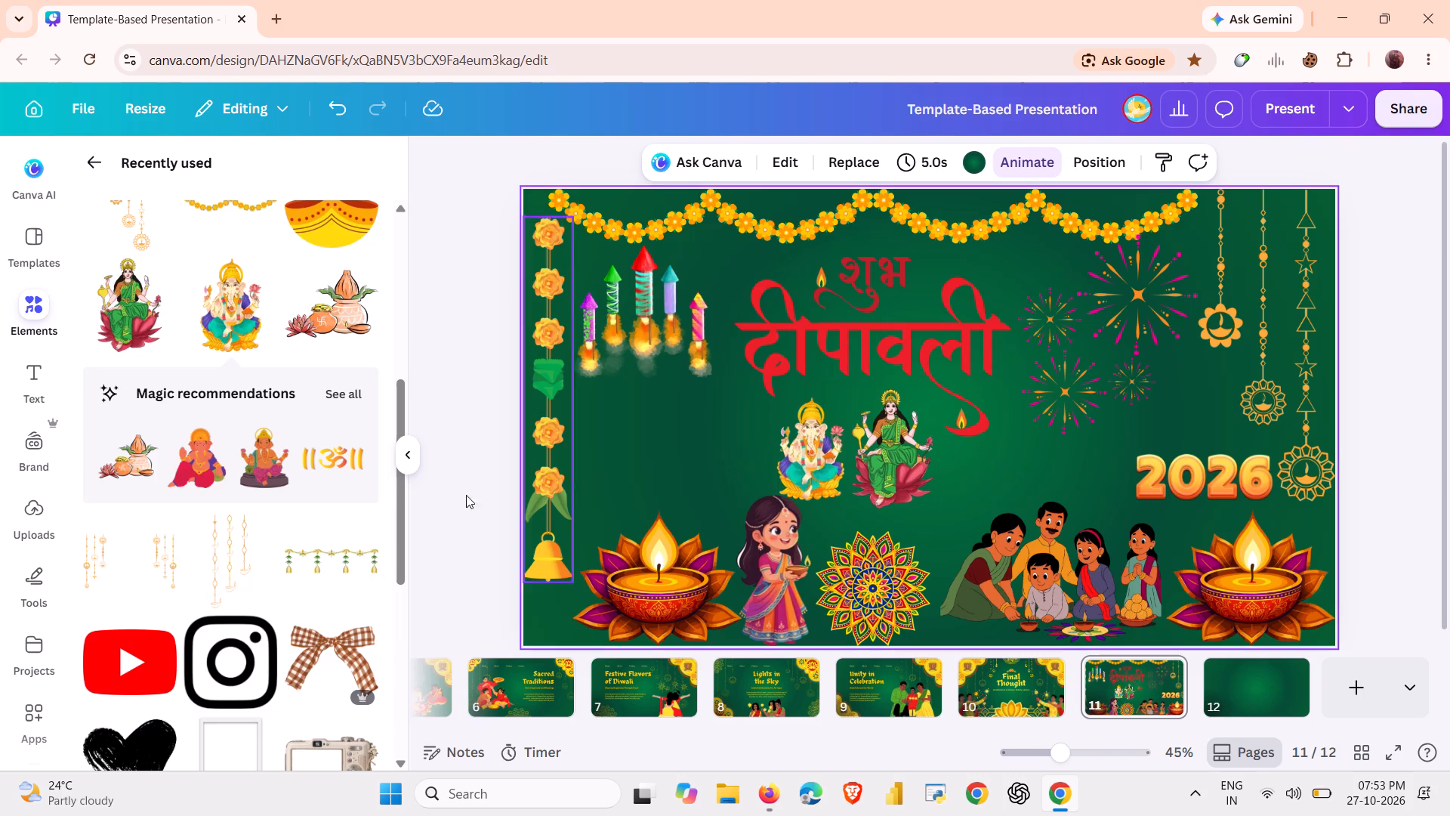
Look through the full collection of Magic recommendations for another festive graphic suitable for page 11.
scroll(337, 452, left, 1)
scroll(217, 472, right, 1)
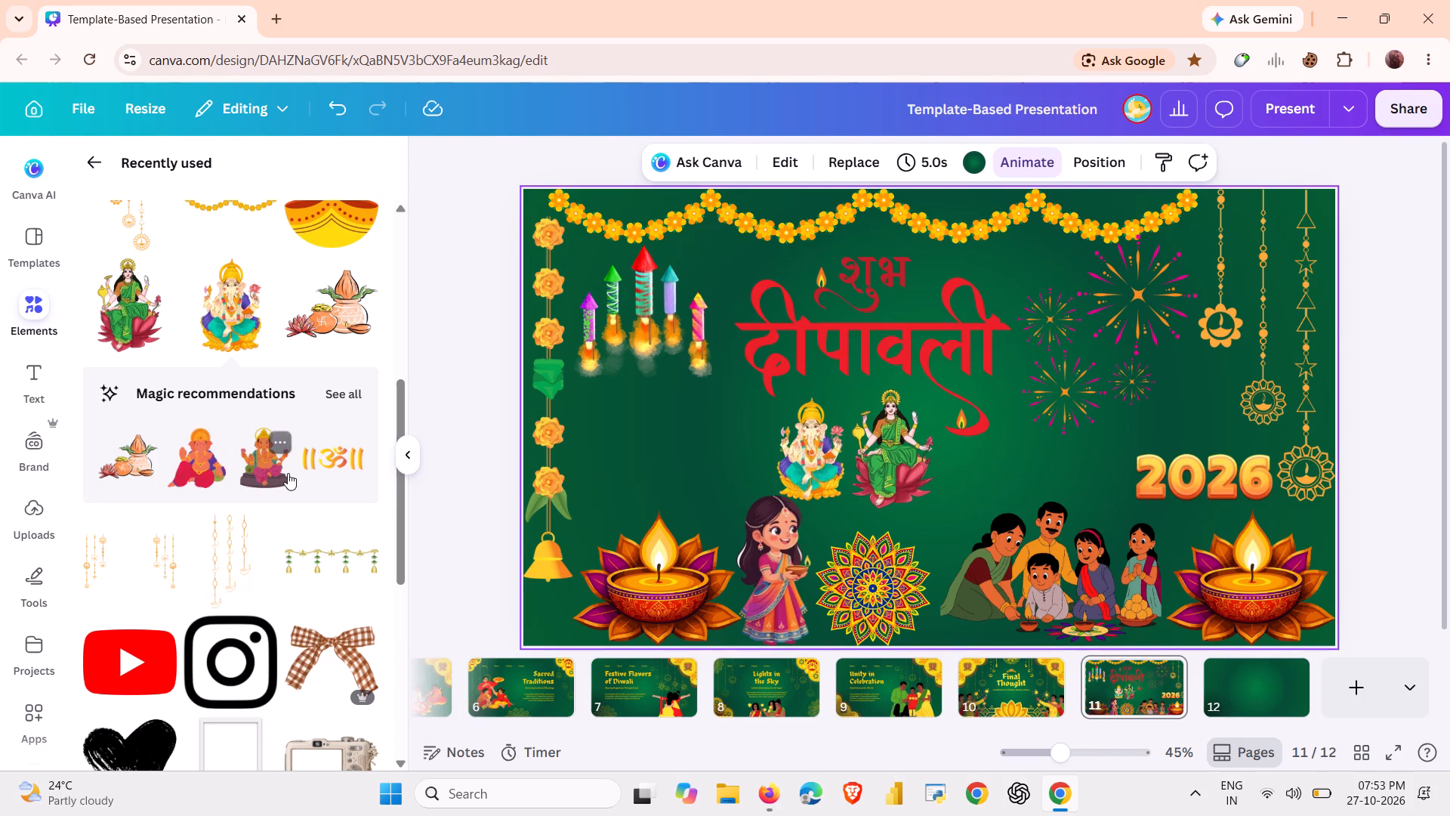
scroll(288, 473, right, 1)
scroll(383, 496, down, 1)
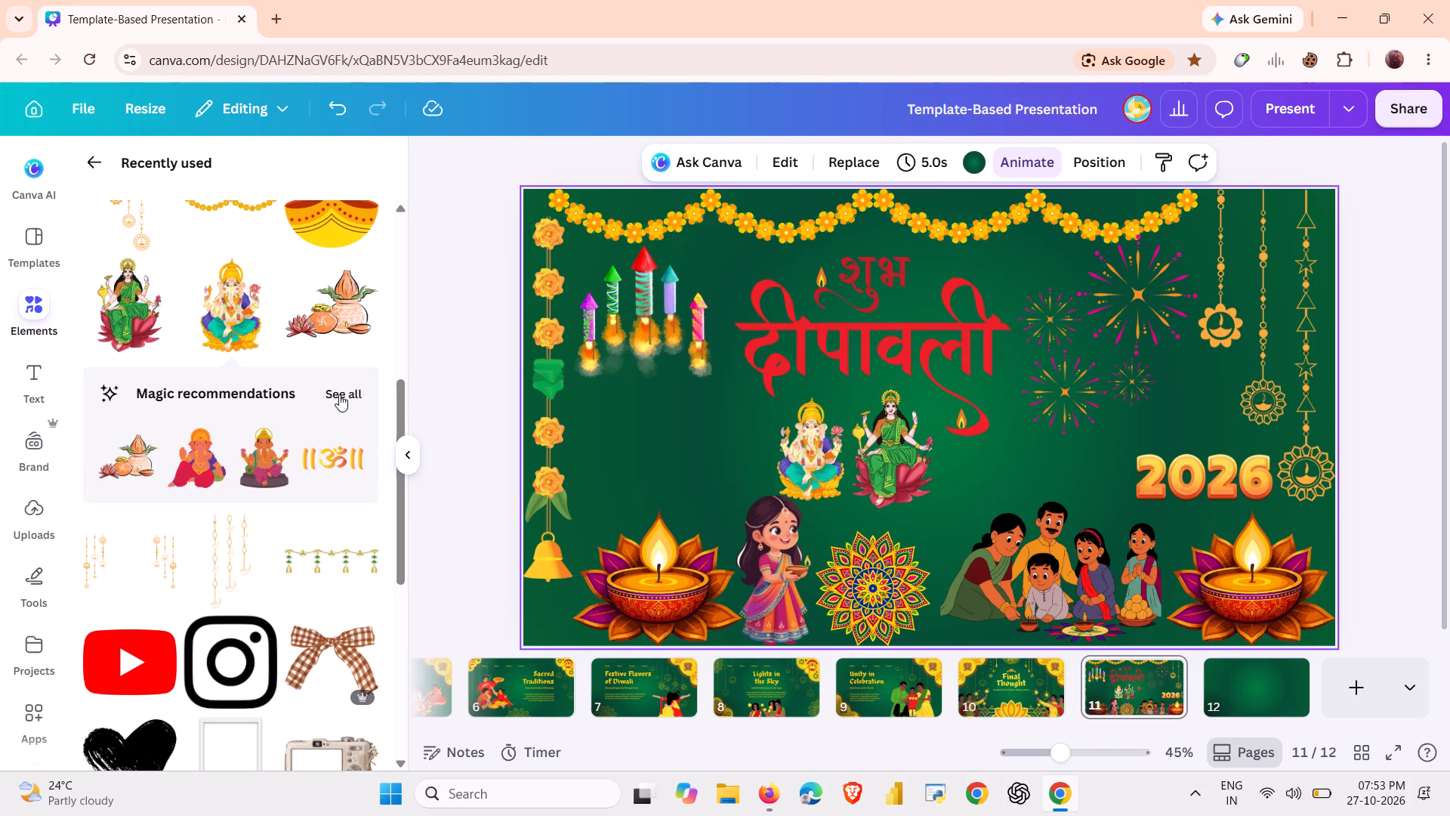
scroll(339, 394, down, 1)
click(341, 391)
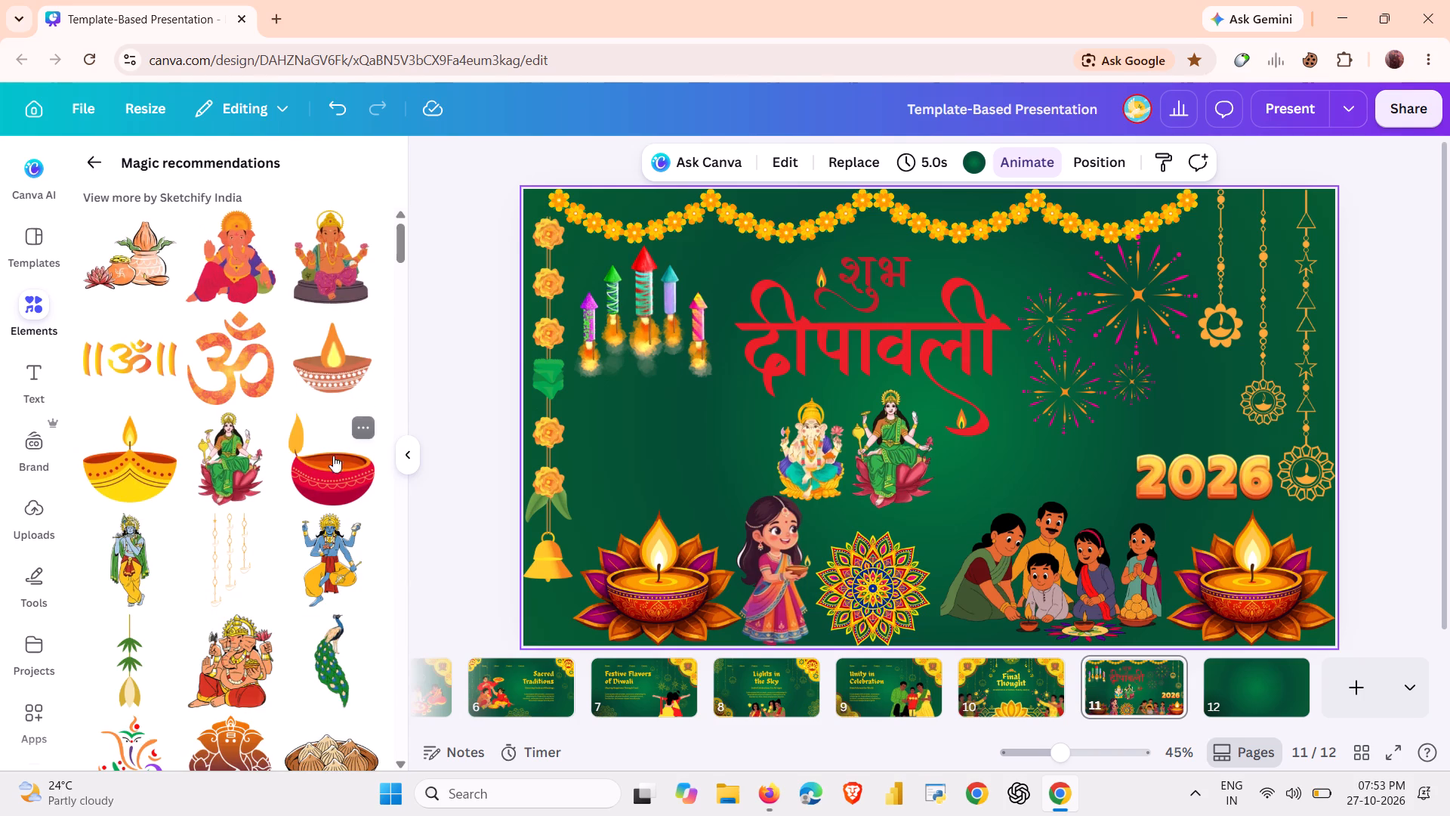
scroll(292, 383, right, 1)
scroll(404, 350, up, 1)
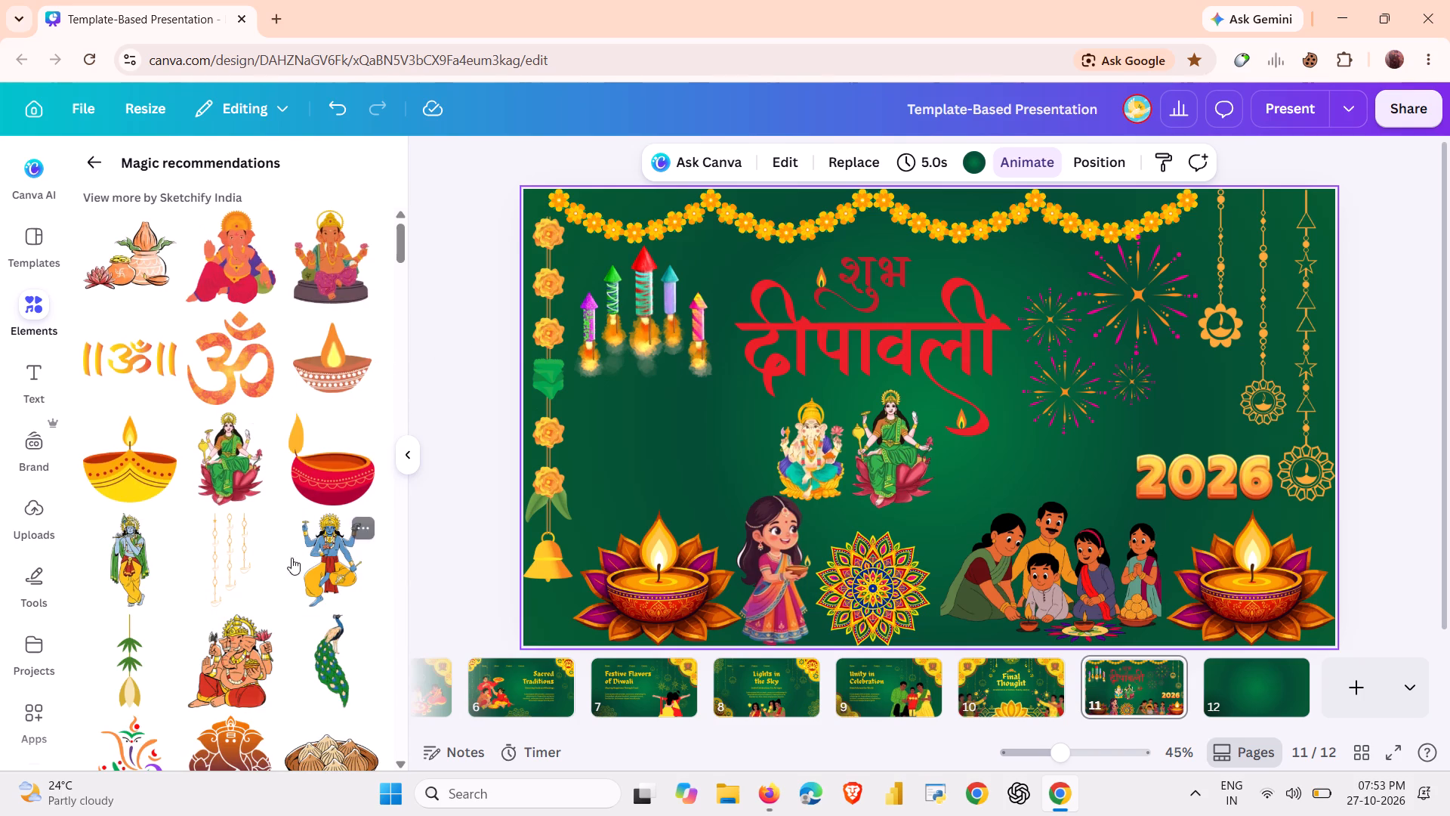
scroll(377, 607, left, 1)
scroll(227, 661, down, 1)
scroll(486, 564, down, 1)
drag(393, 255, 384, 338)
drag(403, 246, 402, 267)
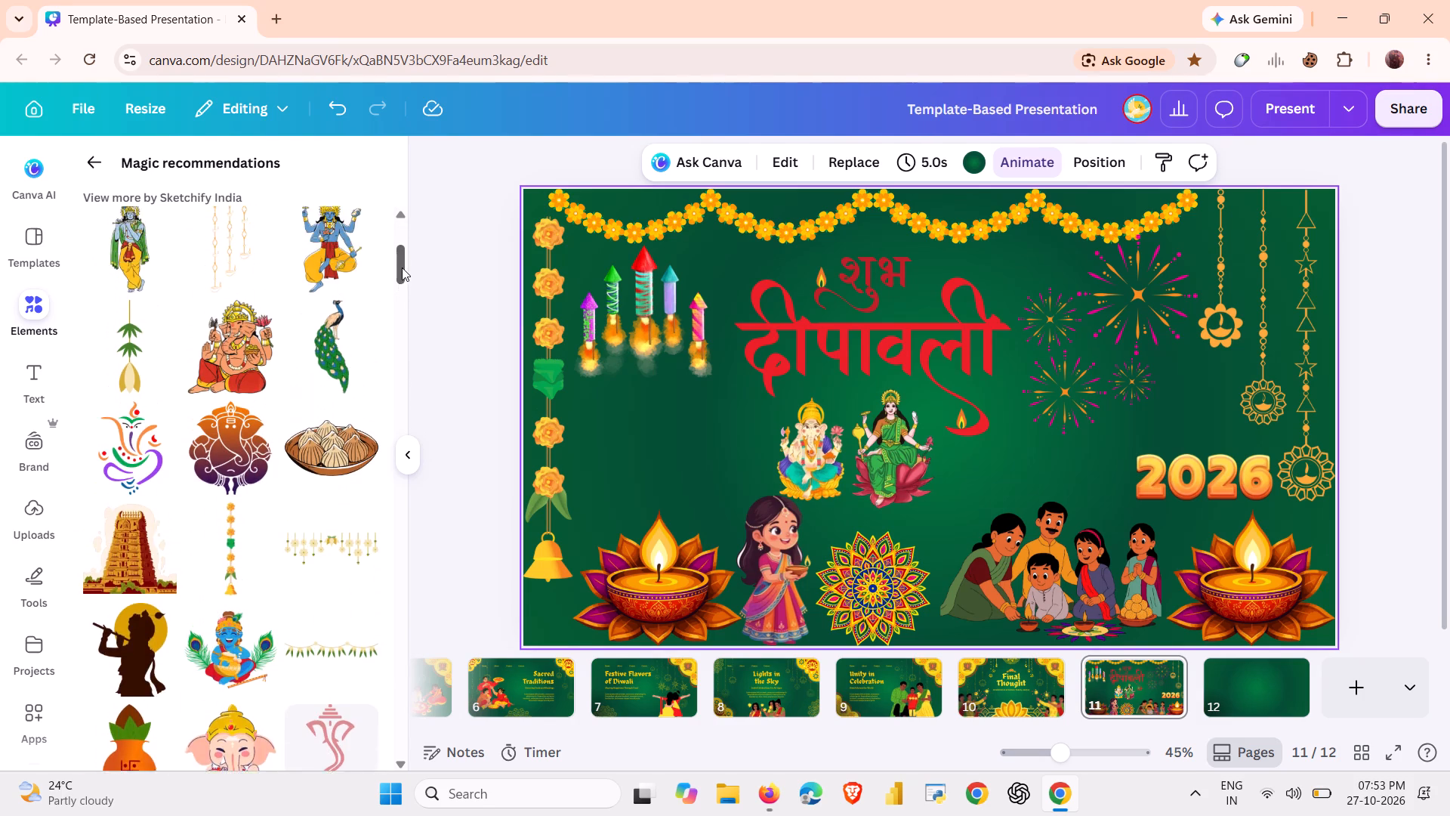
drag(402, 267, 391, 332)
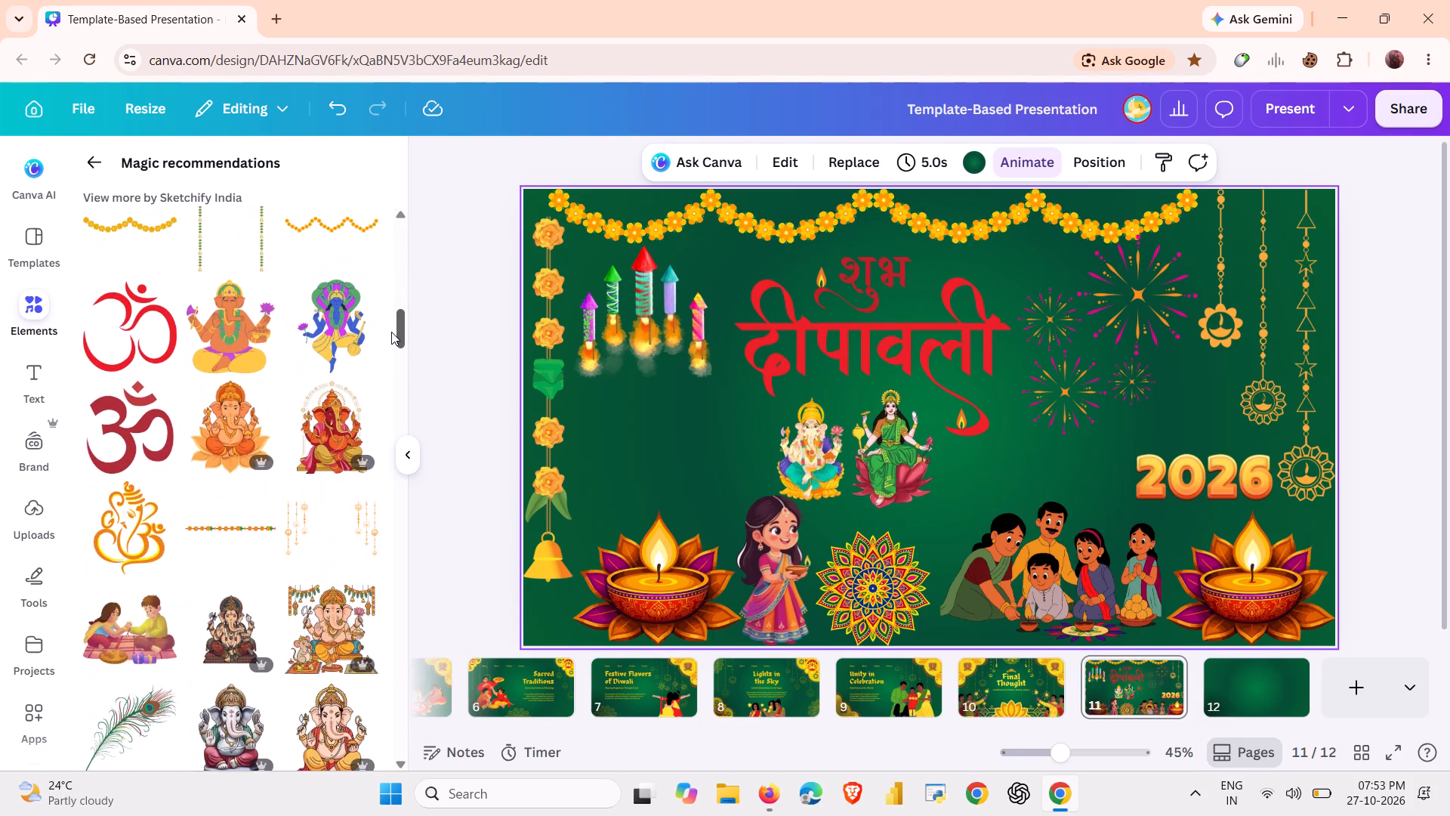
drag(391, 332, 390, 338)
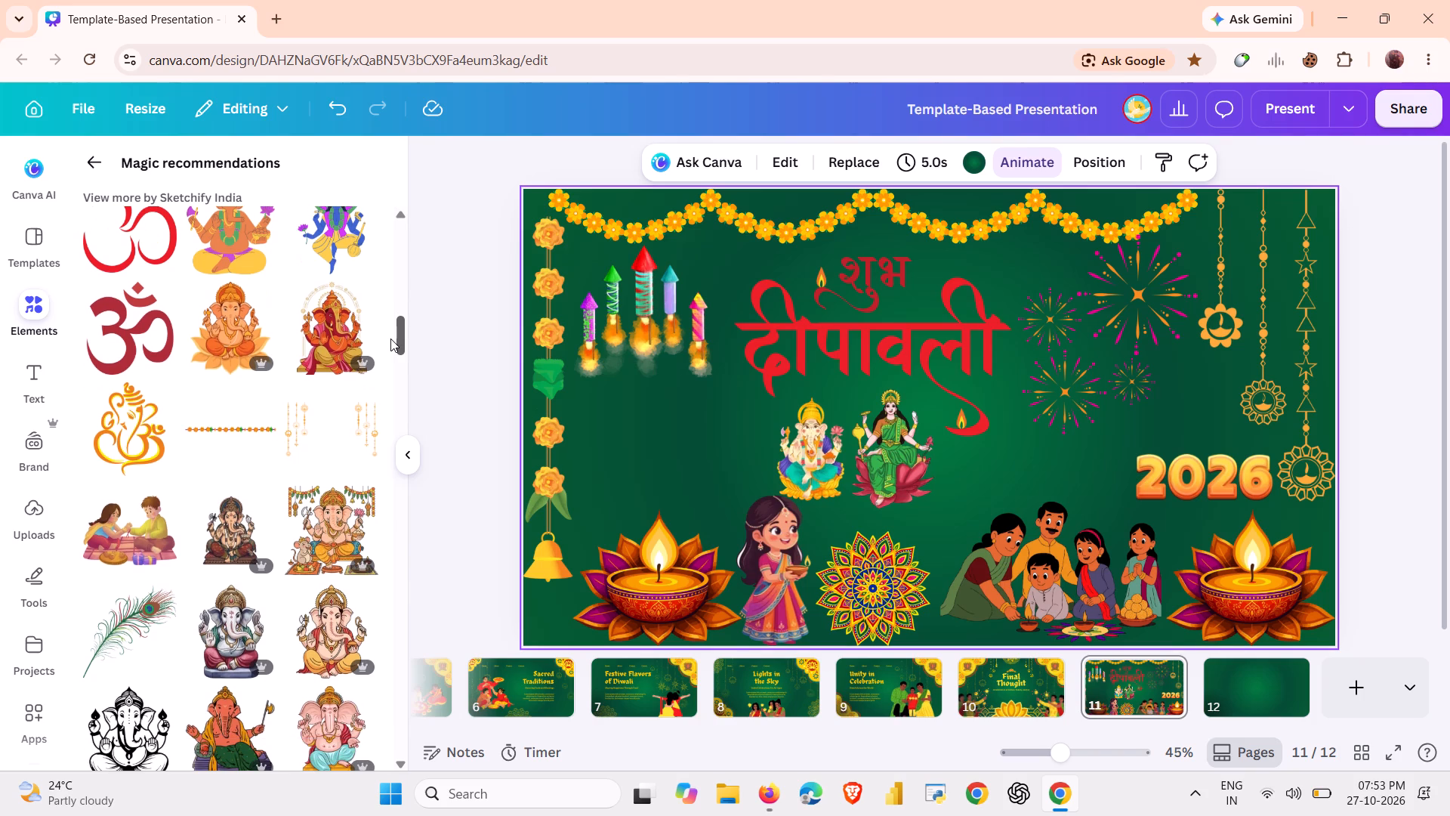
drag(390, 338, 390, 341)
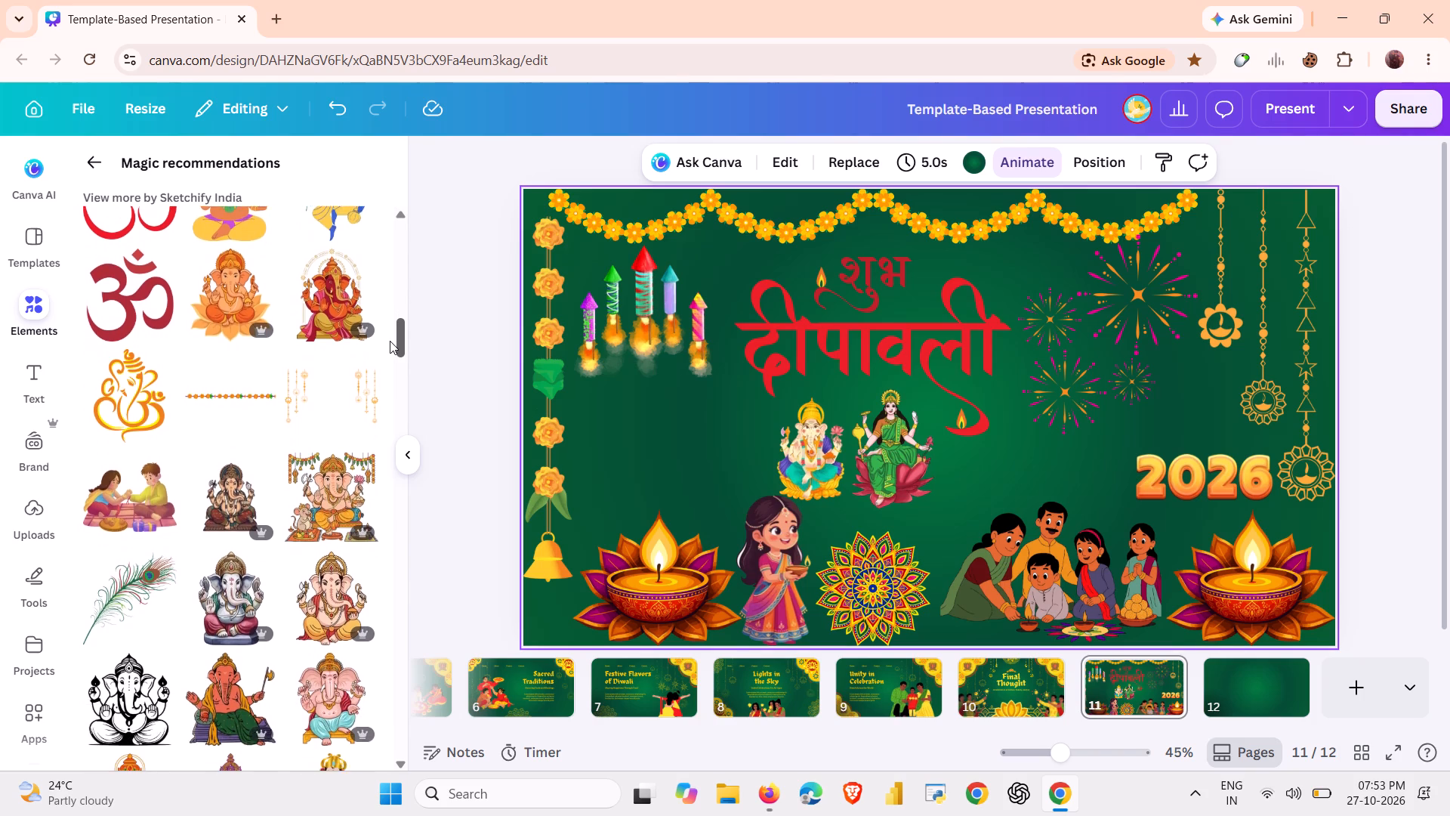
drag(390, 341, 390, 351)
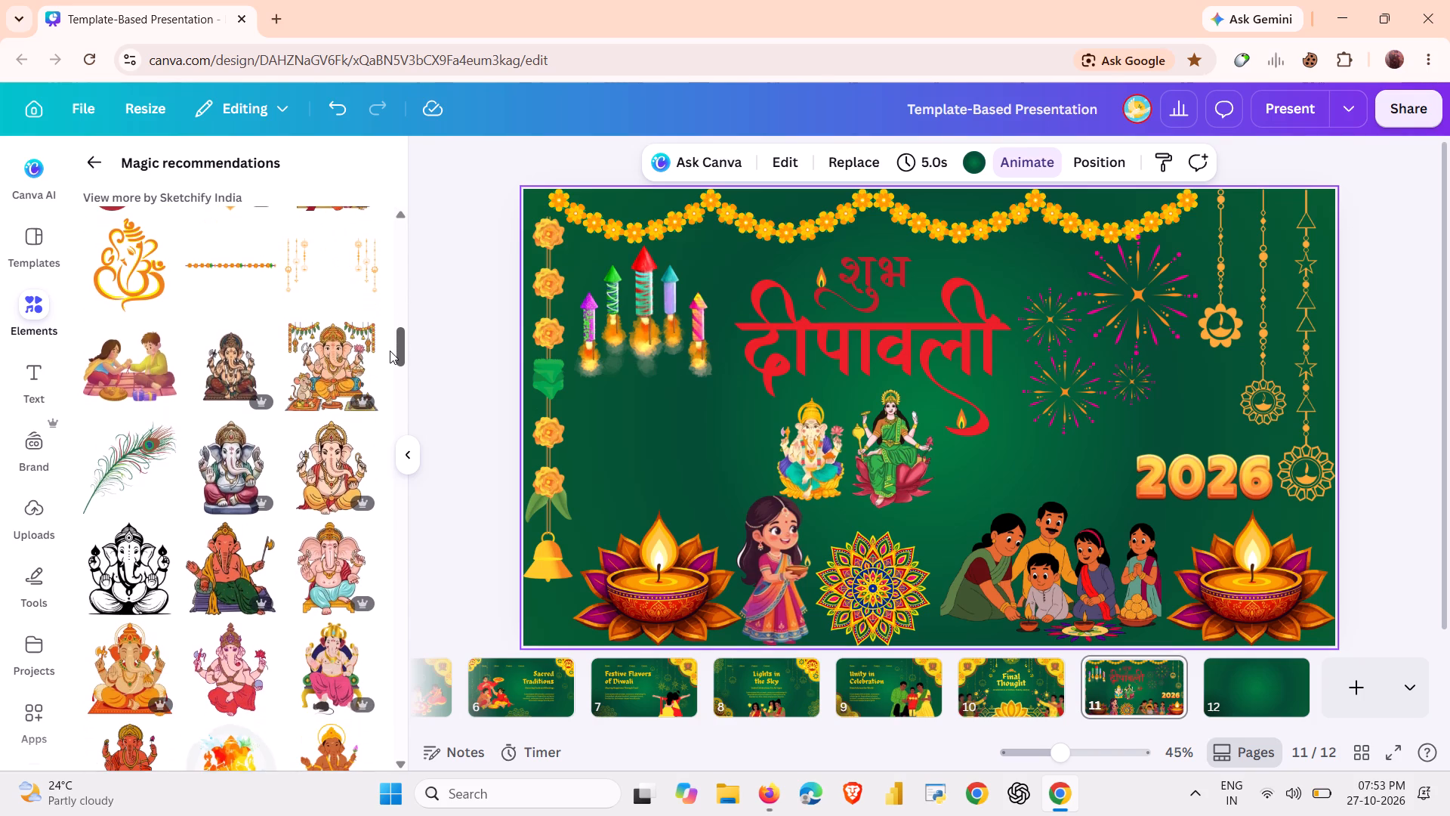
drag(390, 351, 390, 347)
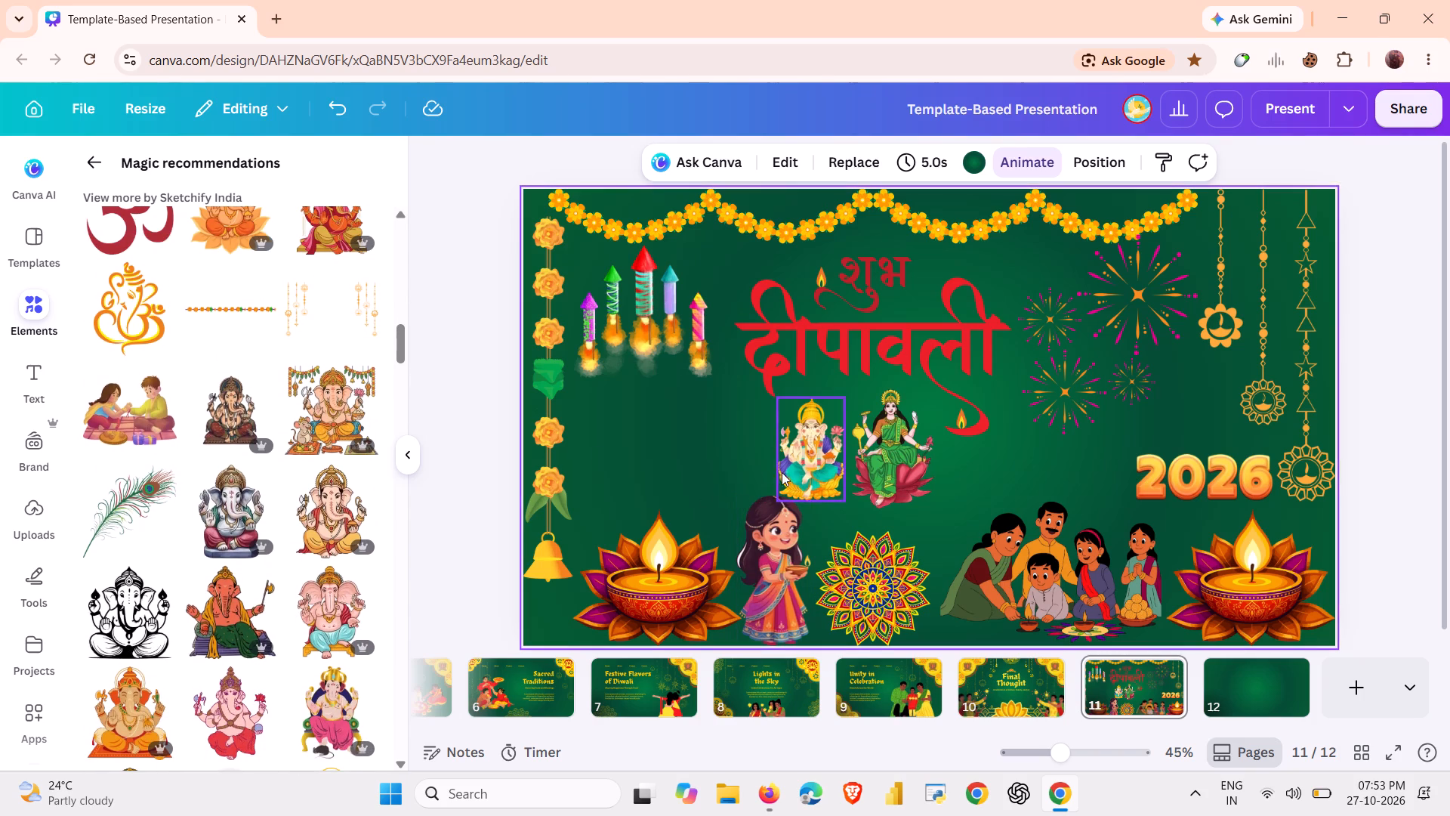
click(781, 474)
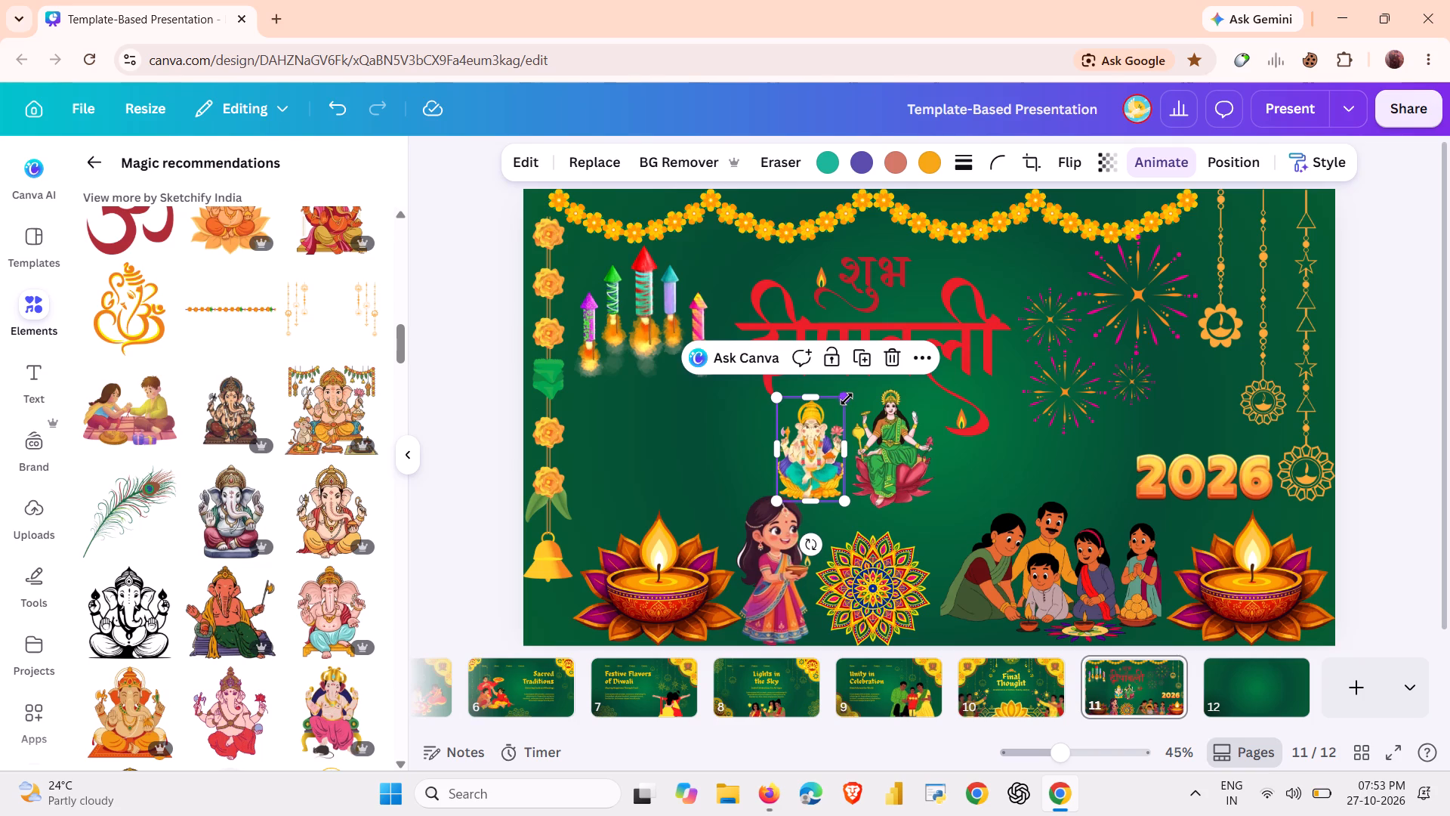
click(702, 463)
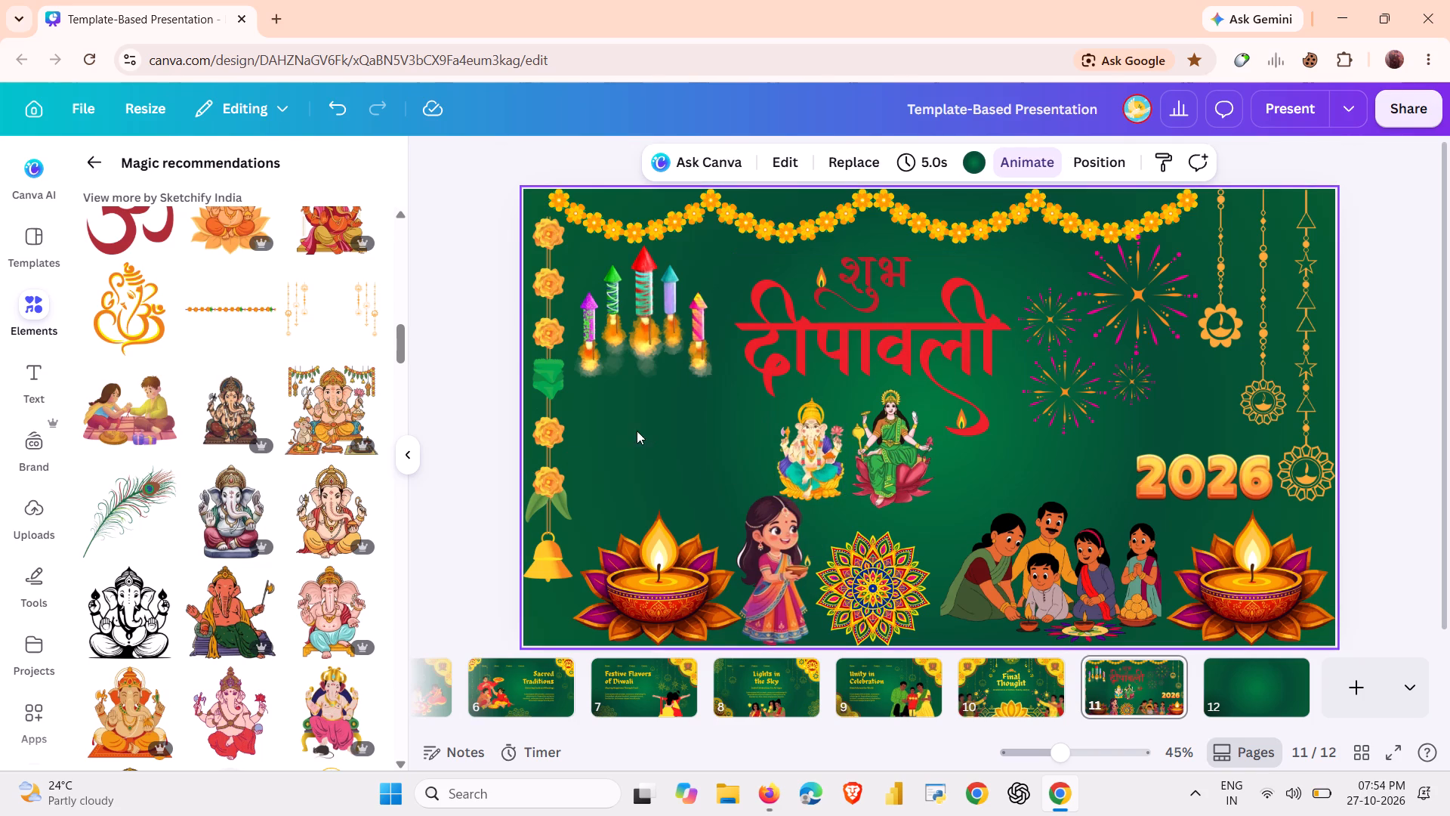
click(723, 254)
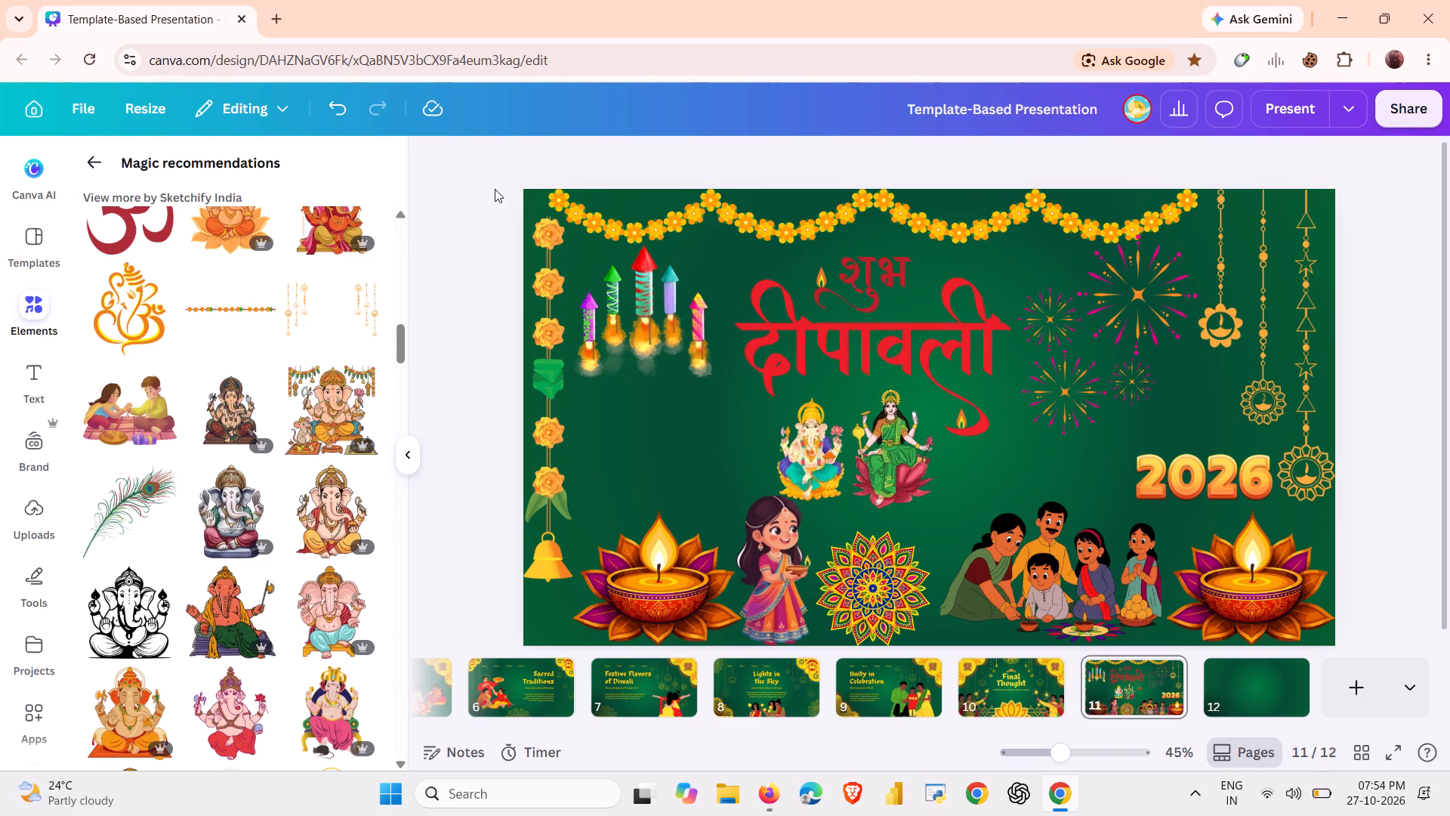
Add the orange line-art Ganesha to page 11, scale it down, and place it between the rockets and the lotus lamp below them.
click(142, 308)
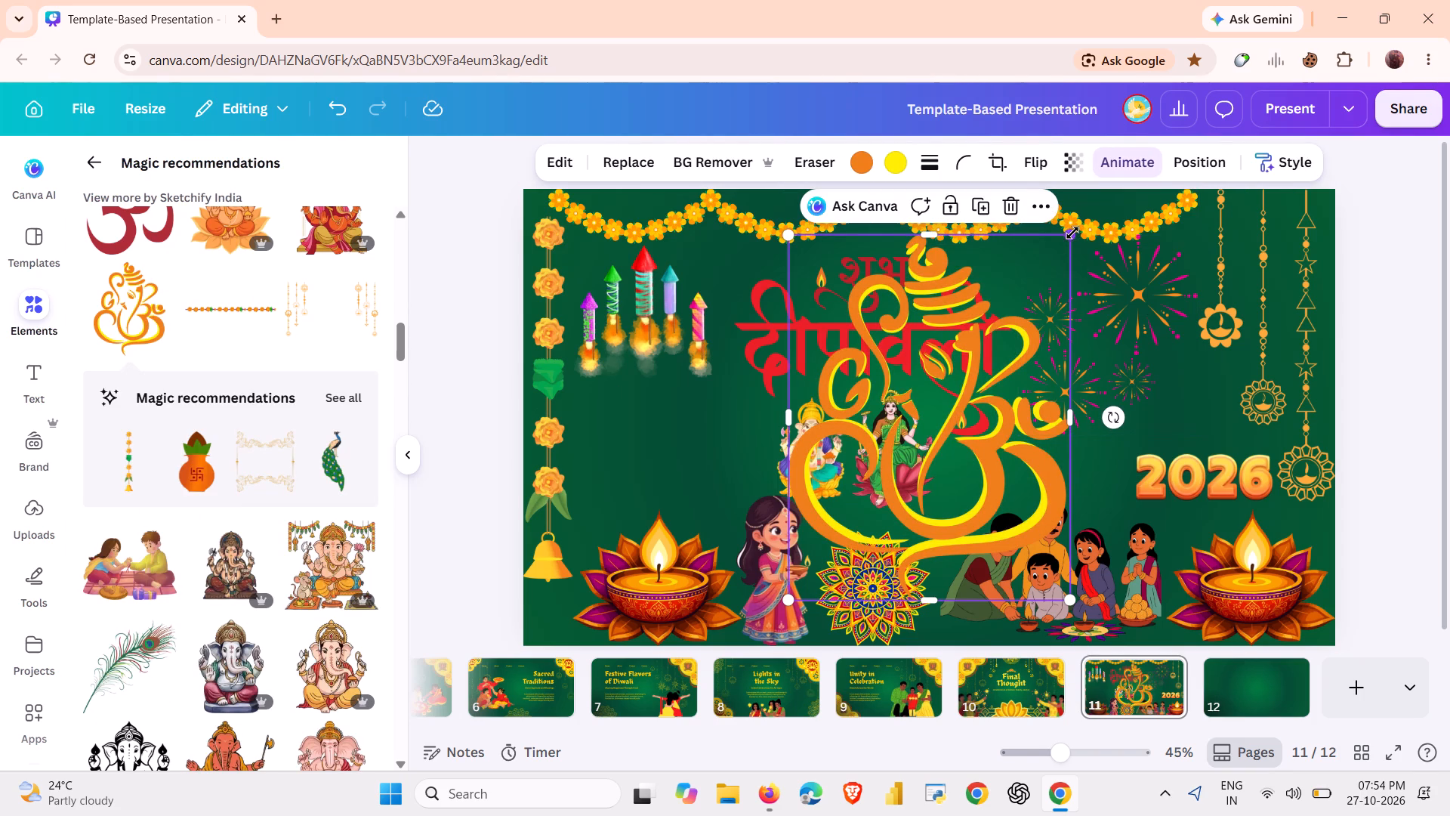
drag(1072, 233, 926, 442)
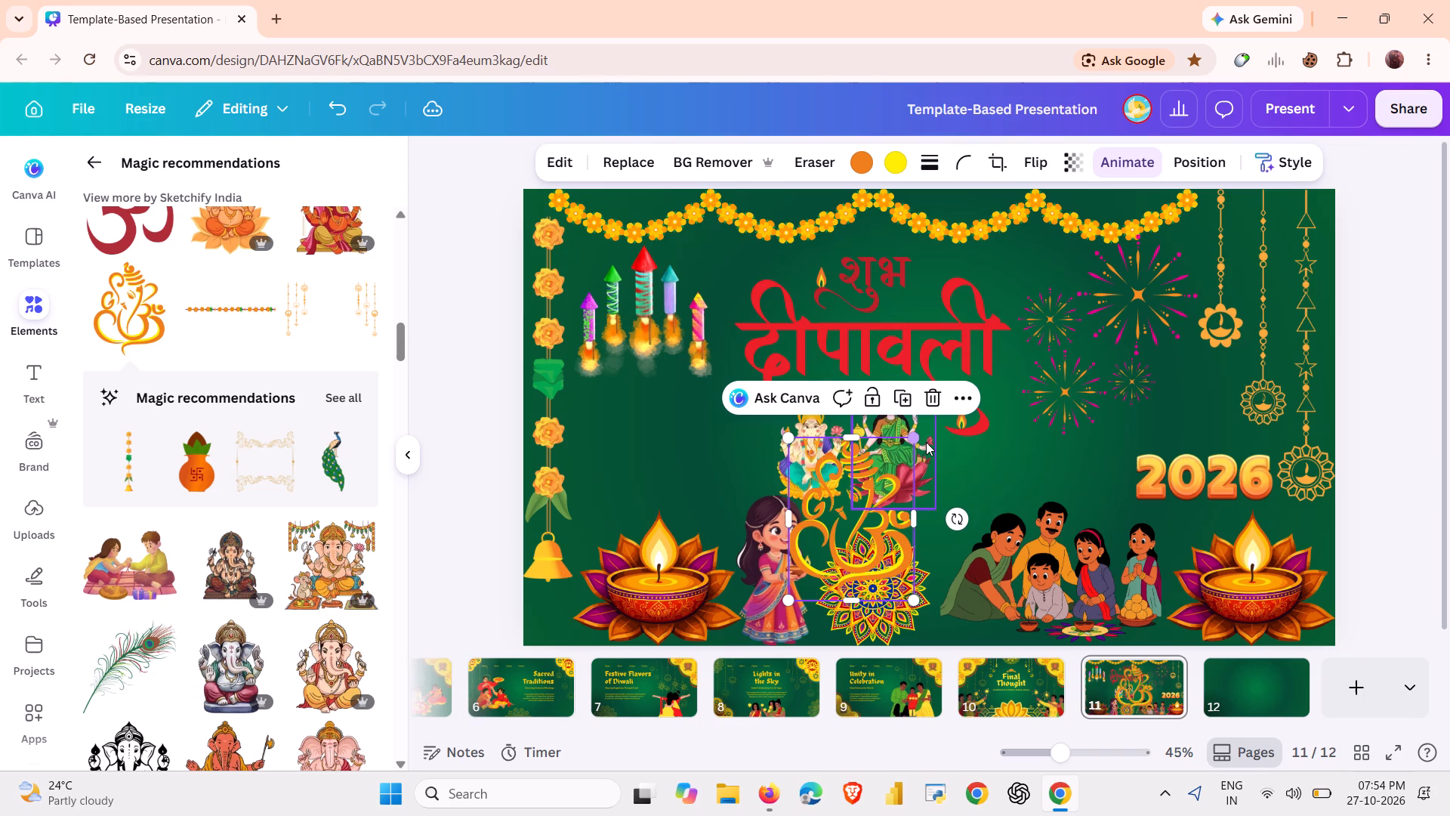
drag(859, 502, 656, 440)
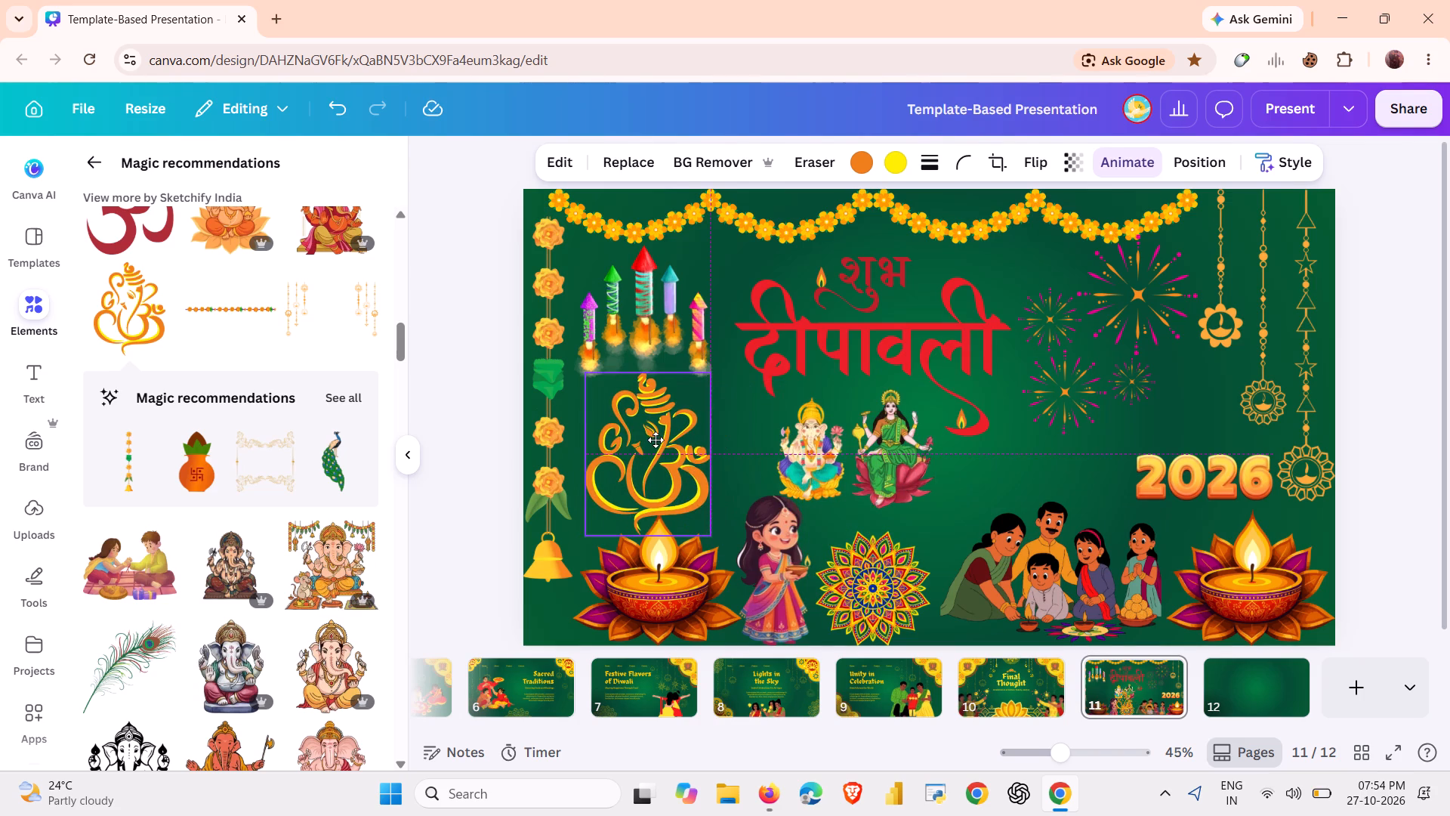
drag(656, 440, 659, 440)
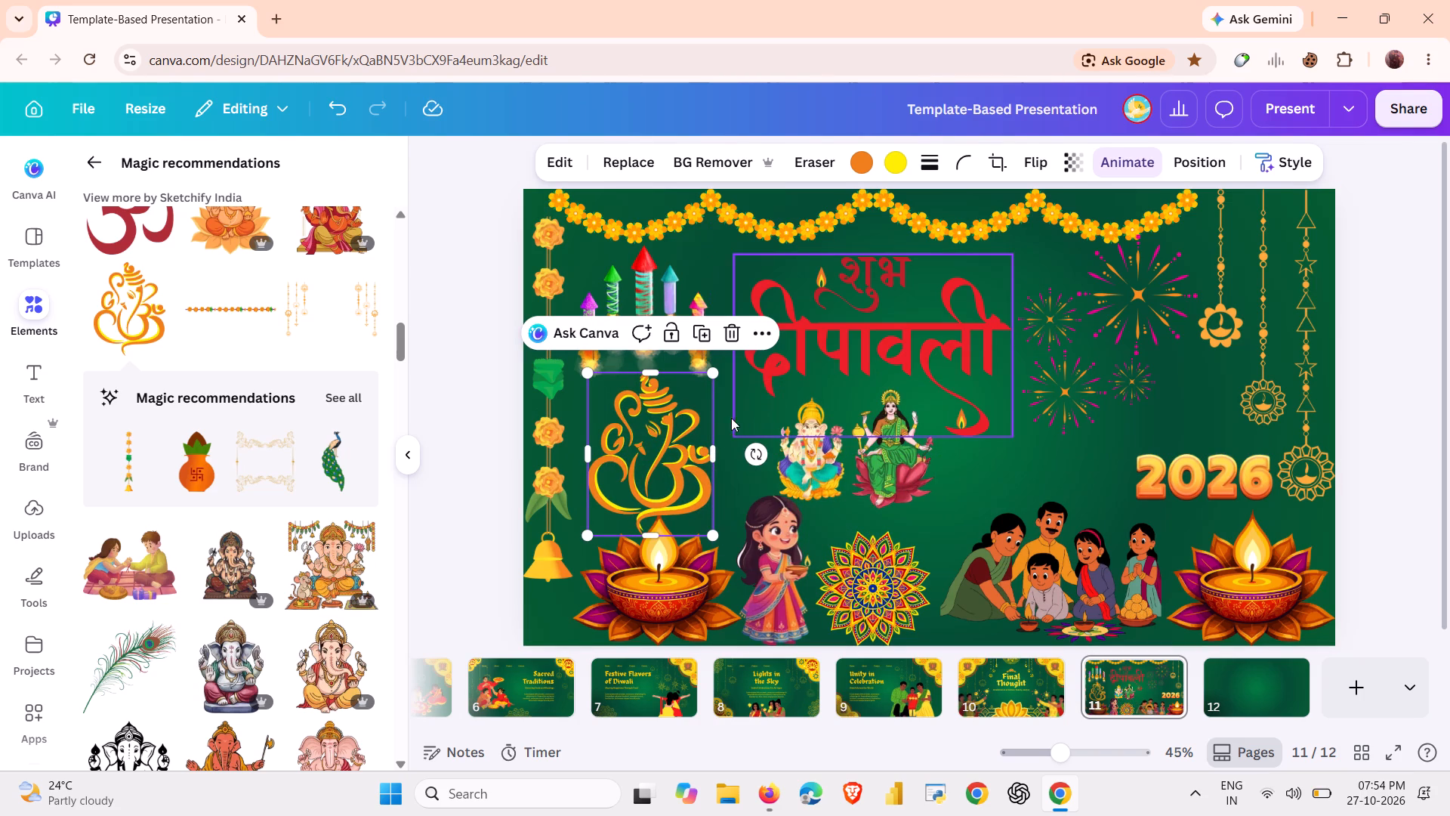
Shrink the orange line-art Ganesha slightly more and settle it clear of the rockets and the lotus lamp.
click(734, 410)
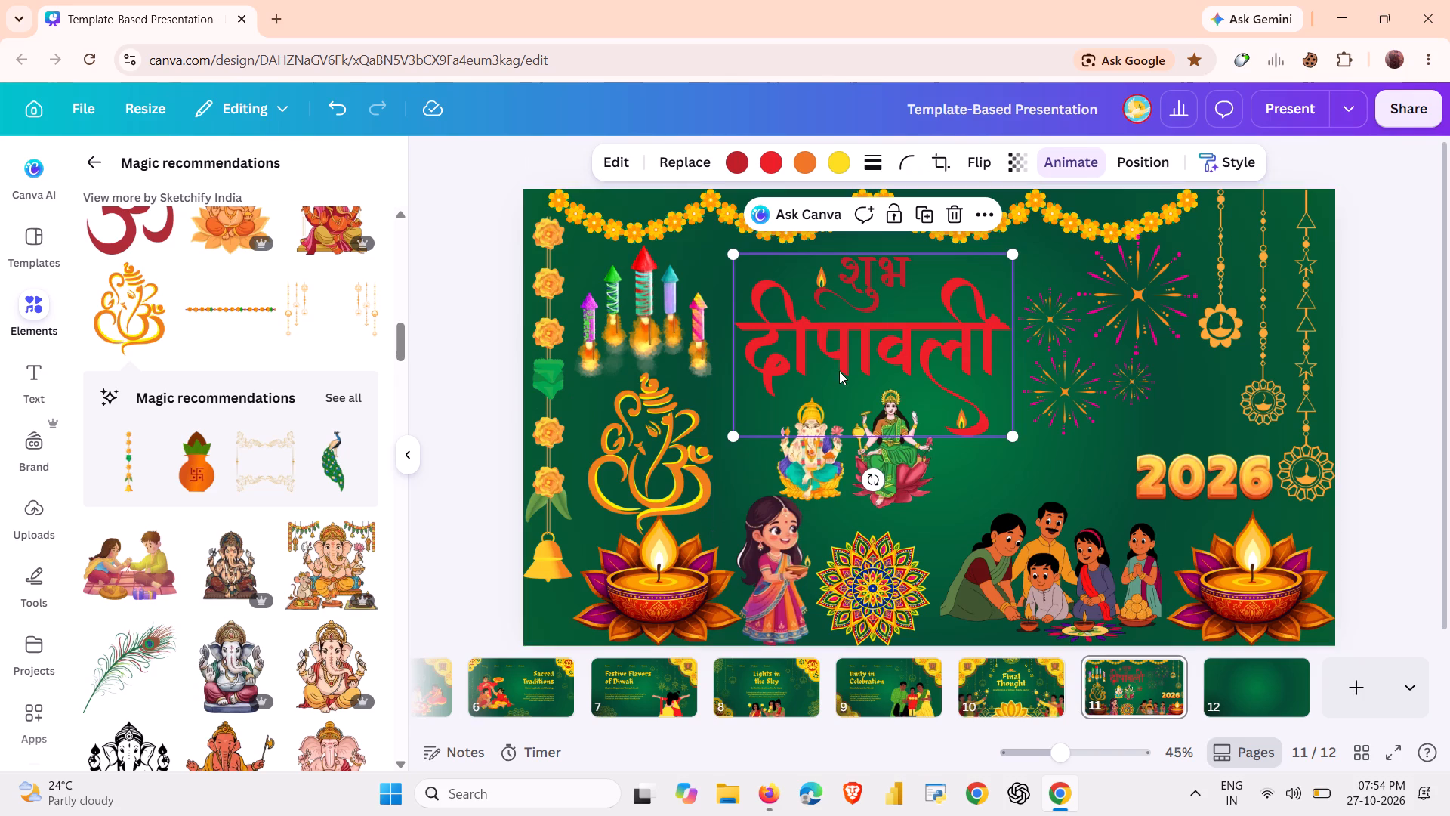
click(707, 386)
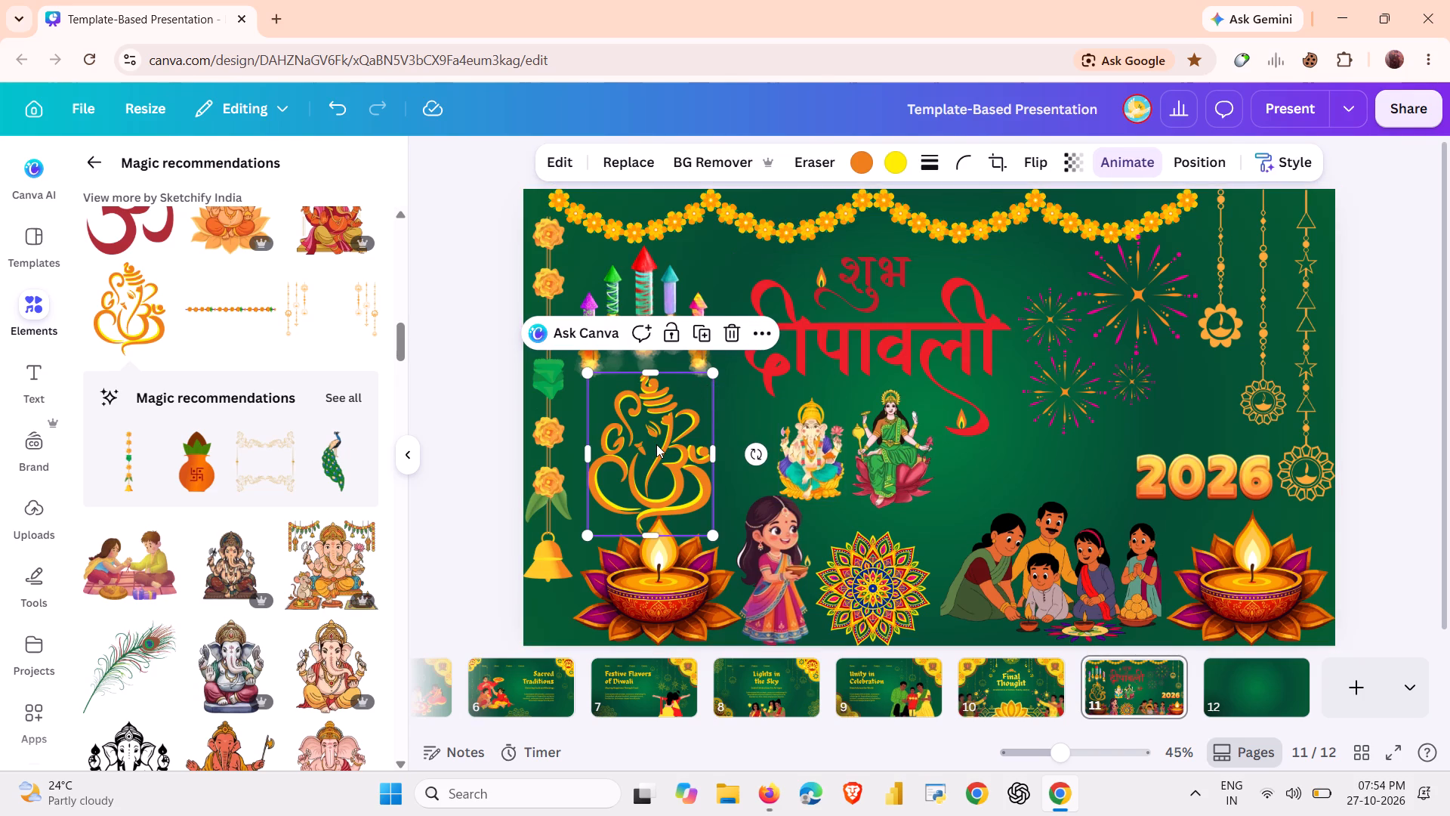
drag(710, 372, 702, 375)
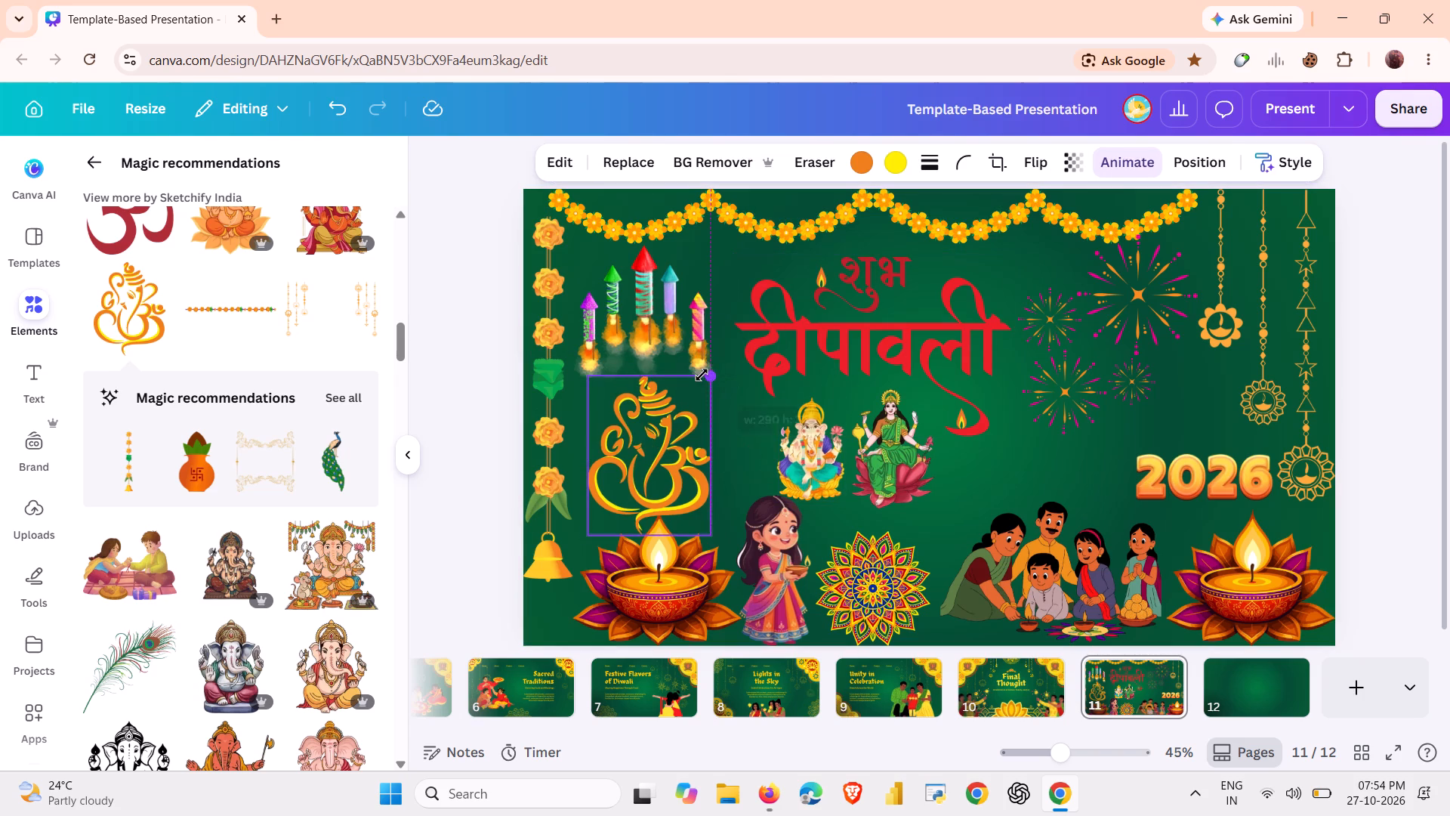
drag(702, 375, 697, 381)
drag(634, 445, 634, 434)
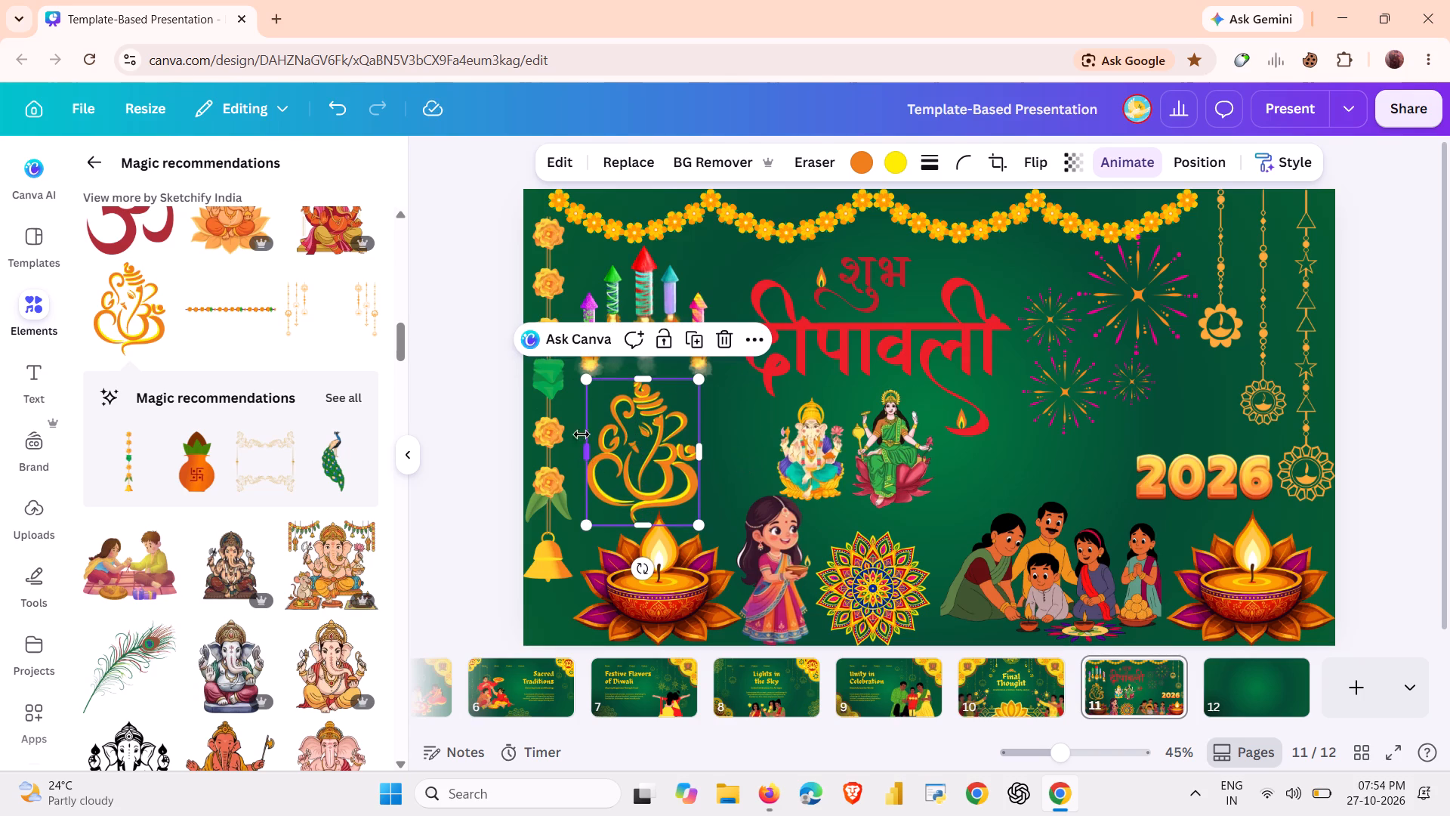
click(572, 410)
click(585, 405)
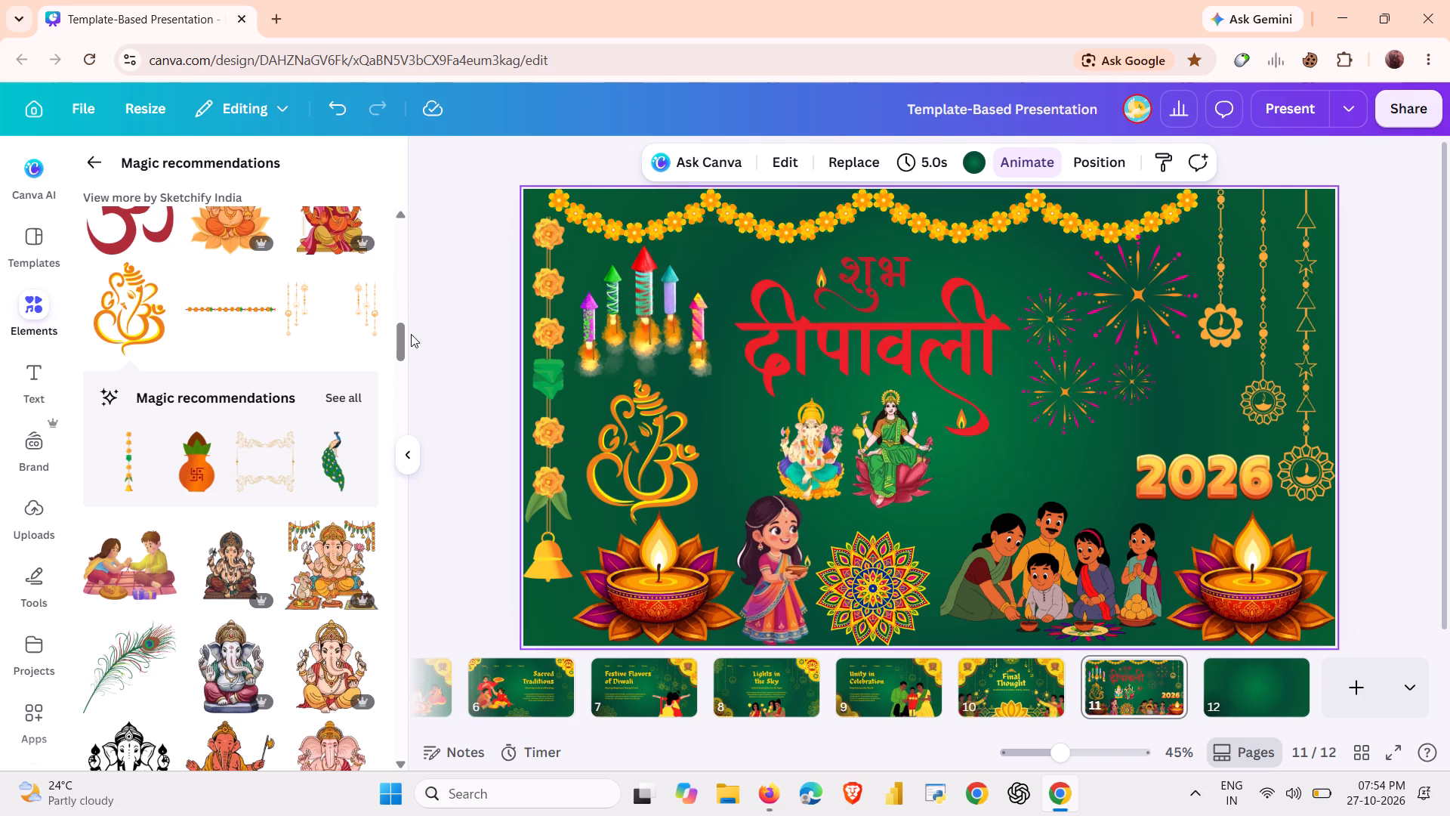
drag(396, 343, 401, 419)
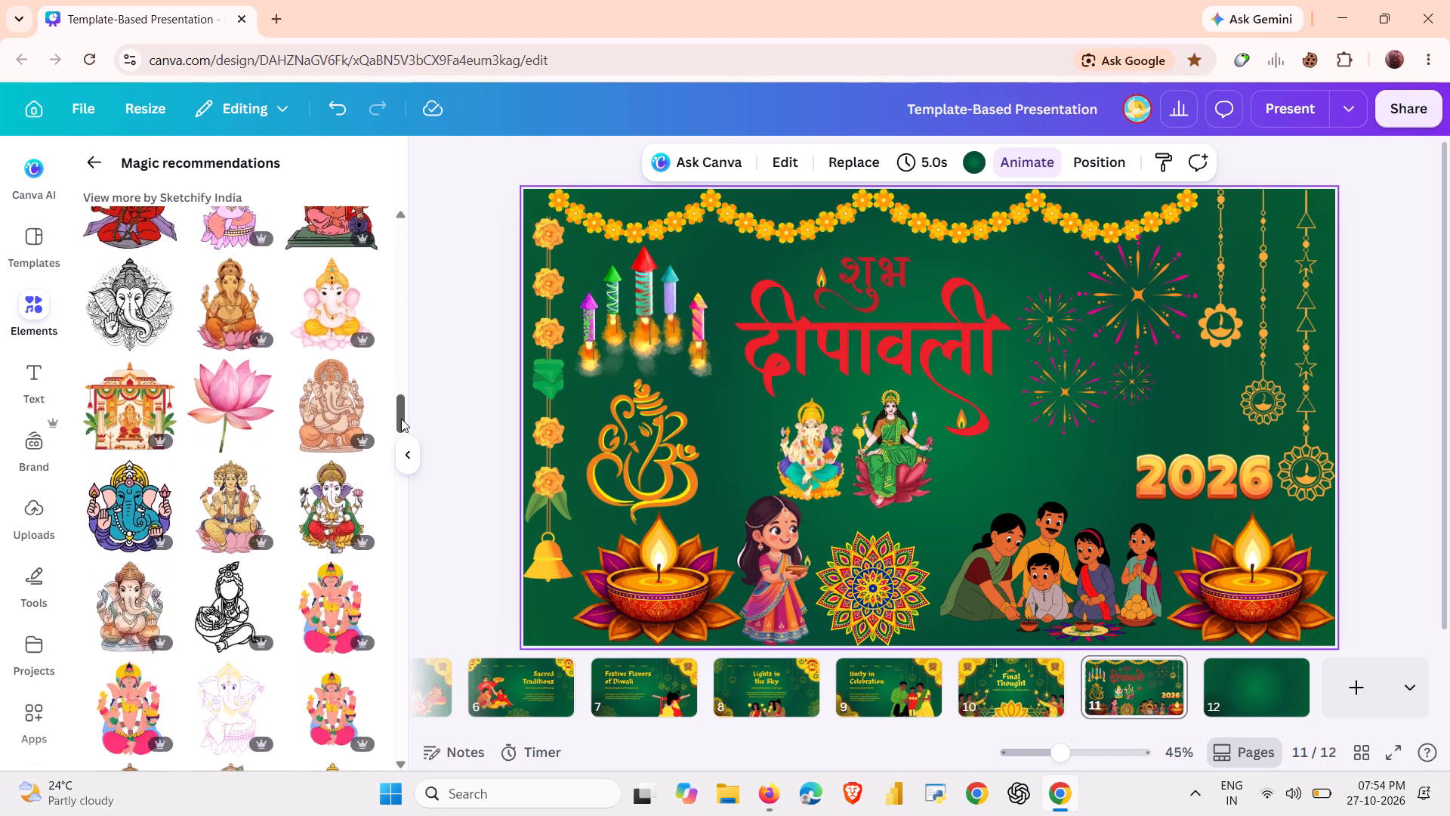
drag(401, 419, 395, 447)
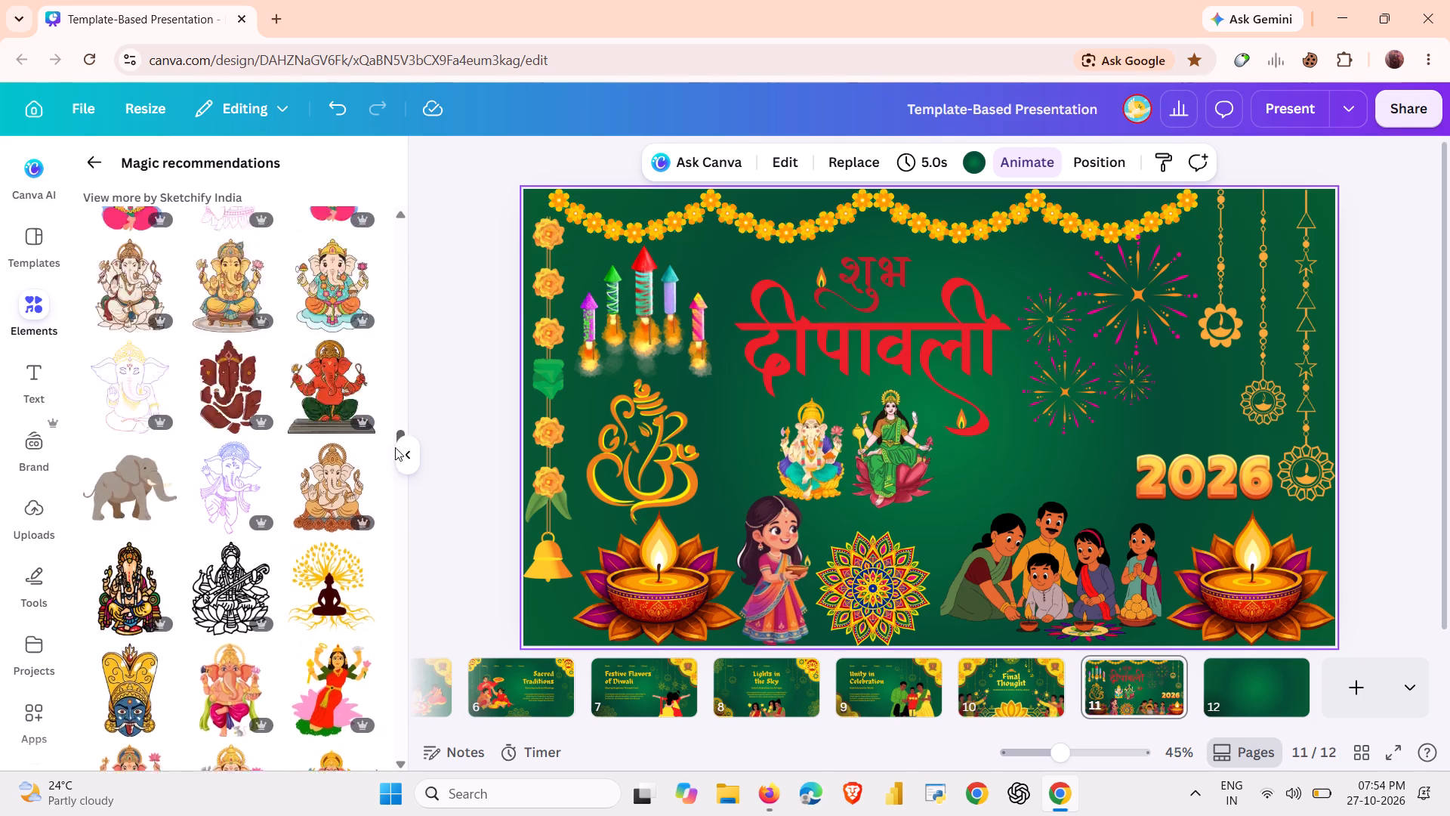
drag(395, 447, 397, 440)
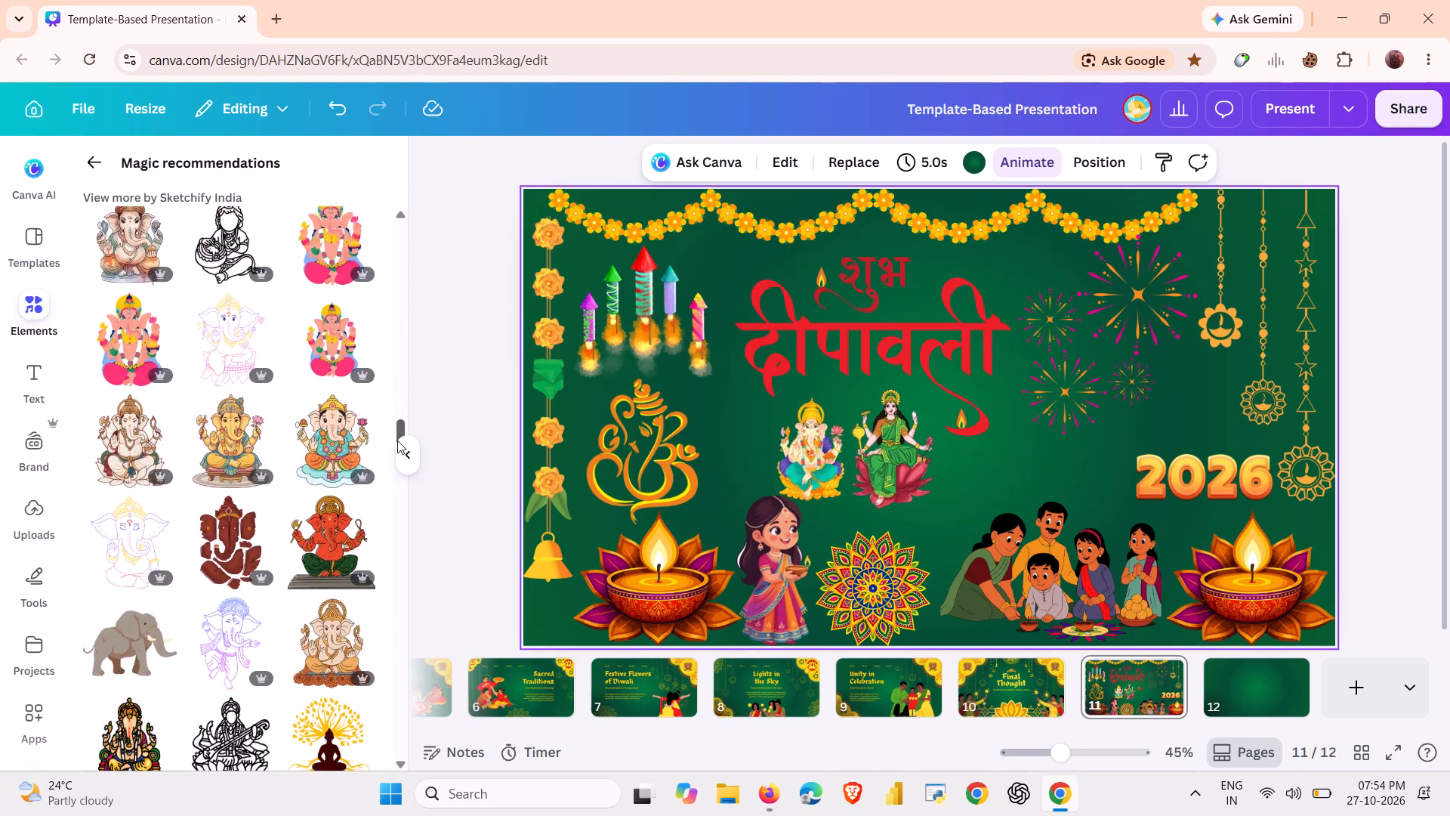
drag(397, 440, 390, 386)
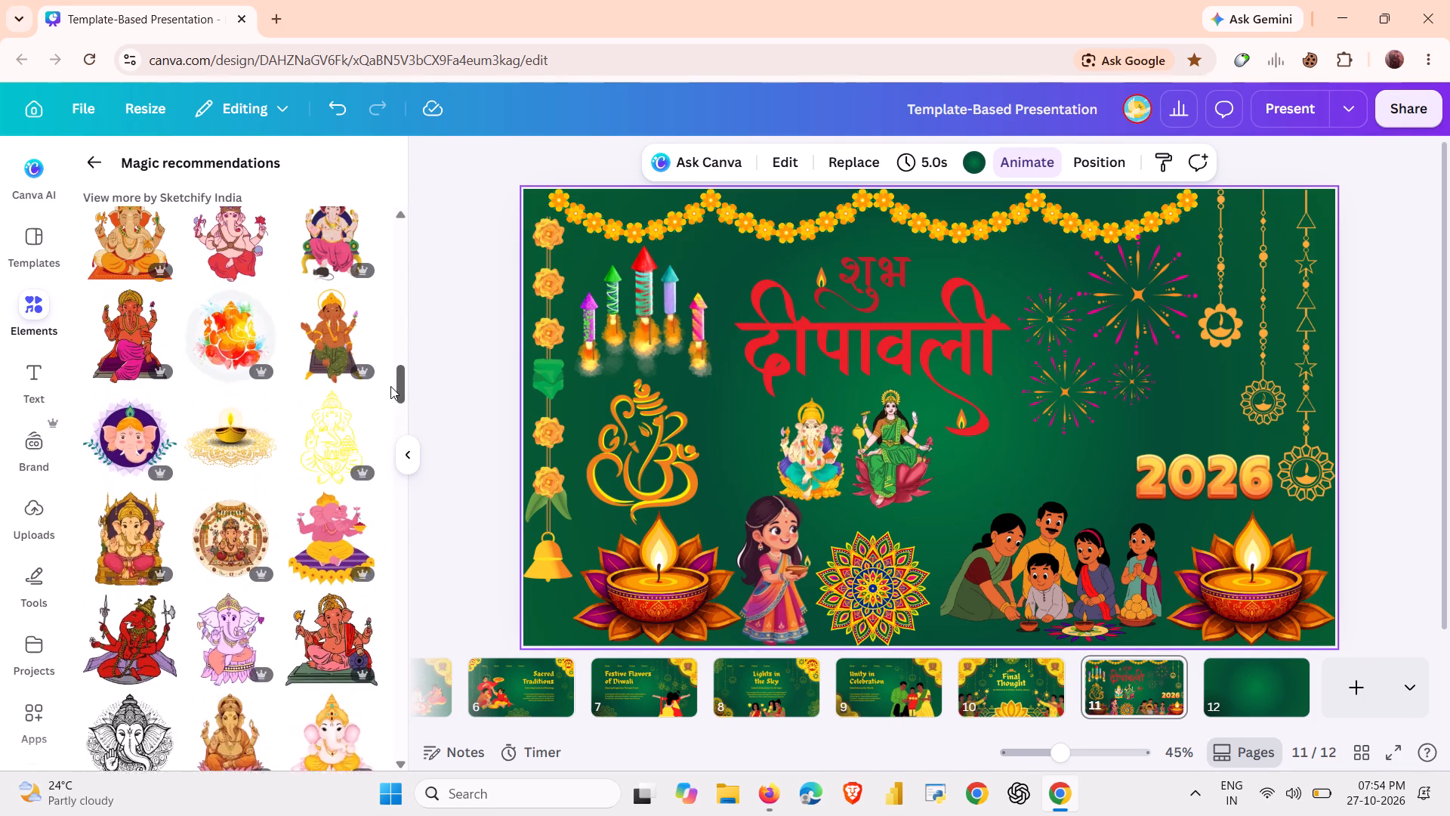